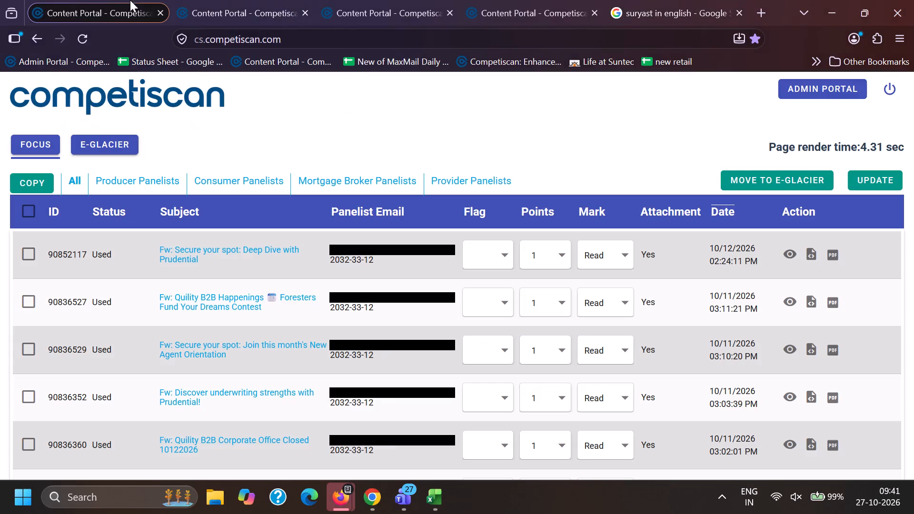
Look through the open Content Portal tabs and examine the forwarded email records in the second one.
click(243, 0)
click(457, 267)
click(403, 0)
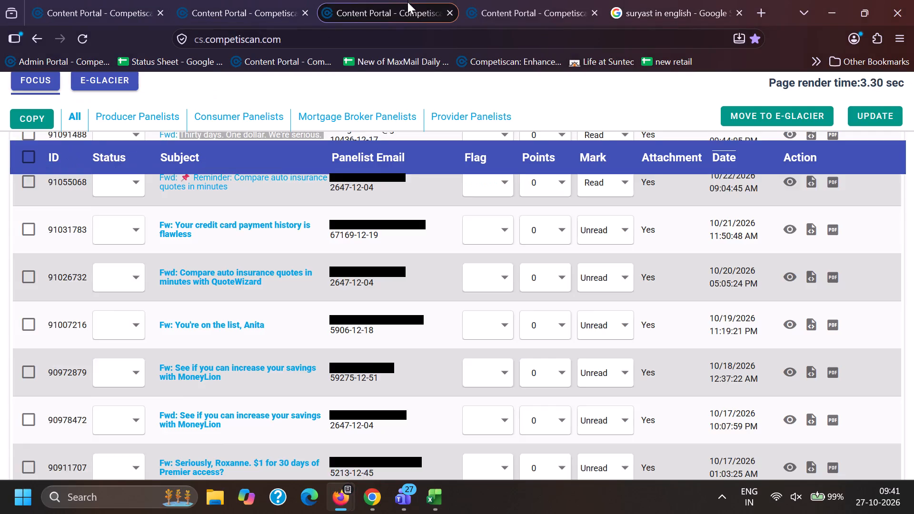
click(480, 0)
click(563, 0)
click(591, 0)
click(626, 0)
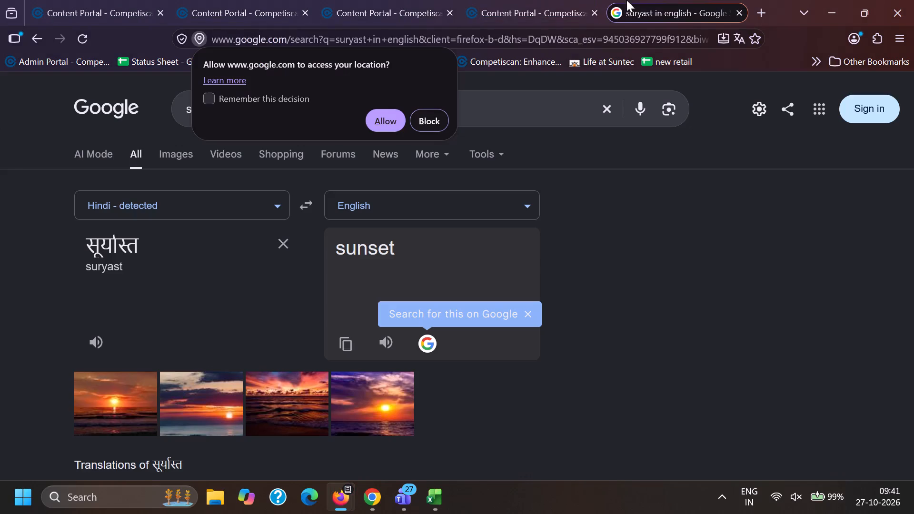
click(180, 0)
click(120, 0)
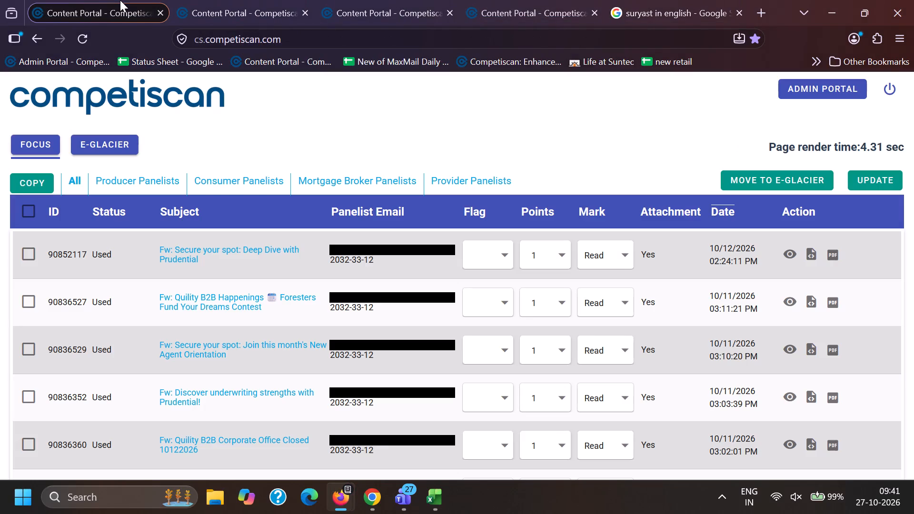
click(214, 0)
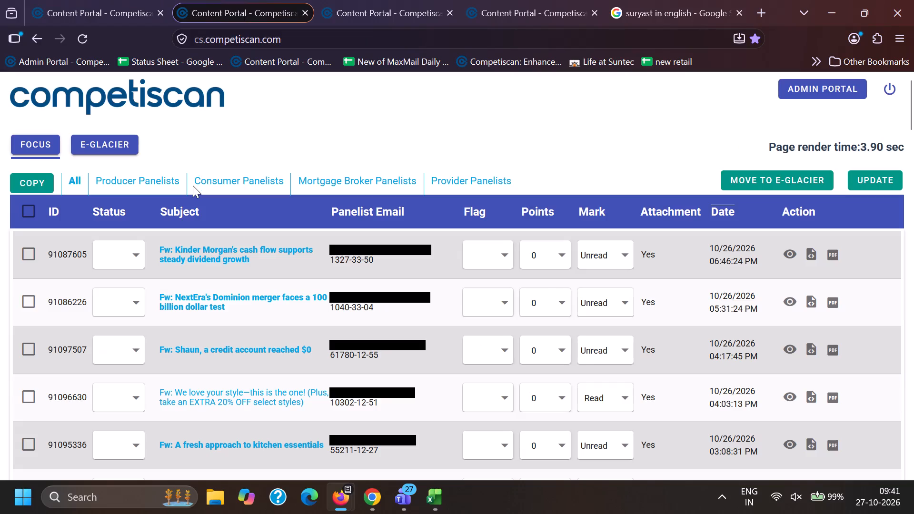
scroll(230, 292, down, 1)
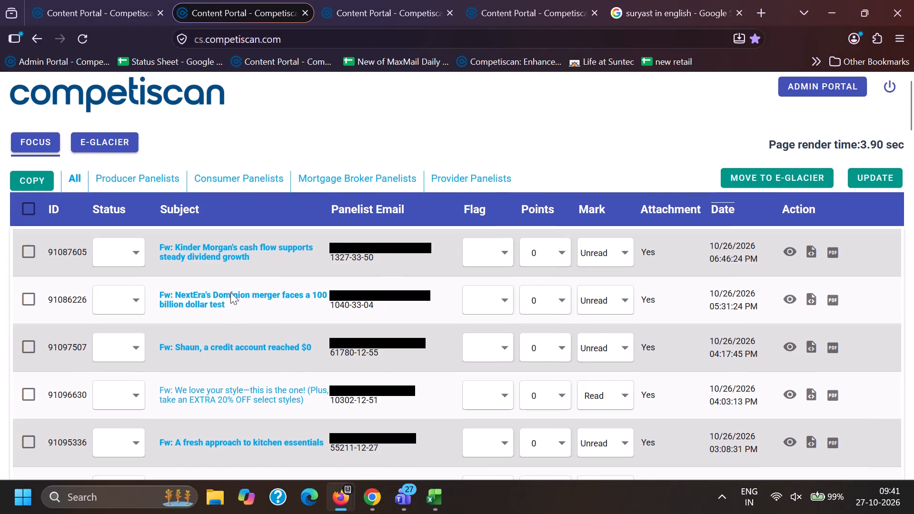
scroll(230, 292, down, 1)
scroll(266, 342, down, 2)
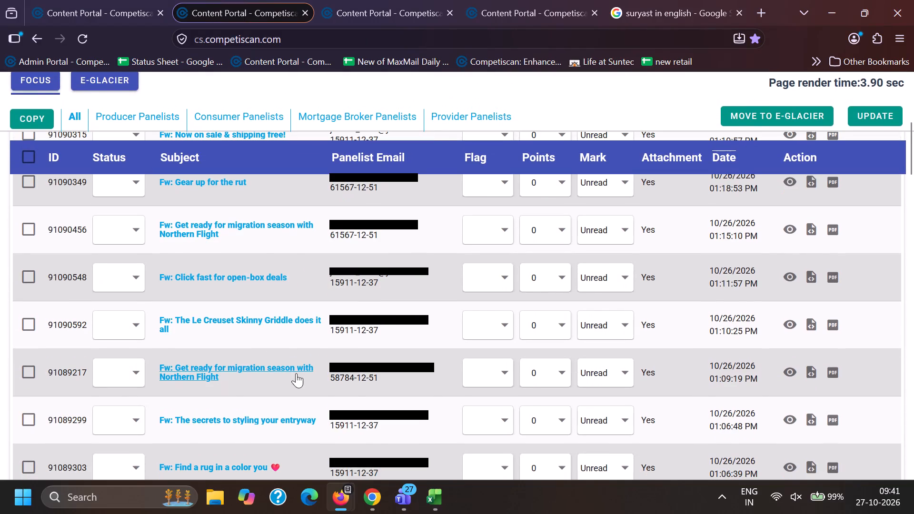
Switch to the Other Retail Records sheet in Chrome and copy the "e.potterybarn.com" string from cell B50.
click(370, 504)
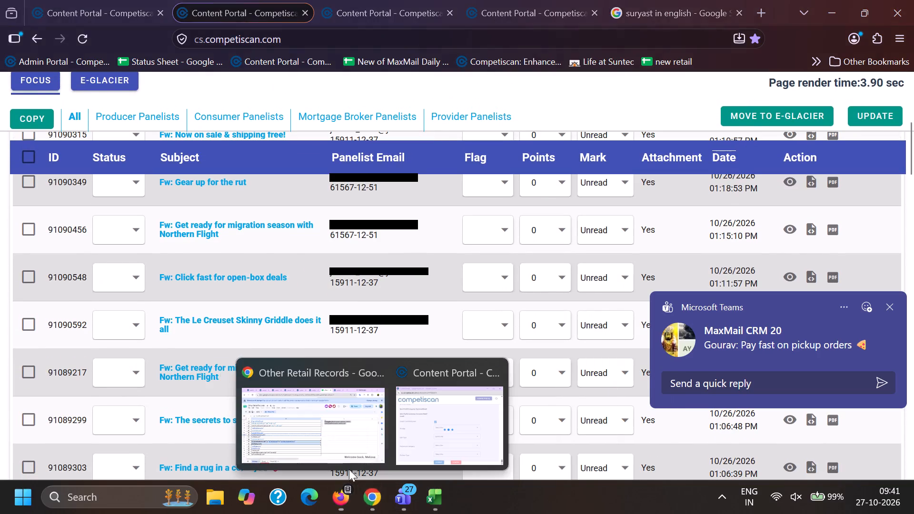
click(309, 430)
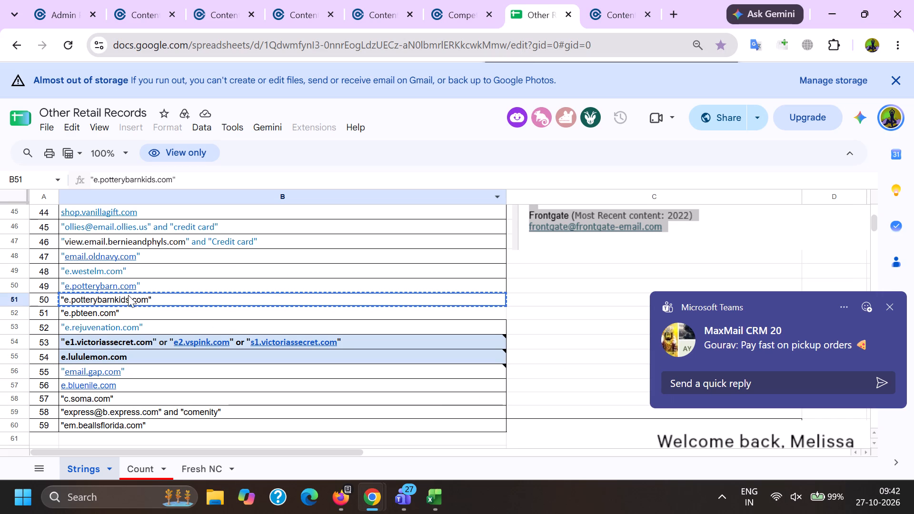
click(116, 290)
key(ctrl+c)
key(ctrl+c)
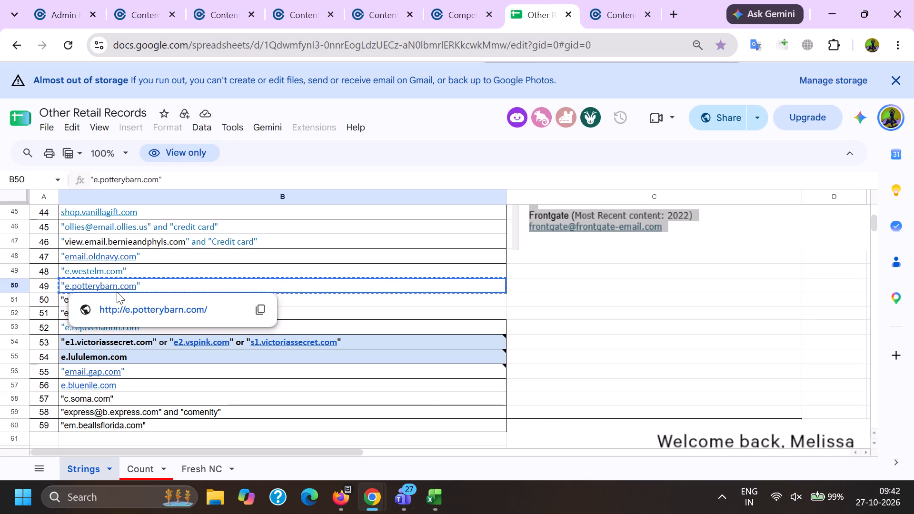
Return to the Content Portal in Firefox and replace the search text below the record list with a new term starting with a quotation mark.
click(358, 511)
click(353, 505)
click(101, 435)
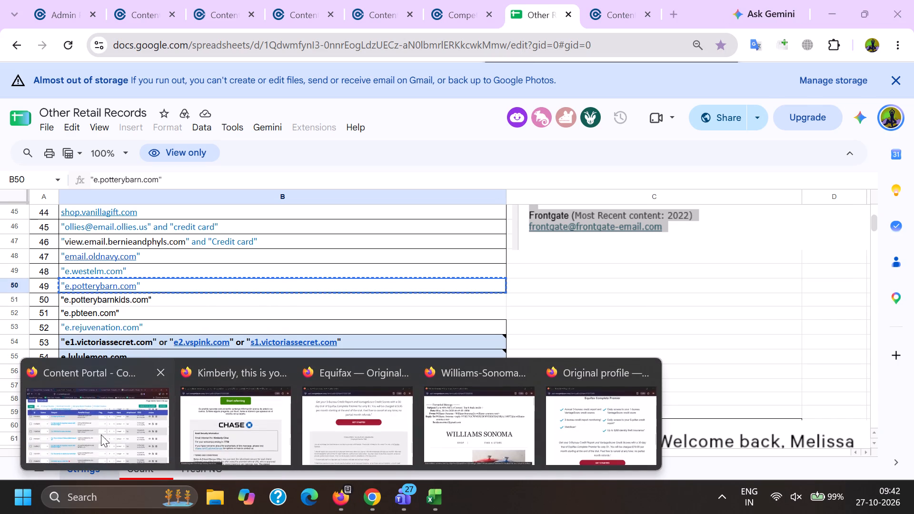
scroll(121, 281, down, 13)
scroll(171, 366, down, 6)
scroll(237, 381, down, 6)
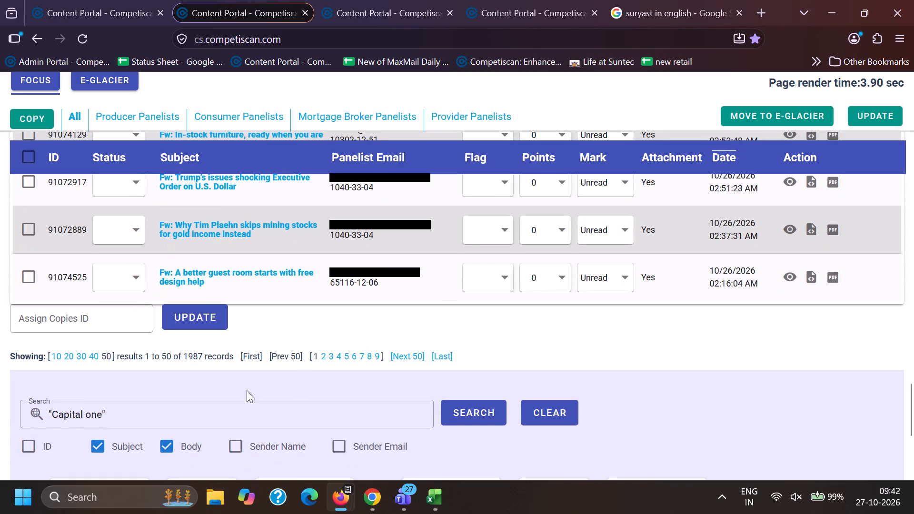
drag(283, 412, 0, 435)
key(BackSpace)
key(shift+quotedbl)
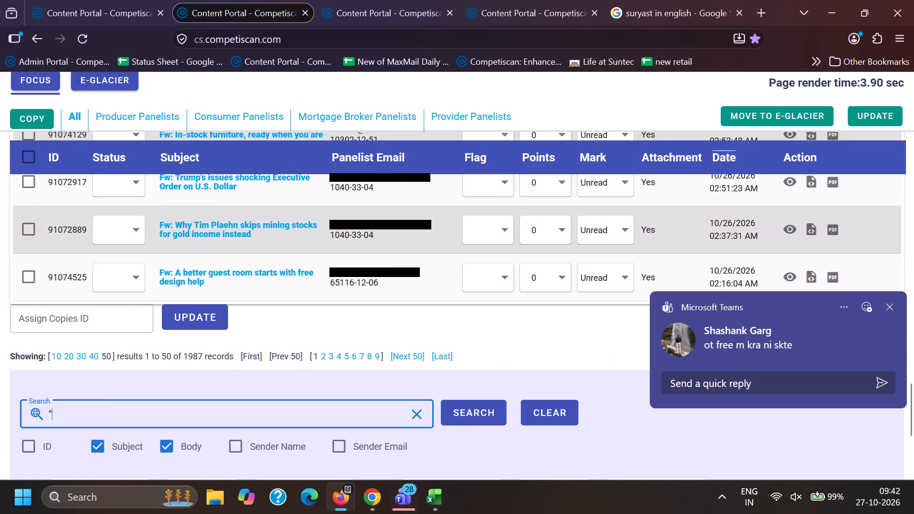
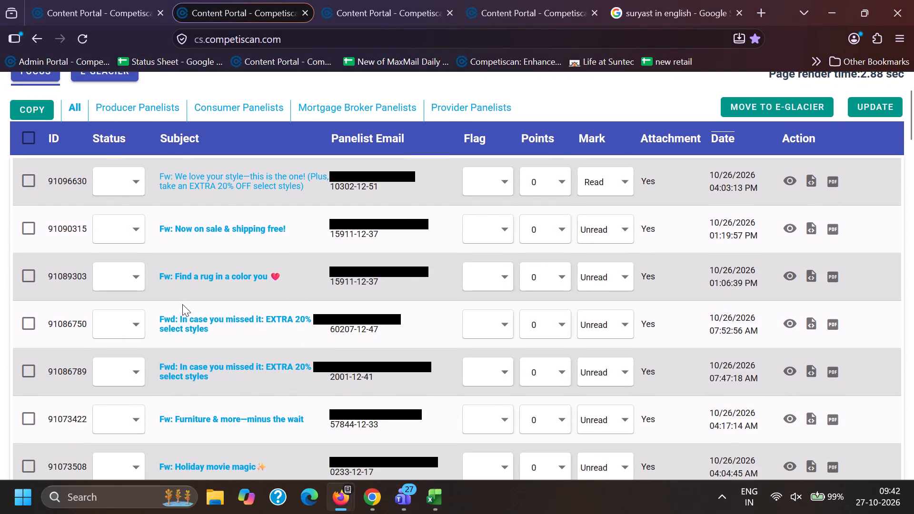
Copy the subject text of record 91086750, "In case you missed it: EXTRA 20% select styles", without its Fwd prefix.
drag(179, 305, 230, 347)
key(ctrl+c)
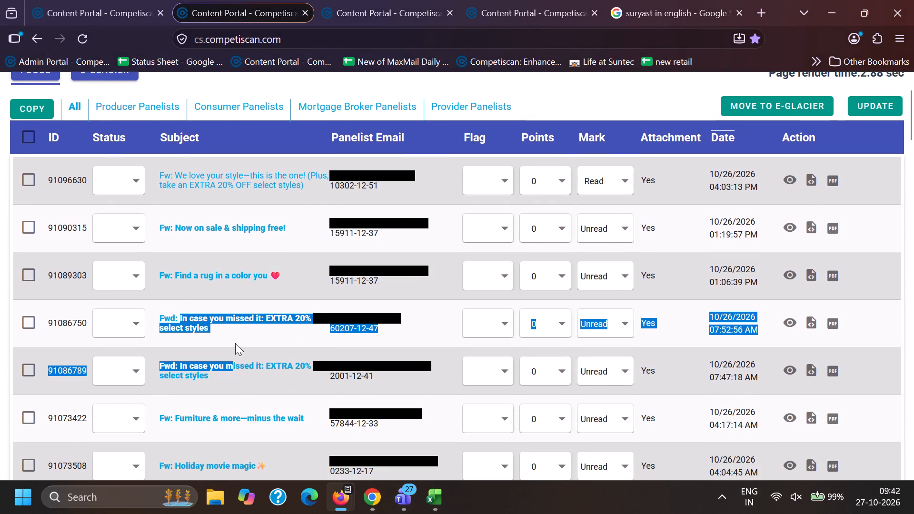
shift+click(233, 341)
key(ctrl+c)
Switch to the Content Portal in Chrome with the LoveShackFancy records and clear the search text below the list.
click(377, 512)
click(333, 454)
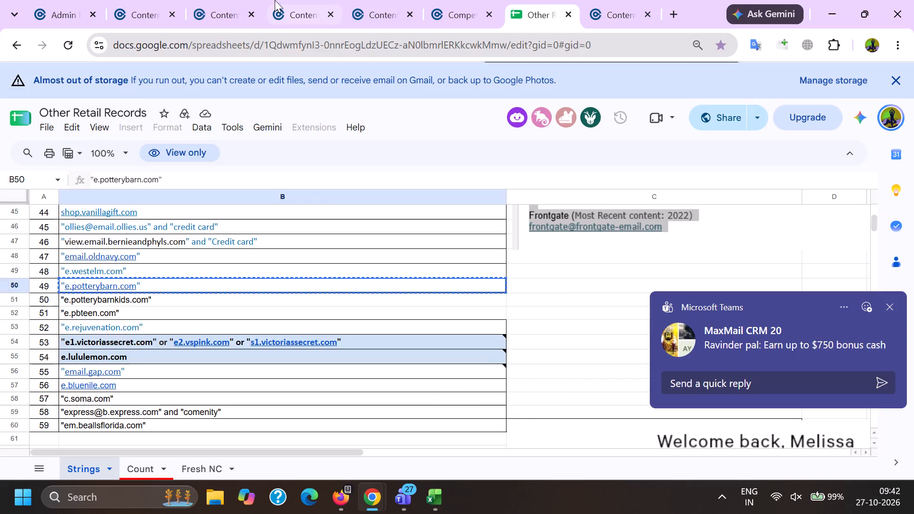
click(239, 0)
drag(288, 433, 6, 378)
key(BackSpace)
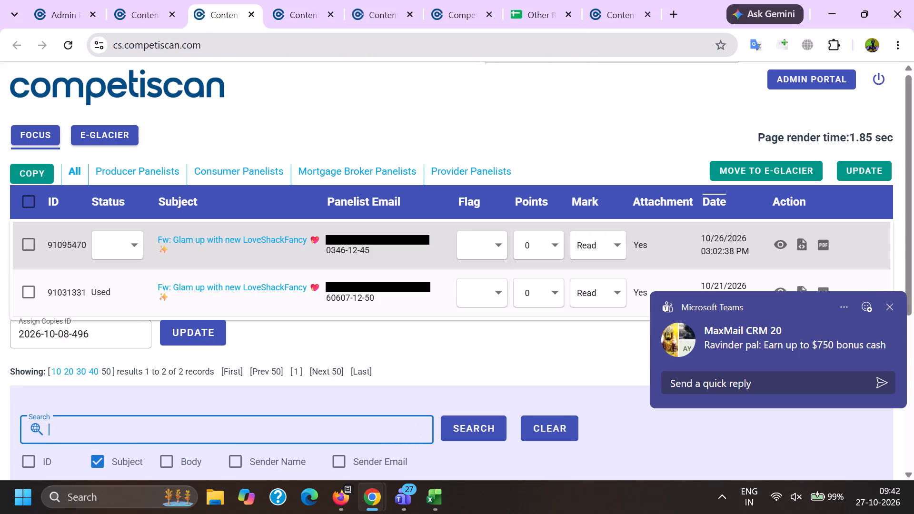
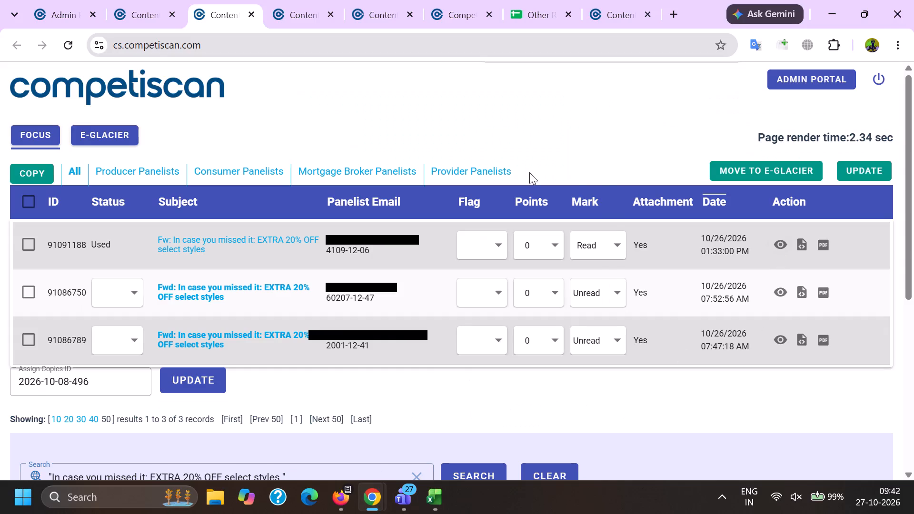
Compare the email contents of records 91091188 and 91086750 in their HTML previews.
drag(574, 62, 566, 240)
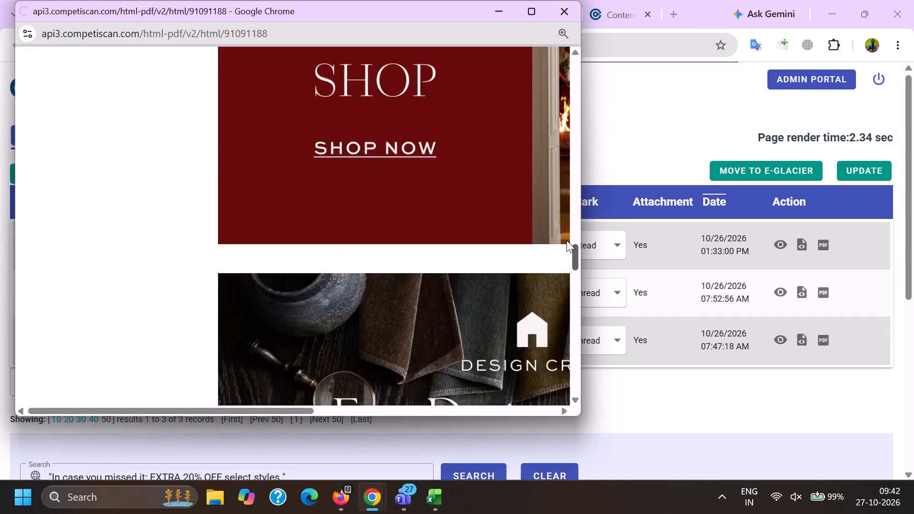
drag(566, 240, 567, 192)
key(alt+Tab)
click(776, 292)
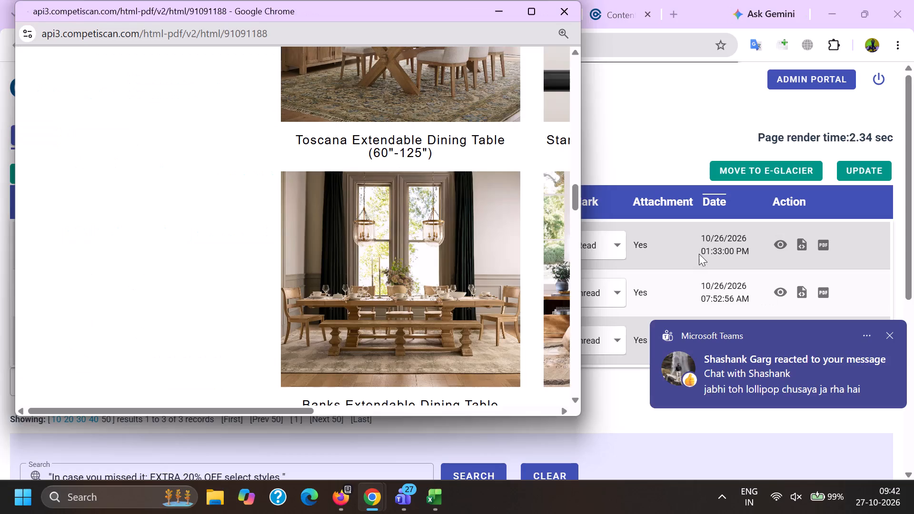
drag(571, 66, 562, 158)
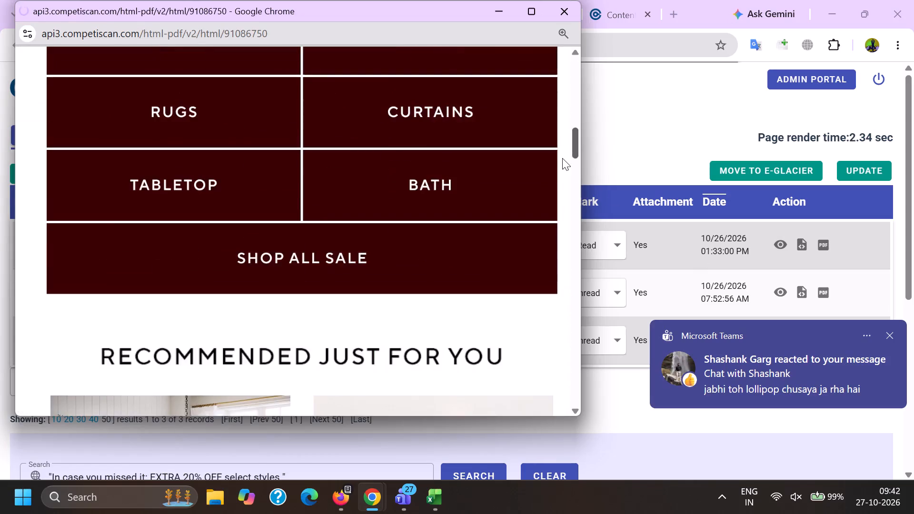
drag(562, 158, 556, 181)
key(alt+Tab)
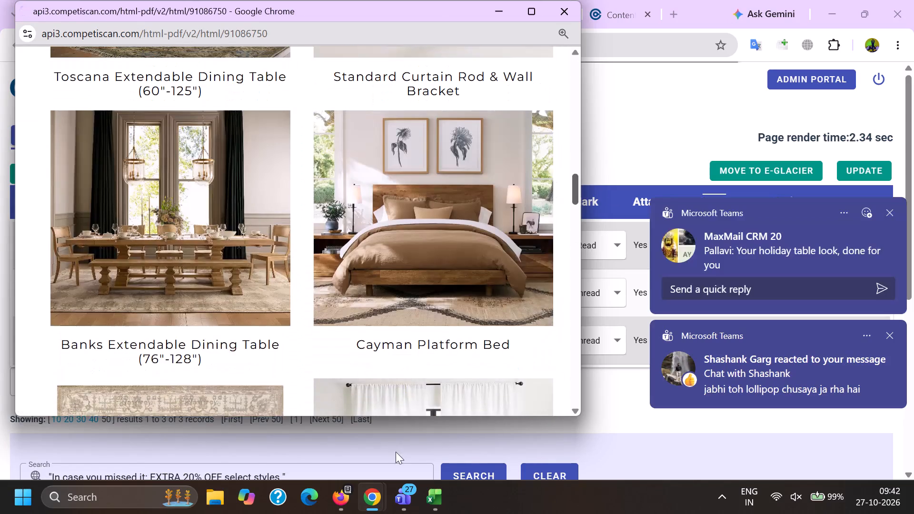
Switch to the Content Portal in Firefox and copy the subject text of record 91075746, "Furniture & more—minus the wait", without its Fwd prefix.
click(338, 501)
click(99, 428)
scroll(150, 359, down, 3)
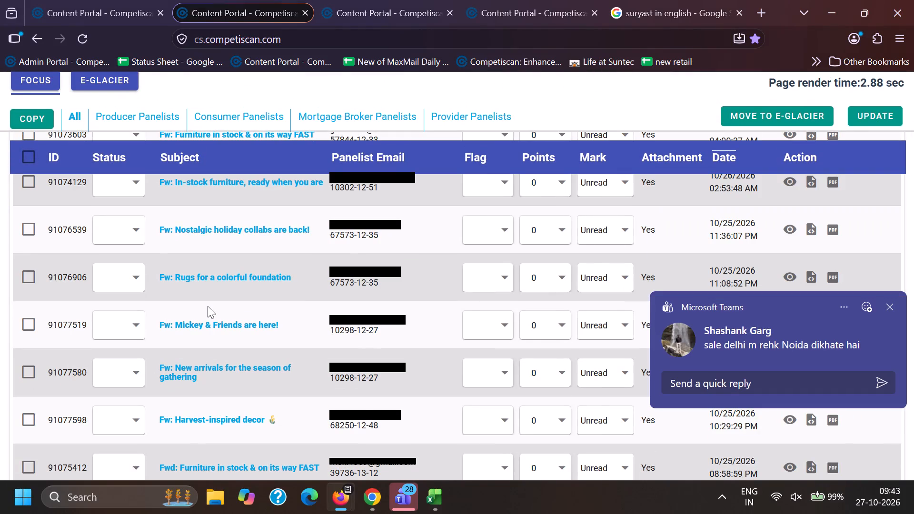
scroll(208, 306, down, 1)
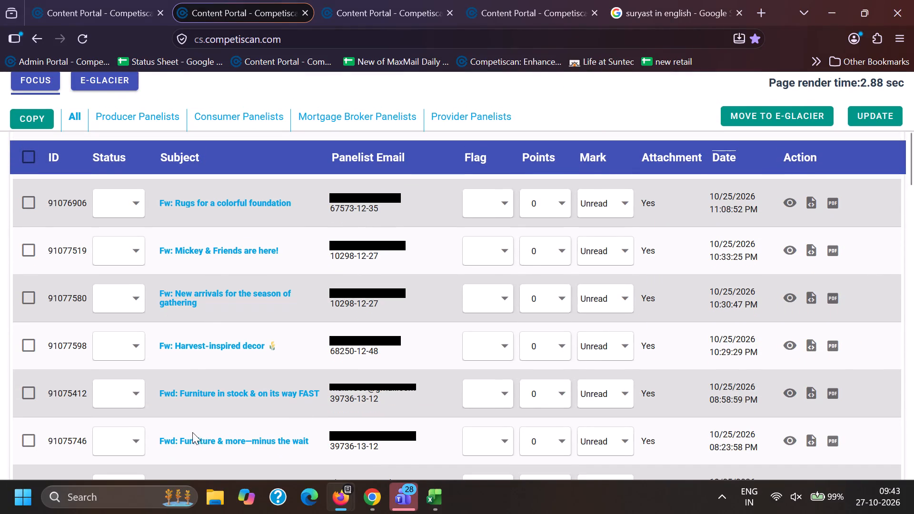
drag(181, 435, 313, 440)
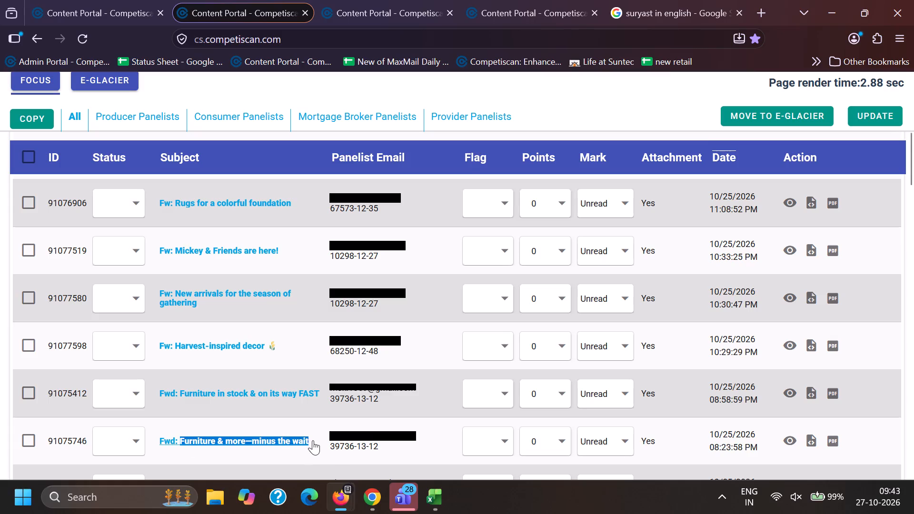
key(ctrl+c)
Switch to the Content Portal in Chrome and search subjects for the copied text in quotation marks, "Furniture & more—minus the wait", replacing the previous search.
click(358, 497)
click(312, 433)
scroll(279, 366, down, 2)
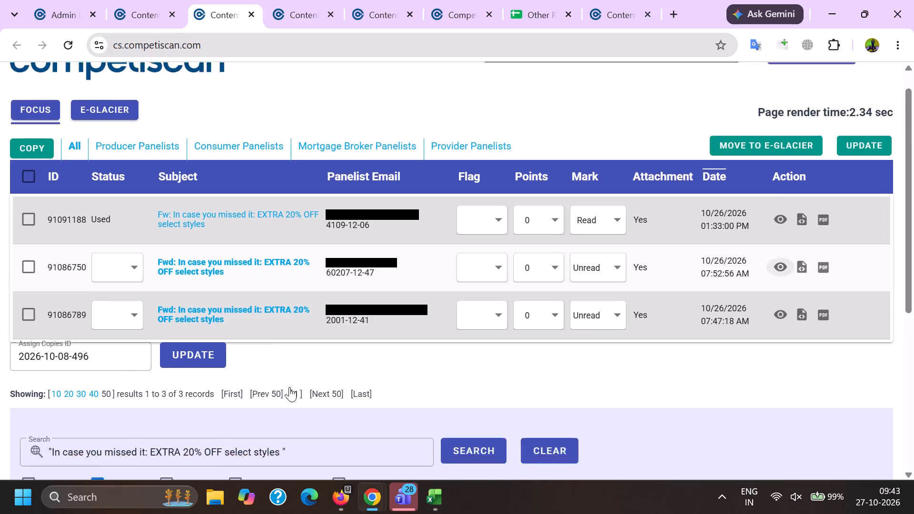
drag(309, 334, 0, 333)
key(BackSpace)
key(shift+quotedbl)
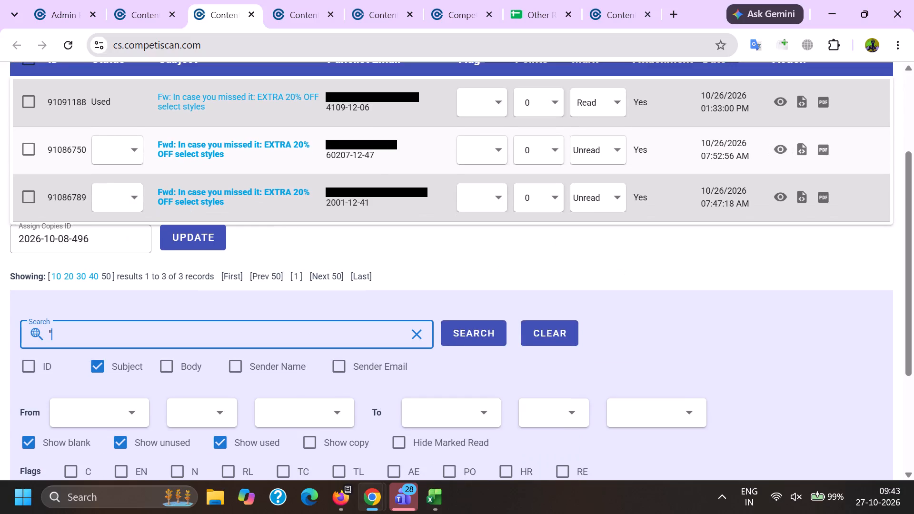
key(ctrl+v)
key(shift+quotedbl)
key(Return)
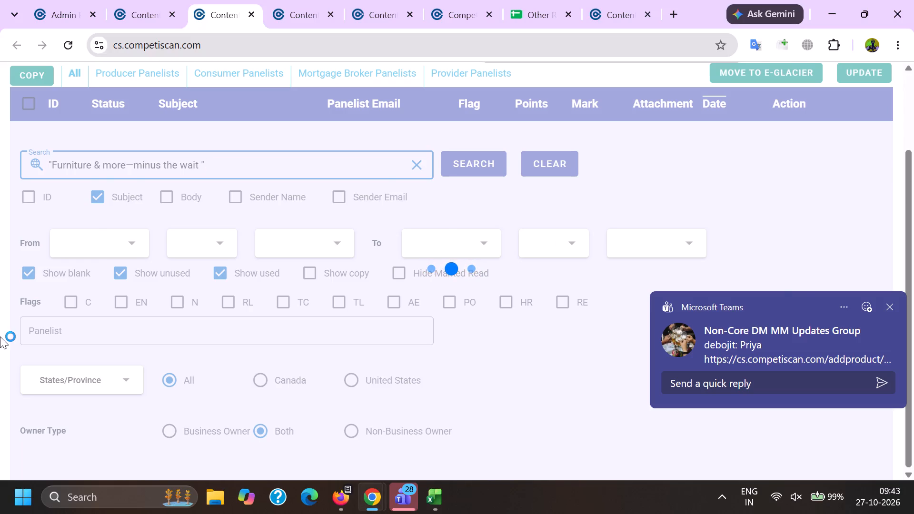
Examine the subjects, statuses and dates of the records found for "Furniture & more—minus the wait".
scroll(335, 321, down, 2)
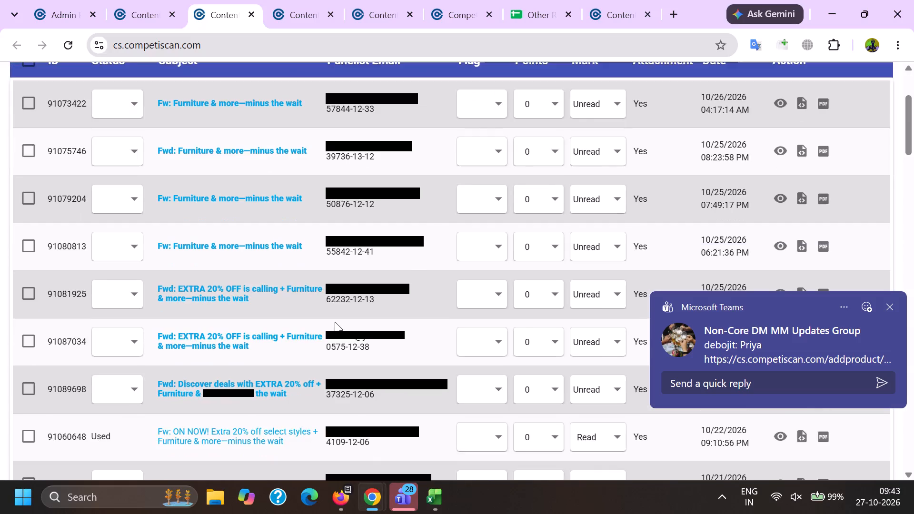
scroll(335, 322, down, 1)
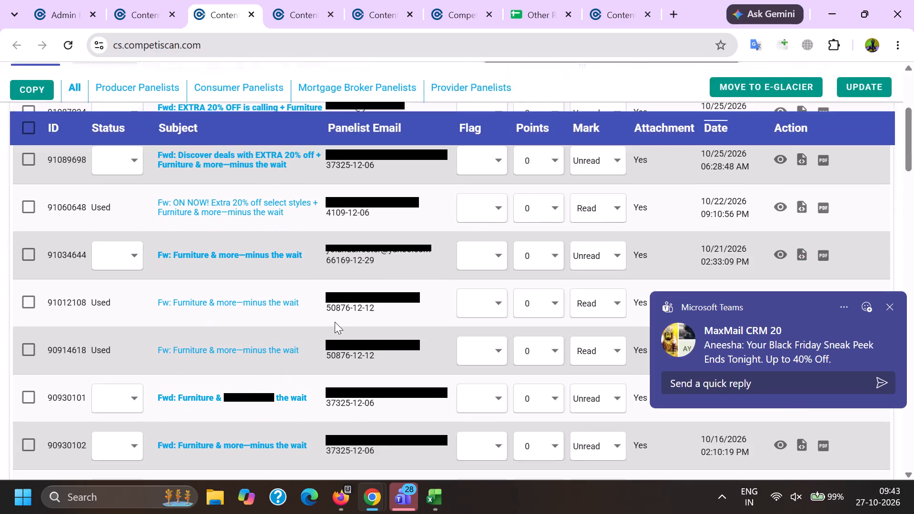
scroll(335, 322, down, 2)
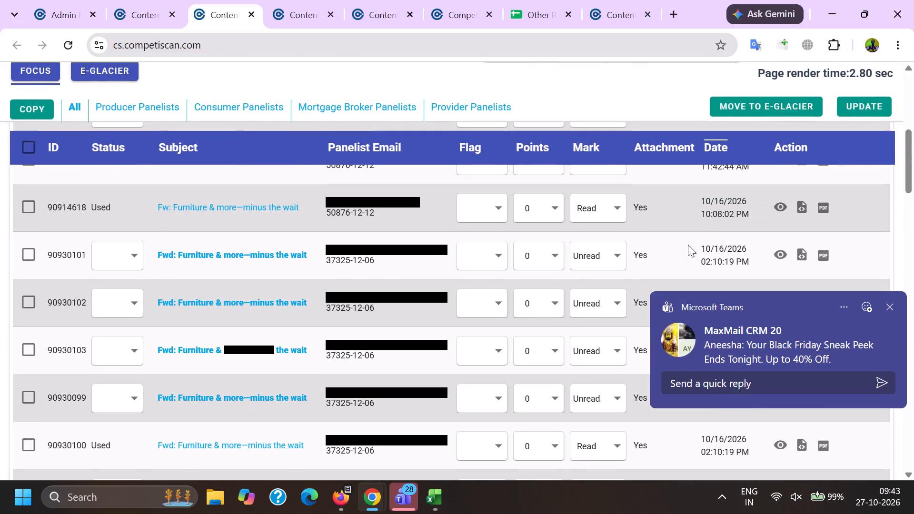
scroll(418, 289, down, 2)
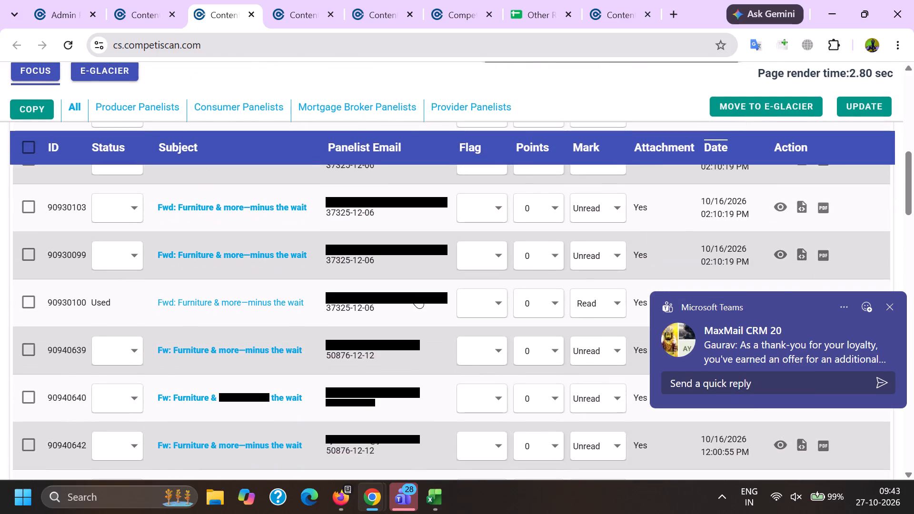
scroll(417, 294, down, 1)
scroll(370, 278, down, 6)
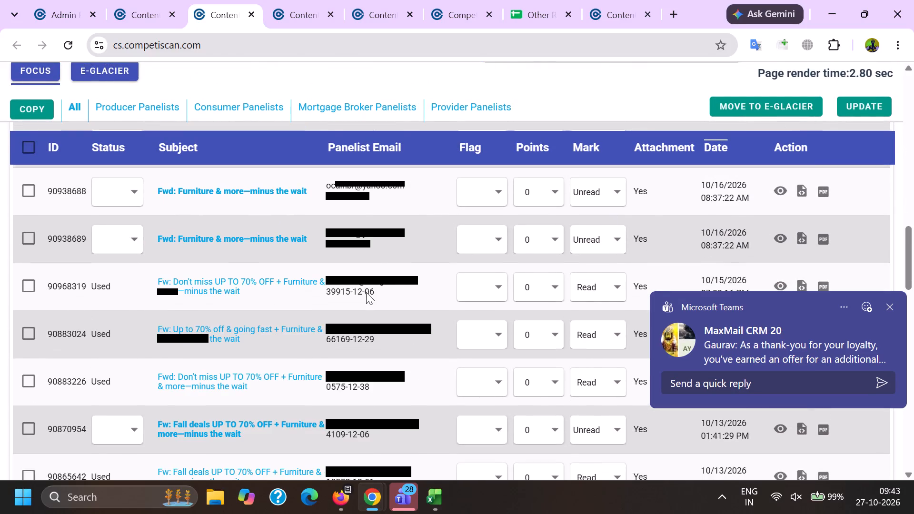
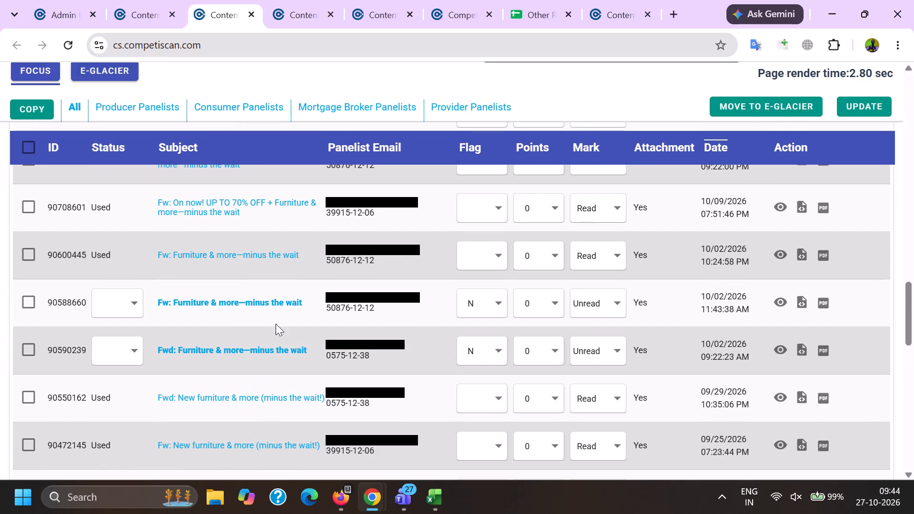
Switch to the Content Portal in Firefox and copy the subject text of record 91079876, "ON NOW! Extra 20% off select styles…", without its Fw prefix.
scroll(276, 324, down, 5)
scroll(276, 400, down, 3)
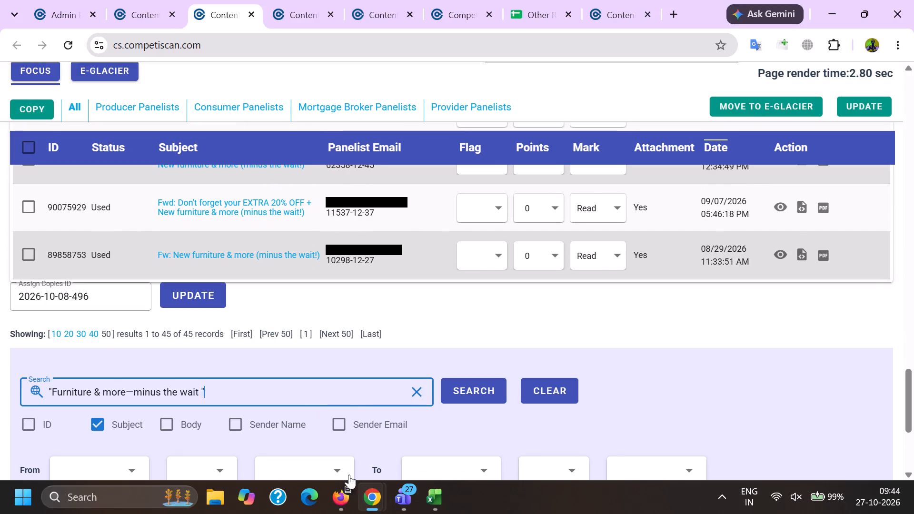
drag(342, 504, 342, 510)
click(342, 497)
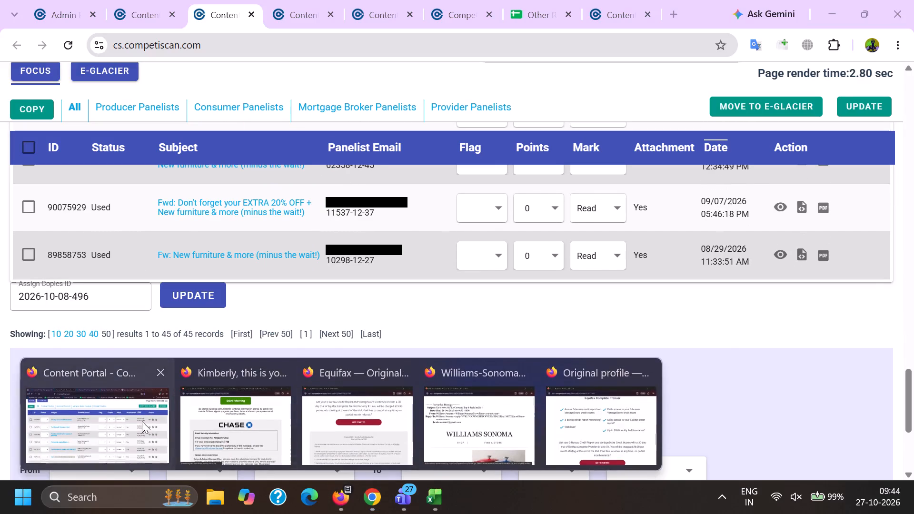
click(142, 421)
scroll(167, 331, down, 3)
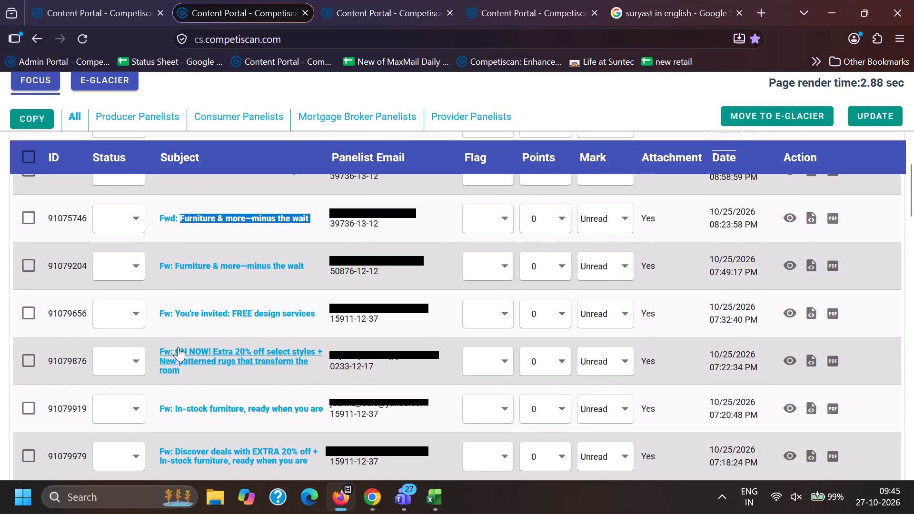
drag(175, 347, 192, 380)
key(ctrl+c)
key(ctrl+c)
Switch to the Content Portal in Chrome and replace the subject search with the copied text in quotation marks, then run it.
click(357, 498)
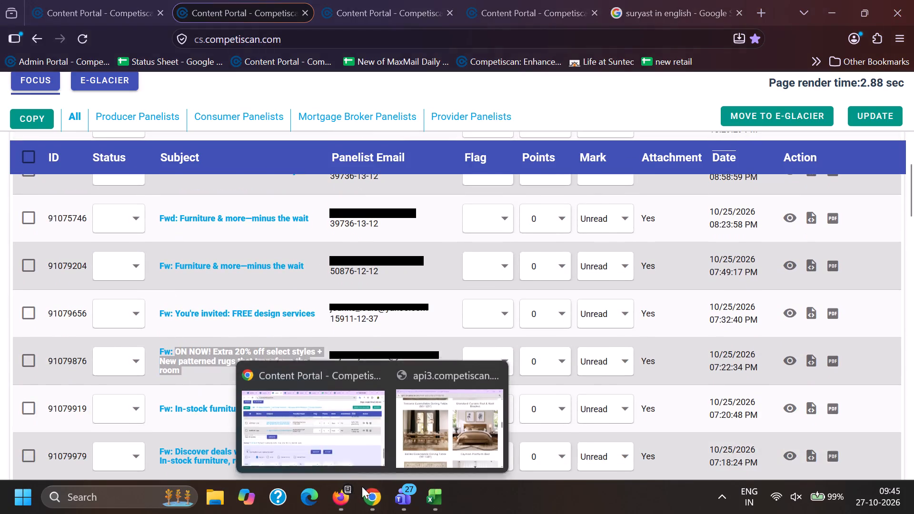
click(299, 438)
drag(327, 385, 0, 397)
key(BackSpace)
key(shift+quotedbl)
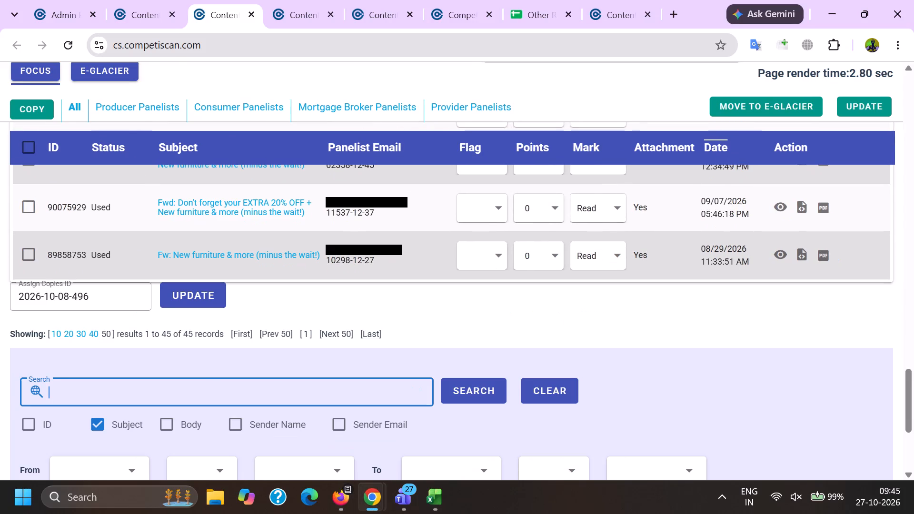
key(ctrl+v)
key(shift+quotedbl)
key(Return)
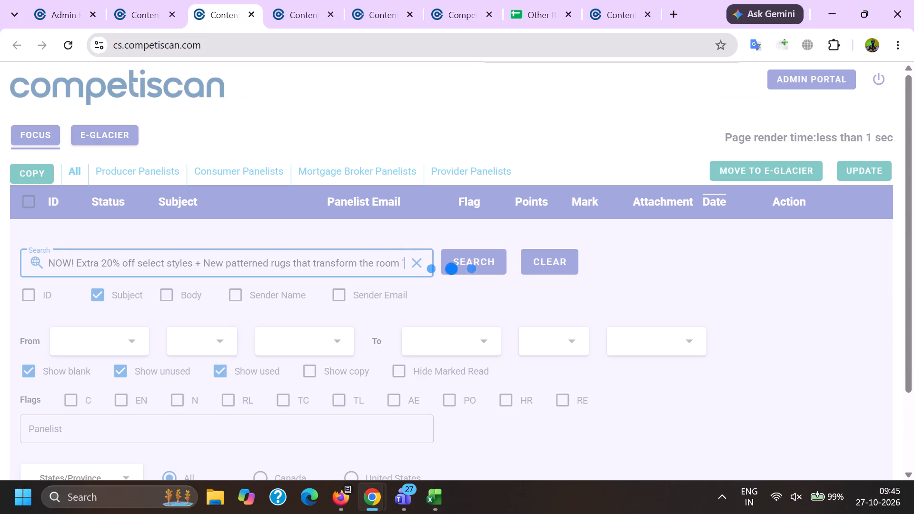
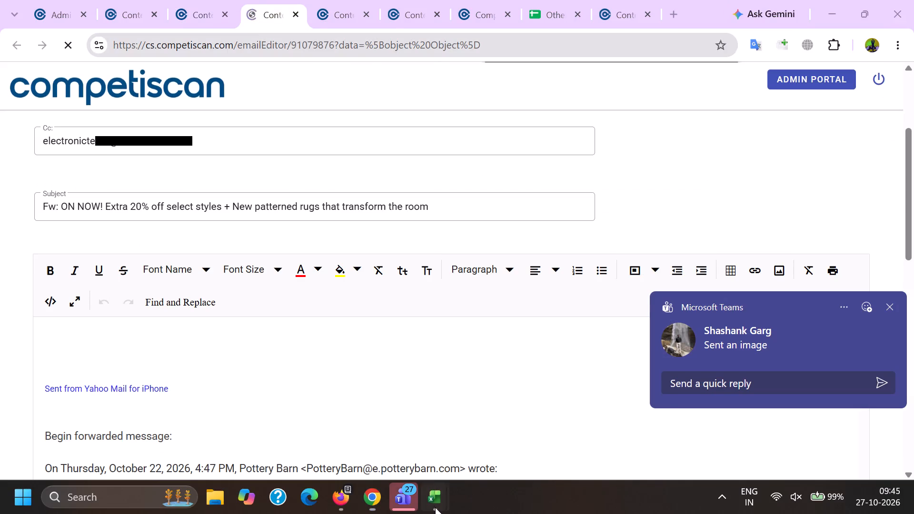
Switch to the Excel workbook and log record 91079876 in row 6991 of the may 26 sheet, with cc in column C.
click(566, 437)
click(81, 286)
key(ctrl+v)
click(152, 279)
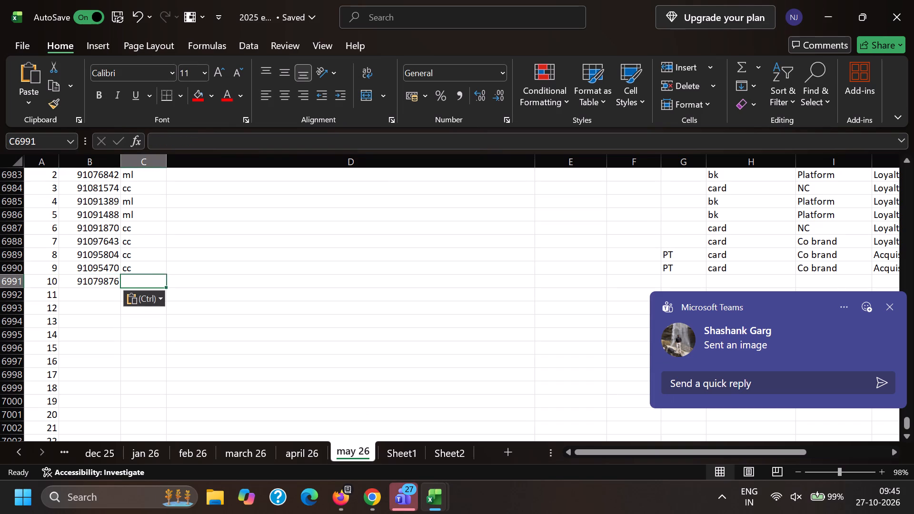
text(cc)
Classify record 91079876 in columns G to J of its row as PB, card, Co brand and Acquisition.
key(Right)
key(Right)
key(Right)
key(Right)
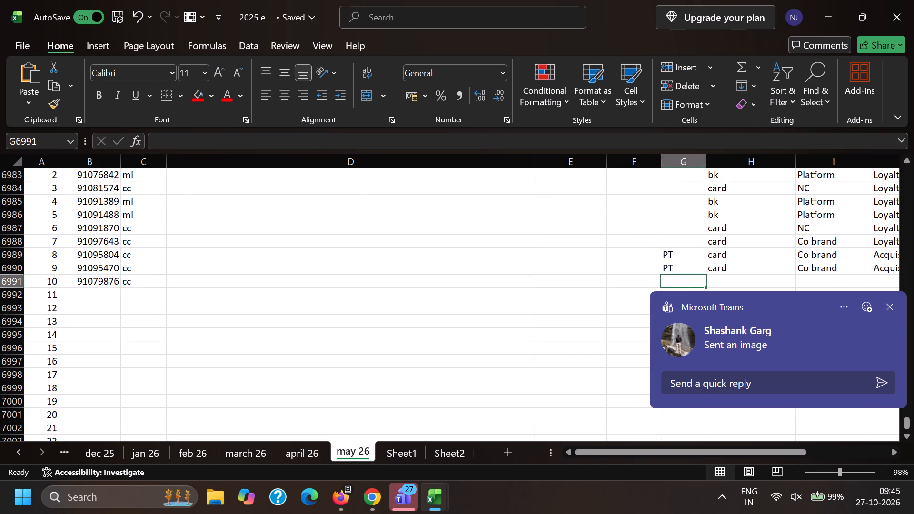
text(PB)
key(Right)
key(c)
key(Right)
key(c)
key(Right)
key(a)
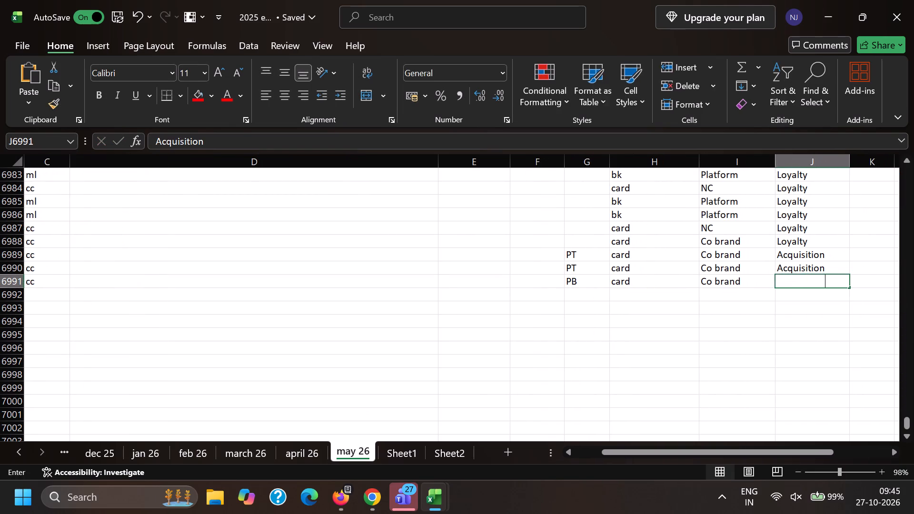
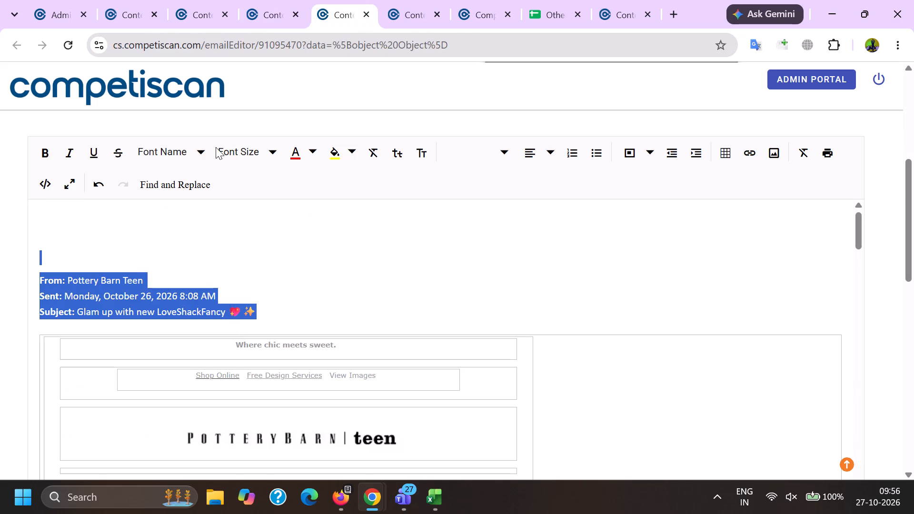
Switch to record 91079876 in the email editor and paste the copied From, Sent and Subject header at the top of its body.
drag(263, 0, 263, 5)
click(72, 330)
key(ctrl+v)
Replace the header's Sent value with the forwarded message's date, Thursday, October 22, 2026, 4:47 PM, keeping a space after the label.
scroll(71, 188, down, 2)
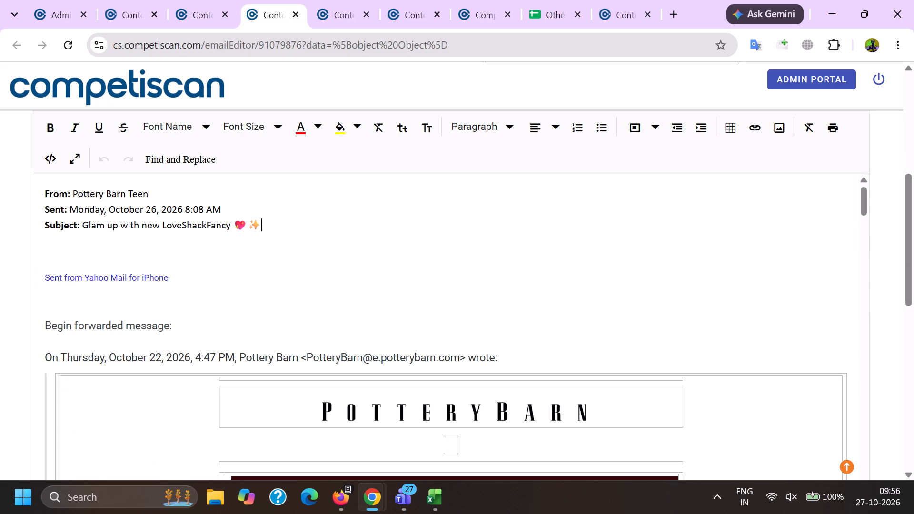
double_click(64, 352)
shift+click(226, 361)
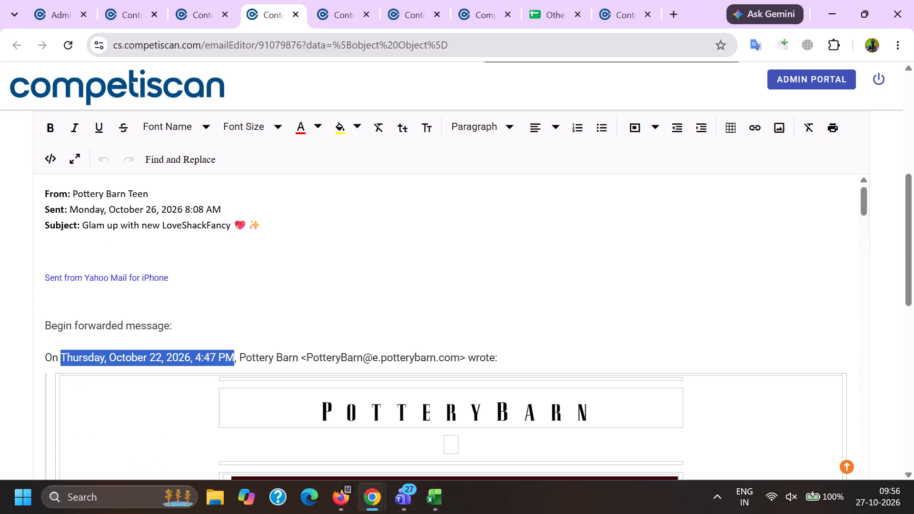
key(ctrl+c)
drag(71, 210, 228, 203)
key(ctrl+v)
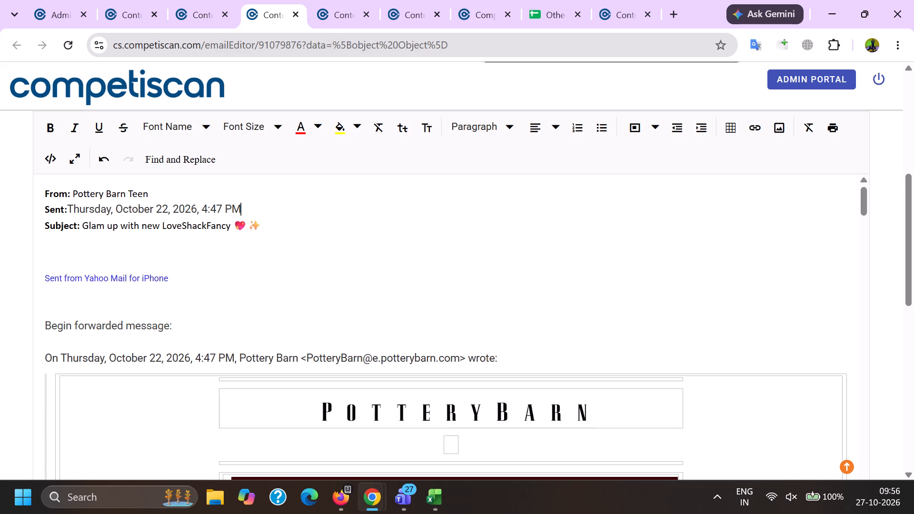
click(68, 213)
key(space)
Change the sender name in the pasted header's From line to Pottery Barn.
drag(123, 195, 232, 197)
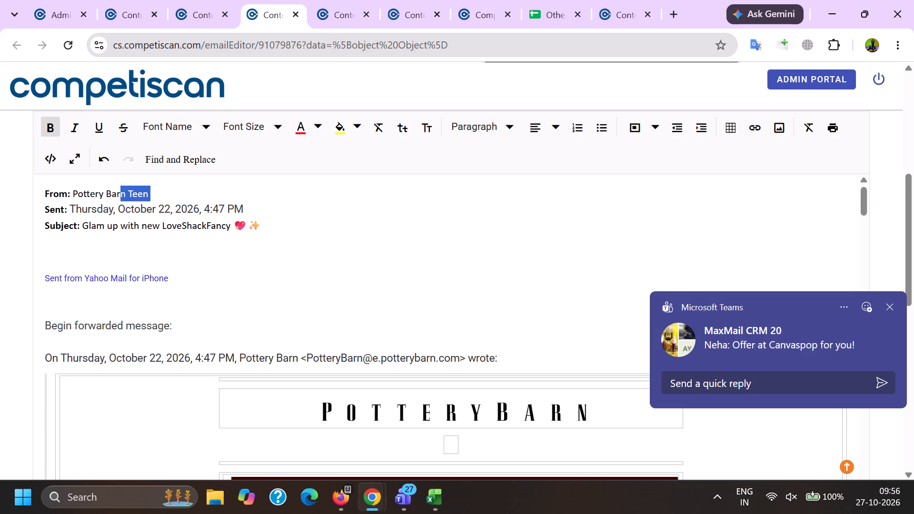
drag(232, 197, 282, 191)
key(BackSpace)
key(n)
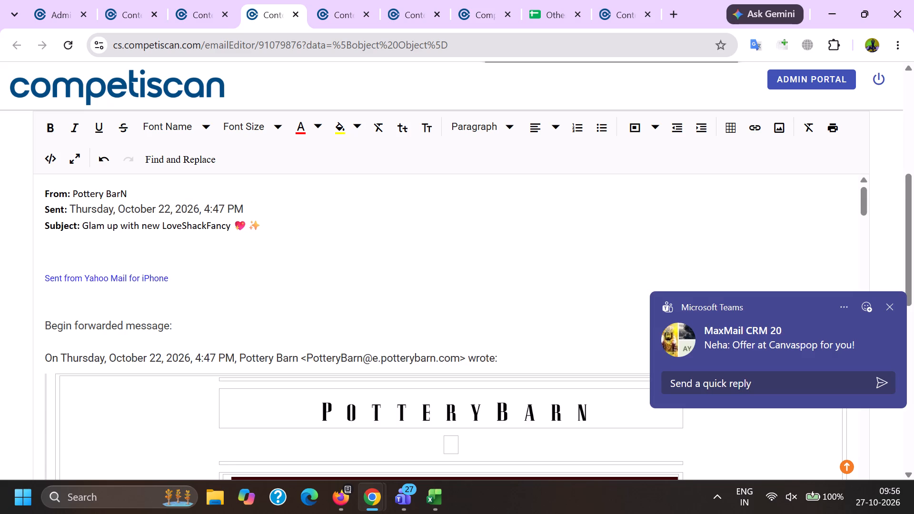
scroll(121, 266, up, 3)
scroll(183, 291, down, 3)
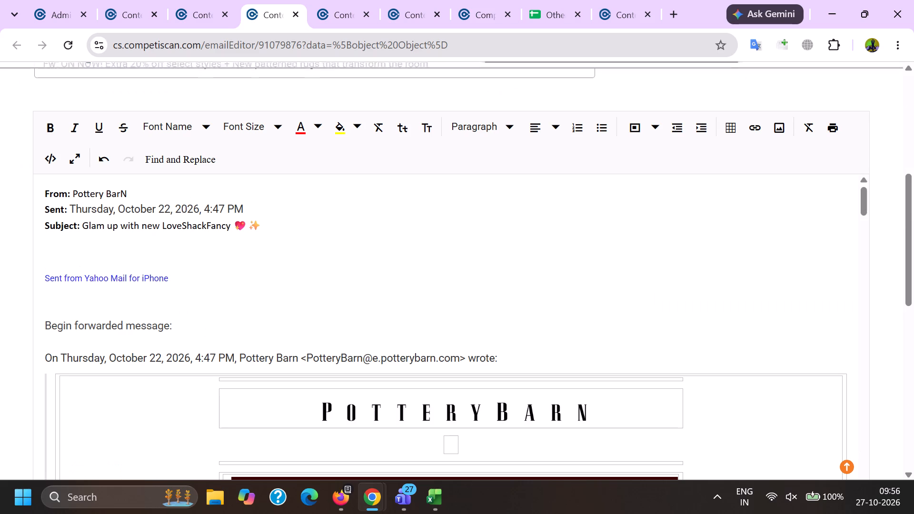
key(n)
Replace the header's Subject text with the record's subject, "ON NOW! Extra 20% off select styles + New patterned rugs that transform the room", without Fw.
scroll(175, 344, up, 3)
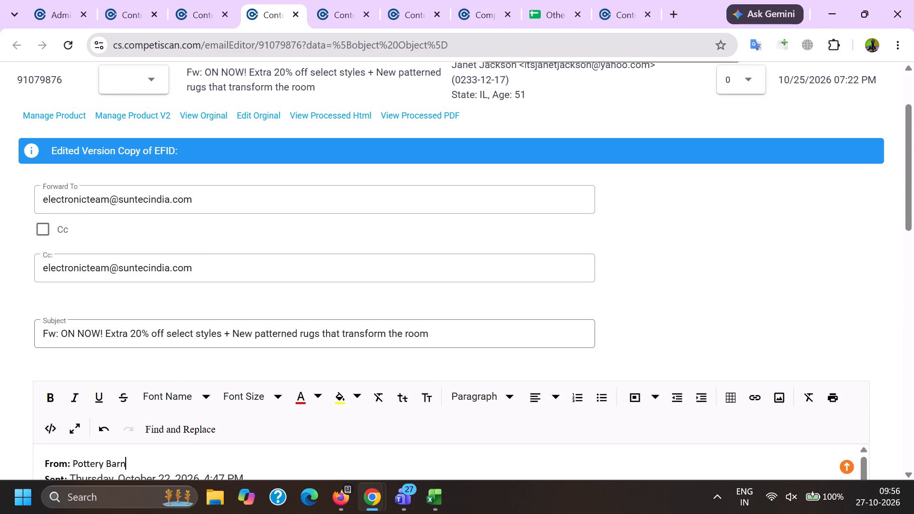
drag(61, 333, 449, 322)
key(ctrl+c)
scroll(172, 223, down, 1)
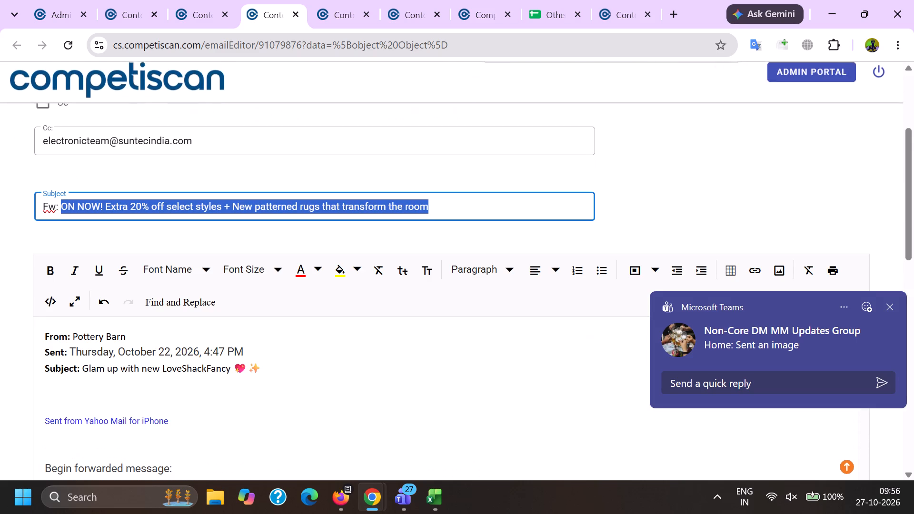
double_click(90, 370)
shift+click(357, 367)
key(ctrl+v)
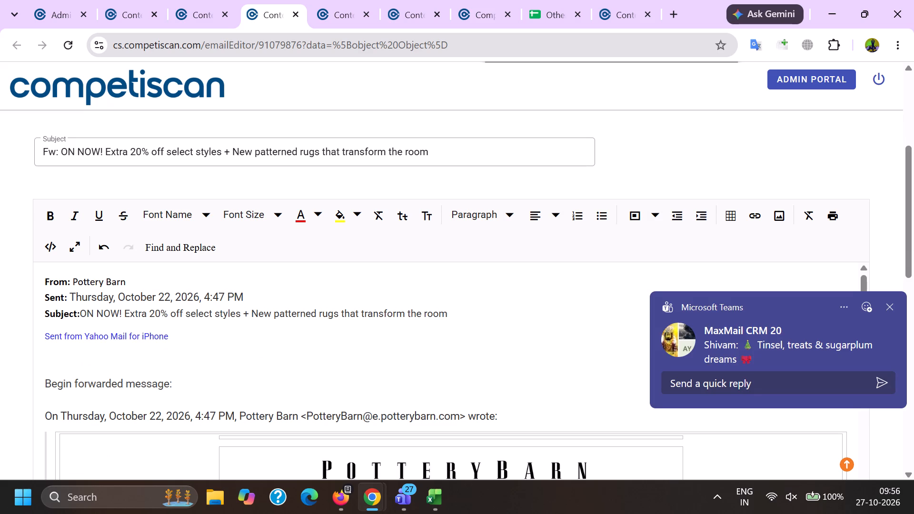
click(82, 316)
key(space)
Delete the forwarding text between the header and the Pottery Barn content, from "Sent from Yahoo Mail for iPhone" through the "wrote:" line.
drag(594, 423, 58, 330)
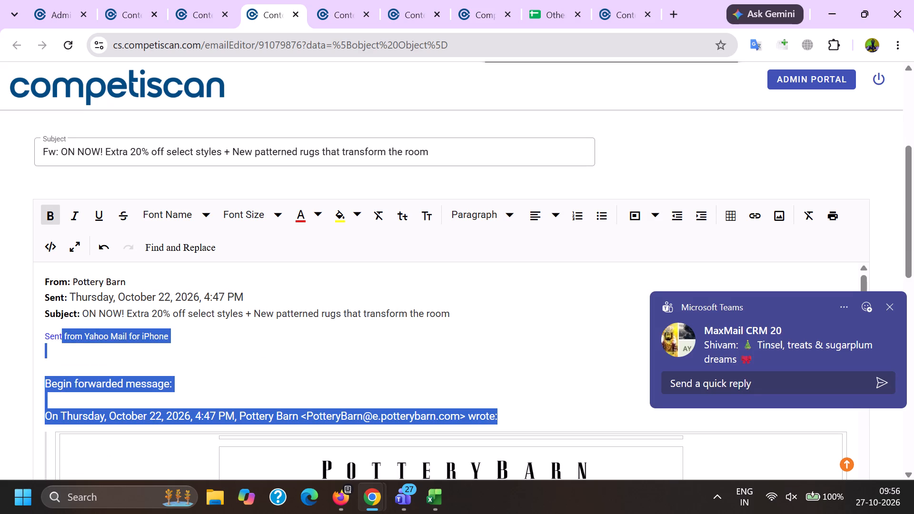
drag(58, 330, 39, 327)
key(BackSpace)
key(BackSpace)
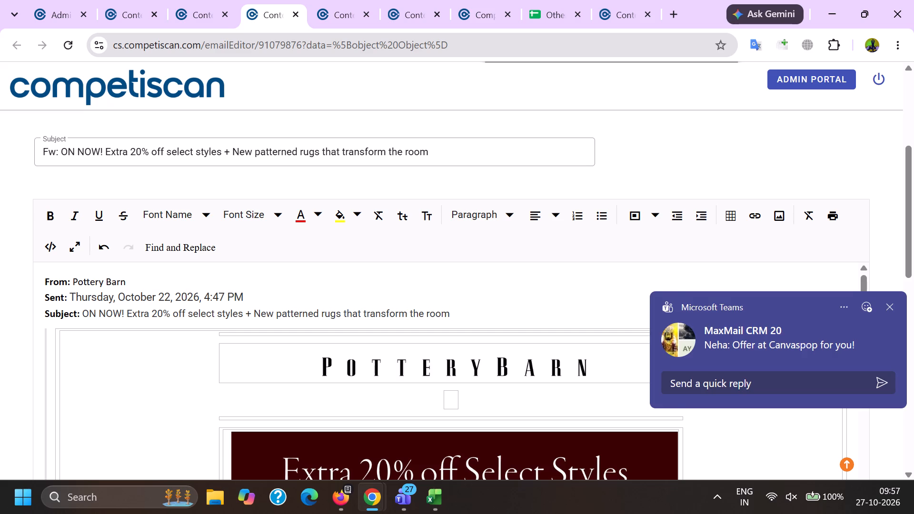
Examine the rest of the Pottery Barn email body below the edited header.
scroll(276, 147, down, 15)
scroll(346, 296, up, 1)
scroll(346, 296, down, 20)
scroll(346, 296, down, 18)
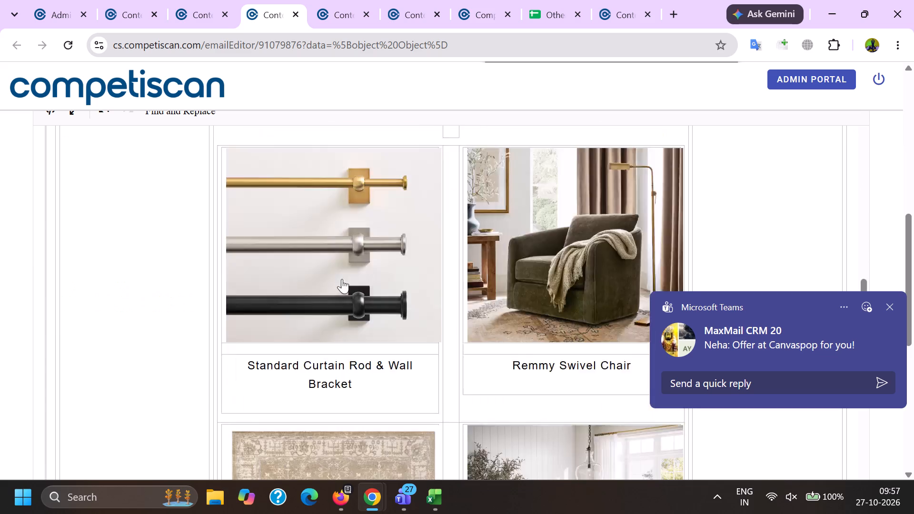
scroll(342, 279, down, 2)
scroll(335, 306, up, 6)
scroll(334, 306, down, 18)
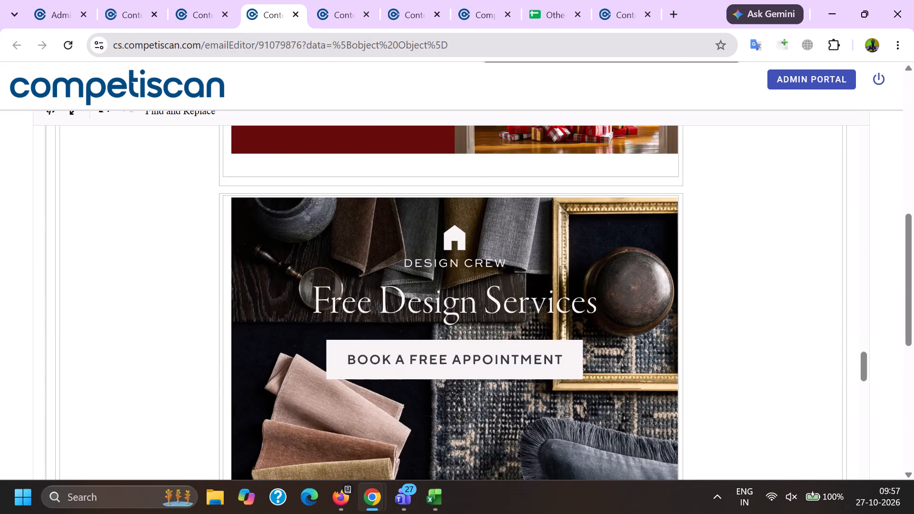
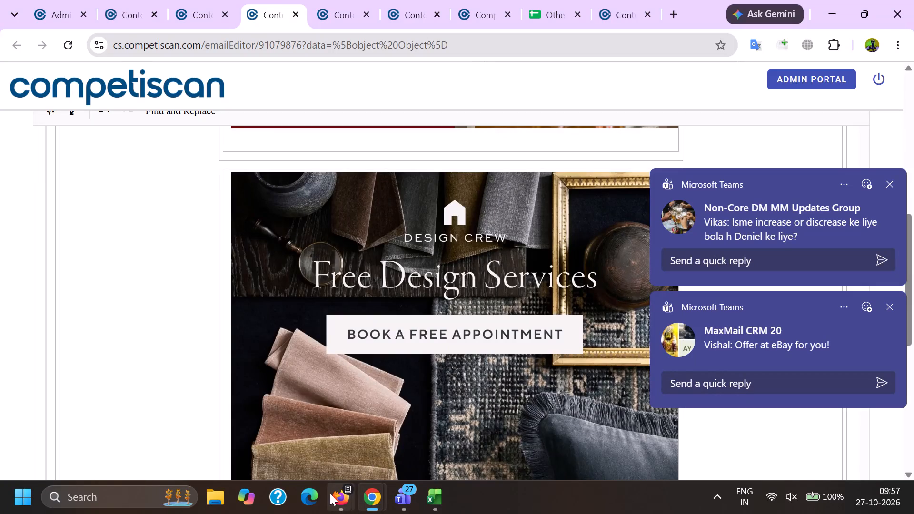
Switch to Firefox and search the E-Glacier records for the quoted Capital One Shopping sender address.
click(330, 494)
click(112, 424)
click(652, 0)
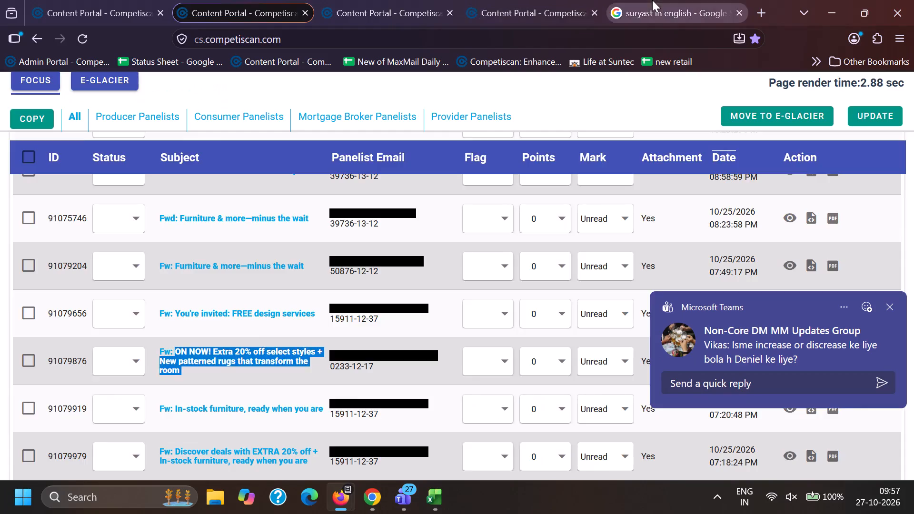
click(553, 0)
scroll(197, 339, down, 12)
scroll(182, 378, up, 2)
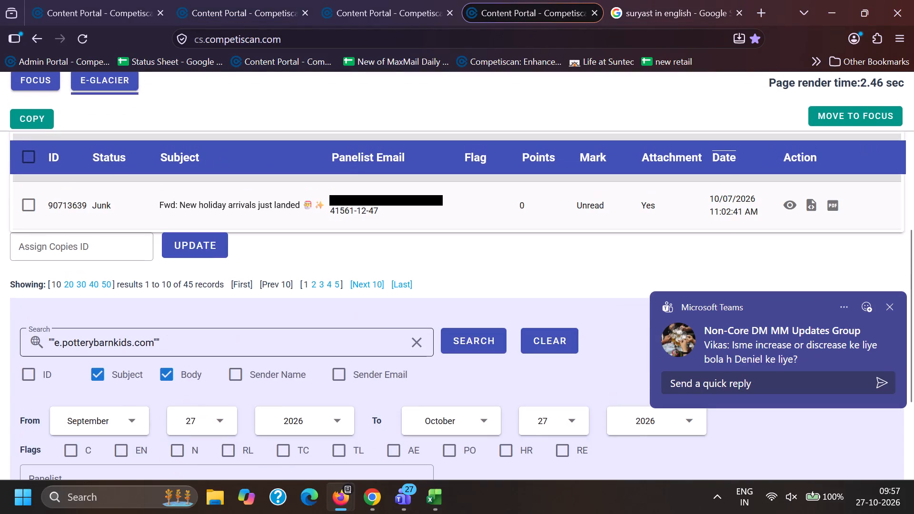
click(183, 349)
key(ctrl+x)
key(ctrl+x)
key(ctrl+x)
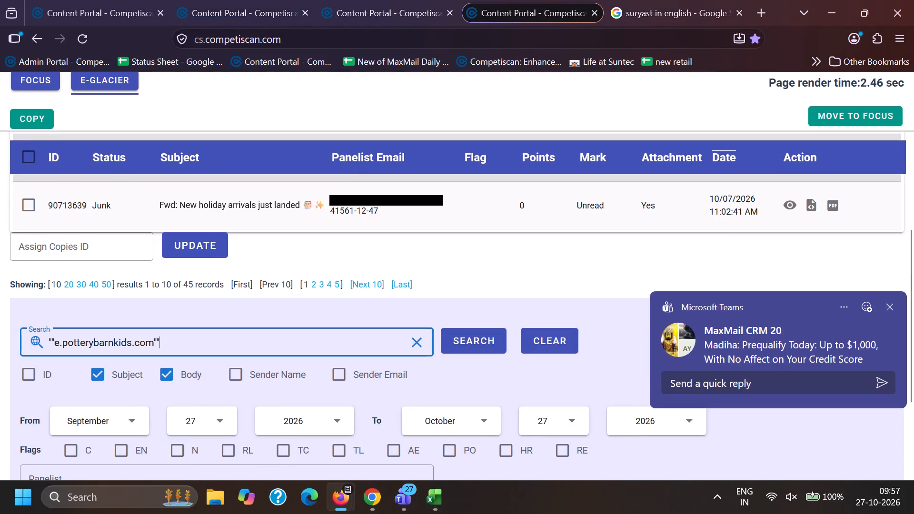
key(ctrl+z)
key(ctrl+z)
key(ctrl+z)
key(ctrl+z)
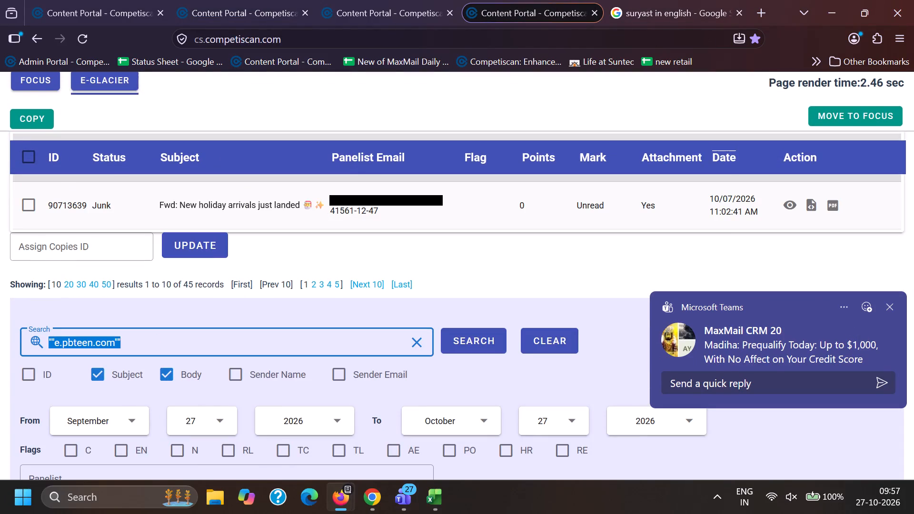
key(ctrl+z)
key(ctrl+z)
key(ctrl+z)
key(ctrl+z)
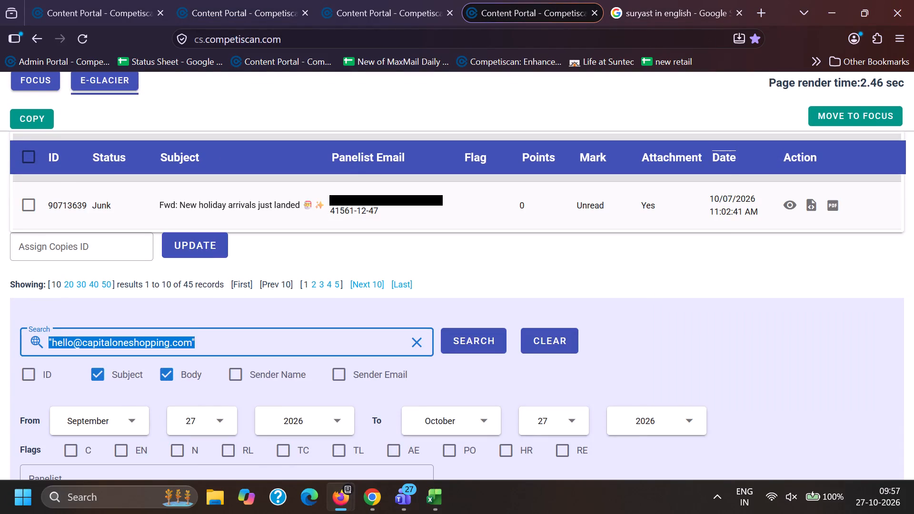
key(Return)
Show the Focus records for the same Capital One Shopping search.
click(37, 141)
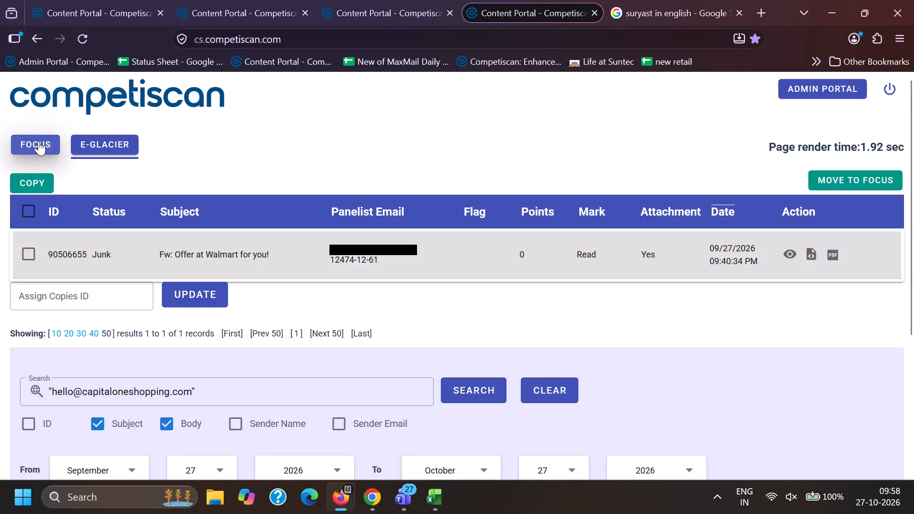
click(39, 141)
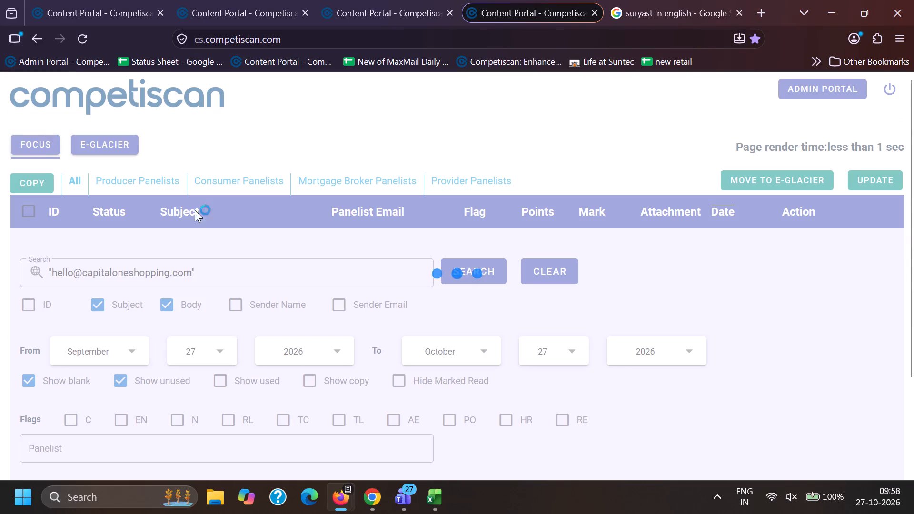
Return to the Pottery Barn email in Chrome and remove the link from its app download banner.
click(369, 512)
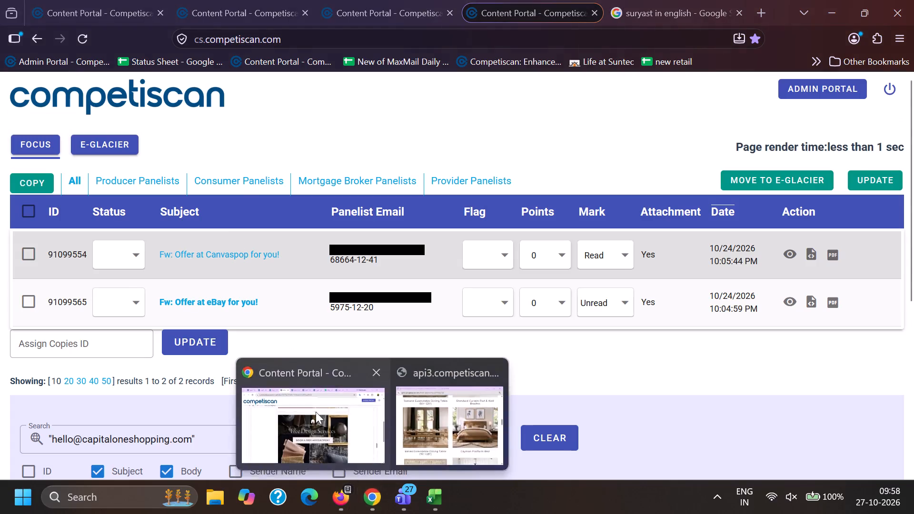
click(305, 406)
scroll(331, 277, down, 3)
click(378, 379)
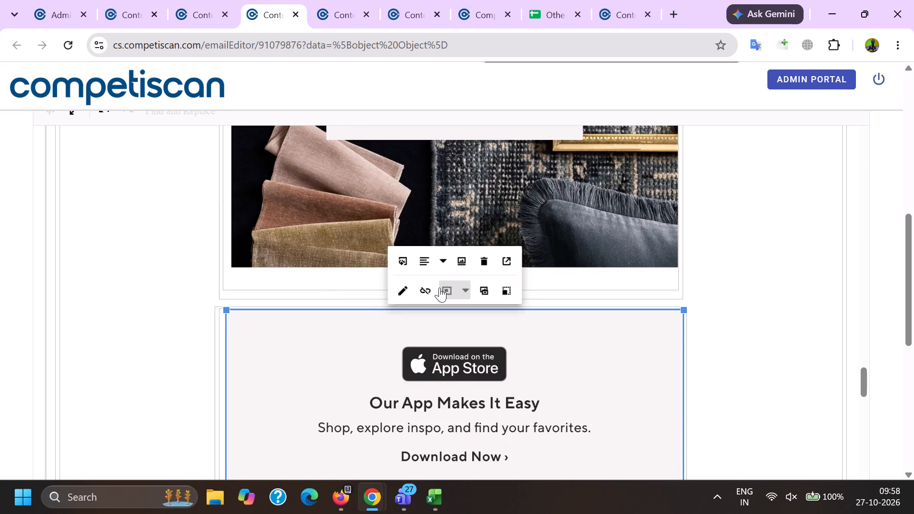
click(428, 289)
scroll(430, 280, down, 9)
click(344, 379)
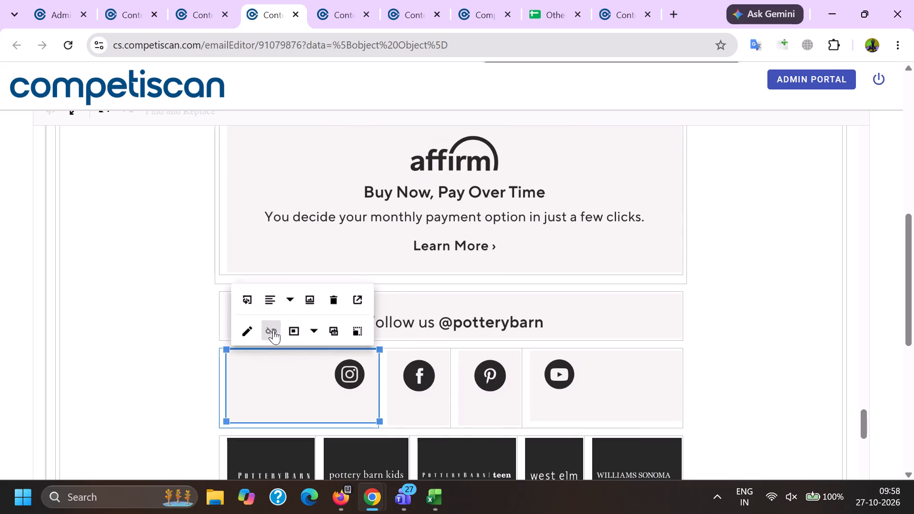
click(273, 328)
click(449, 379)
click(428, 327)
click(497, 374)
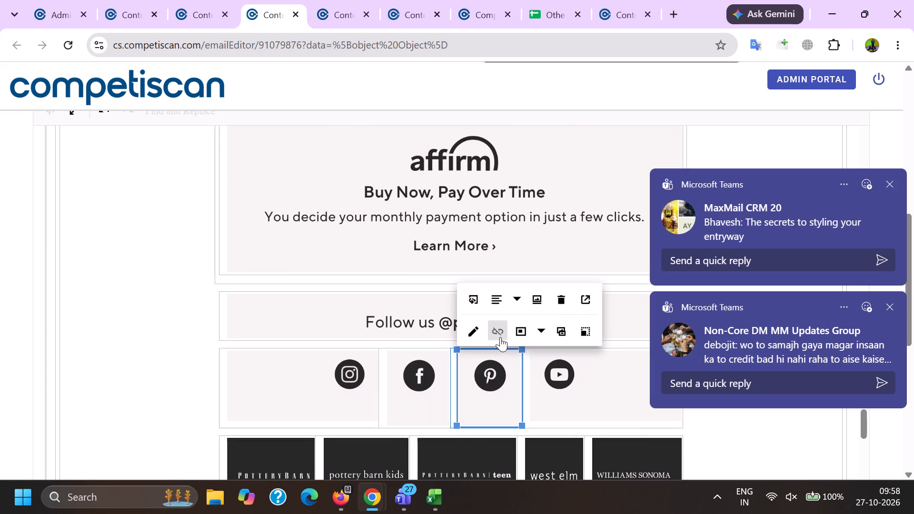
click(498, 329)
click(566, 379)
click(580, 326)
scroll(383, 237, down, 1)
click(391, 242)
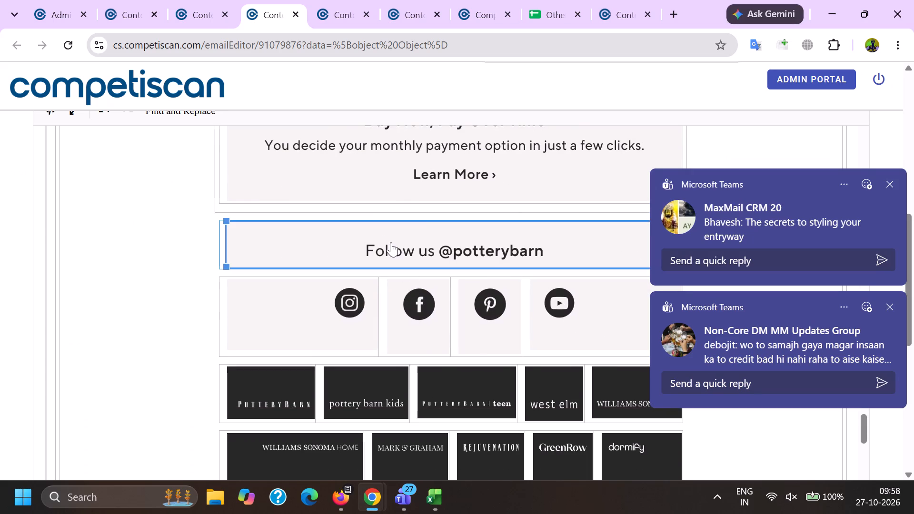
click(417, 205)
Delete the Pottery Barn e-mail address from the footer's "To ensure delivery to your inbox" line, keeping a space between the words.
scroll(401, 297, down, 8)
scroll(386, 343, down, 2)
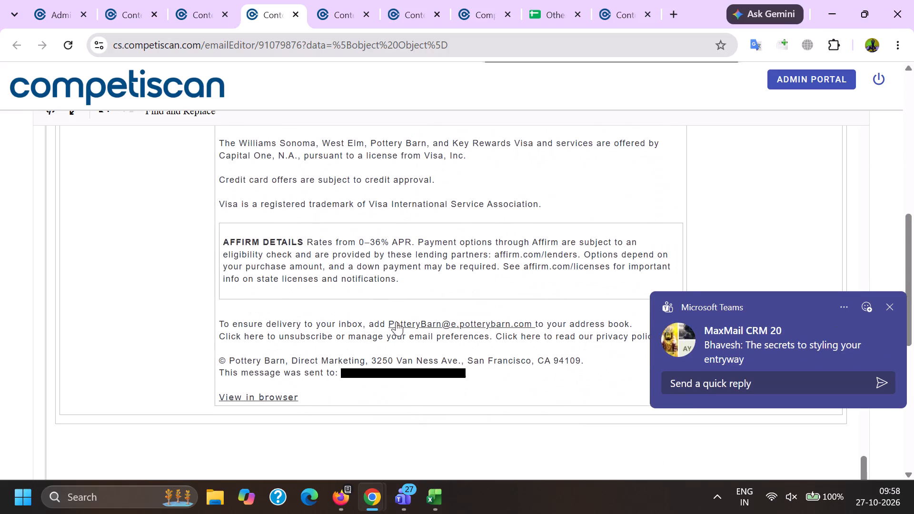
drag(384, 322, 536, 327)
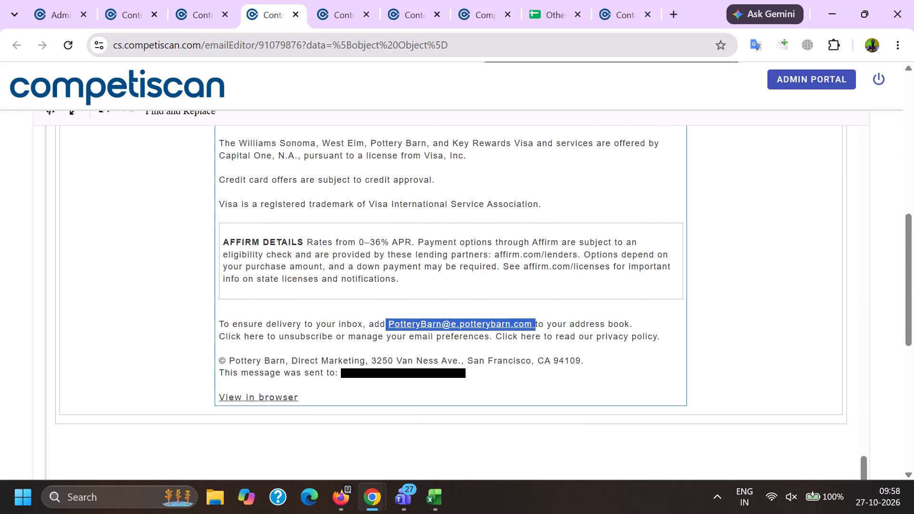
key(BackSpace)
key(space)
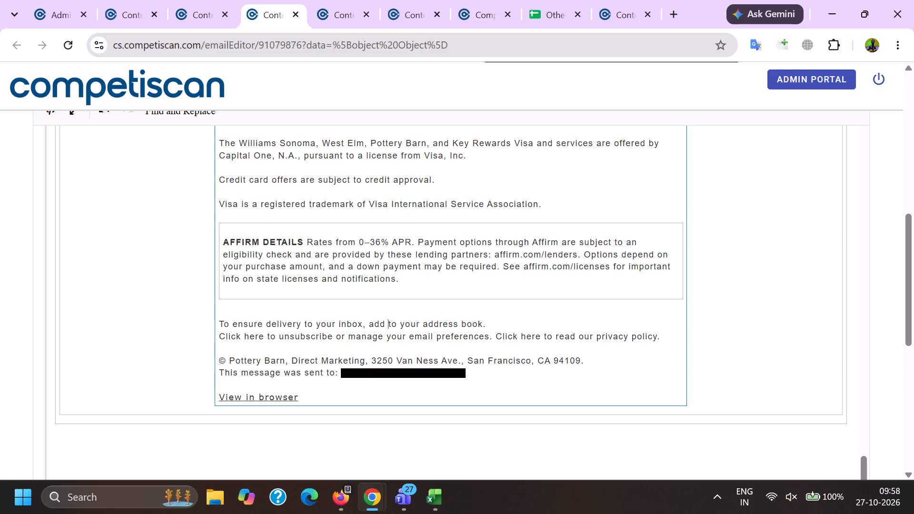
Remove the link from the "View in browser" text in the footer.
click(278, 397)
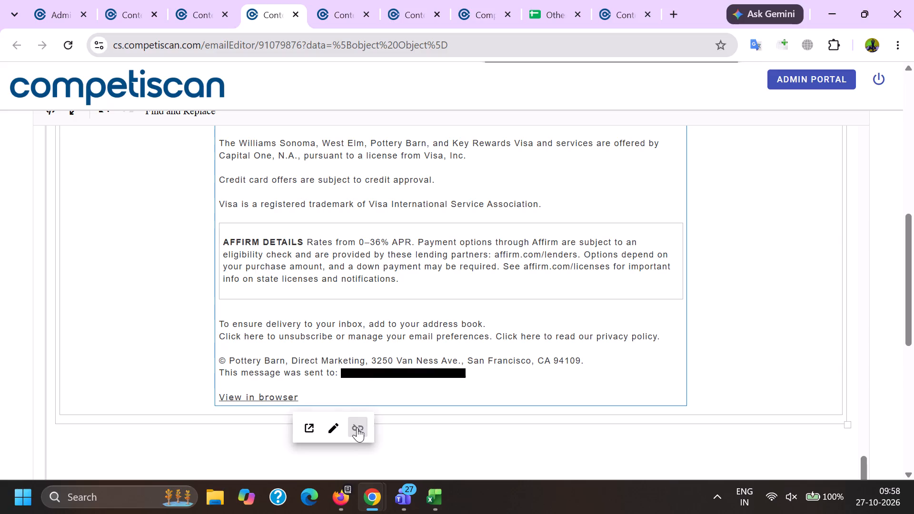
click(357, 427)
Delete the recipient's address after "This message was sent to:" in the footer.
drag(341, 374, 486, 376)
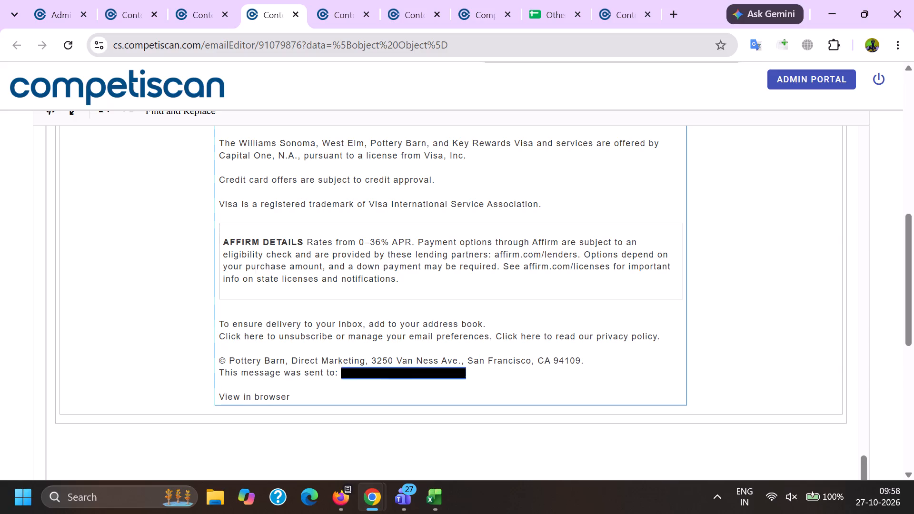
key(BackSpace)
Remove the link from the footer's "Click here" unsubscribe text.
click(256, 335)
click(350, 366)
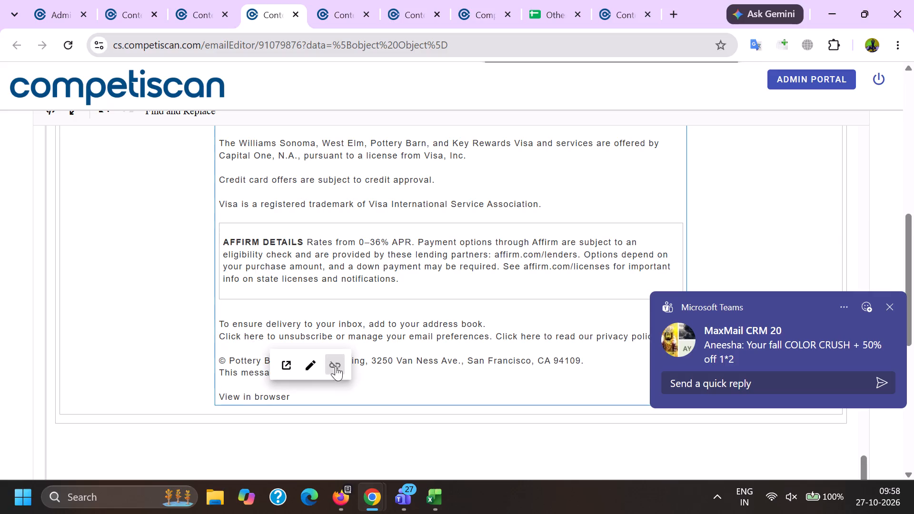
click(336, 366)
Save the product info for the edited Pottery Barn email.
scroll(329, 268, down, 13)
click(325, 348)
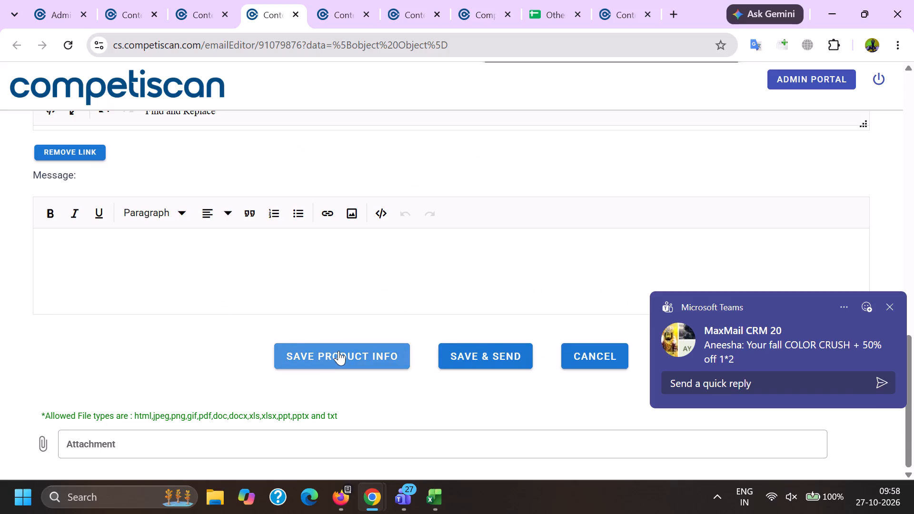
click(471, 300)
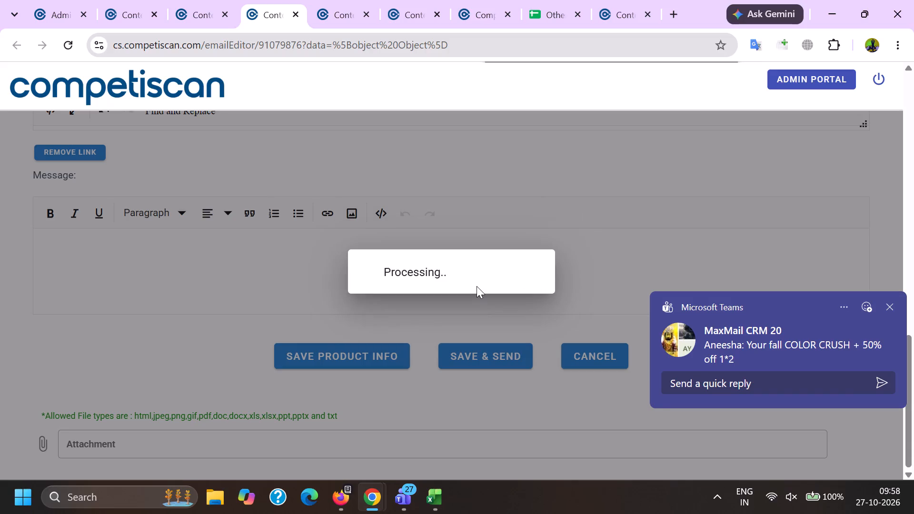
click(0, 174)
Open the product management form for record 91079876 and return to the email editor.
scroll(22, 234, up, 6)
click(57, 211)
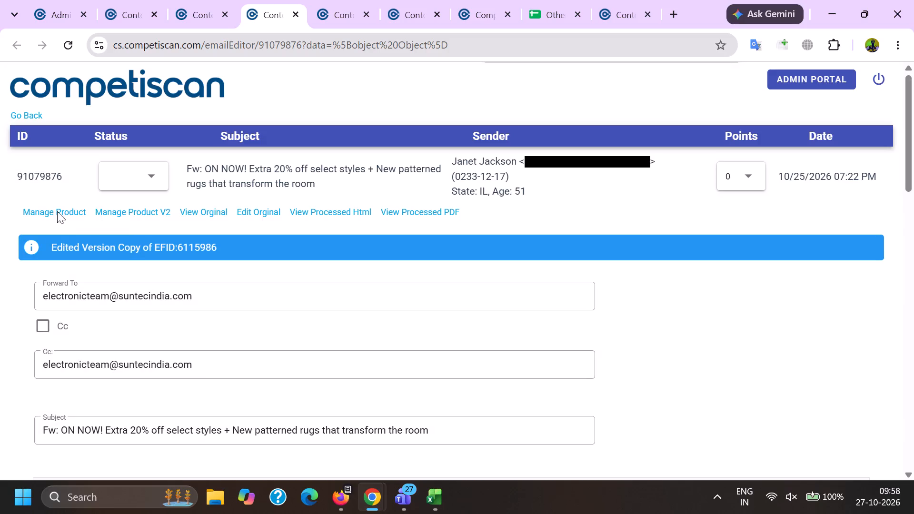
key(Tab)
key(alt+Tab)
Copy the sender name Pottery Barn from the From line at the beginning of the edited email.
scroll(155, 221, down, 5)
double_click(133, 261)
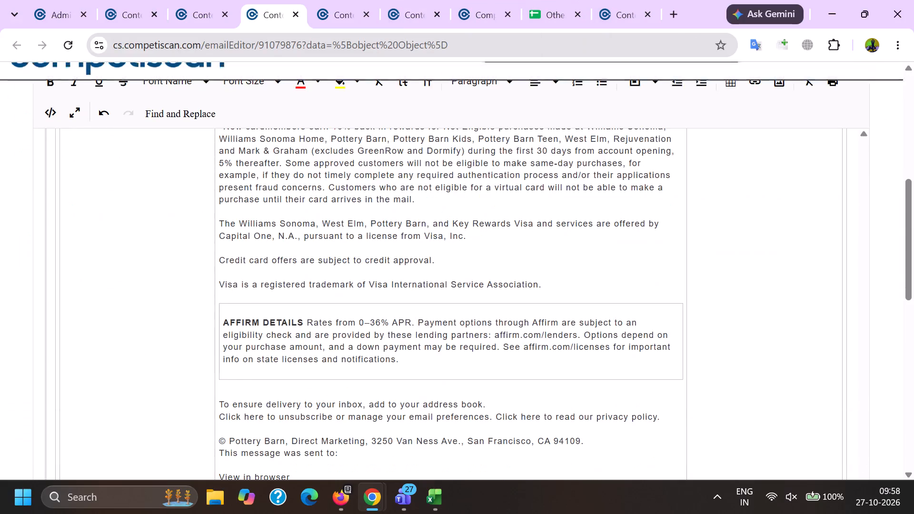
key(Page_Up)
key(Page_Up)
key(Page_Up)
key(Page_Up)
key(Page_Up)
key(Page_Up)
key(Page_Up)
key(Page_Up)
key(Page_Up)
key(Page_Up)
key(Page_Up)
key(Page_Up)
key(Page_Up)
key(Page_Up)
key(Page_Up)
key(Page_Up)
key(Page_Up)
key(Page_Up)
key(Page_Up)
key(Page_Up)
scroll(154, 212, down, 5)
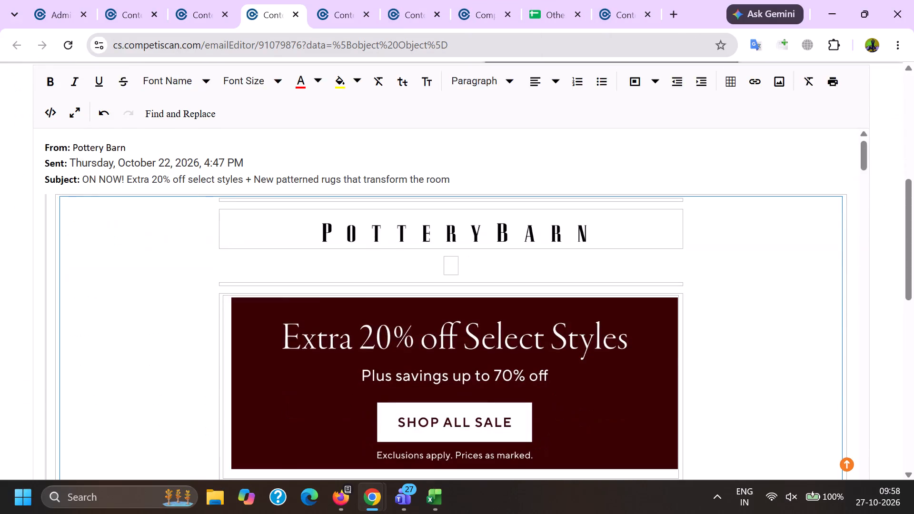
double_click(88, 147)
shift+click(112, 148)
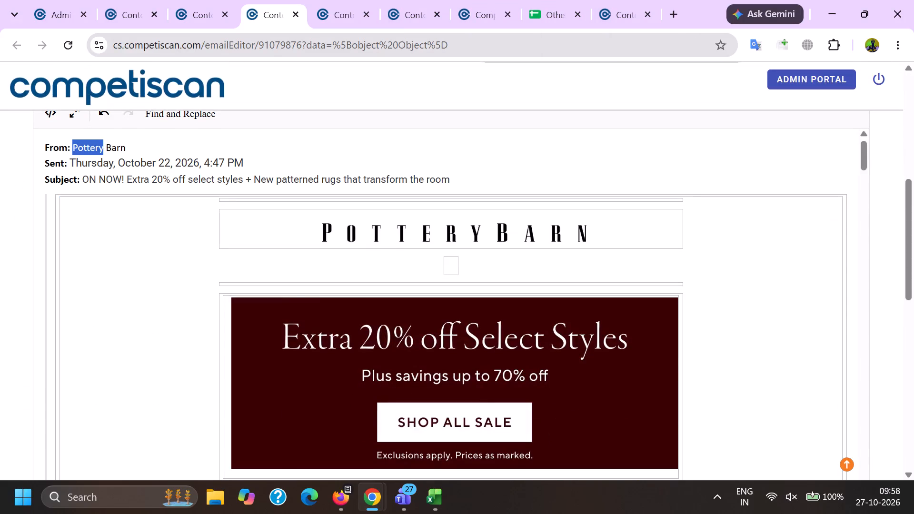
key(ctrl+c)
Replace the product form's apc-na company with Pottery Barn, and search the affinities/associations for Pottery Barn.
key(alt+Tab)
scroll(281, 165, down, 6)
click(285, 199)
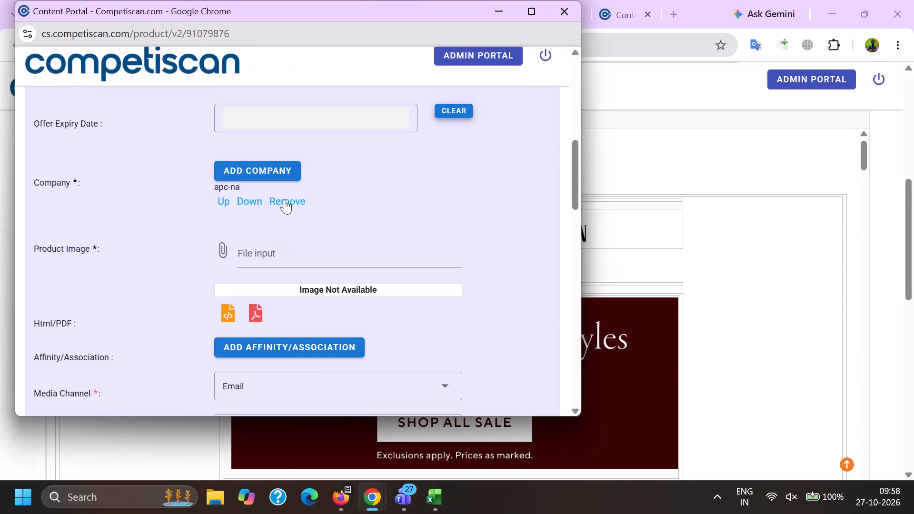
click(247, 170)
key(ctrl+v)
click(296, 317)
click(377, 345)
key(ctrl+v)
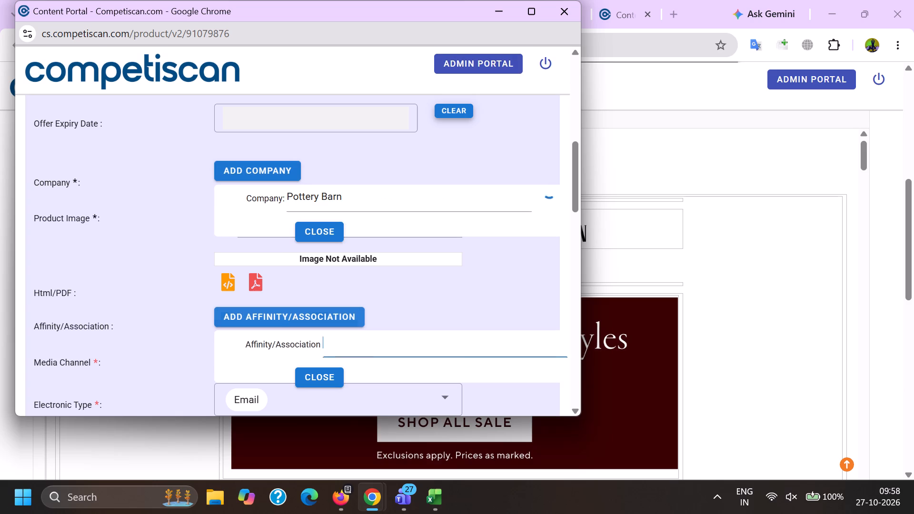
click(316, 227)
click(240, 204)
Add Capital One as another company on the product form.
click(250, 166)
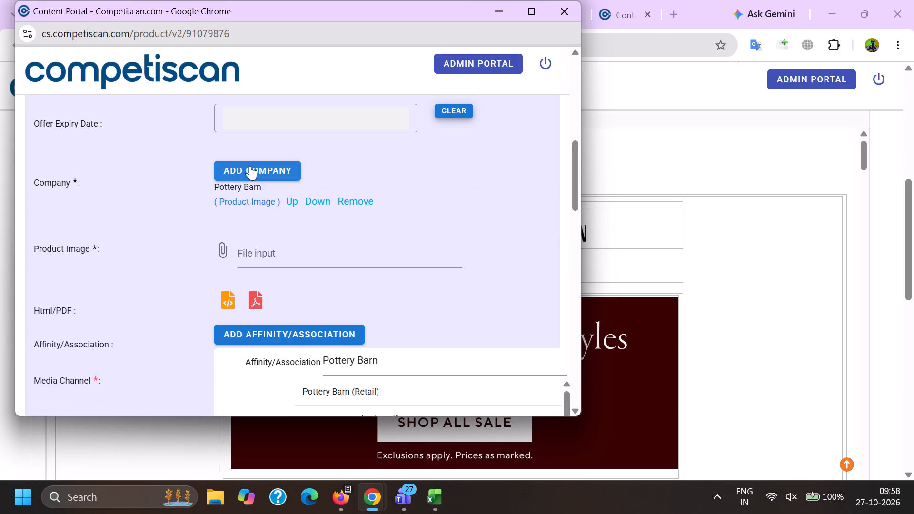
key(c)
key(a)
key(p)
text(ITAL ONE)
scroll(257, 163, down, 3)
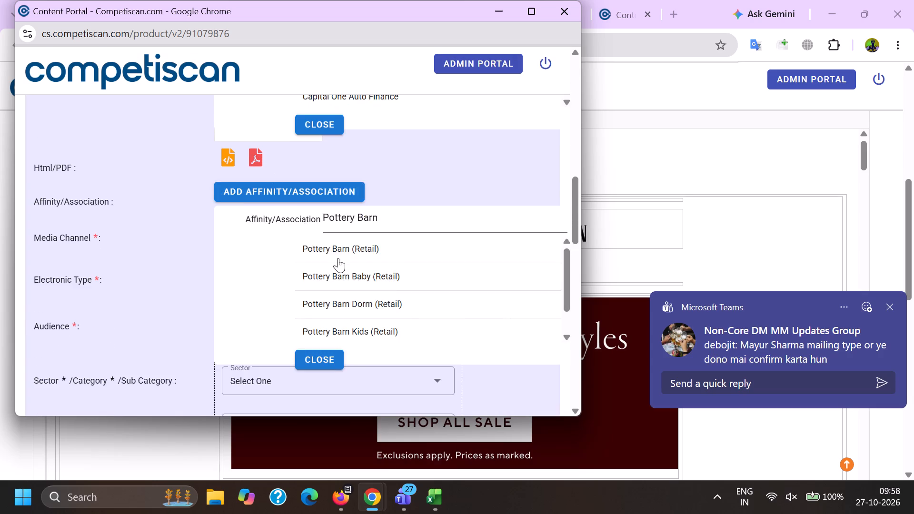
scroll(334, 306, up, 2)
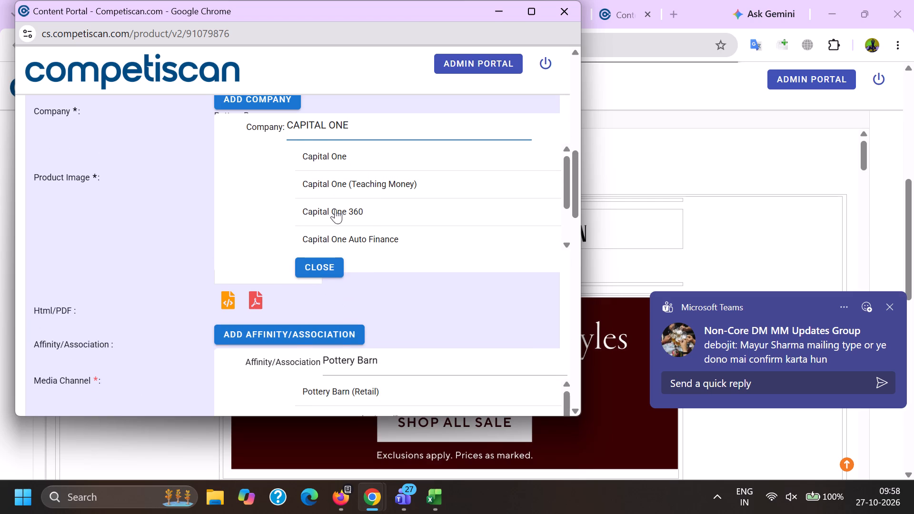
click(319, 161)
Search for affirm and add it as a company, and choose Pottery Barn (Retail) as the affinity/association.
scroll(284, 222, up, 2)
click(277, 243)
click(312, 266)
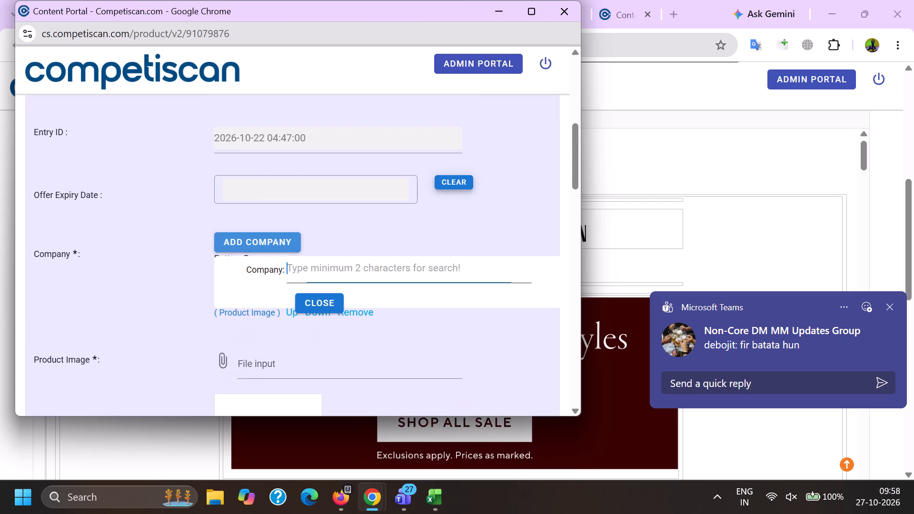
text(affirm)
scroll(295, 314, down, 2)
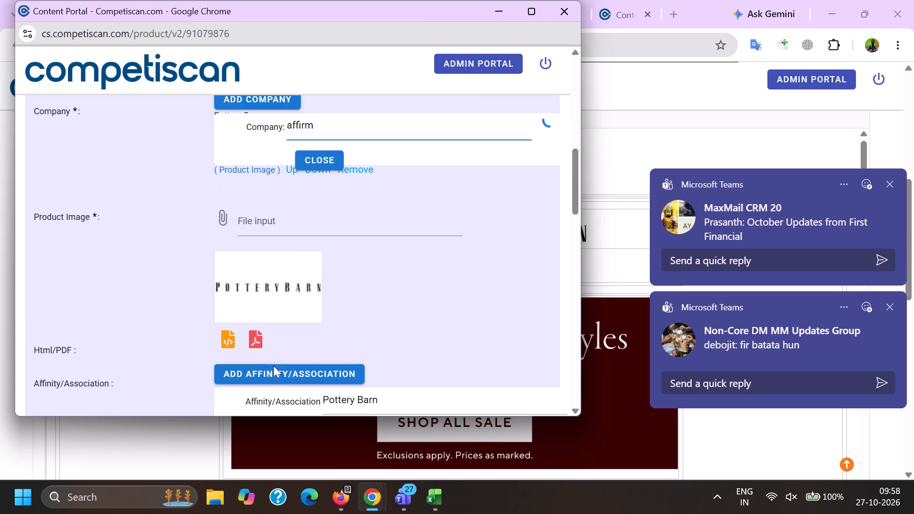
scroll(353, 332, down, 2)
click(335, 285)
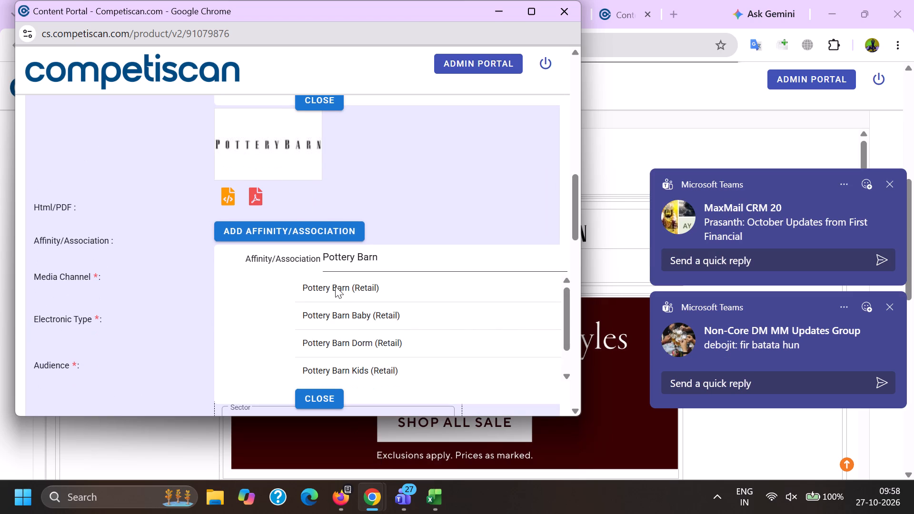
click(336, 292)
scroll(331, 337, up, 3)
click(317, 233)
Set the product form's sector to Retail and its category to Home.
scroll(303, 178, down, 4)
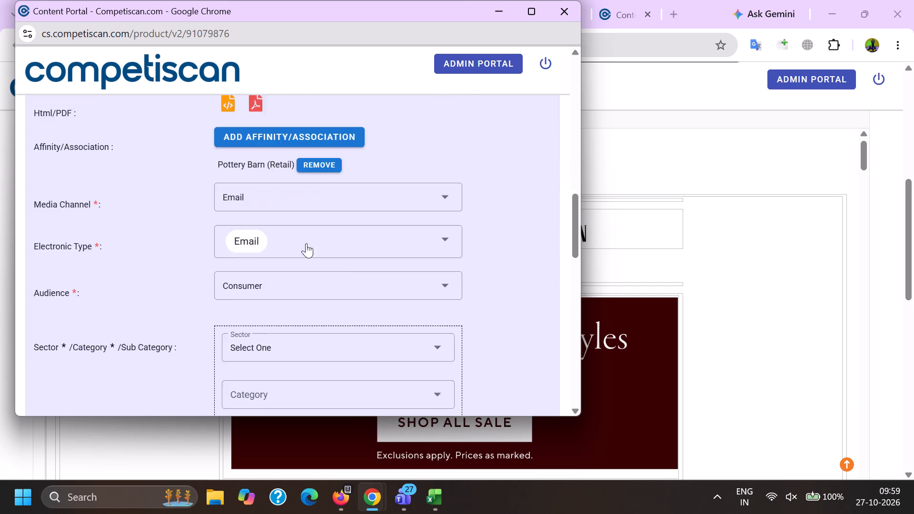
scroll(306, 243, down, 3)
click(277, 192)
scroll(276, 191, down, 7)
drag(264, 267, 253, 267)
drag(195, 255, 208, 256)
click(256, 250)
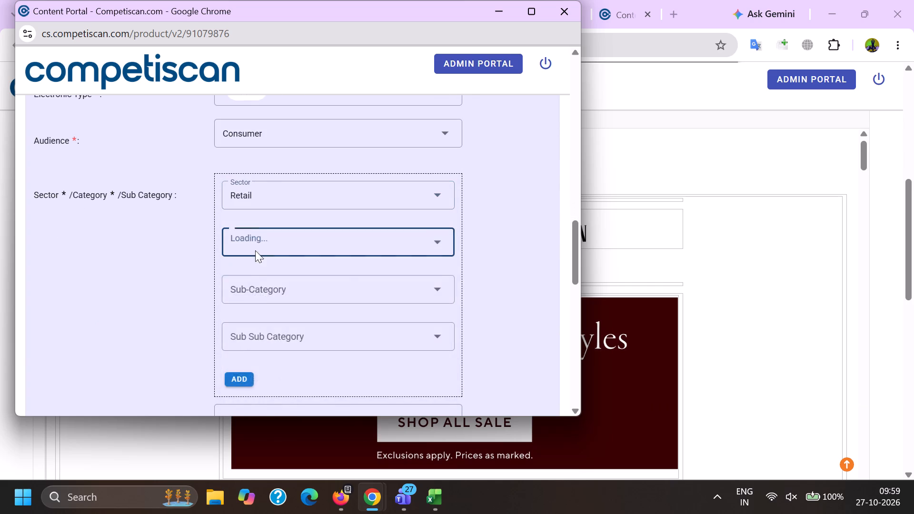
scroll(251, 265, down, 7)
drag(251, 257, 249, 263)
drag(149, 273, 176, 275)
click(261, 274)
scroll(270, 206, down, 1)
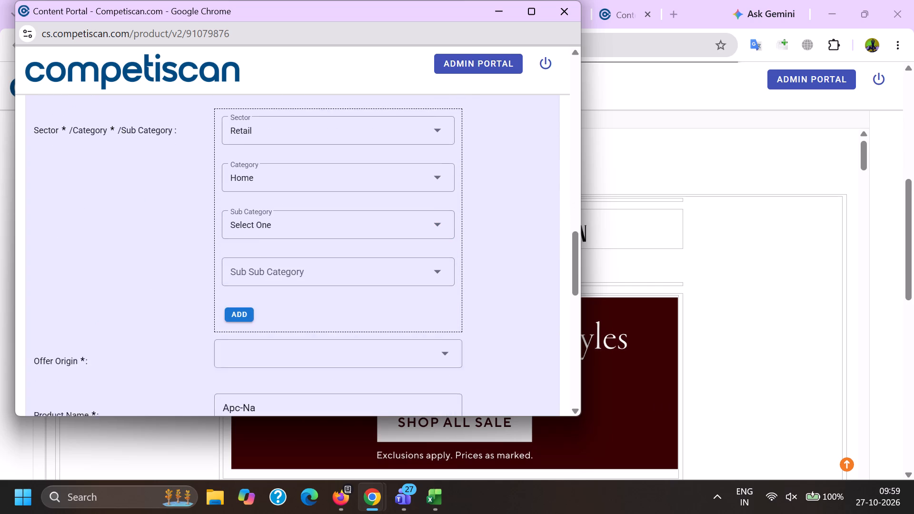
Choose Home Decor as the sub category and Rugs as the sub sub category, and add the classification.
click(259, 235)
click(258, 217)
scroll(255, 265, down, 3)
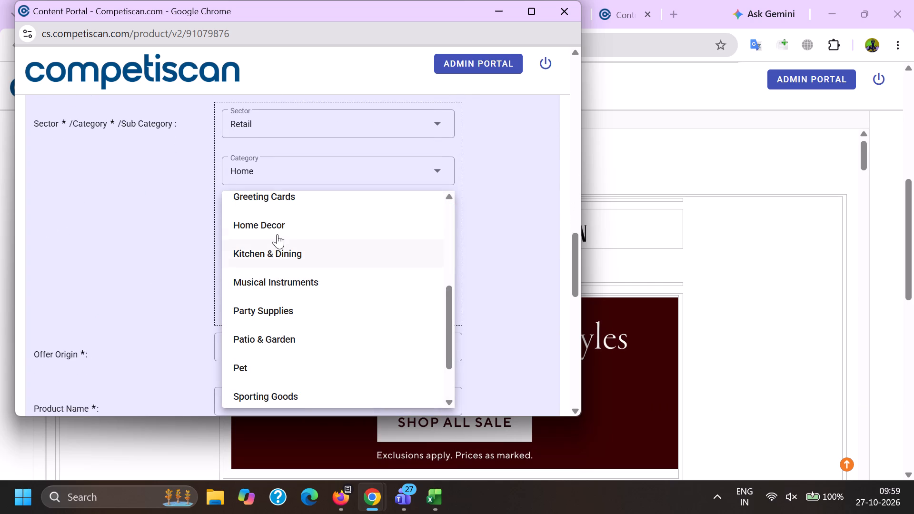
drag(277, 226, 264, 232)
drag(131, 245, 162, 246)
click(252, 274)
scroll(284, 163, down, 1)
scroll(286, 253, down, 6)
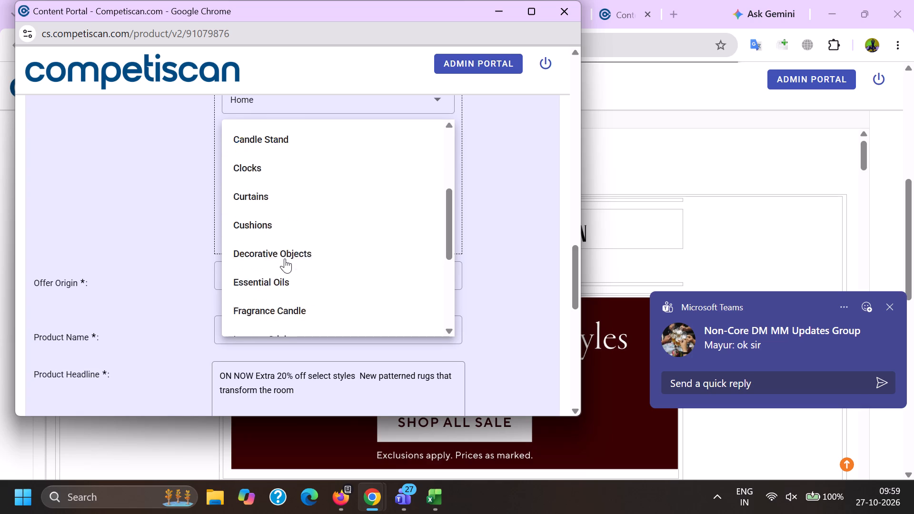
scroll(265, 277, down, 10)
scroll(284, 286, up, 6)
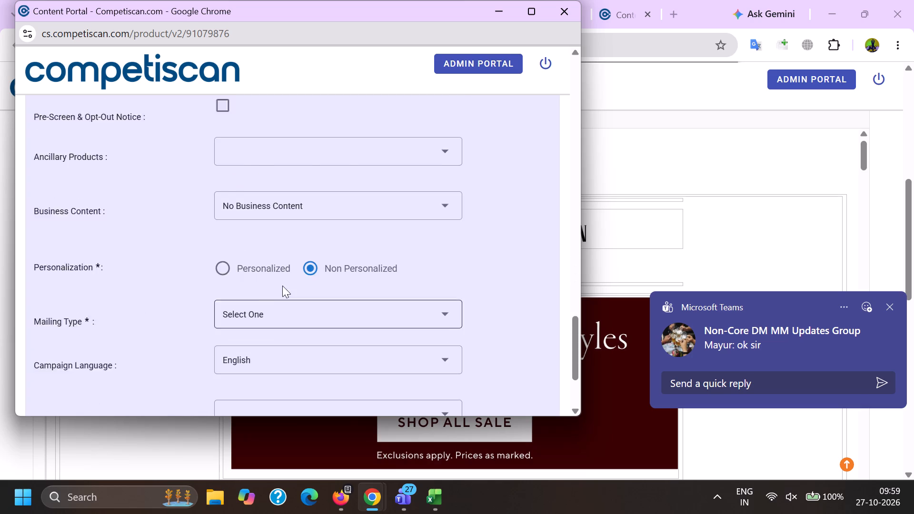
click(261, 201)
drag(162, 205, 172, 208)
click(238, 235)
Add the classification Credit Cards / Payment Cards / Credit Cards, and move the Retail classification down one place.
scroll(245, 286, up, 3)
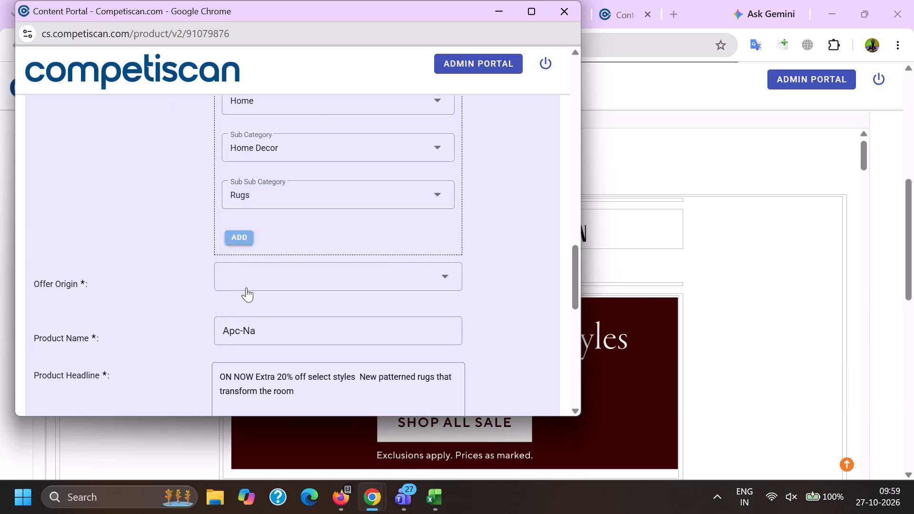
click(264, 294)
scroll(275, 329, up, 7)
click(277, 324)
drag(164, 316, 183, 321)
click(278, 345)
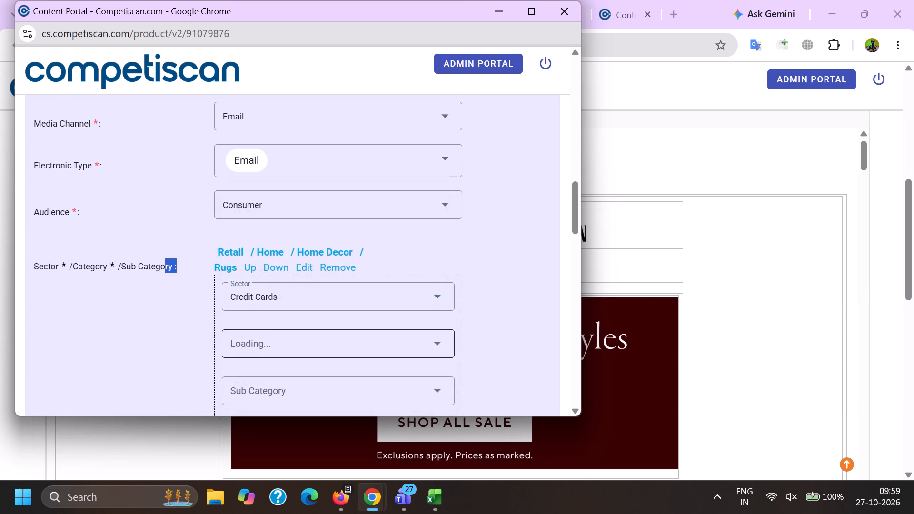
scroll(305, 169, down, 3)
click(282, 196)
click(265, 180)
scroll(281, 282, down, 6)
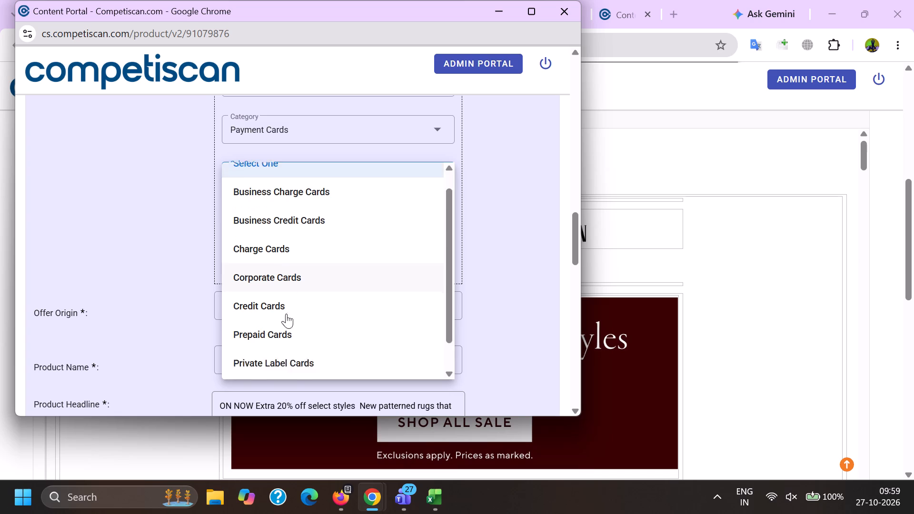
click(286, 274)
drag(176, 277, 193, 278)
click(244, 263)
scroll(268, 305, up, 3)
click(280, 268)
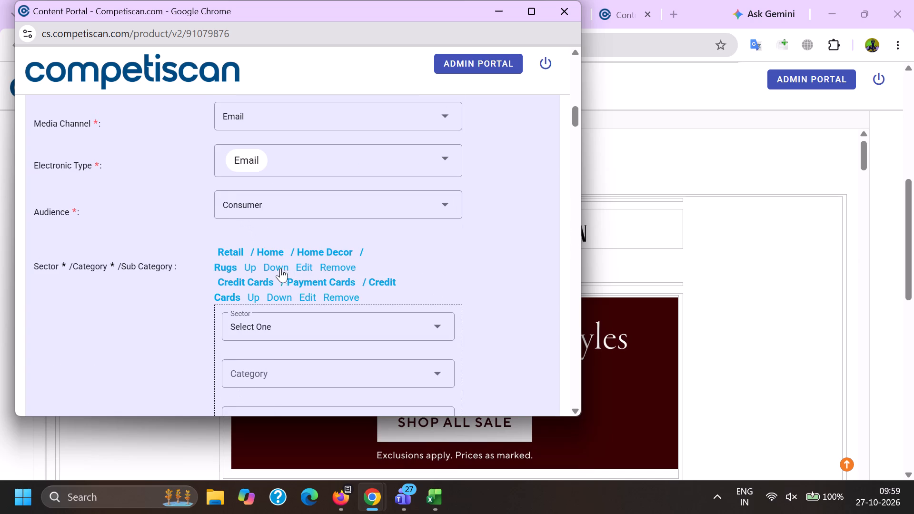
Set the offer origin to Provider/Bank and the product name to Pottery Barn Key Rewards Visa Credit Card.
scroll(264, 264, down, 5)
click(255, 192)
double_click(252, 250)
key(ctrl+v)
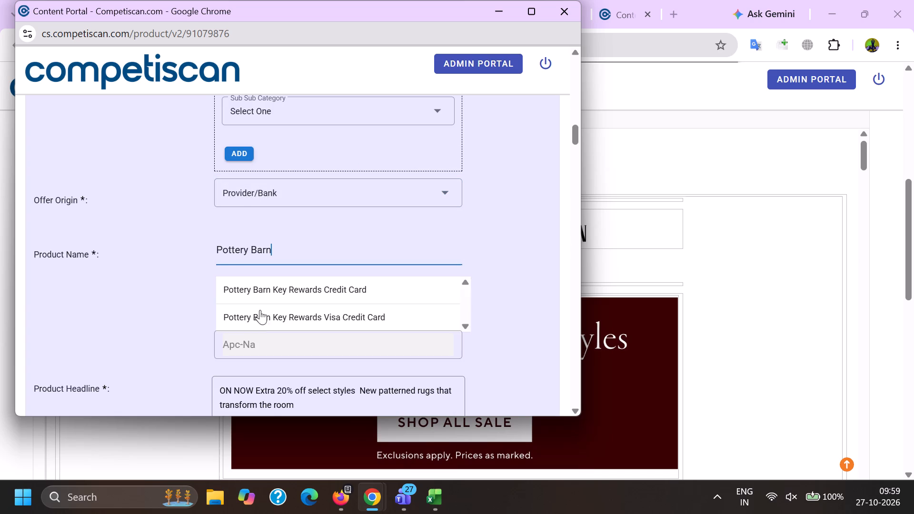
click(263, 313)
scroll(264, 311, up, 4)
click(275, 200)
scroll(275, 197, down, 5)
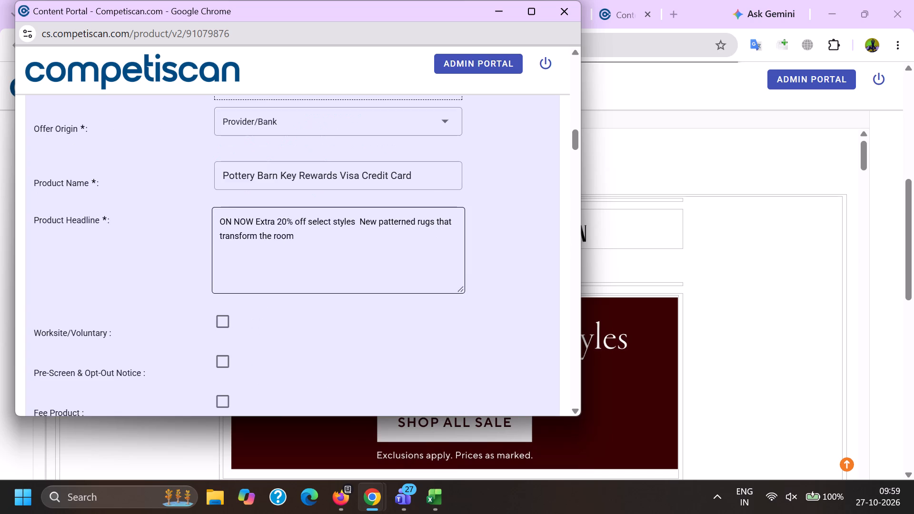
Replace the product headline with the subject line copied from the edited email, changing the plus sign to the word Plus.
drag(389, 258, 86, 213)
key(BackSpace)
key(alt+Tab)
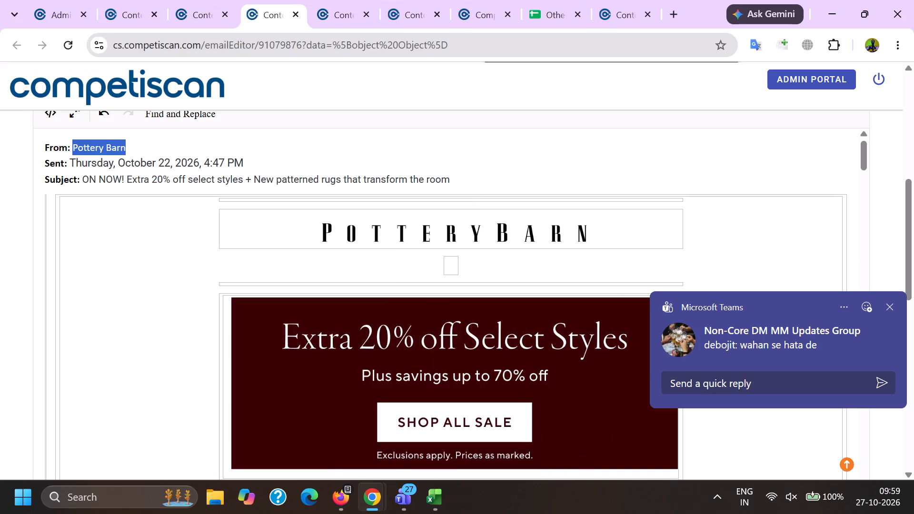
drag(85, 178, 512, 167)
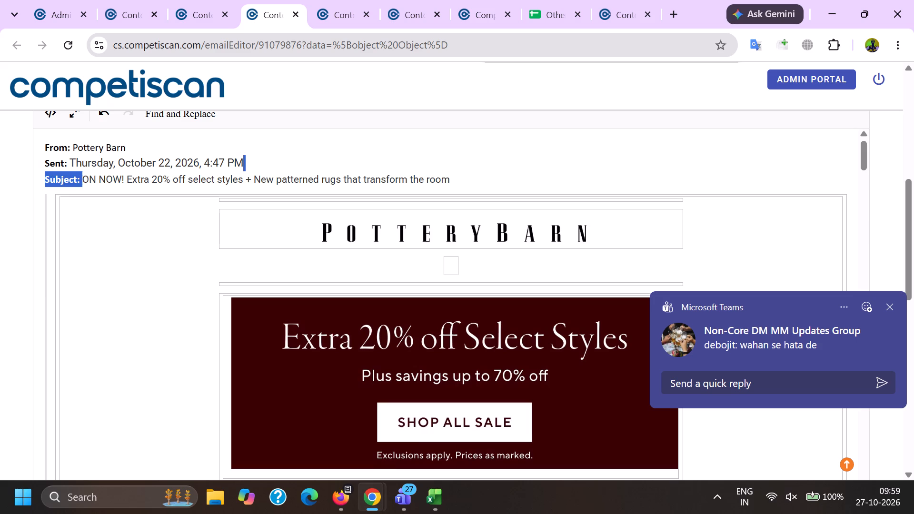
drag(512, 167, 500, 180)
key(ctrl+c)
key(alt+Tab)
drag(386, 123, 385, 131)
key(ctrl+v)
click(368, 221)
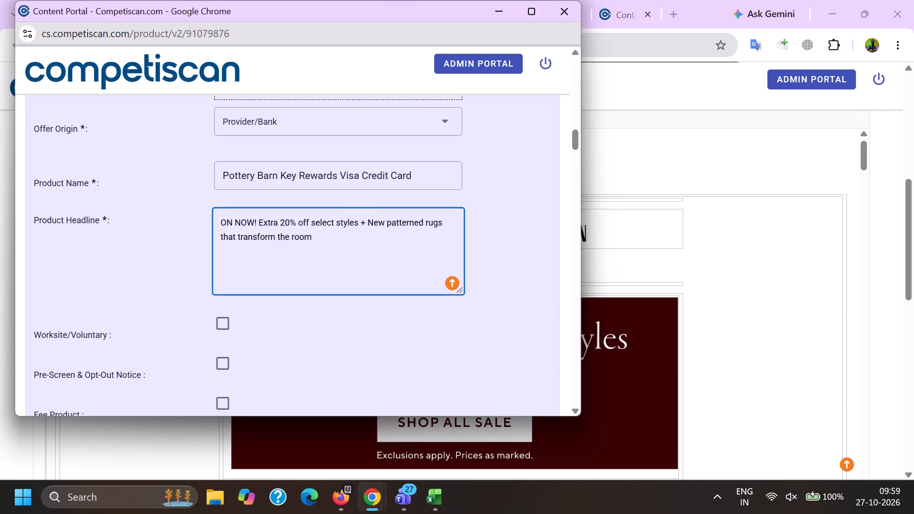
key(Left)
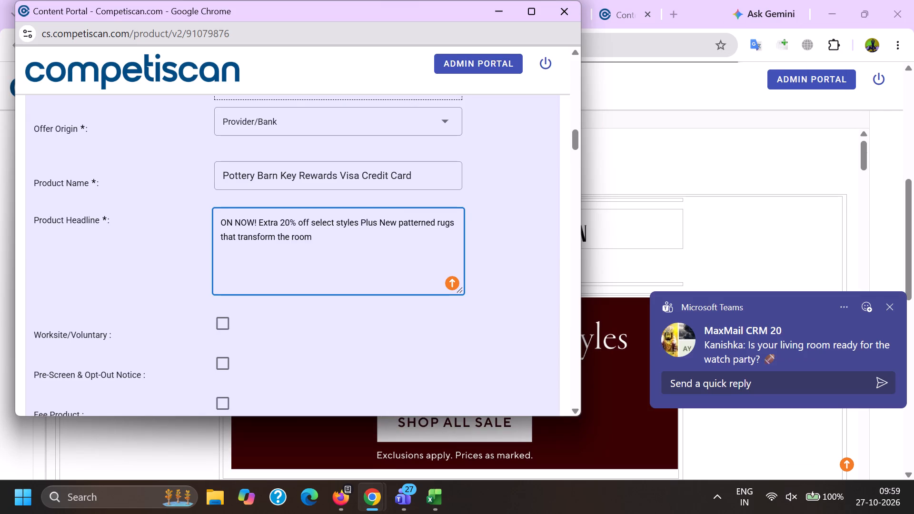
End the headline with a period and append "Earn 10% back in rewards", copied from the other Pottery Barn product record.
click(393, 252)
text(.)
key(space)
key(alt+Tab)
click(630, 0)
scroll(526, 237, up, 10)
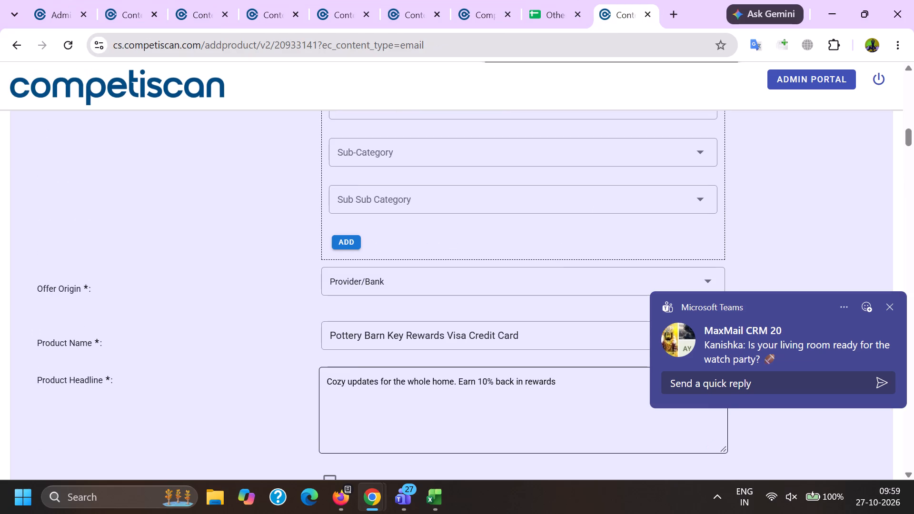
double_click(468, 377)
shift+click(621, 393)
key(ctrl+c)
key(alt+Tab)
key(ctrl+v)
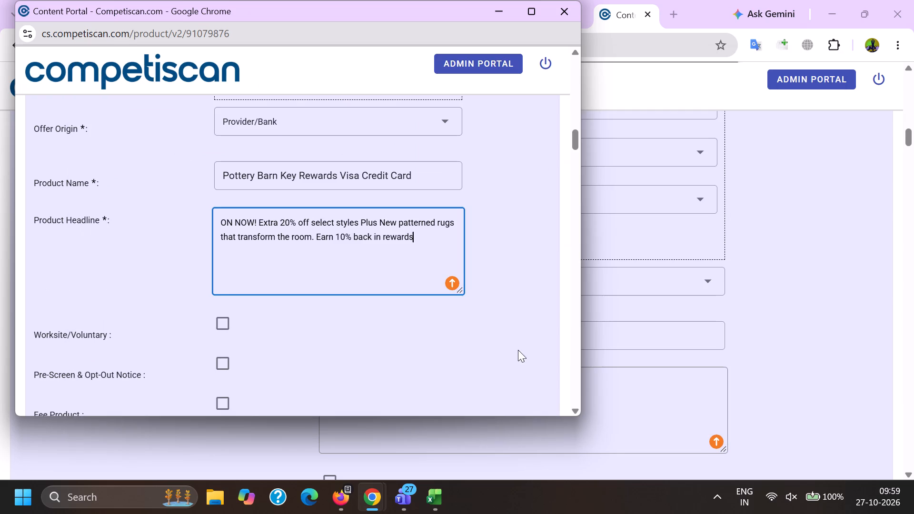
Set the response mechanism to URL/Website and the mailing type to Acquisition.
scroll(308, 227, down, 5)
click(250, 186)
scroll(263, 137, down, 8)
click(300, 294)
drag(109, 271, 138, 276)
click(245, 281)
click(259, 243)
drag(157, 278, 178, 279)
click(263, 312)
Select the communication types for the card offer, including Mobile Application.
click(256, 333)
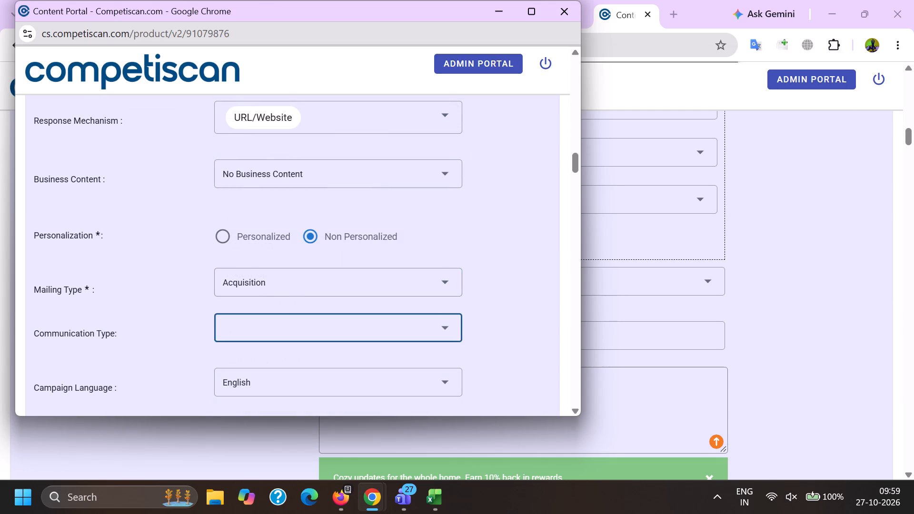
scroll(261, 237, down, 1)
click(276, 357)
scroll(277, 357, down, 7)
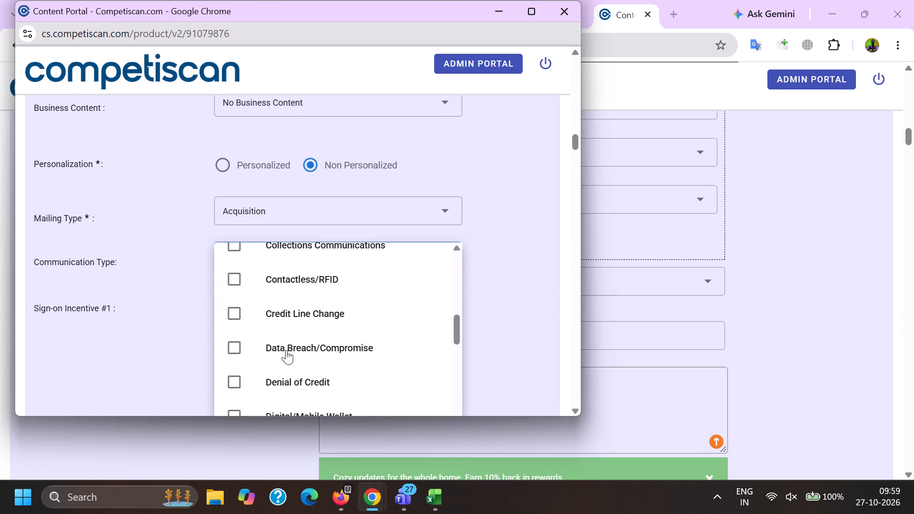
scroll(275, 387, up, 2)
click(288, 353)
scroll(287, 337, down, 9)
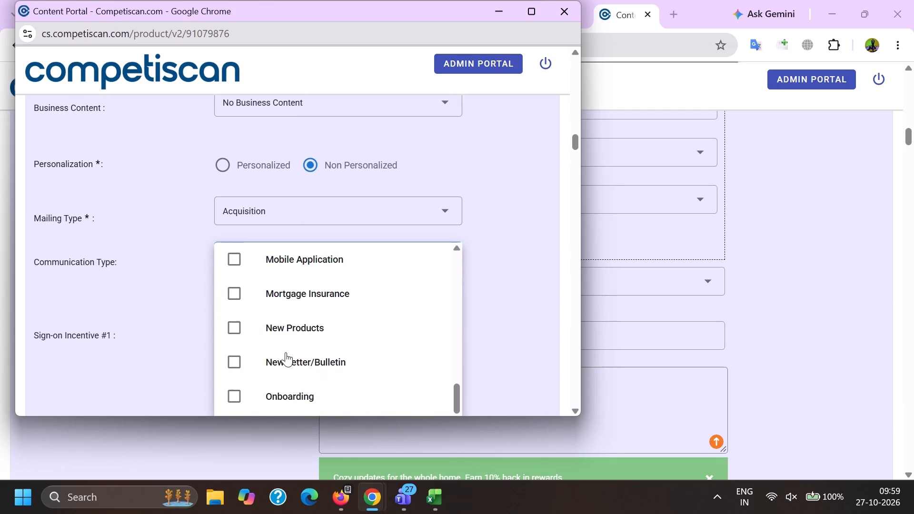
scroll(282, 338, up, 1)
drag(298, 329, 292, 331)
drag(104, 314, 124, 315)
Copy the Sign-on Incentive #1 text from the other Pottery Barn product record into the same field of this form.
key(alt+Tab)
scroll(668, 266, down, 10)
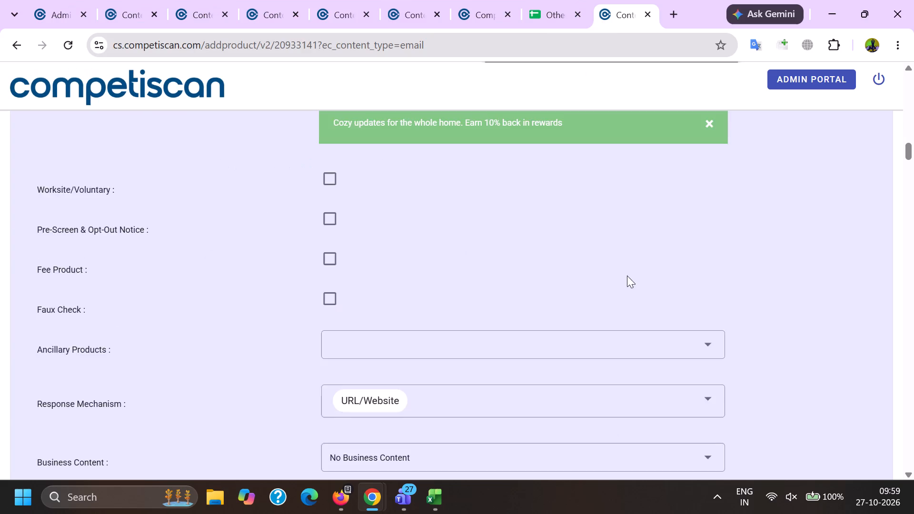
drag(659, 299, 176, 283)
key(ctrl+c)
key(alt+Tab)
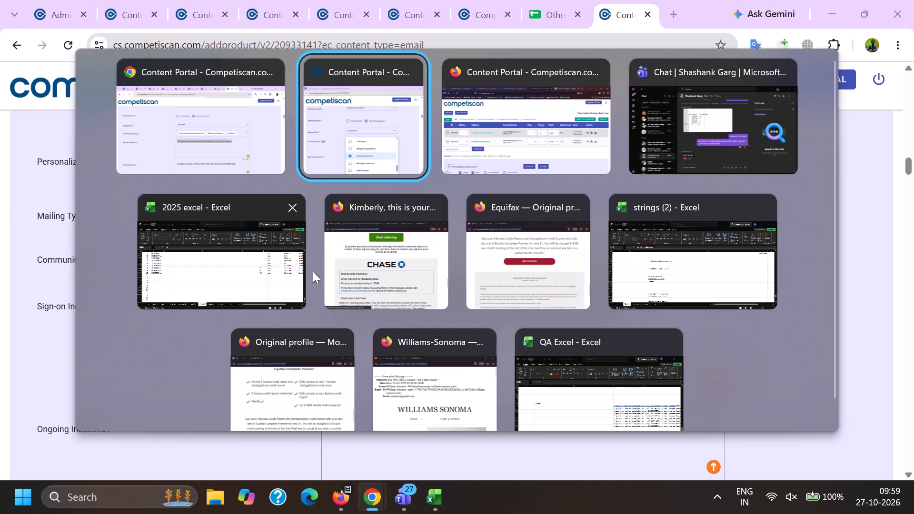
click(360, 147)
click(163, 338)
click(303, 329)
key(ctrl+v)
Fill Ongoing Incentive with "5% back in rewards with the Pottery Barn Key Rewards Visa Credit Card", copied from the other product record.
scroll(256, 220, down, 4)
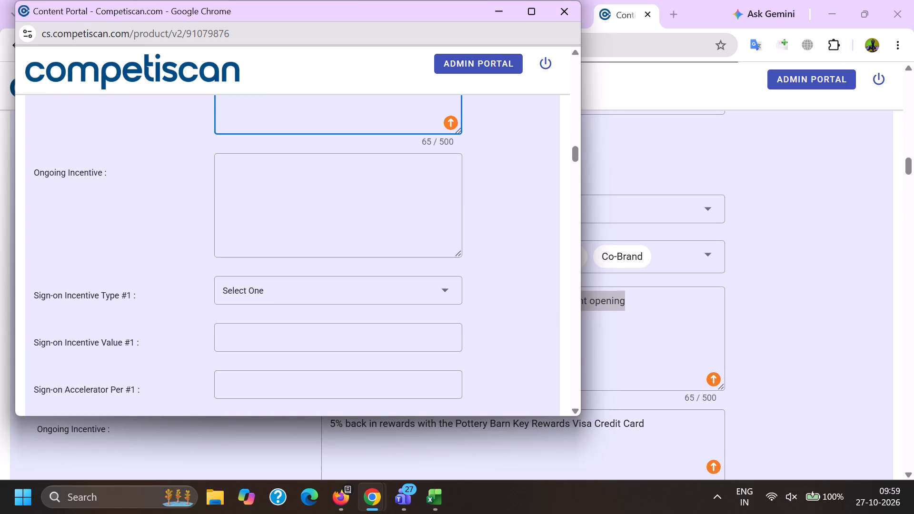
click(261, 233)
key(alt+Tab)
scroll(602, 283, down, 3)
drag(685, 250, 292, 245)
key(ctrl+c)
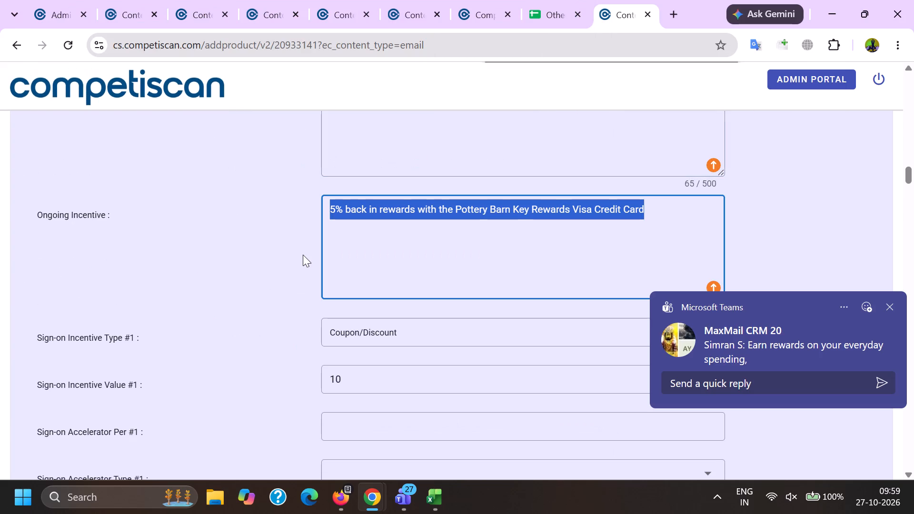
key(alt+Tab)
key(ctrl+v)
Set Sign-on Incentive Type #1 to Coupon/Discount, with an incentive value of 10.00 and a max award of 10.00.
scroll(263, 202, down, 2)
click(252, 155)
scroll(252, 154, down, 7)
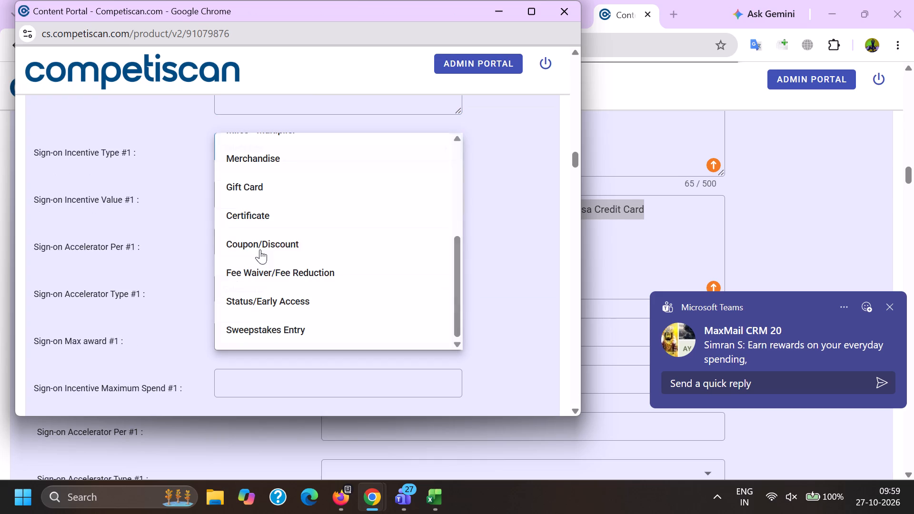
click(261, 256)
drag(151, 229, 170, 230)
click(241, 198)
text(10.00)
key(Tab)
key(Tab)
key(Tab)
text(10.00)
key(Tab)
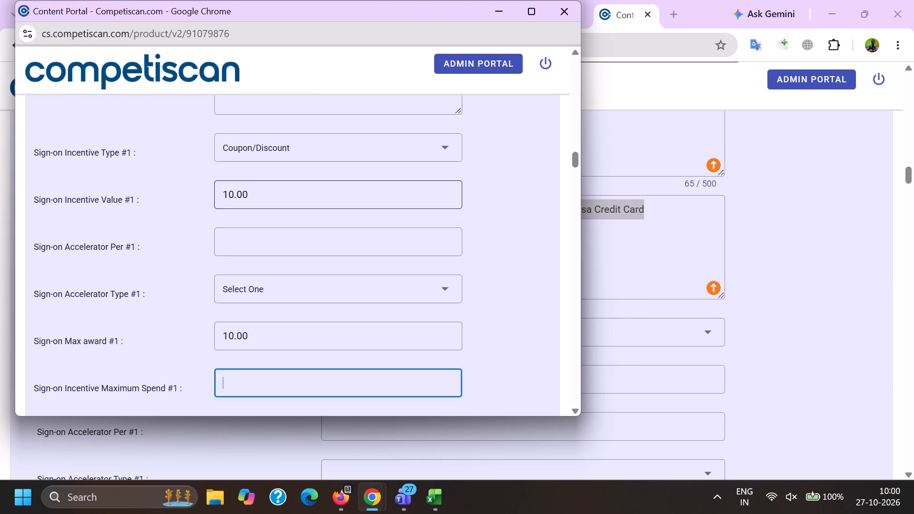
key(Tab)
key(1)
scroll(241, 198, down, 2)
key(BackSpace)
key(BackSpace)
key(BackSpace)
Set the Sign-on Incentive Window (months) #1 to 1.
key(Tab)
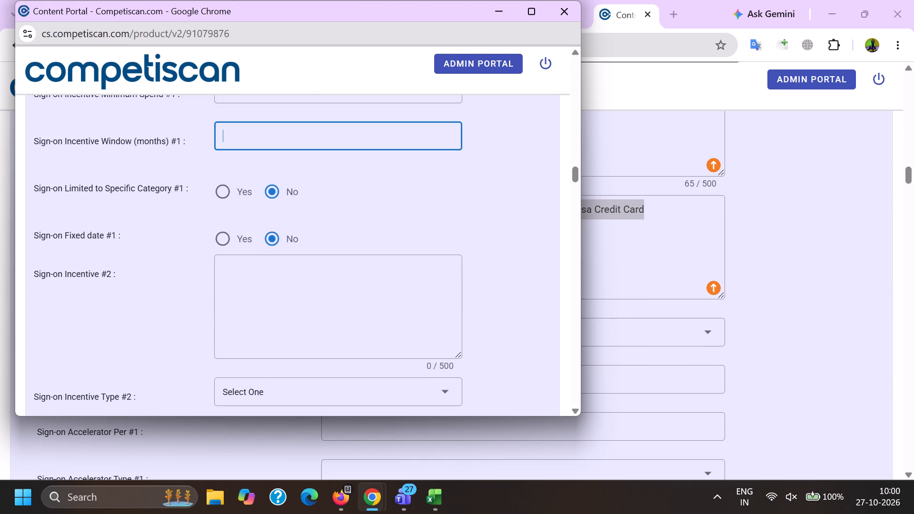
key(1)
scroll(235, 202, down, 1)
click(221, 155)
scroll(228, 196, down, 10)
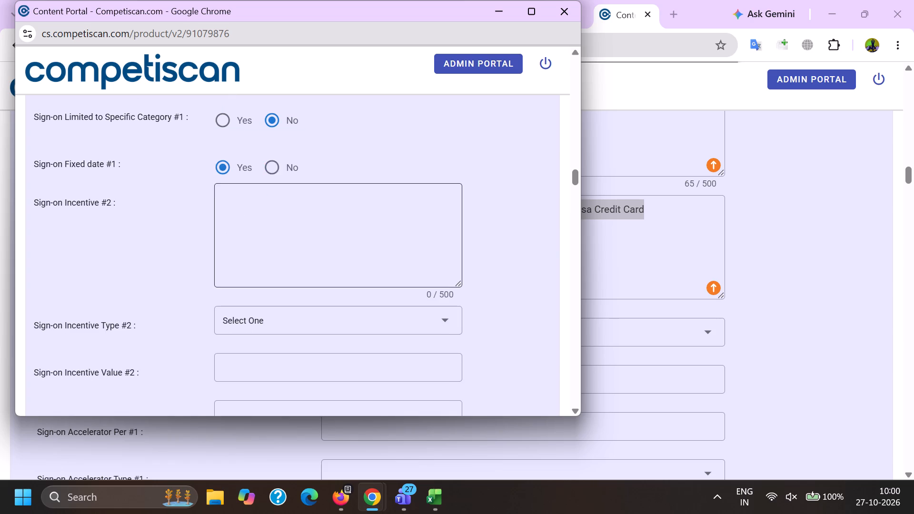
scroll(228, 196, down, 13)
click(224, 177)
scroll(295, 275, up, 4)
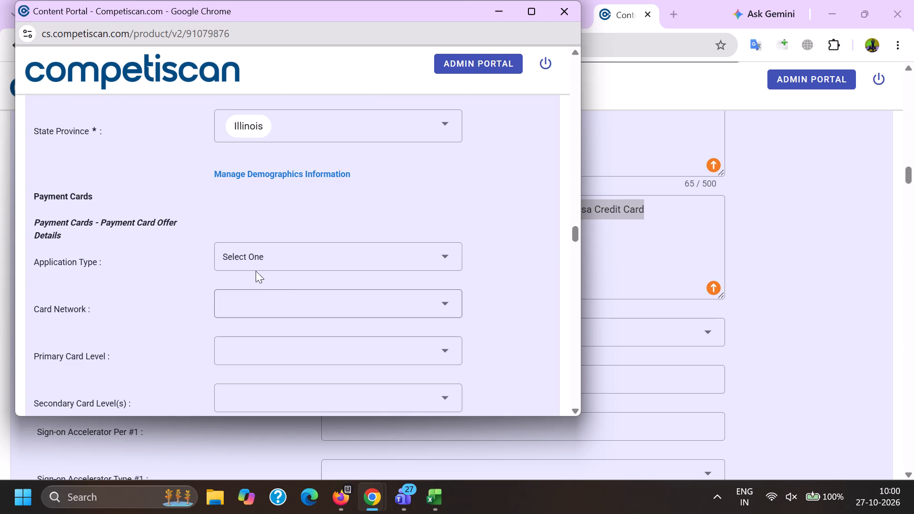
click(245, 256)
scroll(251, 180, down, 1)
click(267, 242)
drag(137, 242, 159, 246)
click(230, 238)
scroll(253, 164, down, 2)
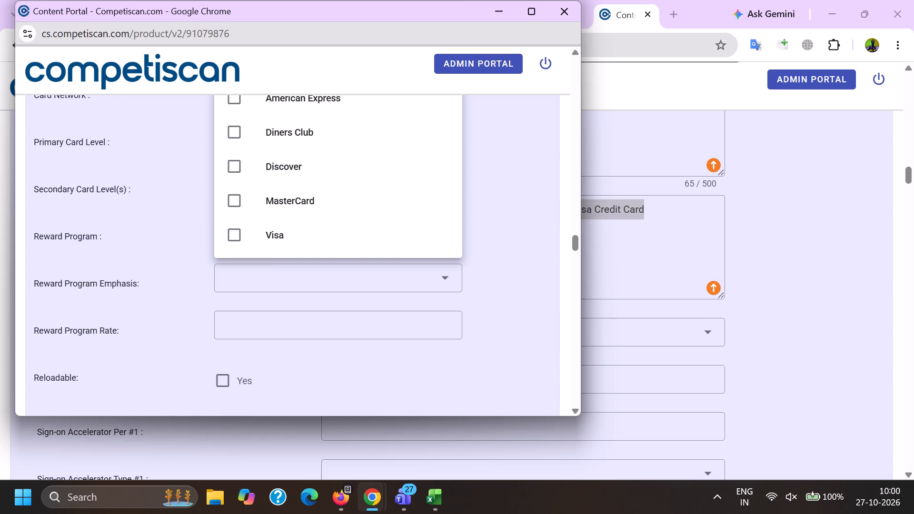
click(275, 232)
click(155, 230)
Set the Primary Card Level to Visa Signature.
scroll(218, 272, up, 3)
click(251, 352)
scroll(284, 183, down, 3)
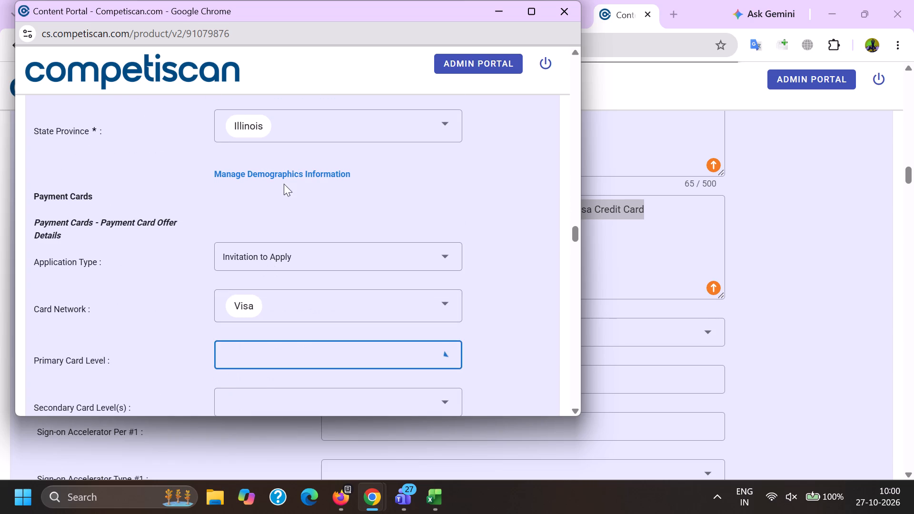
scroll(260, 281, down, 8)
click(278, 320)
click(270, 311)
click(280, 276)
click(148, 270)
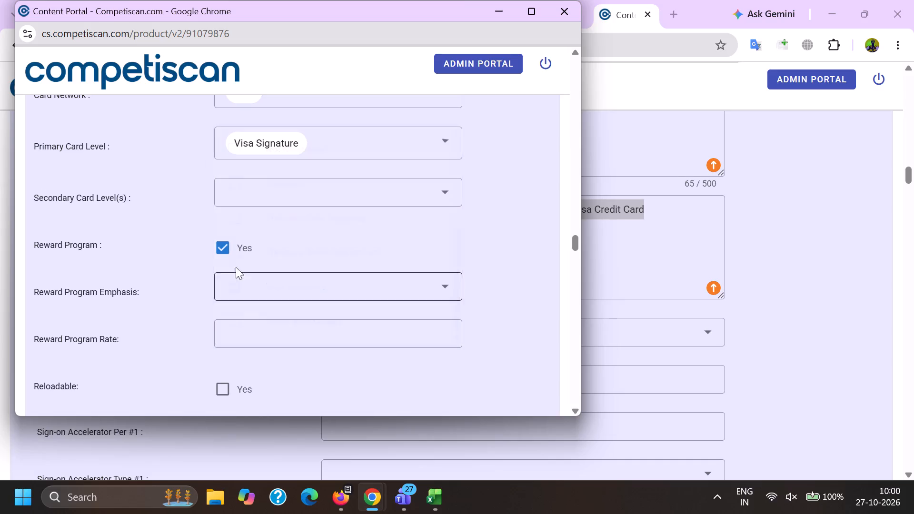
click(176, 290)
Mark Credit Card Mentioned in the retail credit section at the end of the form and submit the product record.
key(End)
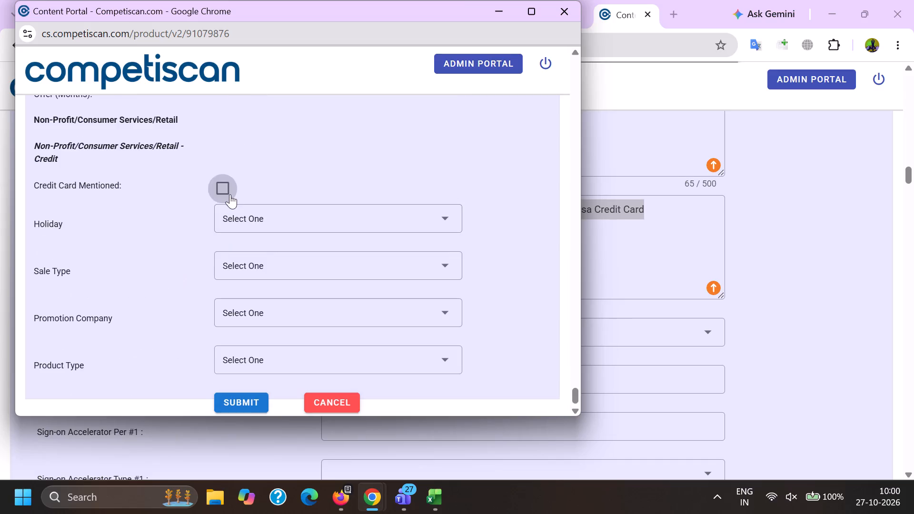
click(229, 194)
click(254, 403)
Switch to the email list in Firefox and copy record 91079979's subject, "Discover deals with EXTRA 20% off + In-stock furniture, ready when you are".
key(alt+Tab)
click(231, 0)
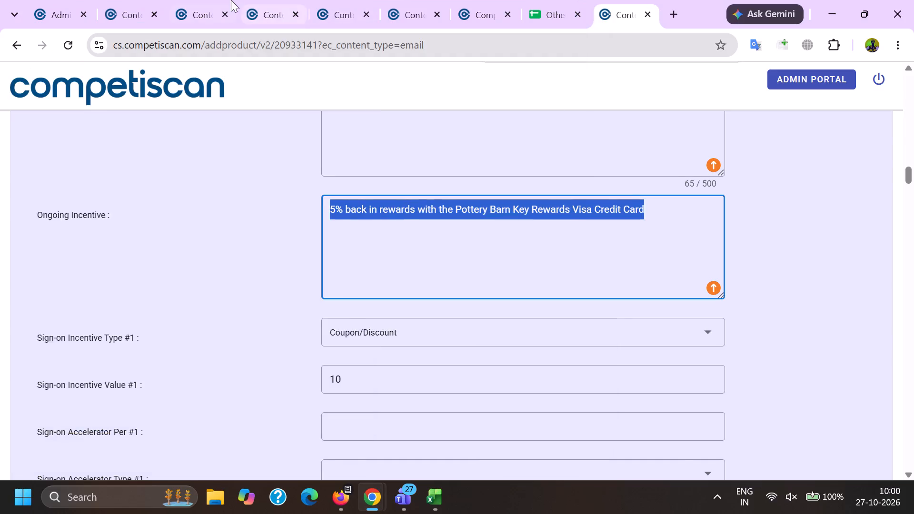
click(340, 494)
click(151, 435)
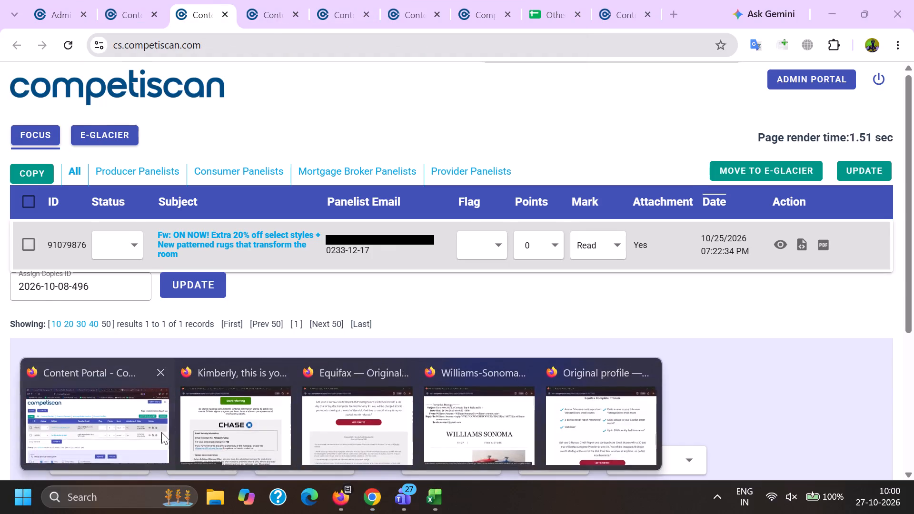
click(477, 433)
click(270, 0)
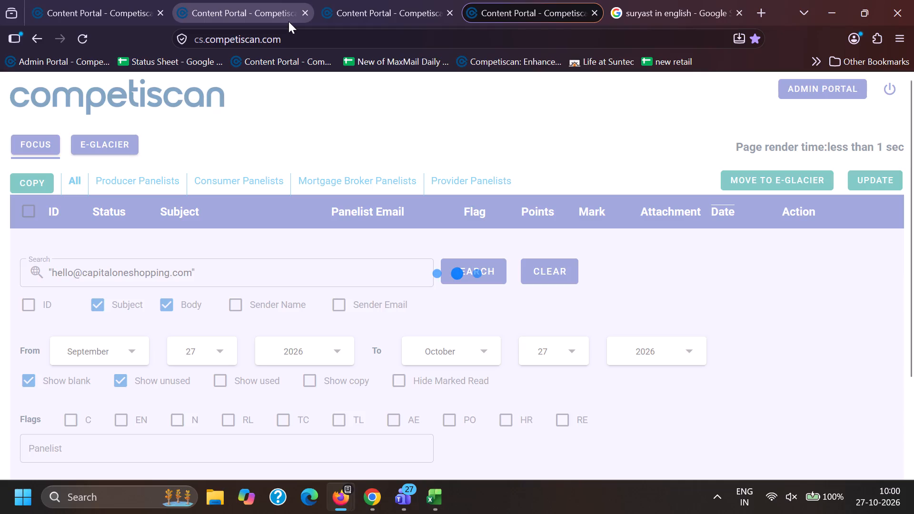
scroll(244, 286, down, 1)
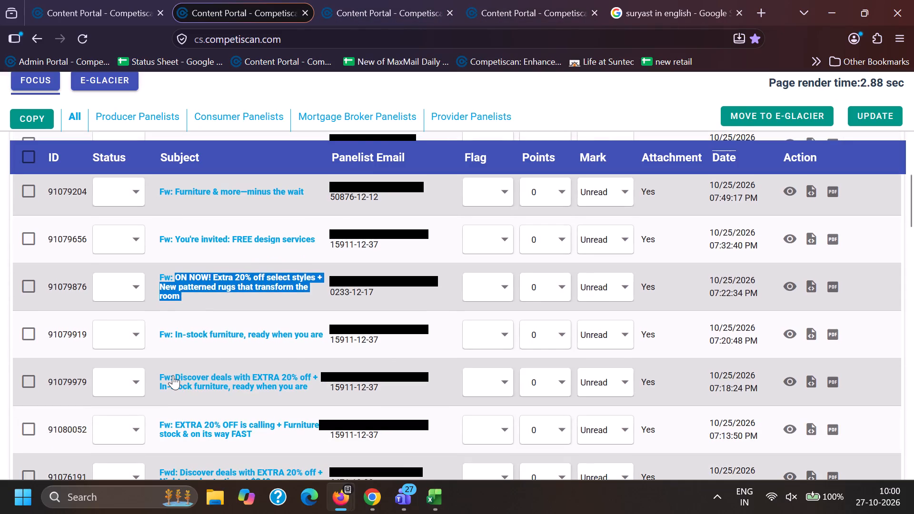
drag(175, 374, 312, 395)
key(ctrl+c)
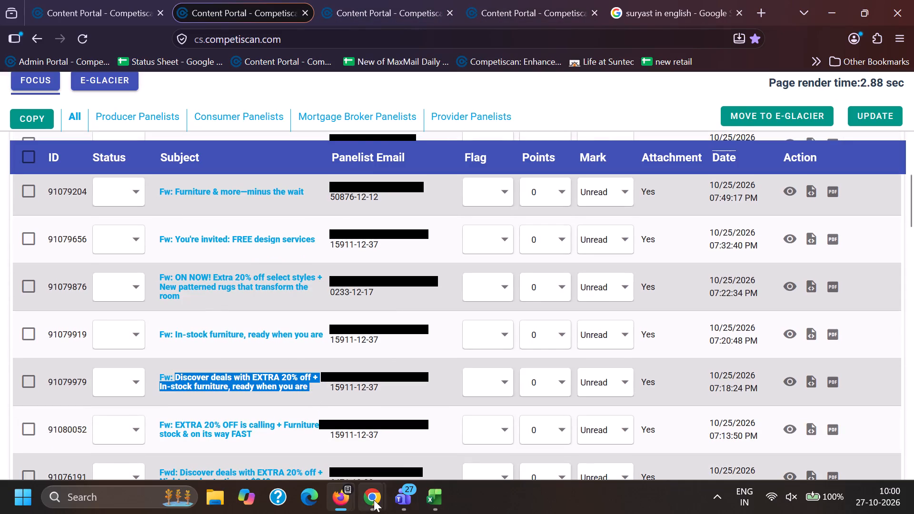
In Chrome's Content Portal, search email subjects for the quoted phrase "Discover deals with EXTRA 20% off + In-stock furniture, ready when you are".
click(372, 500)
click(370, 504)
click(253, 448)
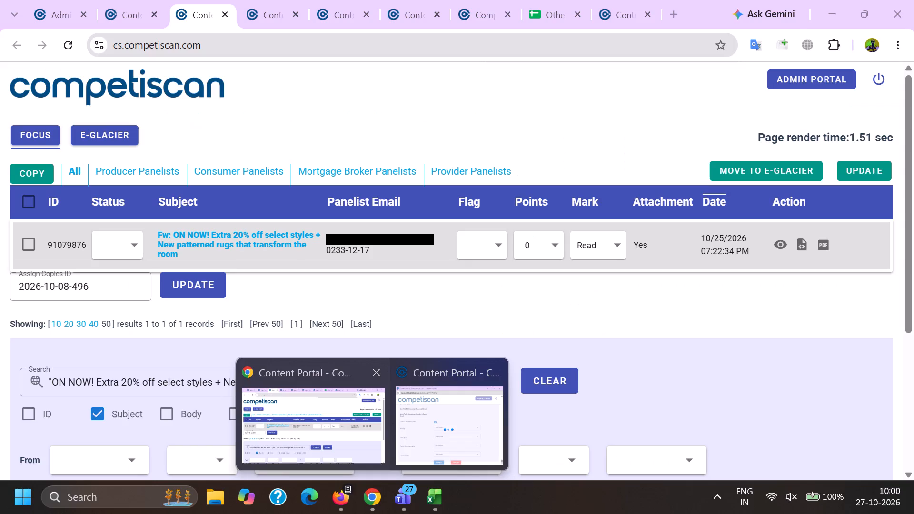
triple_click(350, 382)
key(BackSpace)
key(shift+quotedbl)
key(ctrl+v)
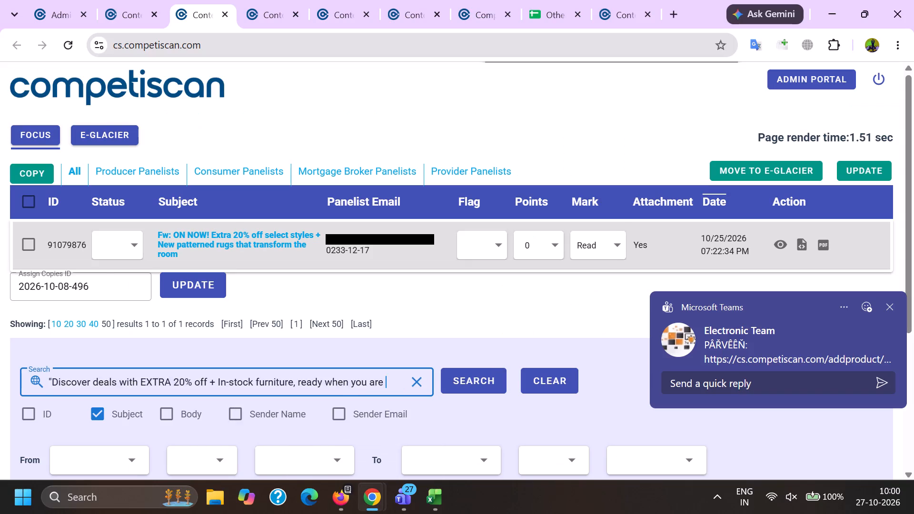
key(shift+quotedbl)
key(Return)
key(alt+Tab)
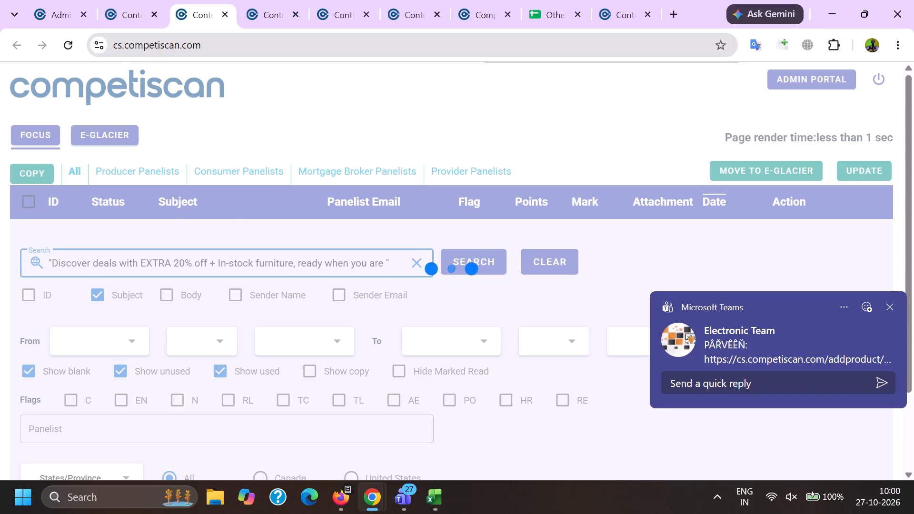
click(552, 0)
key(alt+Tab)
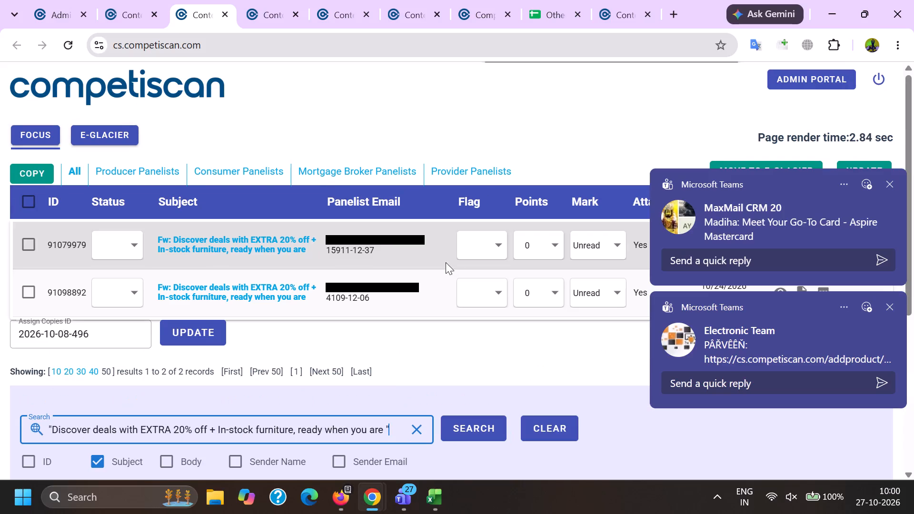
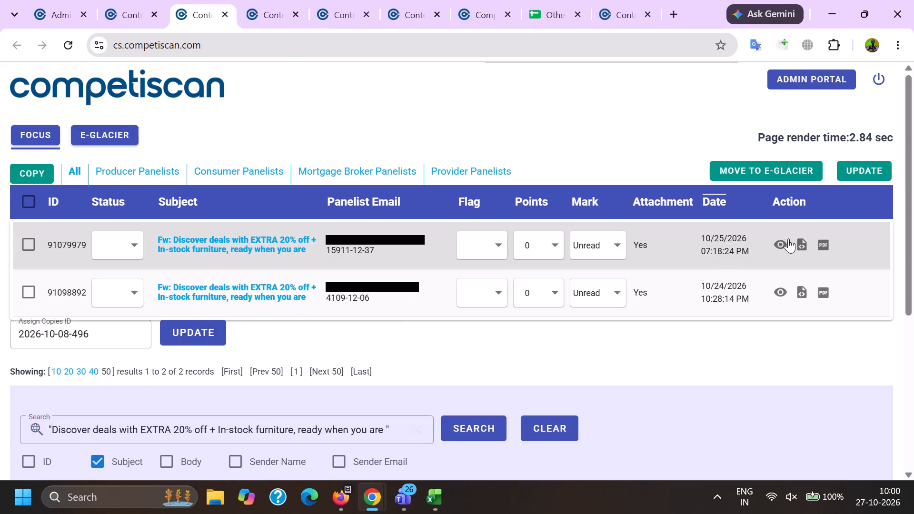
Preview the forwarded Pottery Barn emails 91079979 and 91098892 and compare their content.
click(786, 242)
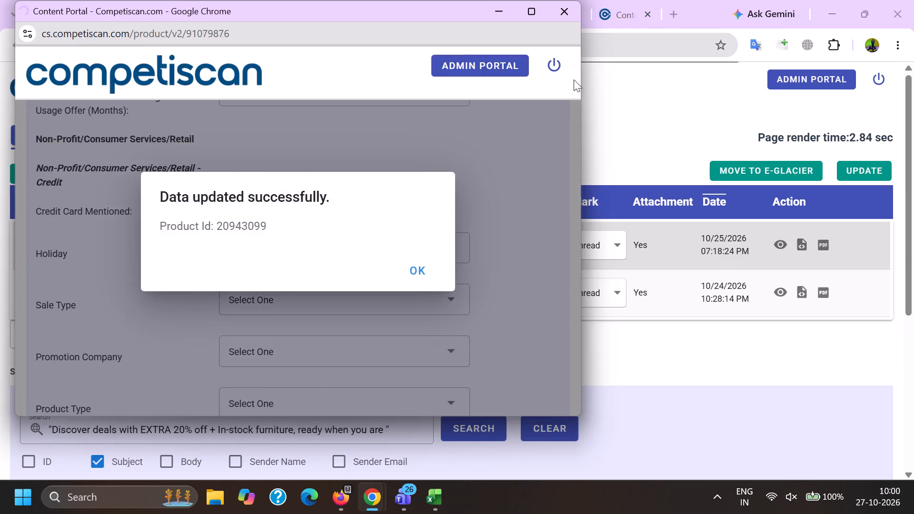
drag(576, 64, 570, 316)
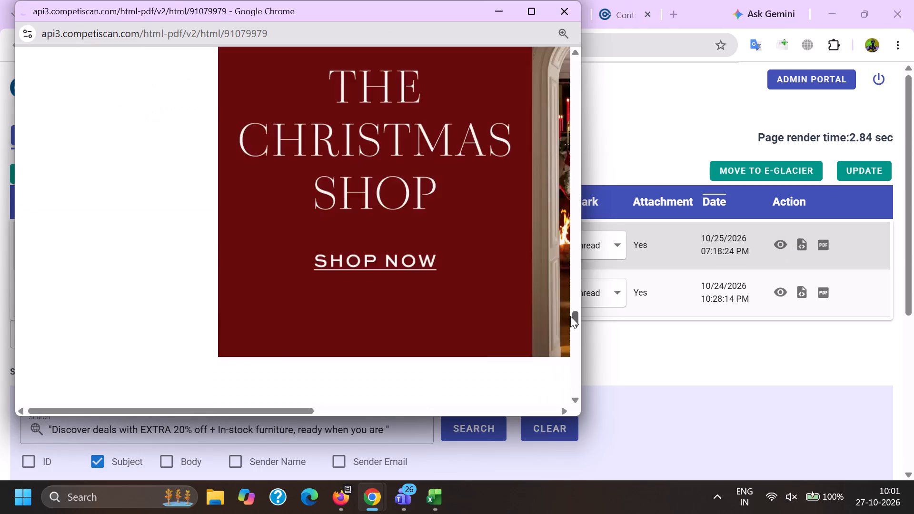
drag(570, 316, 563, 279)
key(alt+Tab)
click(774, 293)
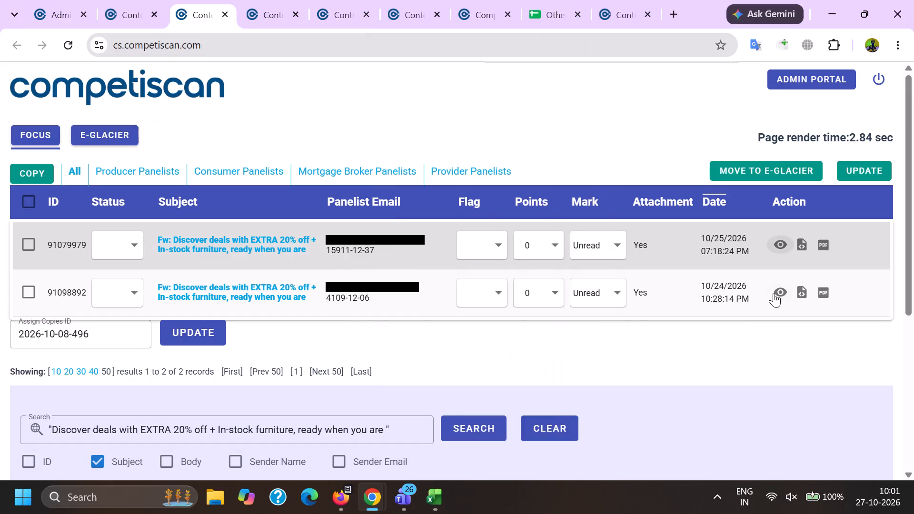
drag(572, 66, 572, 67)
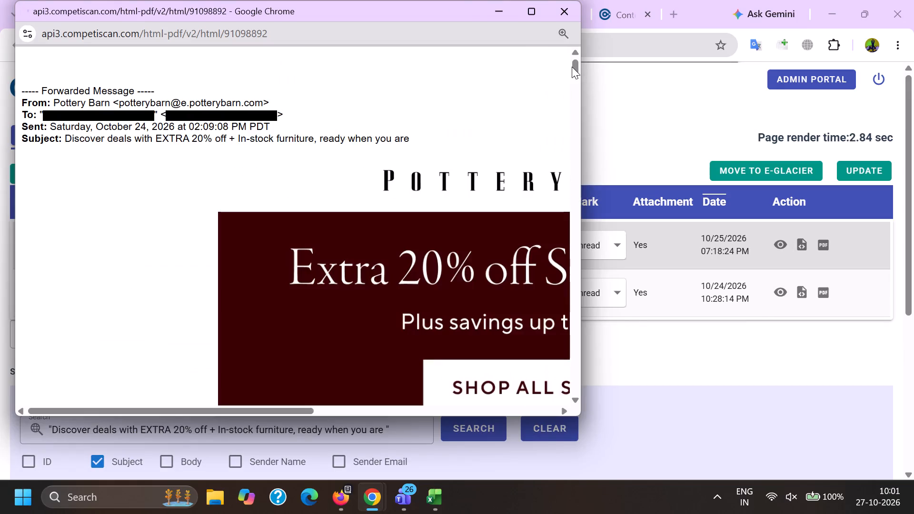
drag(572, 67, 568, 267)
key(alt+Tab)
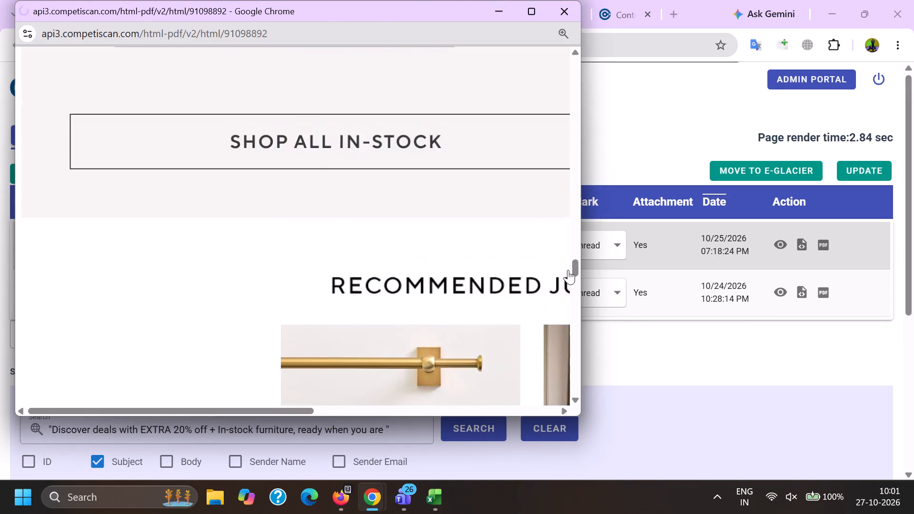
Open the record of forwarded email 91079979, "Fw: Discover deals with EXTRA 20% off + In-stock furniture, ready when you are", in its own tab.
ctrl+click(235, 247)
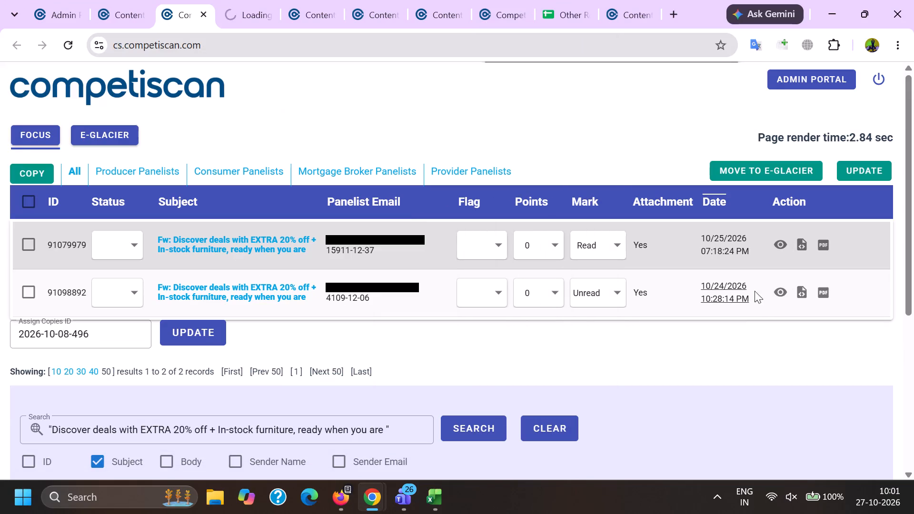
Preview forwarded email 91098892 again to examine its content.
click(776, 289)
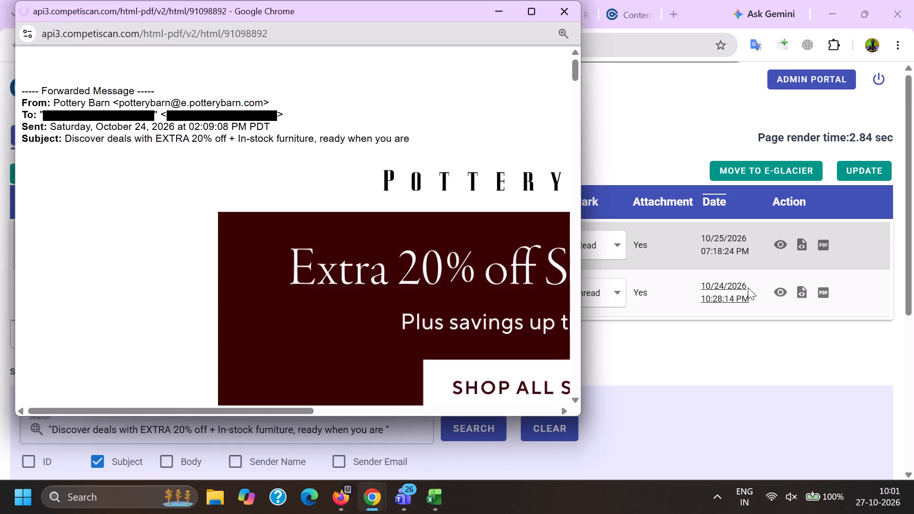
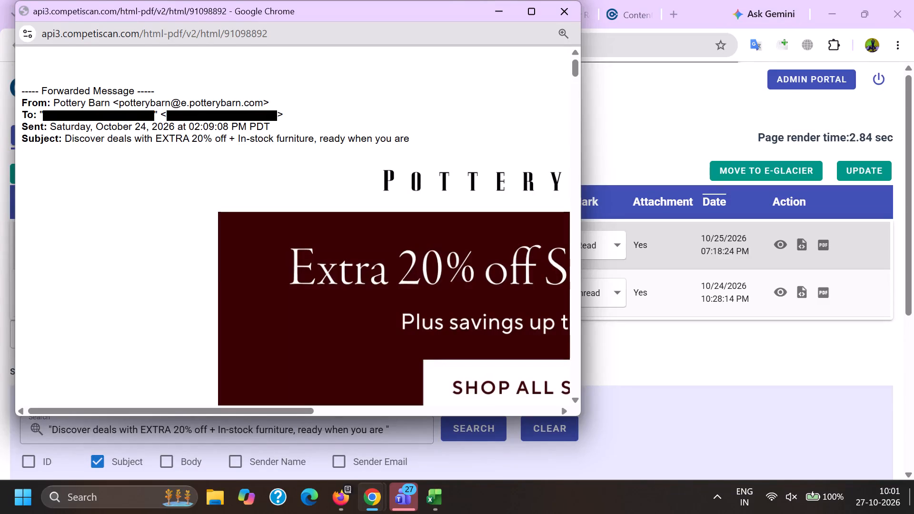
Read through the offer content of the previewed forwarded email 91098892.
scroll(320, 241, down, 20)
scroll(320, 241, down, 5)
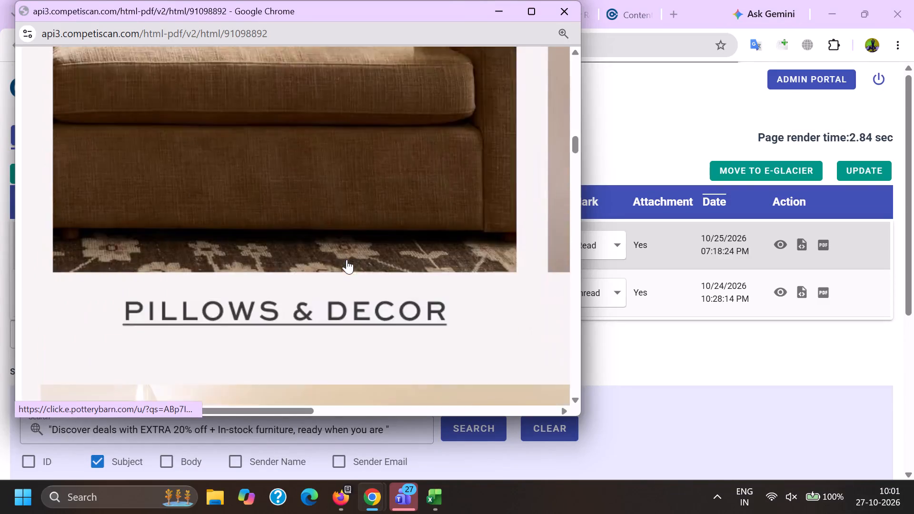
scroll(347, 259, down, 20)
scroll(347, 259, down, 18)
scroll(396, 297, up, 1)
scroll(396, 297, down, 11)
scroll(416, 327, up, 4)
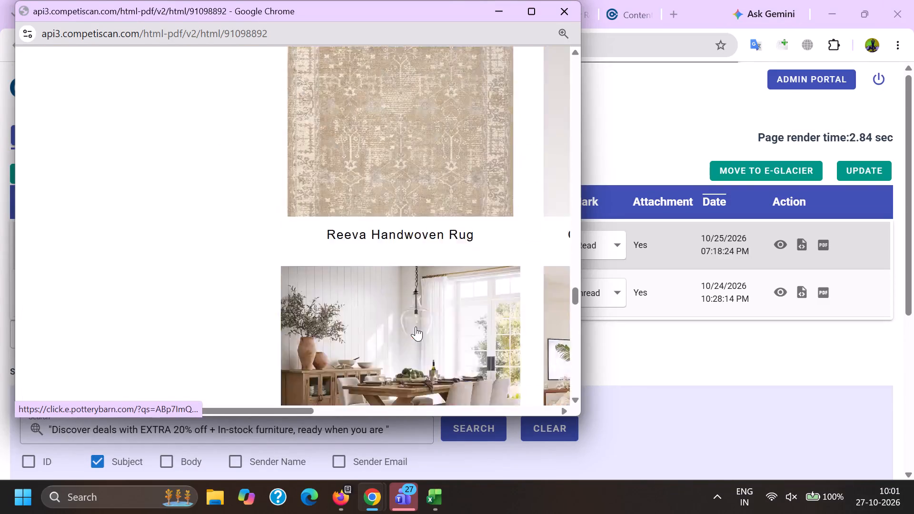
scroll(416, 326, up, 6)
scroll(416, 326, down, 5)
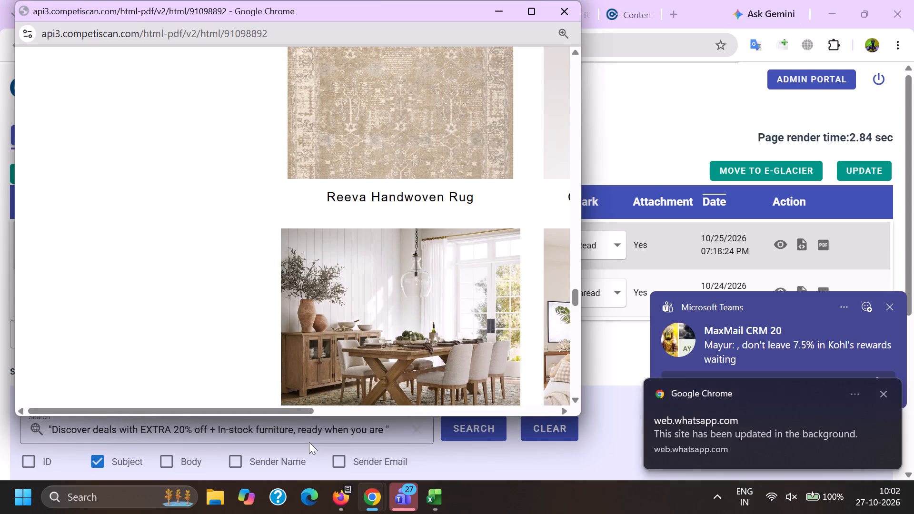
Delete the Forwarded Message line, the sender's e-mail address and the To line from the header of email 91079979.
key(alt+Tab)
click(260, 0)
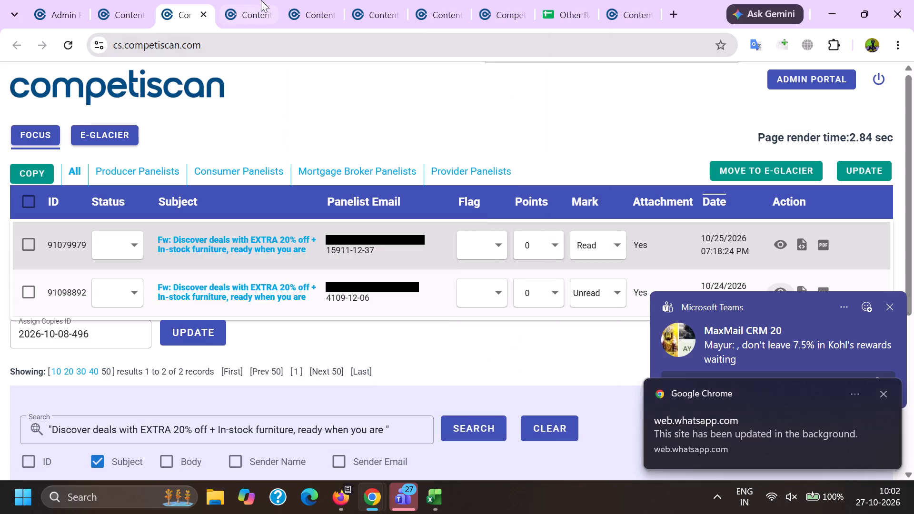
drag(187, 372, 0, 366)
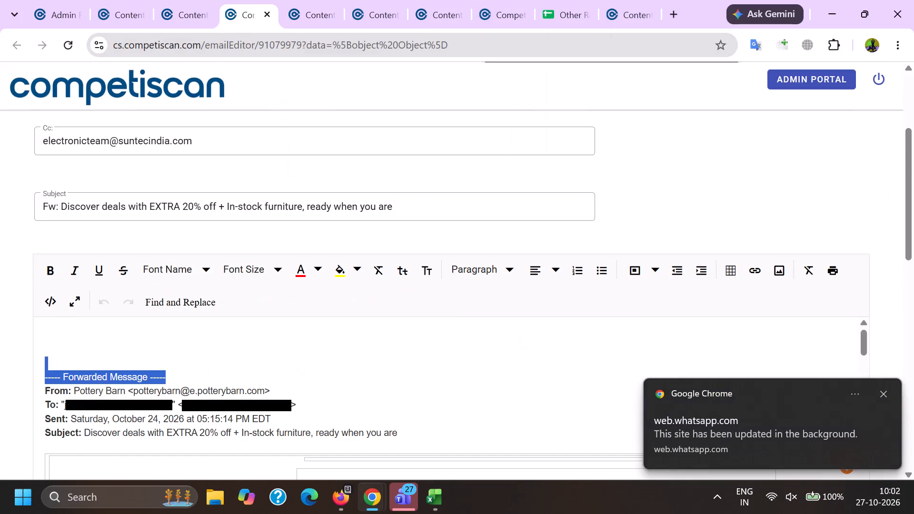
drag(0, 366, 2, 369)
key(BackSpace)
drag(130, 374, 352, 381)
shift+click(311, 397)
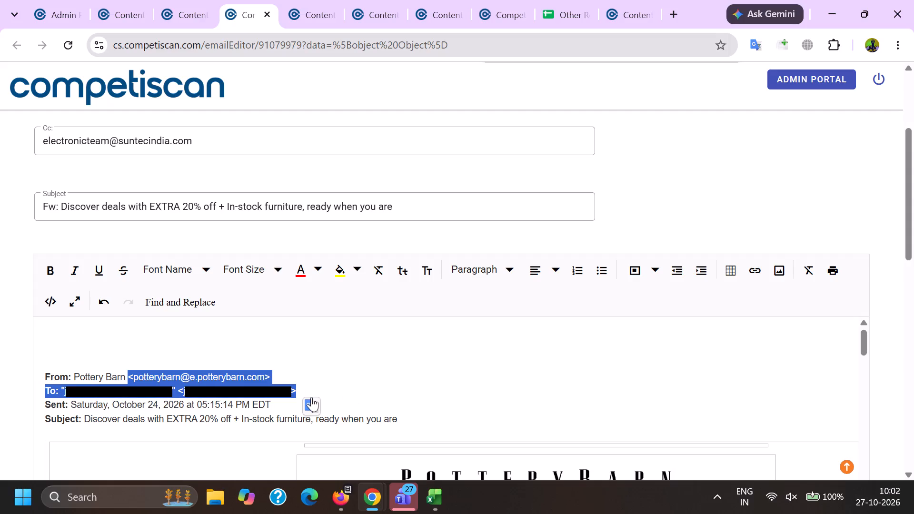
key(BackSpace)
Remove the link from the "Our App Makes It Easy" App Store banner in email 91079979.
scroll(272, 218, down, 2)
scroll(499, 351, down, 19)
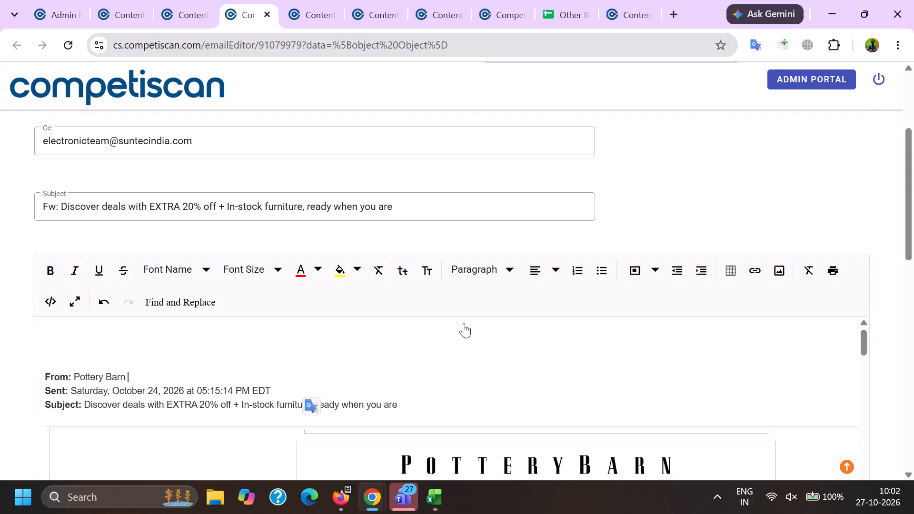
scroll(464, 323, down, 20)
scroll(464, 323, down, 20)
scroll(464, 323, down, 19)
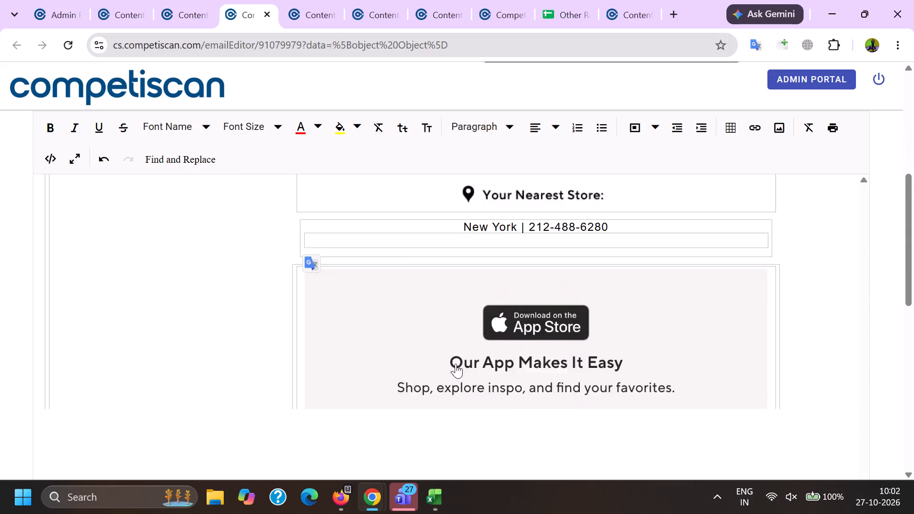
scroll(456, 363, up, 15)
scroll(471, 359, down, 10)
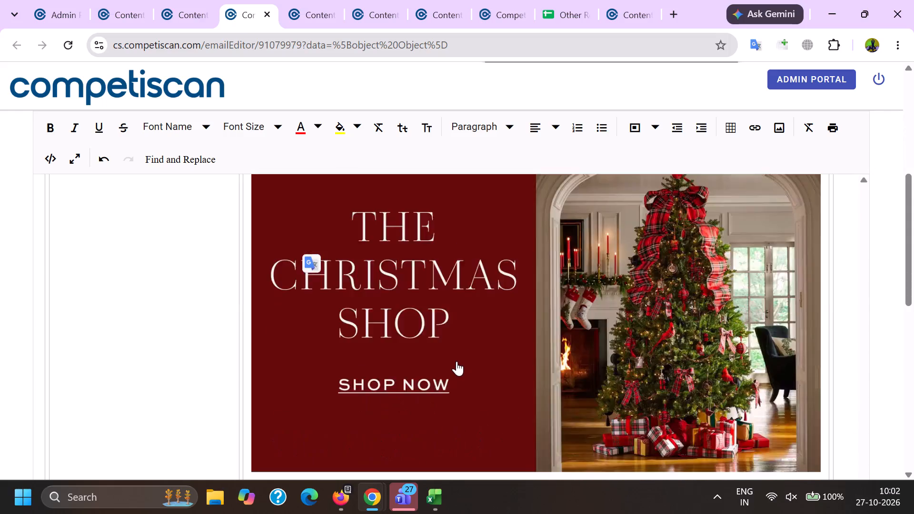
scroll(432, 358, down, 5)
click(439, 339)
click(462, 352)
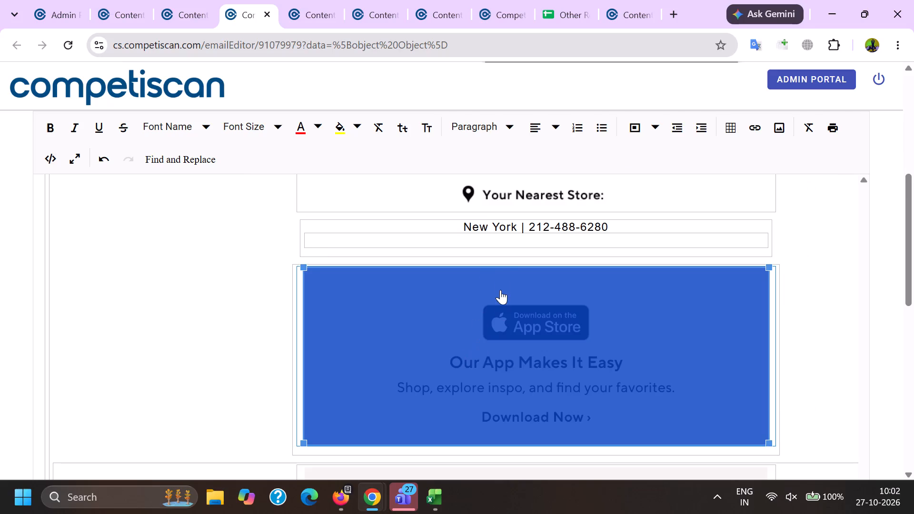
click(458, 368)
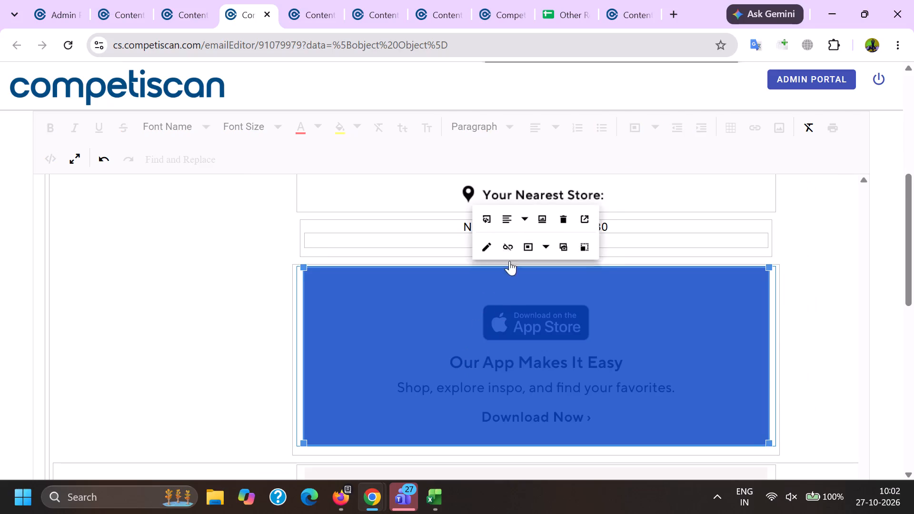
click(509, 241)
Preview forwarded email 91098892 again and examine its closing credit card, Affirm and social media sections.
click(197, 0)
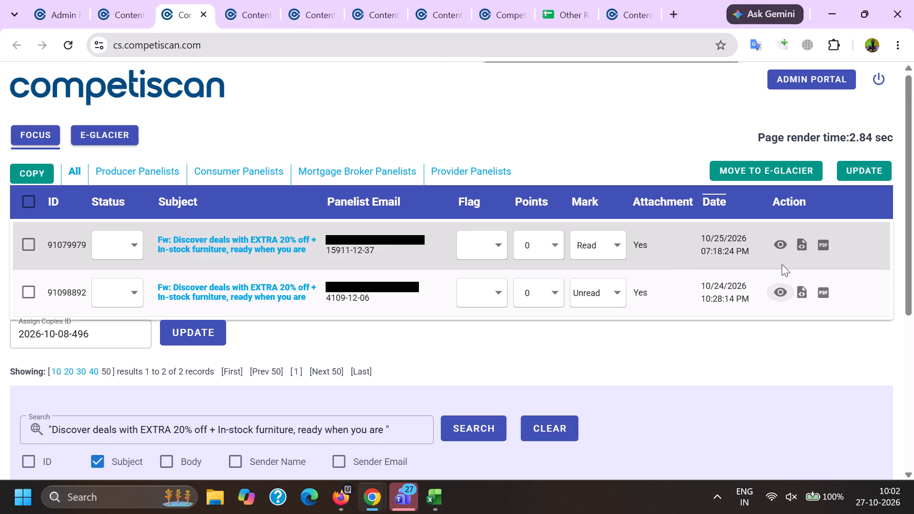
click(252, 0)
click(188, 0)
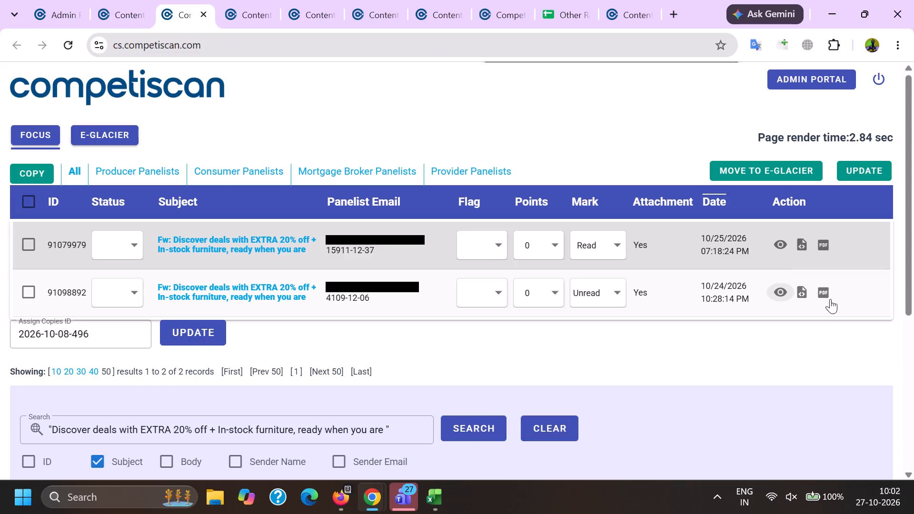
click(784, 293)
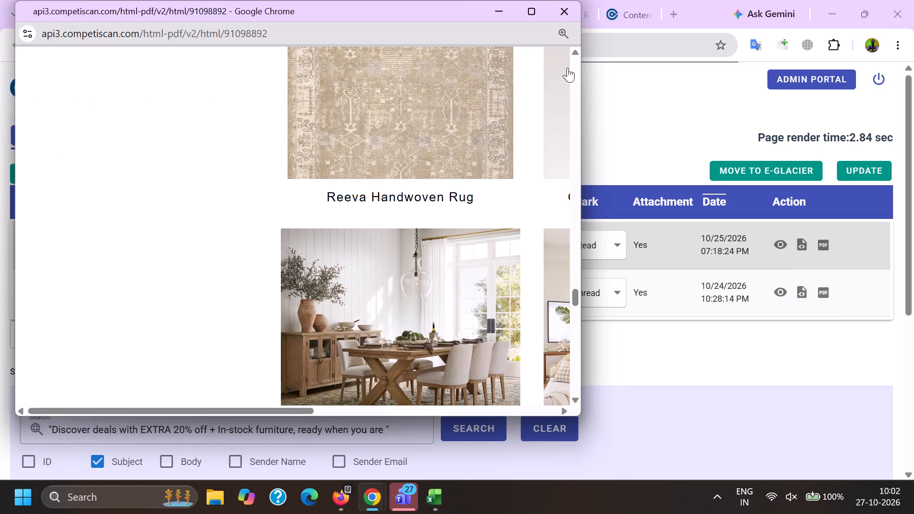
drag(576, 67, 566, 352)
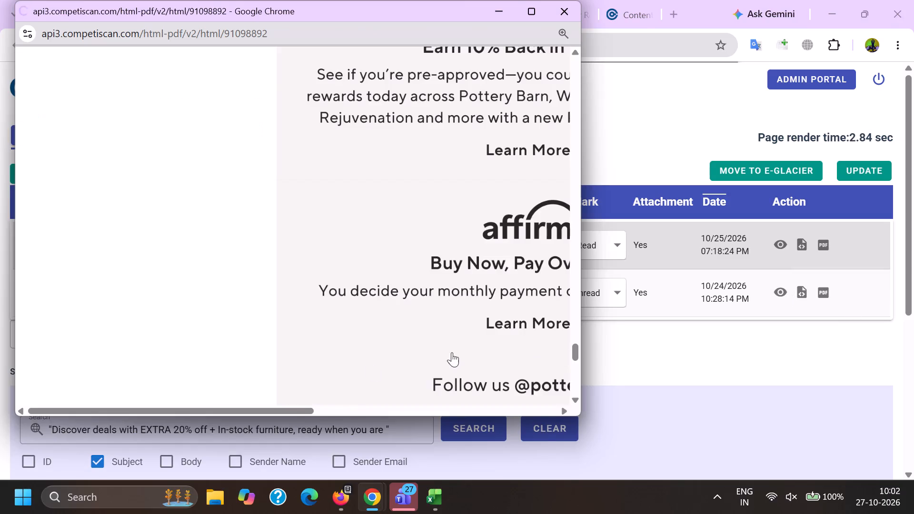
drag(303, 416, 319, 412)
drag(301, 408, 394, 377)
scroll(346, 298, up, 2)
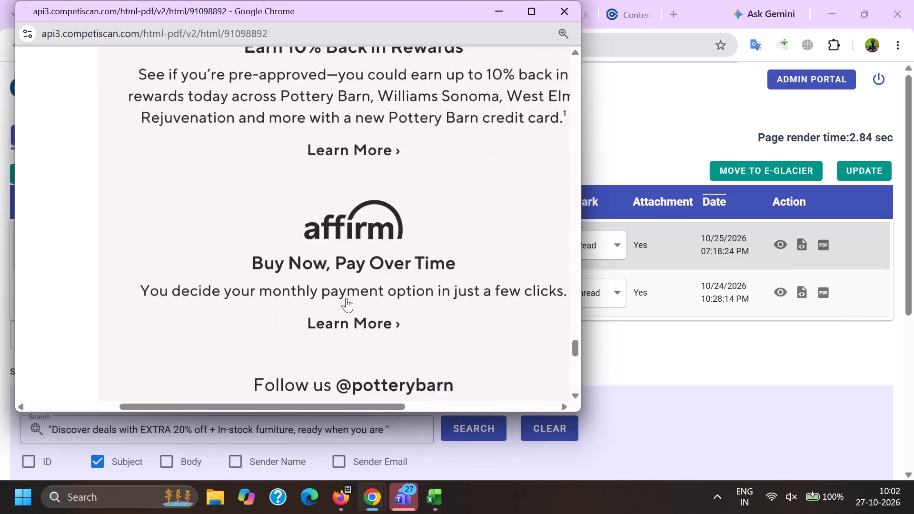
scroll(346, 298, up, 13)
scroll(361, 297, up, 8)
key(alt+Tab)
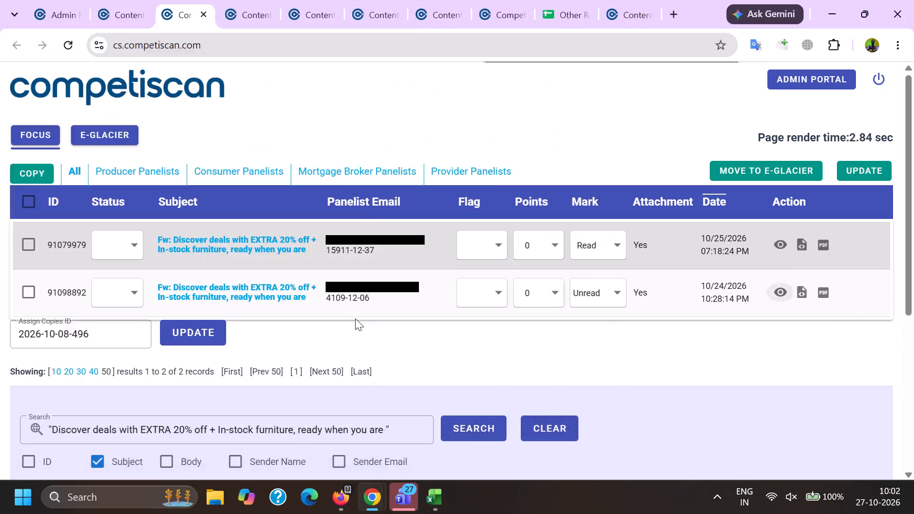
click(245, 0)
scroll(378, 306, down, 7)
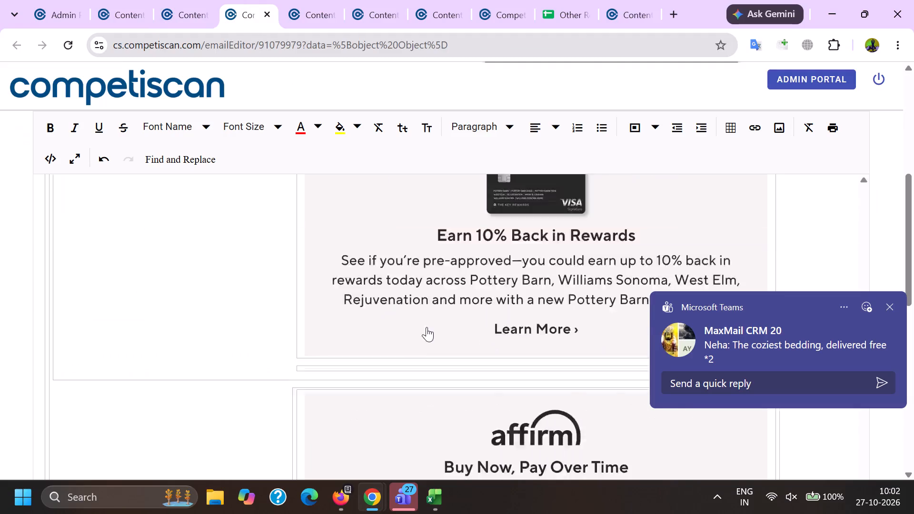
scroll(434, 368, down, 1)
click(395, 416)
click(365, 422)
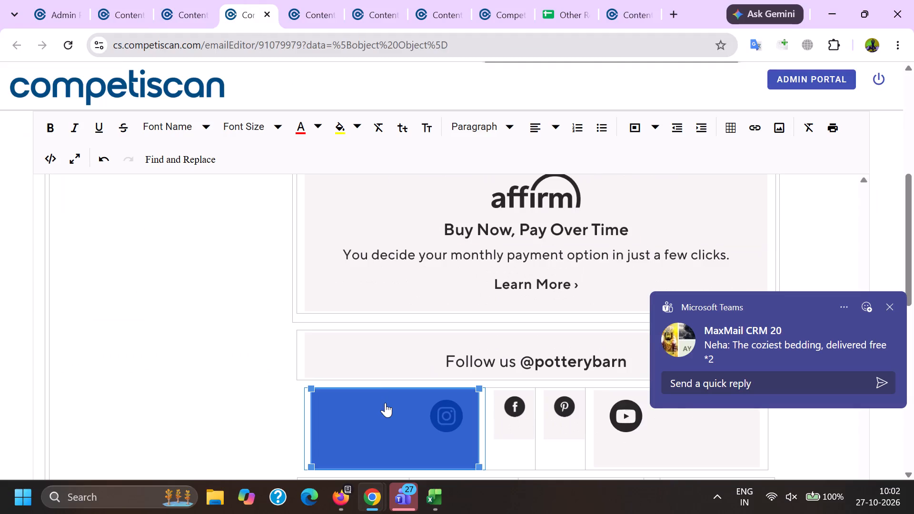
drag(366, 371, 371, 372)
click(511, 410)
click(514, 402)
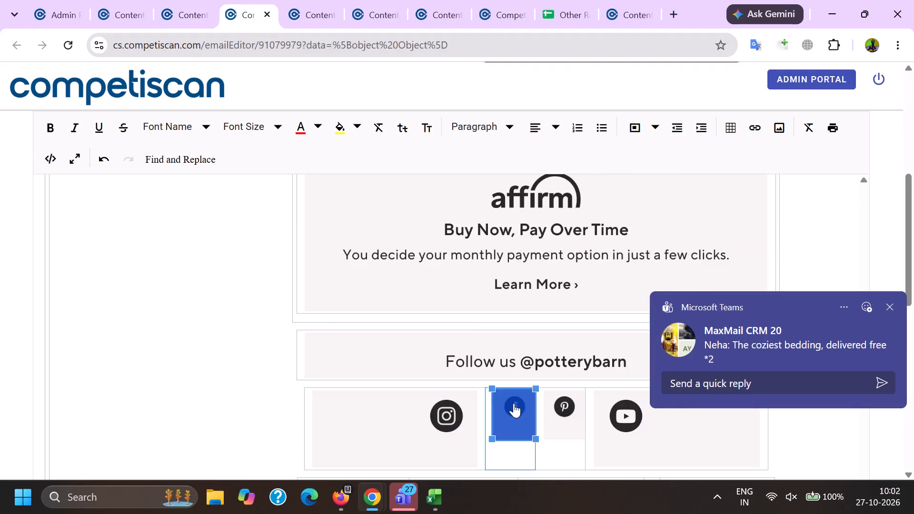
click(539, 370)
click(558, 411)
click(585, 368)
click(636, 412)
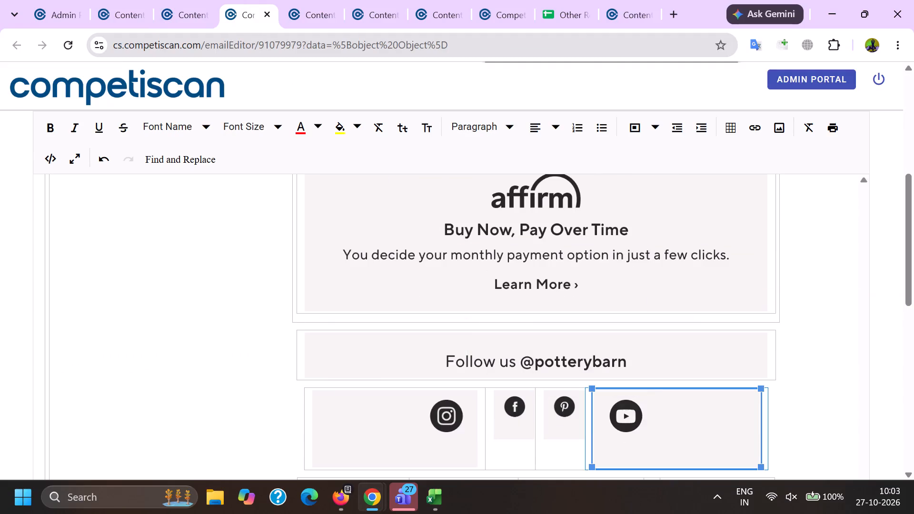
click(620, 419)
click(639, 372)
click(530, 366)
click(501, 310)
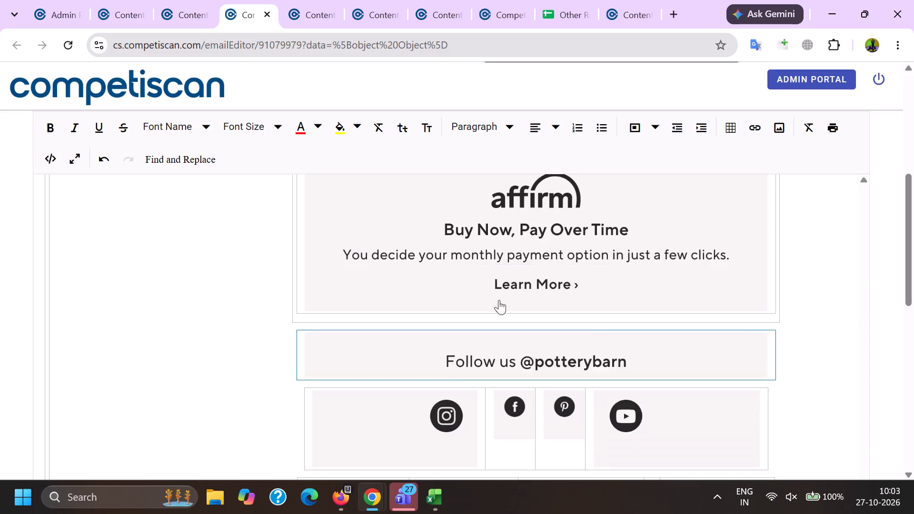
Delete the recipient address after "This message was sent to:" and the Pottery Barn address in the address-book line of the footer.
scroll(498, 300, down, 5)
scroll(456, 331, down, 7)
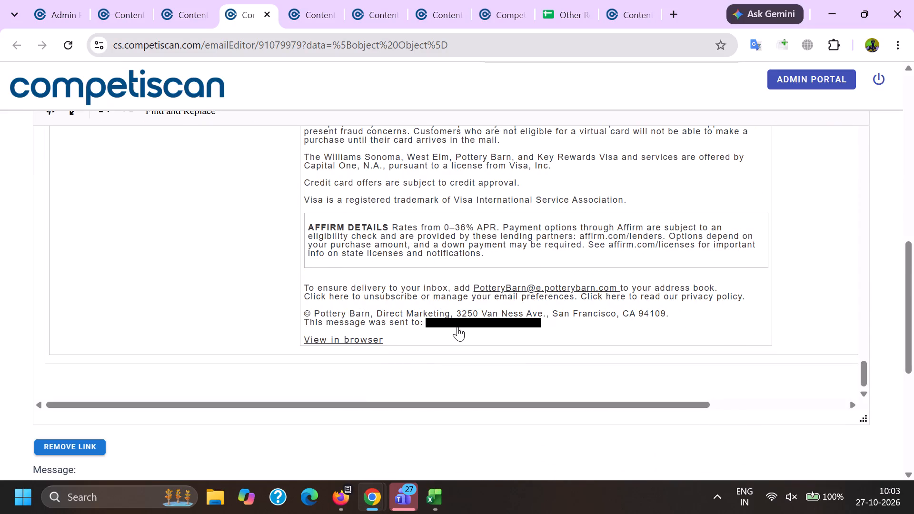
drag(426, 325, 511, 334)
key(BackSpace)
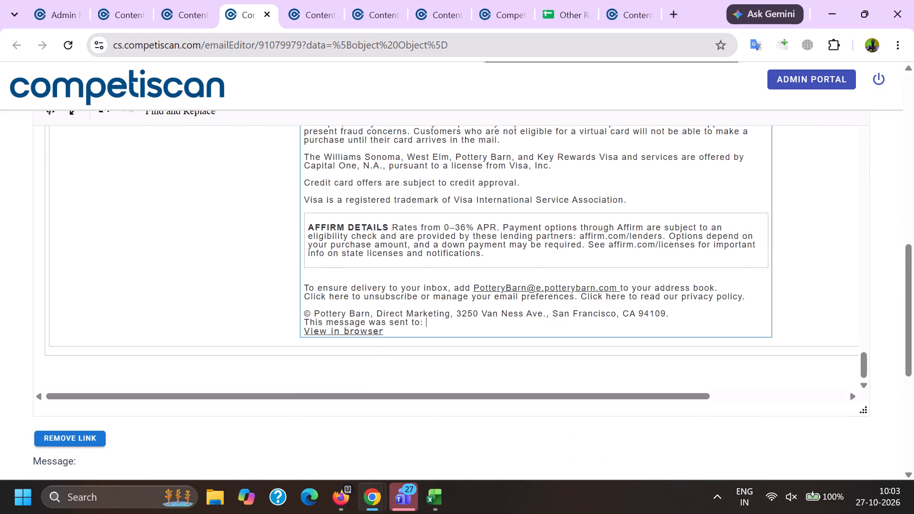
drag(473, 289, 617, 285)
key(BackSpace)
key(BackSpace)
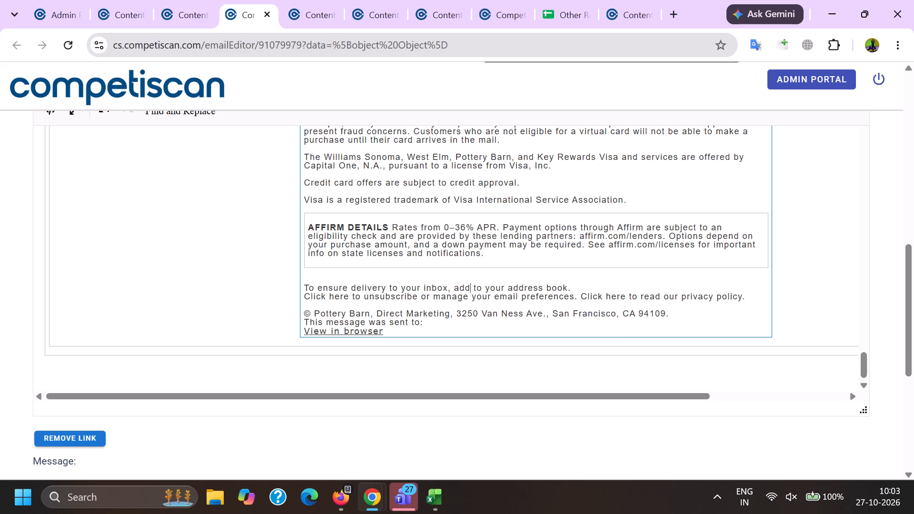
Remove the links from "View in browser" and the unsubscribe "Click here" text in the email footer.
click(330, 332)
click(404, 361)
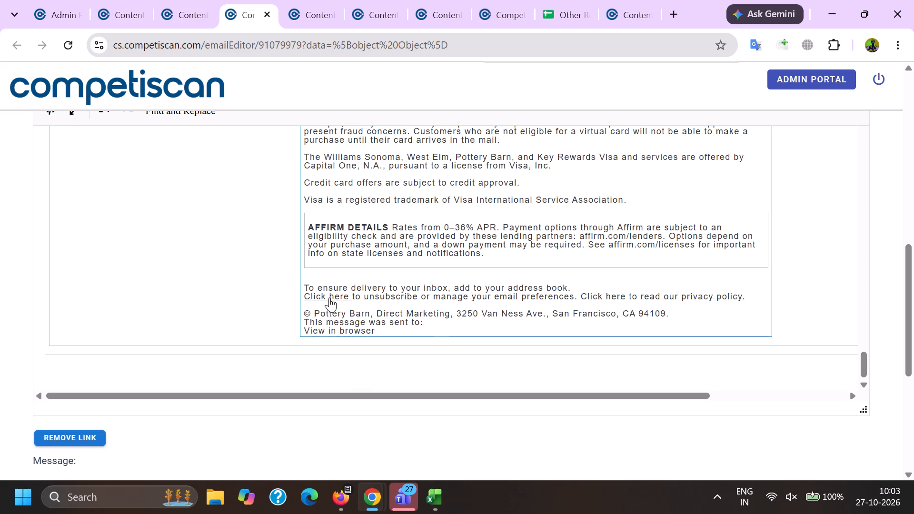
click(328, 297)
click(394, 327)
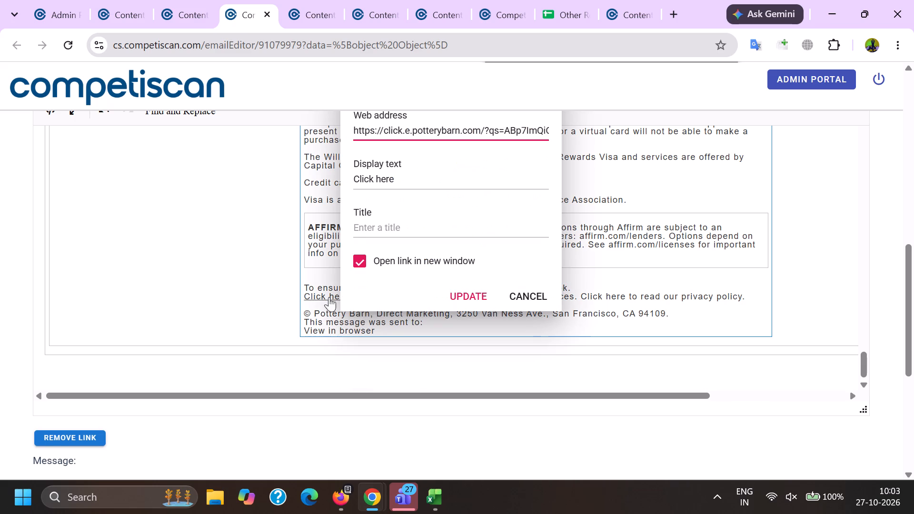
click(328, 297)
click(401, 323)
Save the edited email 91079979 with its product info.
scroll(395, 293, down, 10)
click(372, 356)
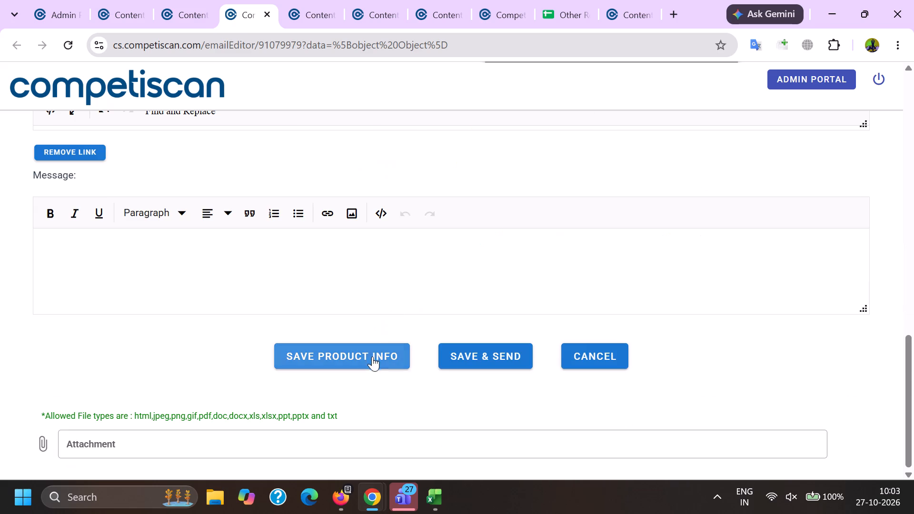
click(479, 301)
click(320, 0)
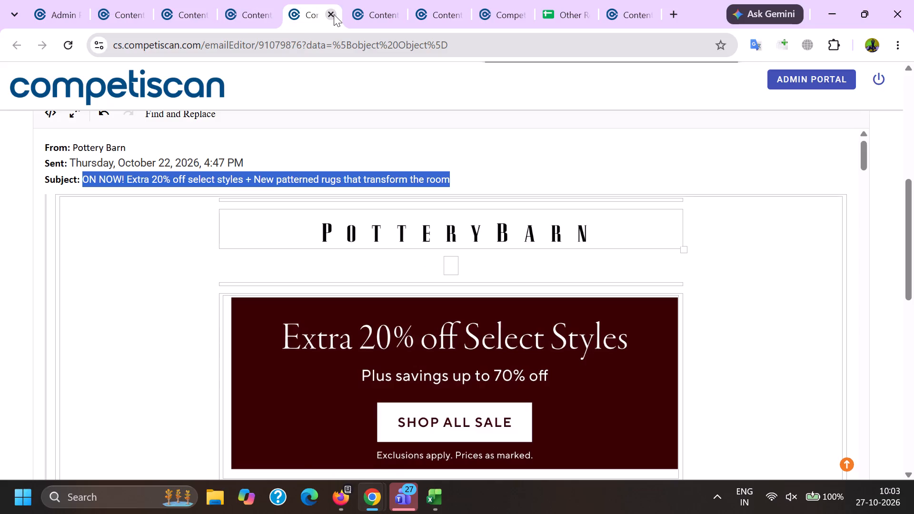
click(332, 15)
Return to the record of email 91079979 and open its Manage Product form.
click(254, 0)
drag(52, 191, 52, 195)
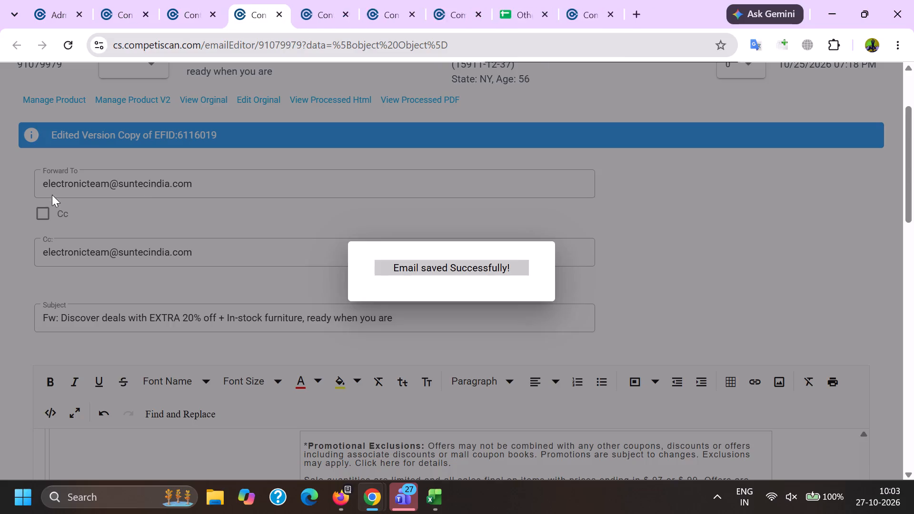
drag(52, 195, 52, 195)
click(56, 93)
key(Tab)
key(alt+Tab)
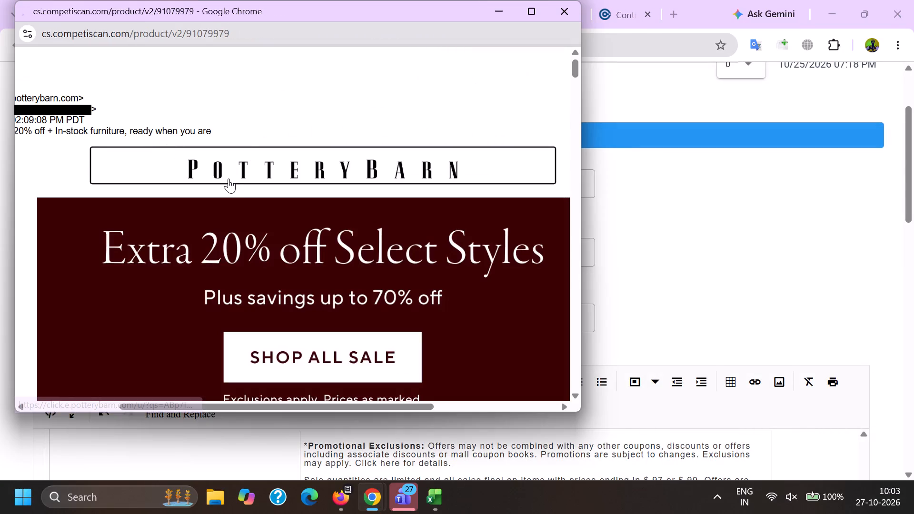
Copy the sender name Pottery Barn from the From line at the top of email 91079979's editor body.
scroll(153, 223, down, 6)
click(150, 301)
click(149, 297)
key(Page_Up)
key(Page_Up)
key(Page_Up)
key(Page_Up)
key(Page_Up)
key(Page_Up)
key(Page_Up)
key(Page_Up)
key(Page_Up)
key(Page_Up)
key(Page_Up)
key(Page_Up)
key(Page_Up)
key(Page_Up)
key(Page_Up)
key(Page_Up)
key(Page_Up)
key(Page_Up)
key(Page_Up)
key(Page_Up)
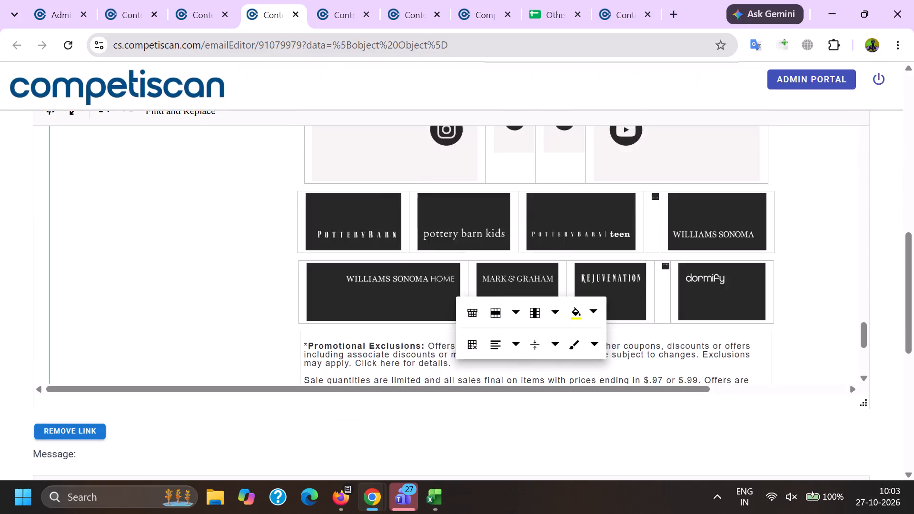
scroll(156, 249, down, 6)
scroll(84, 317, up, 1)
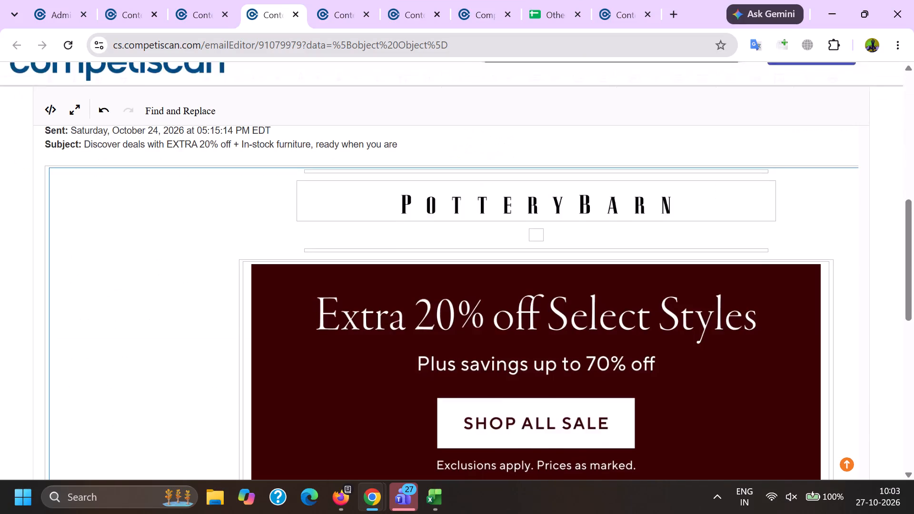
double_click(80, 184)
shift+click(112, 183)
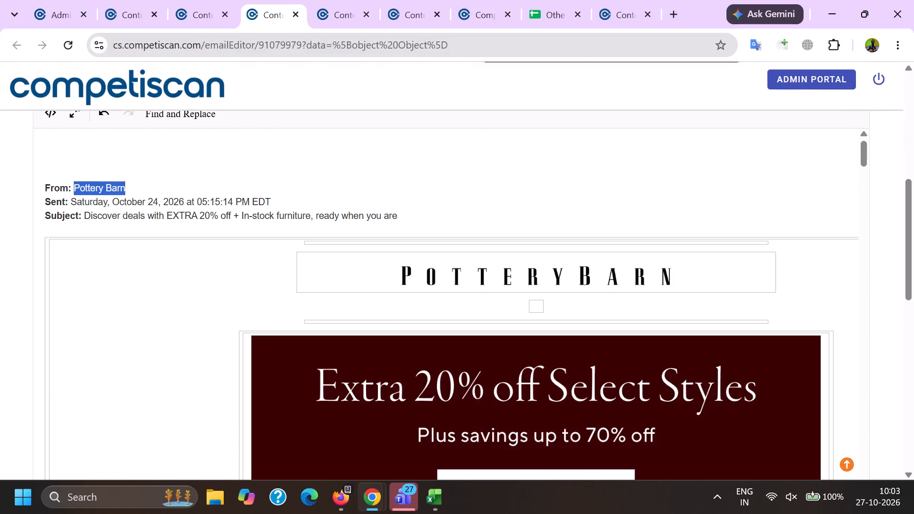
key(ctrl+c)
key(alt+Tab)
Replace the company apc-na with Pottery Barn in product record 91079979 and look up Pottery Barn for the affinity/association.
scroll(271, 183, down, 4)
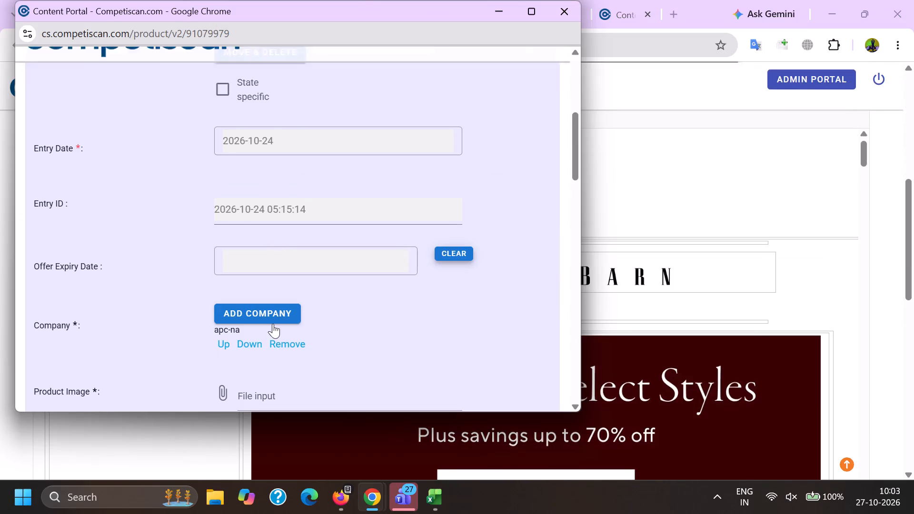
click(288, 340)
click(279, 309)
key(ctrl+v)
scroll(277, 235, down, 3)
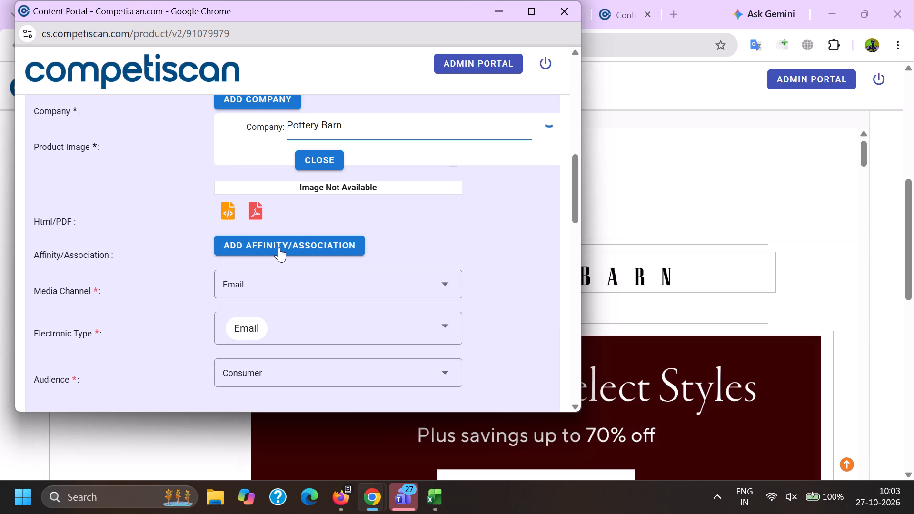
click(279, 248)
click(337, 283)
key(ctrl+v)
scroll(306, 330, up, 1)
click(321, 230)
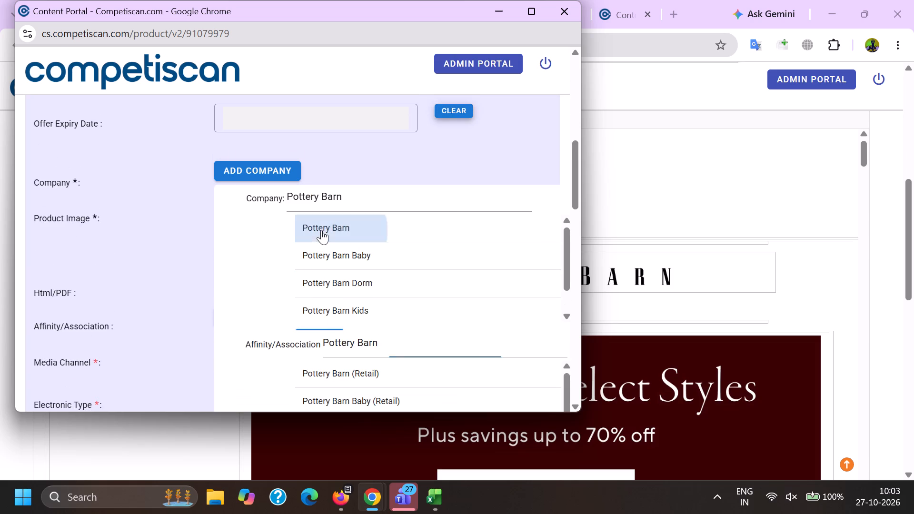
Add Capital One as the second company and choose Pottery Barn (Retail) as the affinity/association.
click(260, 200)
click(260, 180)
text(capital one)
scroll(260, 180, down, 2)
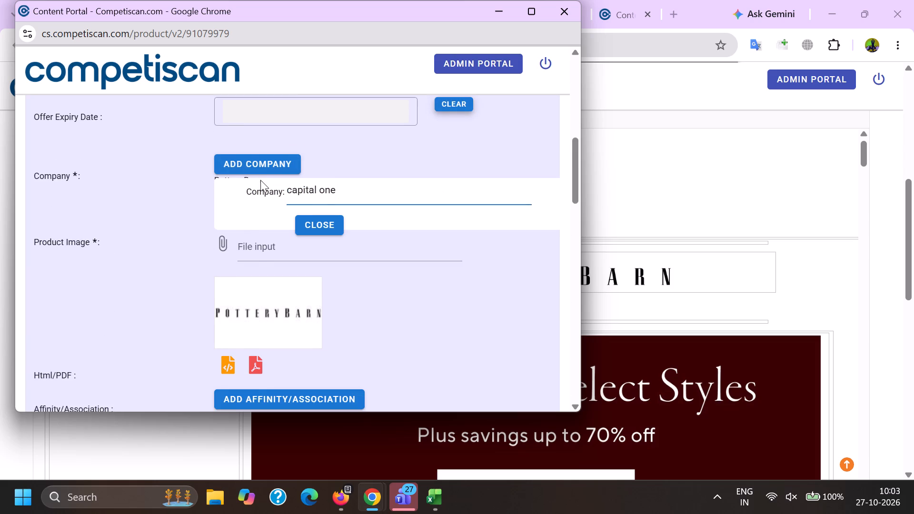
click(323, 327)
scroll(323, 328, up, 4)
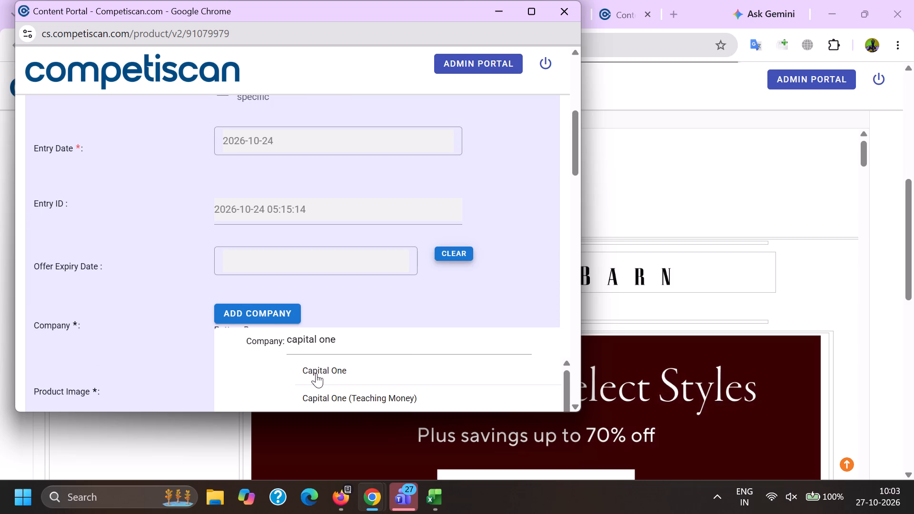
click(316, 373)
Look up Affirm as a further company for the record.
click(266, 309)
key(a)
text(ffirm)
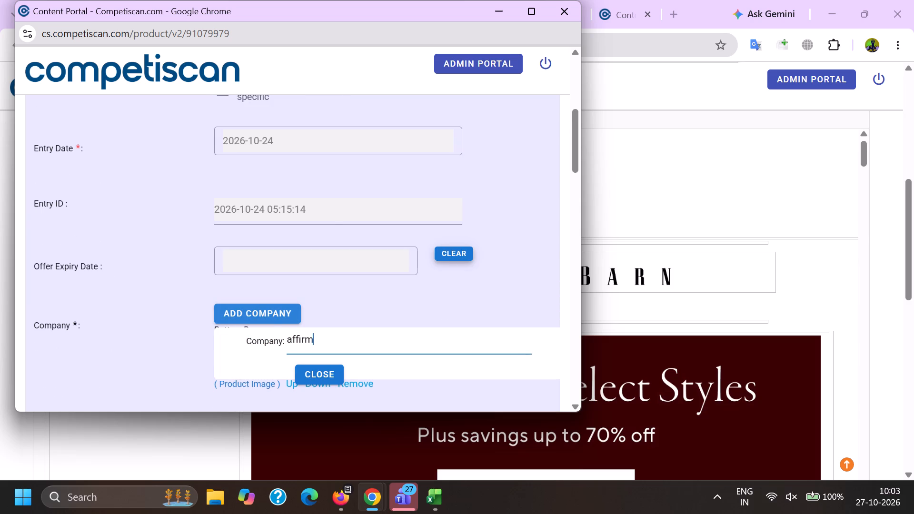
scroll(399, 169, down, 3)
scroll(334, 297, down, 5)
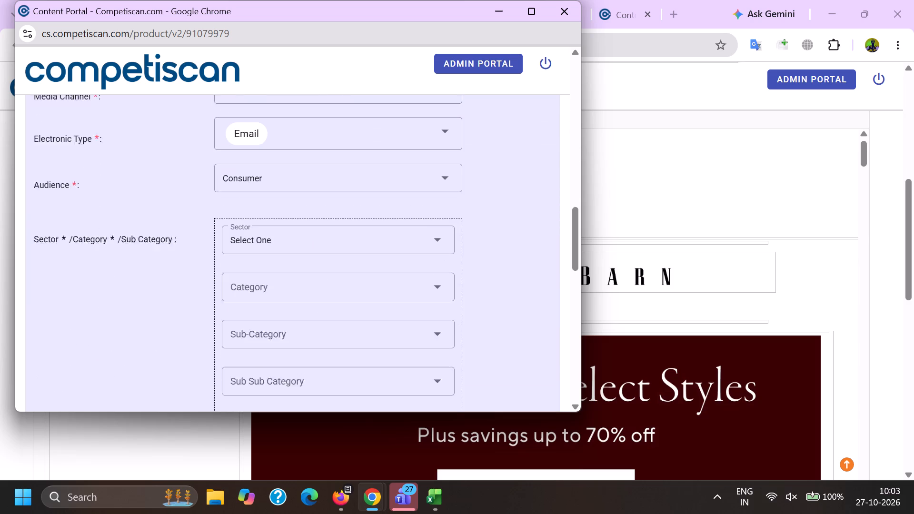
Add the sector entry Retail / Home / Furniture to the product record.
click(268, 222)
scroll(265, 250, down, 7)
click(262, 271)
drag(179, 284, 222, 287)
click(312, 281)
scroll(293, 188, down, 3)
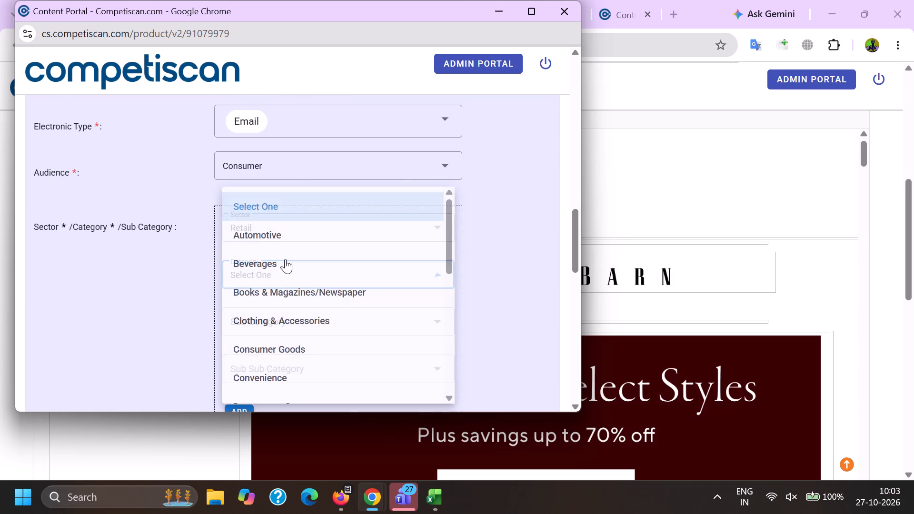
scroll(285, 259, down, 6)
scroll(268, 320, up, 4)
scroll(269, 315, down, 6)
drag(258, 215, 248, 225)
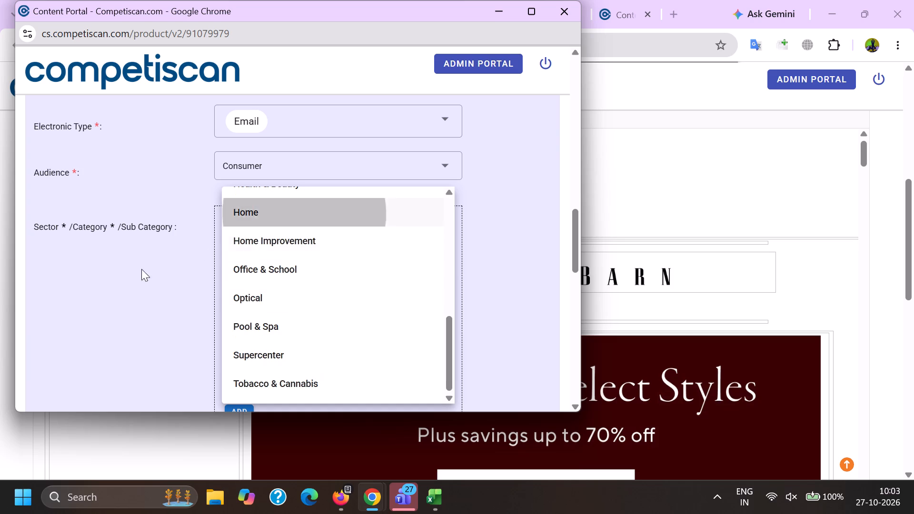
drag(141, 269, 179, 288)
click(257, 318)
scroll(253, 208, down, 1)
click(267, 302)
drag(182, 320, 188, 321)
scroll(229, 302, down, 1)
click(241, 334)
Add a second sector entry, Credit Cards / Payment Cards / Credit Cards.
scroll(255, 351, up, 1)
click(257, 243)
scroll(277, 331, up, 6)
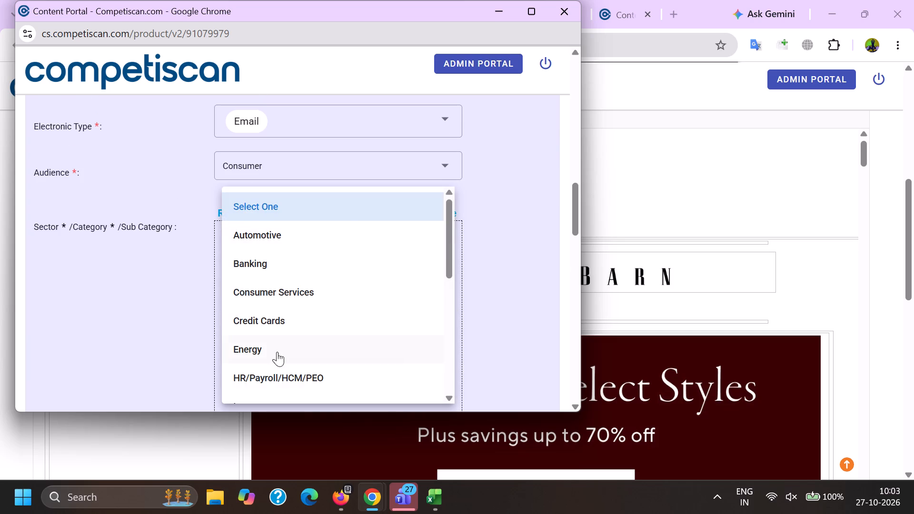
click(277, 325)
drag(162, 335, 183, 335)
click(258, 316)
click(257, 298)
scroll(263, 220, down, 1)
click(269, 274)
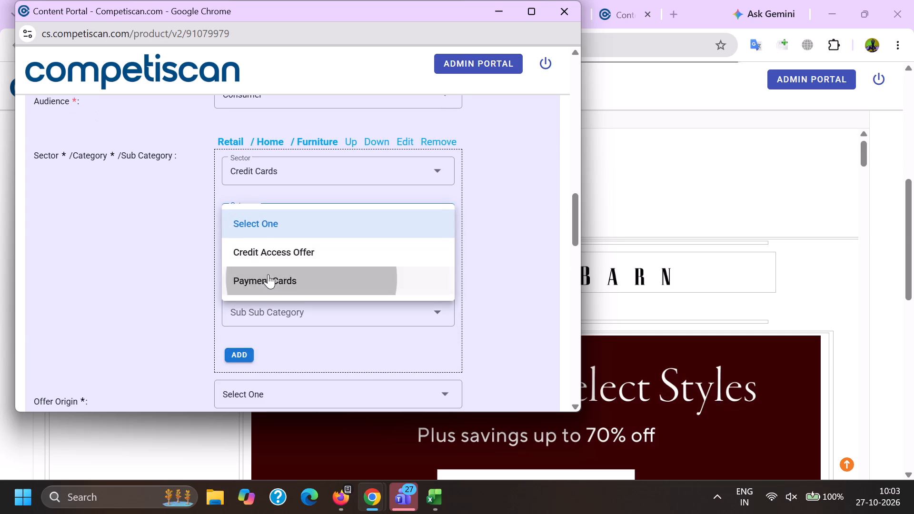
click(263, 265)
scroll(259, 165, down, 2)
click(263, 260)
drag(163, 253, 171, 254)
click(238, 215)
Choose Affirm from the company lookup as the third company.
scroll(249, 280, up, 9)
click(318, 227)
Add a third sector entry, Mortgage & Loan / Unsecured / Point of Sale Financing/BNPL.
scroll(312, 193, down, 8)
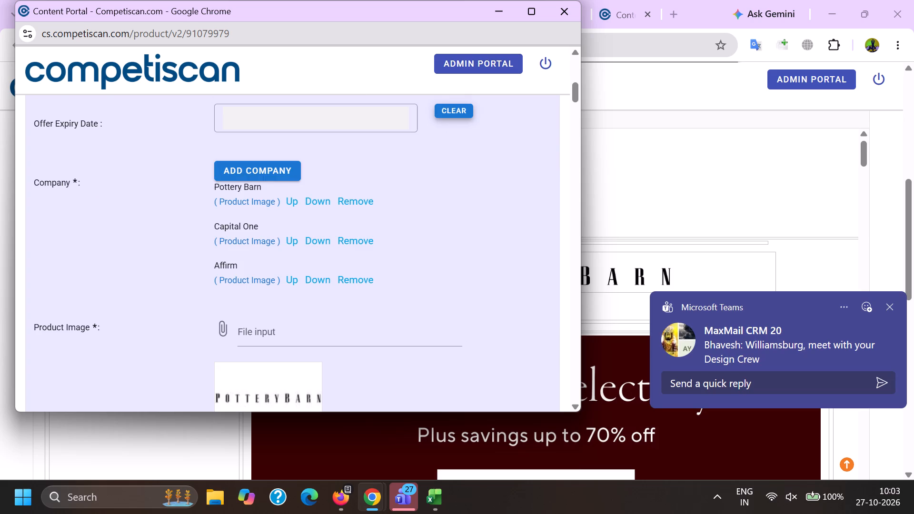
scroll(254, 242, up, 1)
click(250, 241)
scroll(251, 296, down, 3)
click(295, 243)
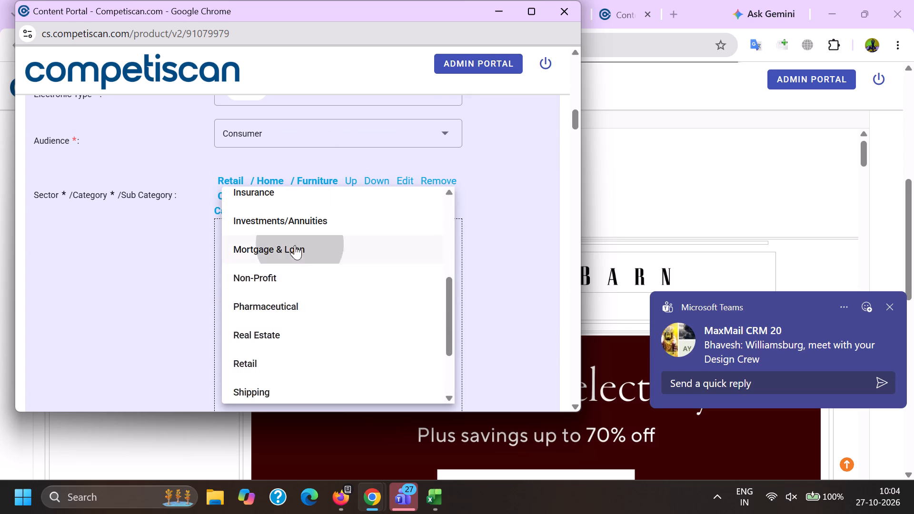
drag(169, 256, 190, 260)
click(252, 297)
scroll(280, 167, down, 1)
click(281, 283)
click(266, 263)
scroll(280, 191, down, 2)
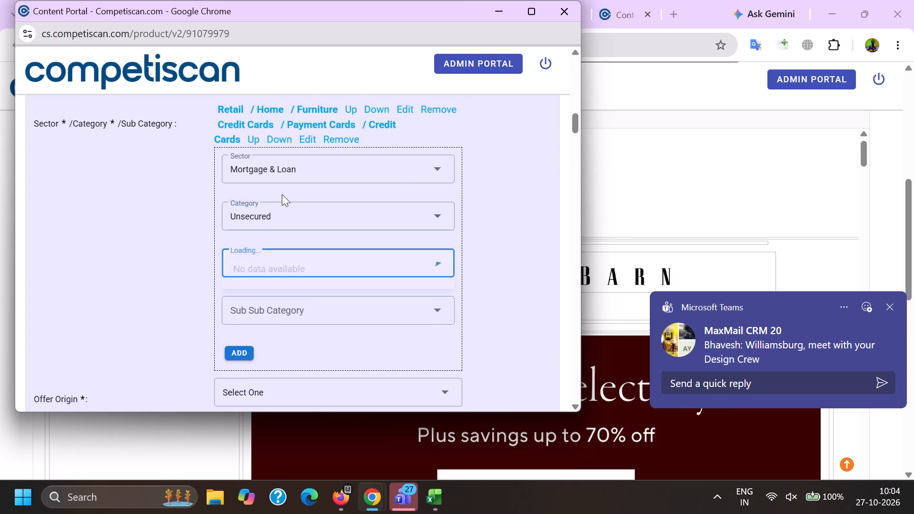
scroll(263, 243, down, 6)
drag(291, 289, 287, 292)
drag(120, 281, 150, 280)
click(242, 212)
Move the Retail / Home / Furniture entry down one place, below the Credit Cards entry.
scroll(246, 253, up, 7)
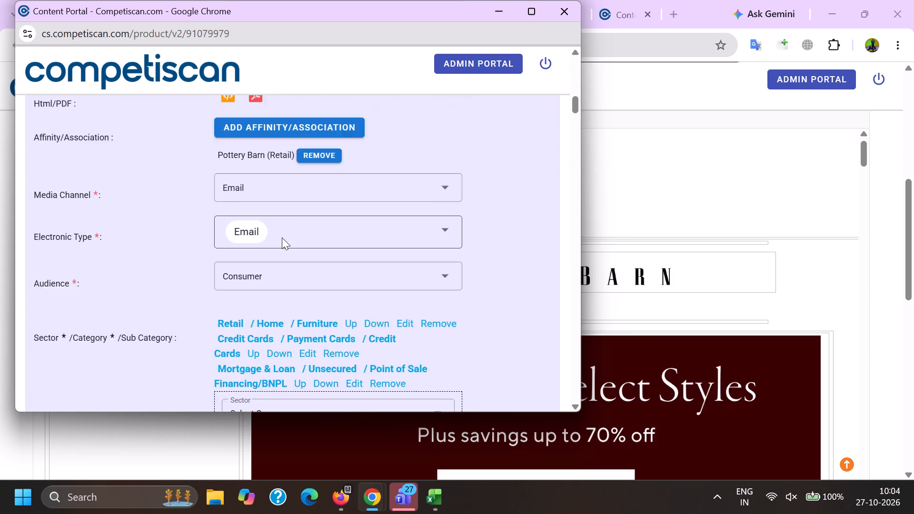
scroll(282, 237, up, 5)
scroll(282, 234, down, 9)
click(380, 184)
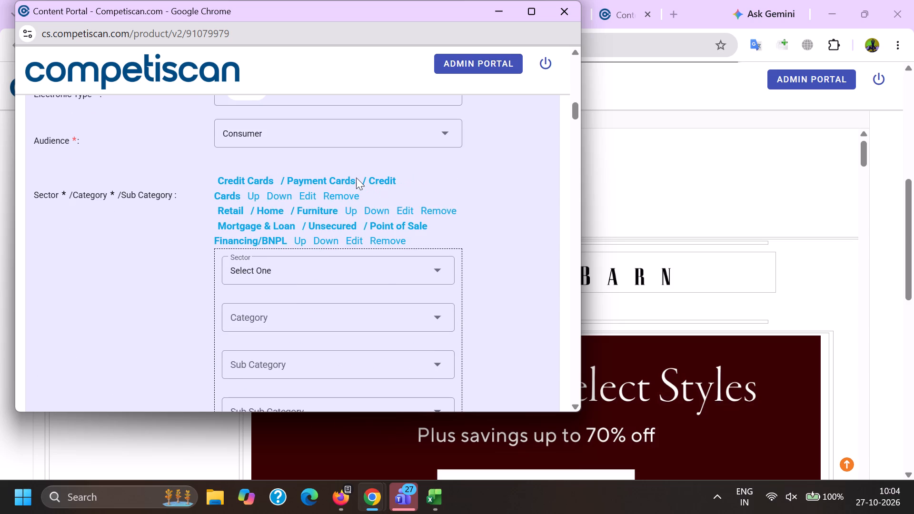
Set the offer origin to Provider/Bank and the product name to Pottery Barn Key Rewards Visa Credit Card.
scroll(356, 178, down, 5)
click(269, 150)
click(264, 199)
click(258, 193)
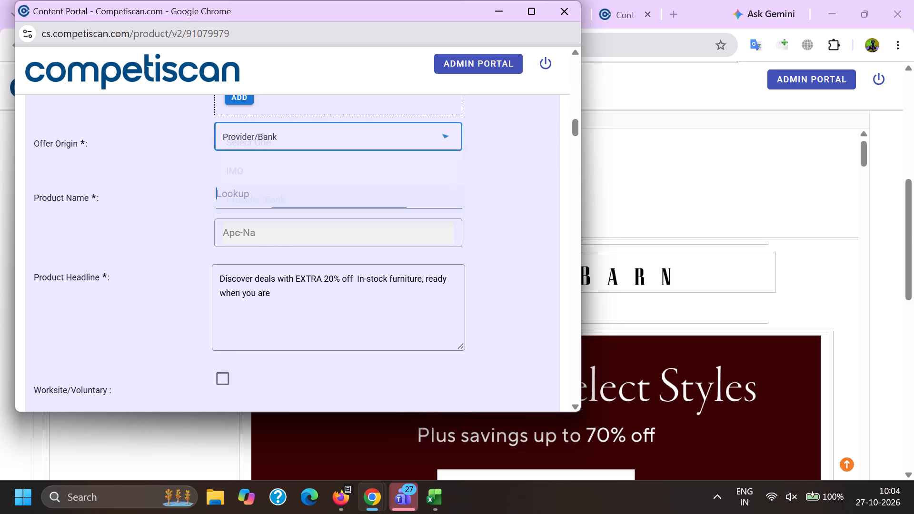
key(ctrl+v)
click(279, 257)
Move the Credit Cards / Payment Cards / Credit Cards entry down one place in the sector list.
scroll(278, 257, up, 4)
click(283, 123)
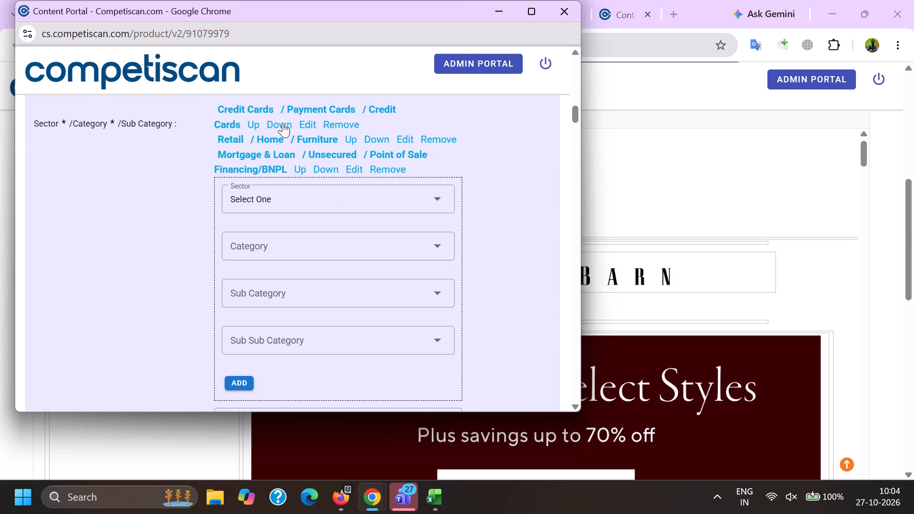
Replace the product headline with the email's subject, written as "Discover deals with EXTRA 20% off Plus In-stock furniture, ready when you are.".
scroll(282, 160, down, 4)
drag(361, 271, 0, 197)
key(BackSpace)
key(alt+Tab)
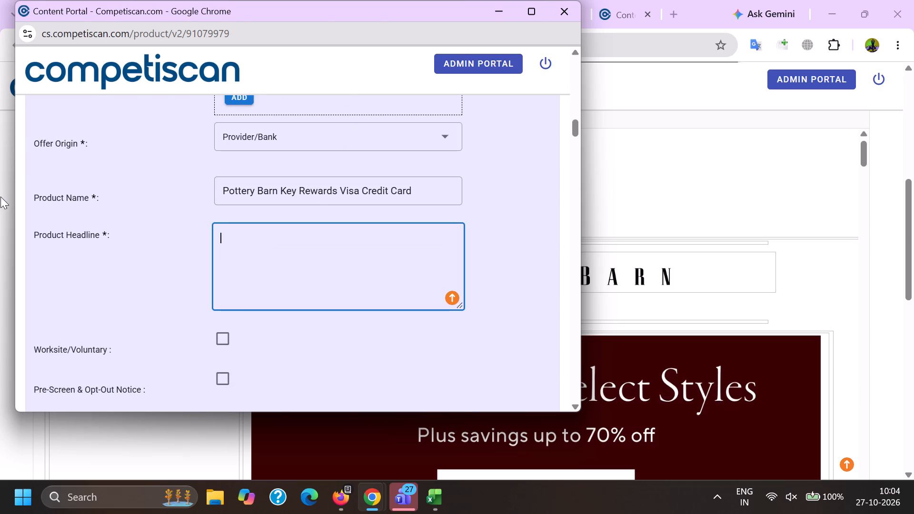
drag(85, 217, 440, 213)
key(ctrl+c)
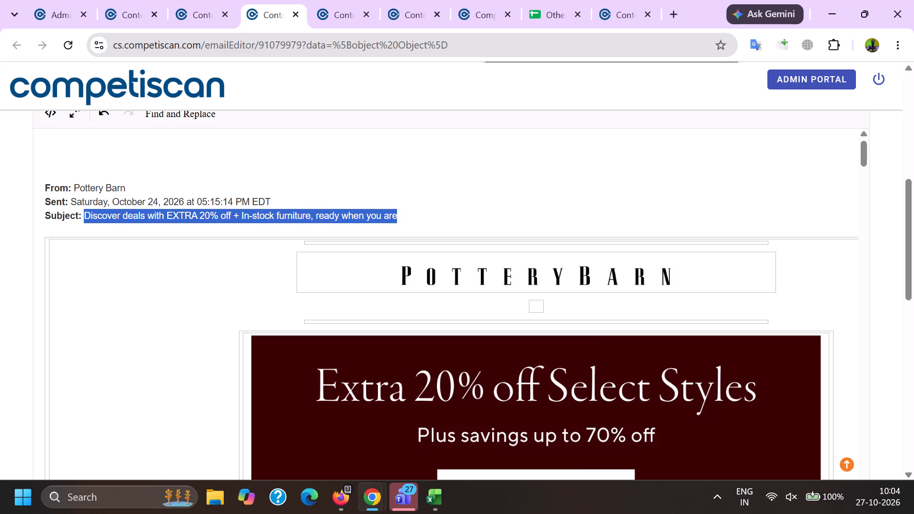
key(alt+Tab)
key(ctrl+v)
click(358, 231)
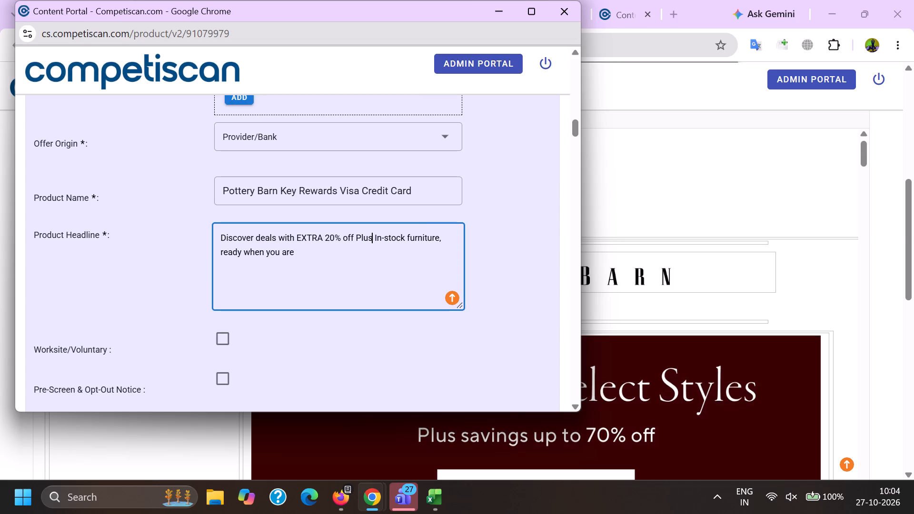
click(374, 291)
key(period)
key(space)
Copy "Earn 10% back in rewards" from the headline of reference record 20933141 and append it to this record's headline.
key(alt+Tab)
click(603, 0)
scroll(559, 316, up, 9)
scroll(496, 278, up, 3)
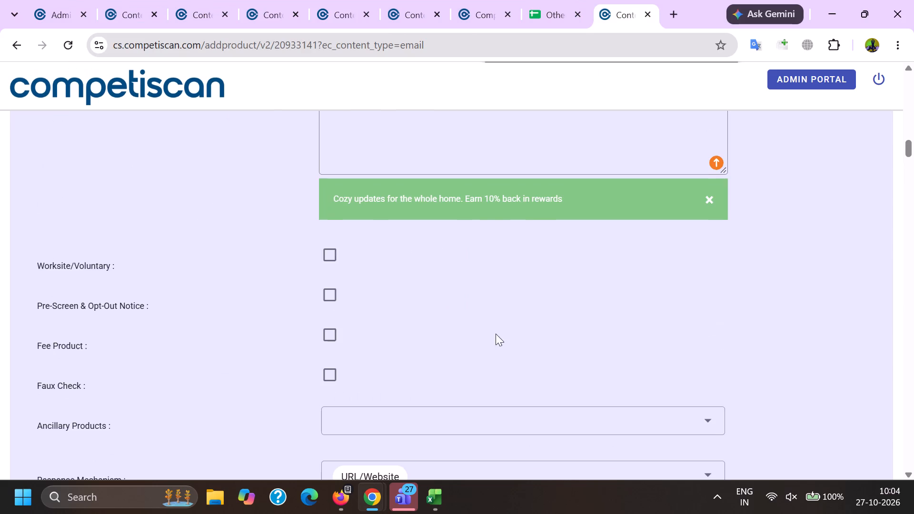
double_click(473, 312)
shift+click(663, 325)
key(ctrl+c)
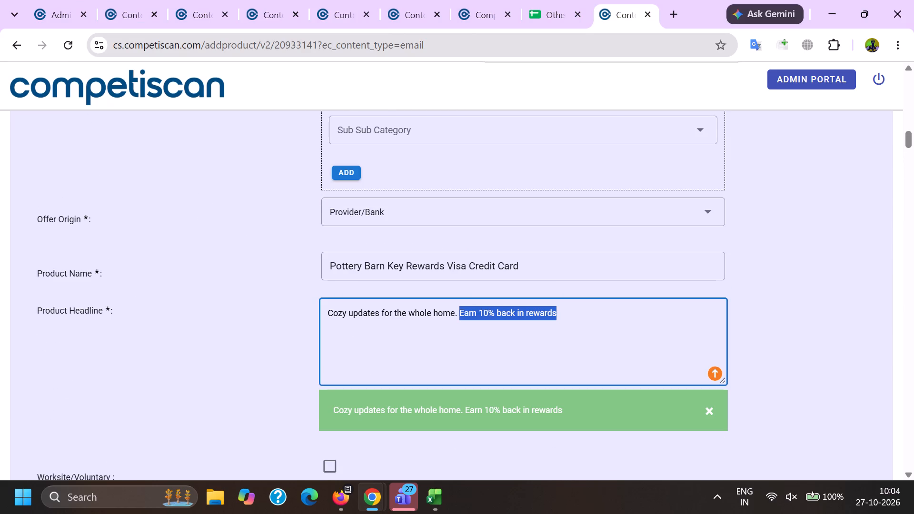
key(alt+Tab)
key(ctrl+v)
Set the response mechanism to URL/Website and the mailing type to Acquisition.
scroll(315, 261, down, 6)
click(247, 127)
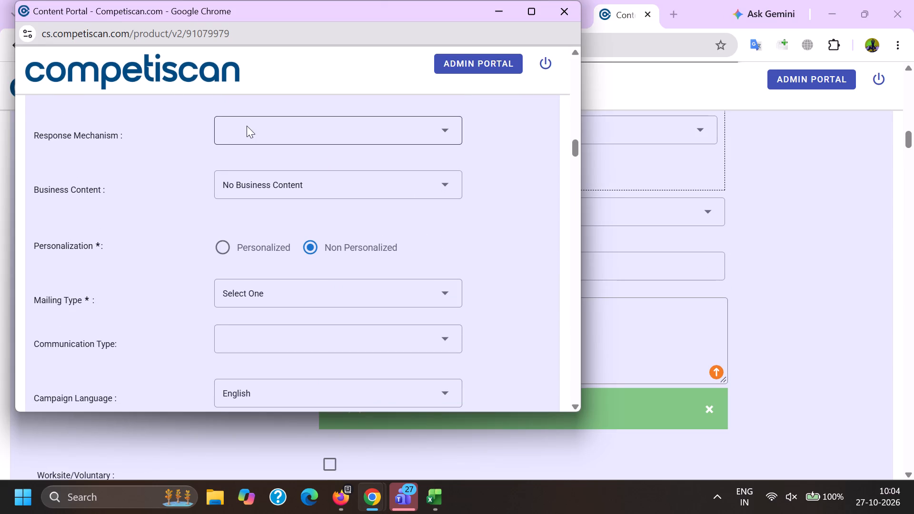
scroll(278, 267, down, 7)
drag(303, 312, 296, 311)
drag(183, 291, 199, 297)
click(264, 298)
drag(263, 237, 259, 243)
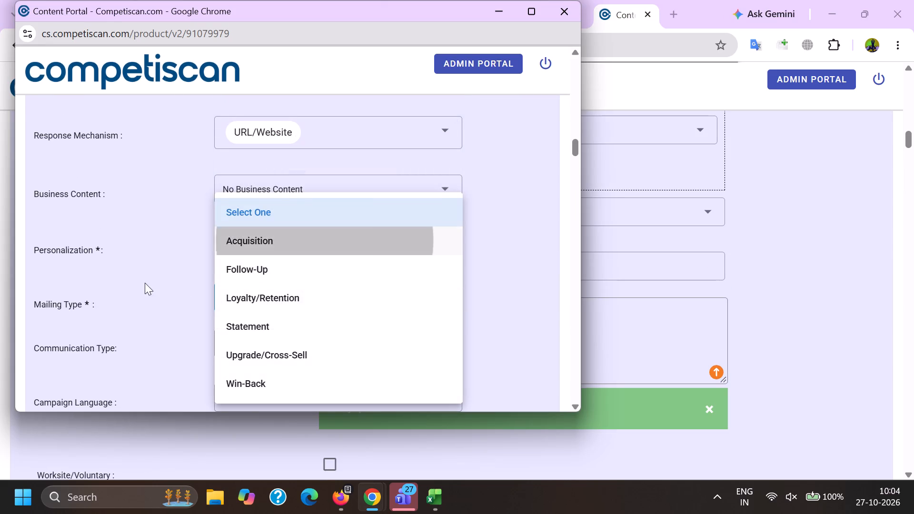
drag(145, 283, 184, 300)
Select Bonuses/Contests/Incentives and two more applicable entries from further down the list as communication types.
click(262, 348)
scroll(259, 219, down, 3)
click(296, 241)
scroll(296, 237, down, 5)
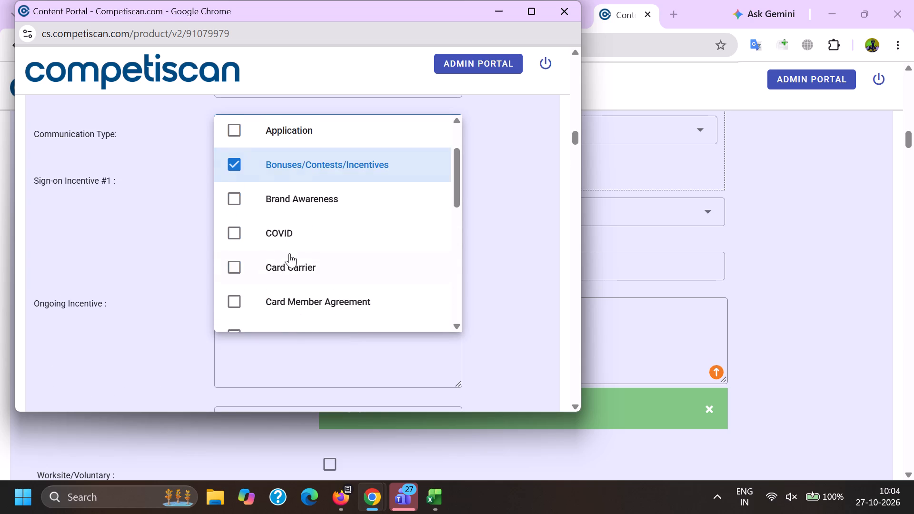
scroll(286, 269, down, 3)
click(292, 234)
scroll(289, 237, down, 8)
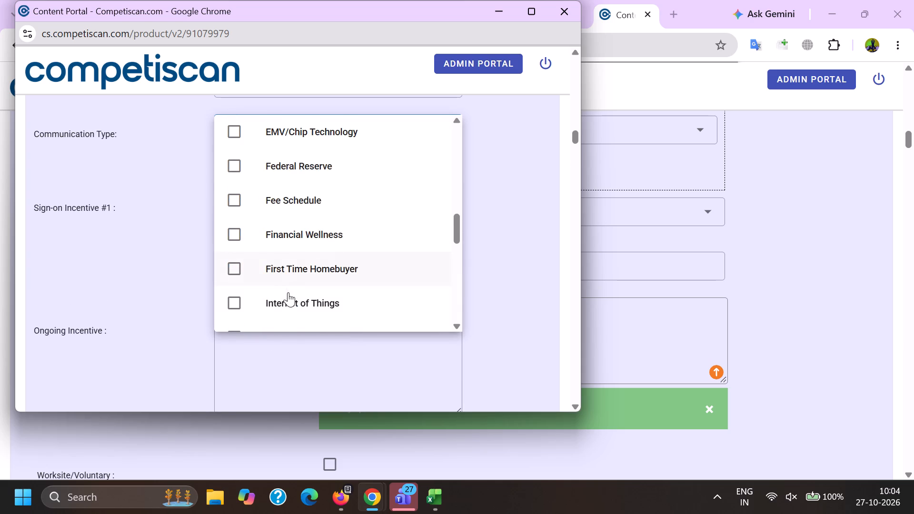
scroll(287, 248, down, 3)
click(299, 236)
drag(92, 247, 105, 250)
Copy "10% back in rewards during the first 30 days from account opening" from reference record 20933141 into this record's Sign-on Incentive #1.
key(alt+Tab)
scroll(649, 236, down, 10)
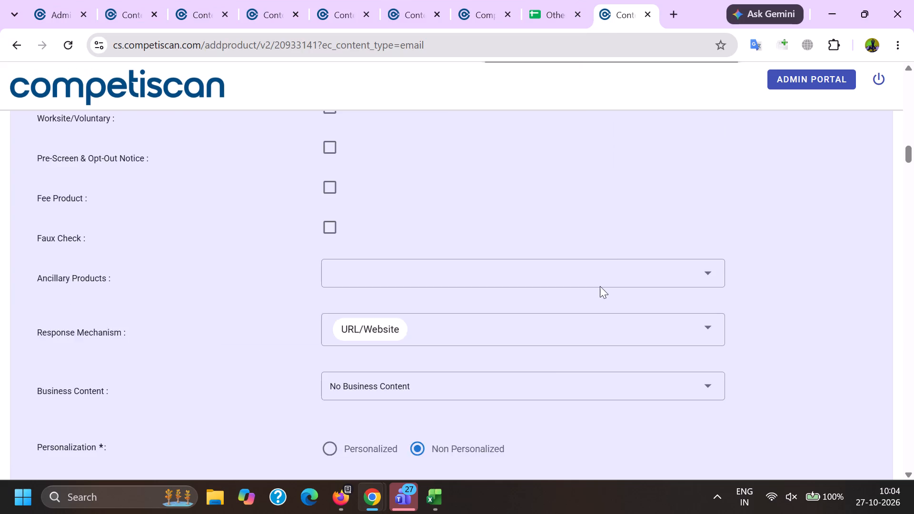
drag(648, 276, 170, 206)
key(ctrl+c)
key(alt+Tab)
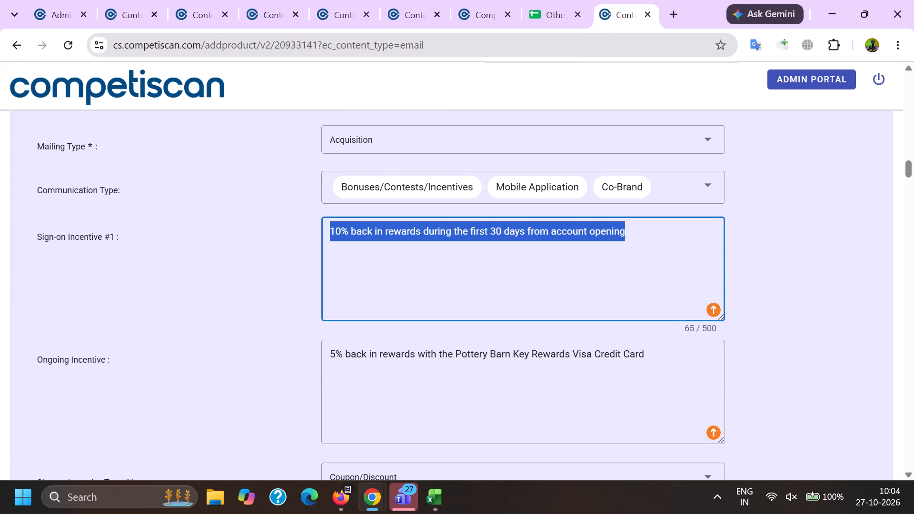
drag(262, 248, 265, 259)
key(ctrl+v)
Copy "5% back in rewards with the Pottery Barn Key Rewards Visa Credit Card" from the reference record into this record's Ongoing Incentive.
ctrl+click(282, 344)
key(alt+Tab)
drag(688, 390, 95, 330)
key(ctrl+v)
key(ctrl+c)
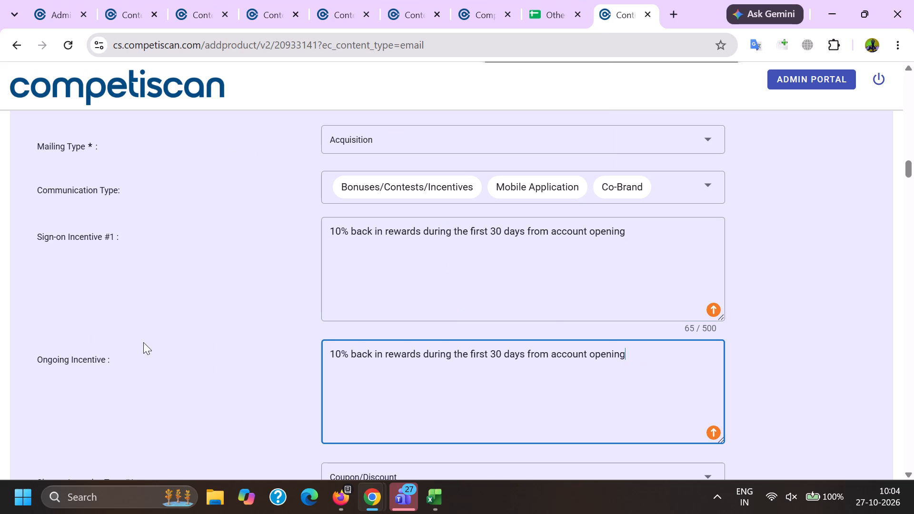
key(ctrl+z)
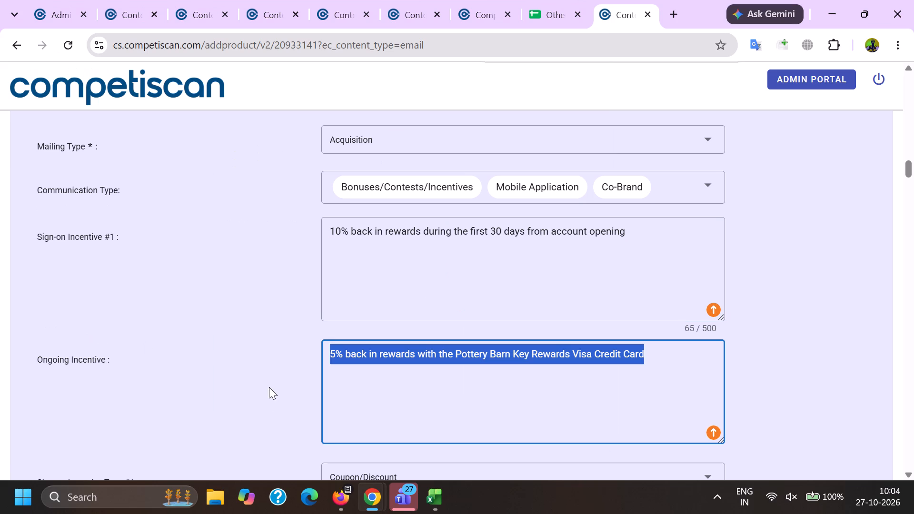
key(ctrl+c)
key(alt+Tab)
click(334, 338)
key(ctrl+v)
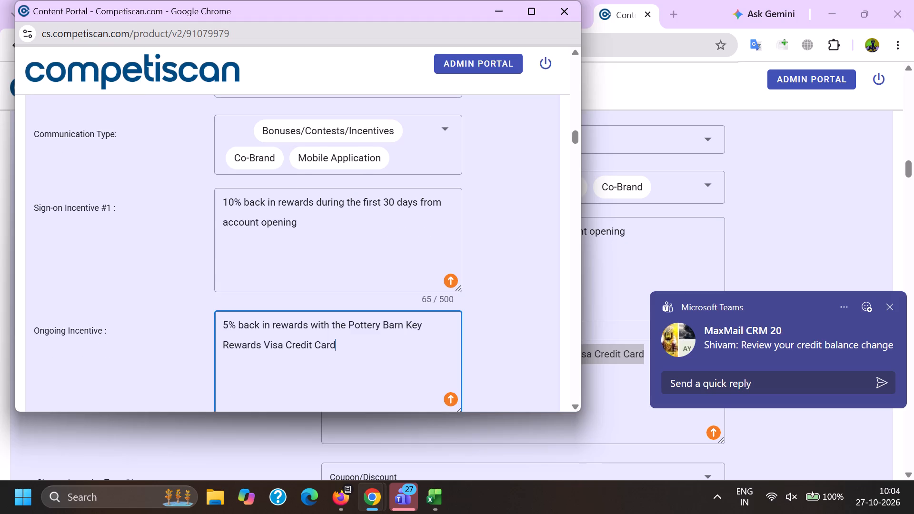
Set Sign-on Incentive Type #1 to Coupon/Discount.
scroll(223, 240, down, 3)
click(236, 227)
scroll(234, 239, down, 7)
click(259, 299)
drag(159, 302, 192, 308)
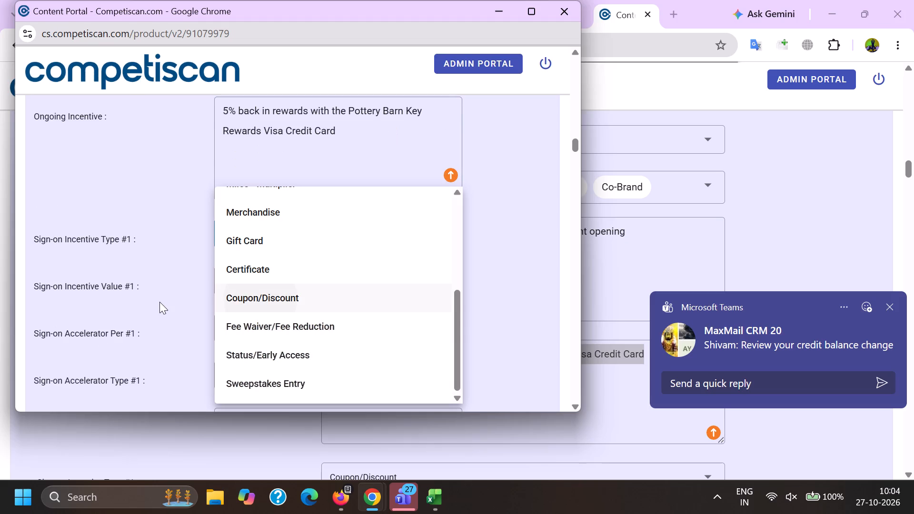
Set Sign-on Incentive Value #1 to 10.00, its incentive window to 1 month, and Sign-on Fixed date #1 to Yes.
click(239, 279)
text(10.00)
key(Tab)
key(Tab)
key(Tab)
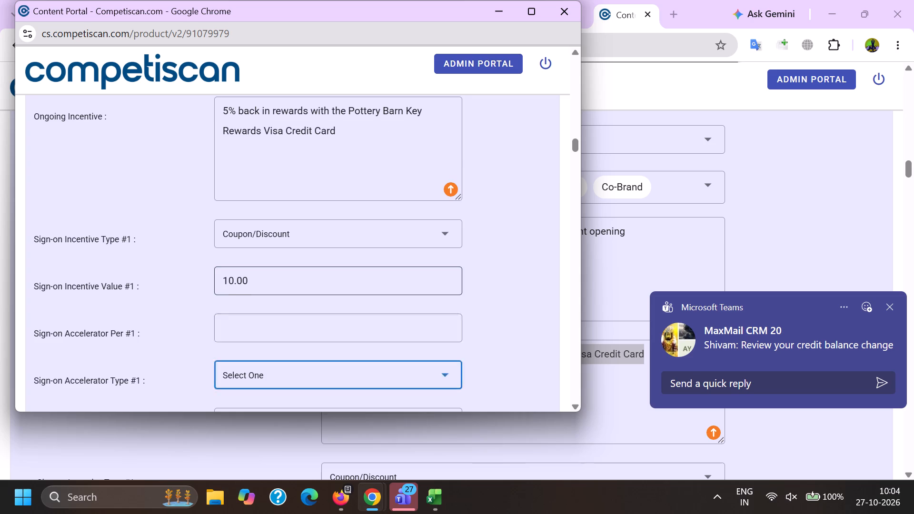
text(10.00)
key(Tab)
key(Tab)
key(Tab)
key(1)
scroll(239, 278, down, 3)
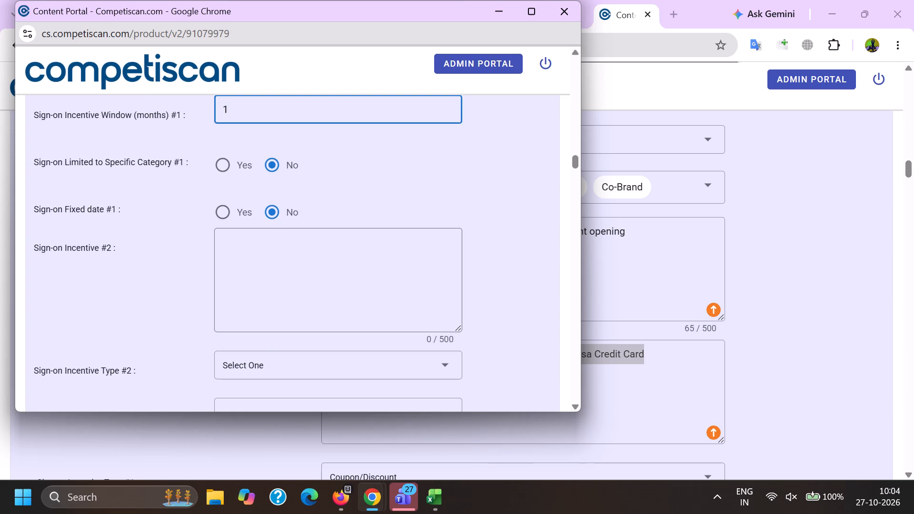
click(232, 200)
click(229, 209)
In the mortgage and loan details, set the application type to Invitation to Apply, the upper APR to 36 and the lower APR to 0.
scroll(228, 217, down, 20)
scroll(228, 217, down, 2)
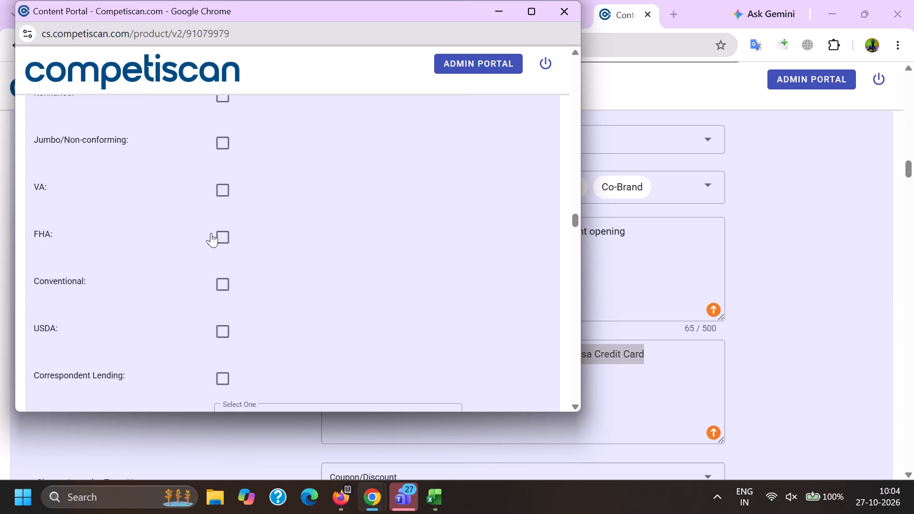
scroll(235, 208, down, 4)
click(252, 138)
click(292, 205)
drag(134, 233, 146, 233)
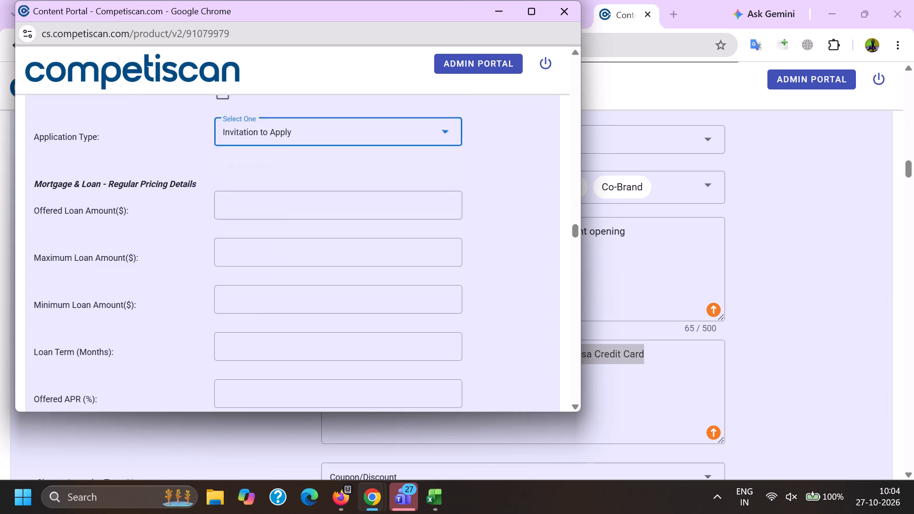
scroll(225, 198, down, 3)
click(238, 229)
text(36)
key(Tab)
key(0)
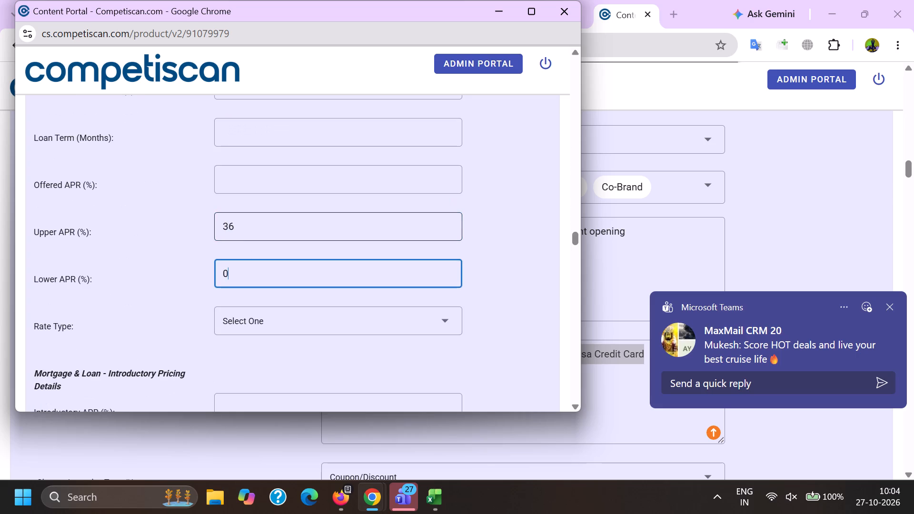
In the payment card offer details, set the application type to Invitation to Apply and the card network to Visa.
scroll(237, 229, down, 4)
click(247, 284)
scroll(267, 171, down, 2)
click(281, 198)
drag(133, 209, 140, 209)
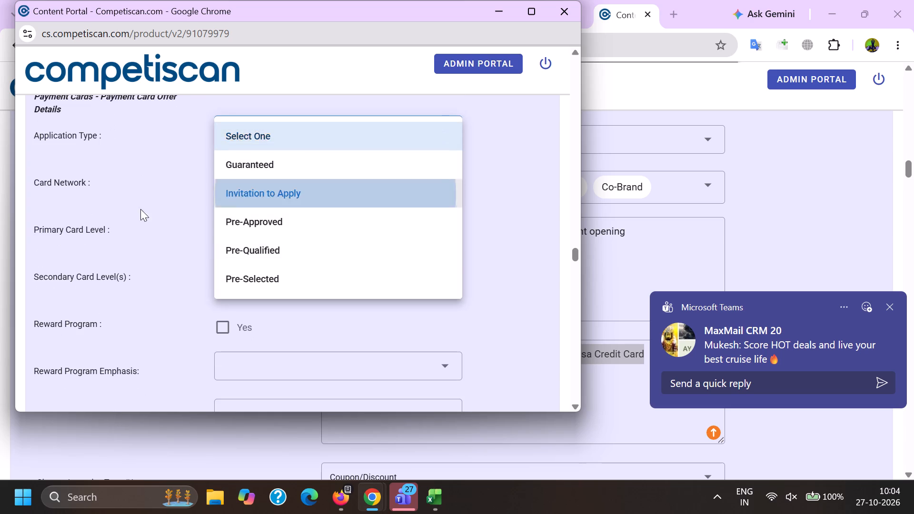
drag(140, 209, 177, 204)
click(239, 178)
drag(281, 315, 275, 318)
drag(129, 323, 146, 317)
Set the primary card level to Visa Signature and mark the card as having a reward program.
click(241, 236)
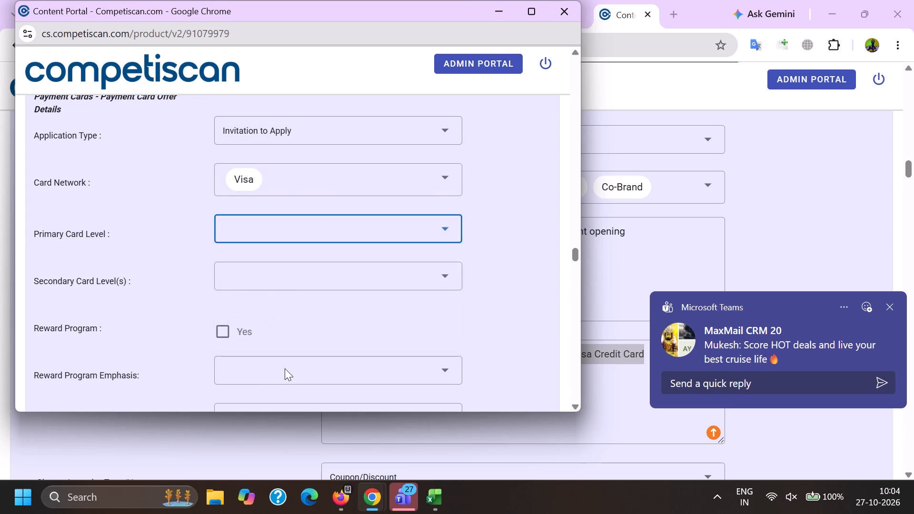
scroll(267, 369, down, 6)
click(293, 371)
drag(140, 378, 145, 378)
click(219, 334)
click(148, 335)
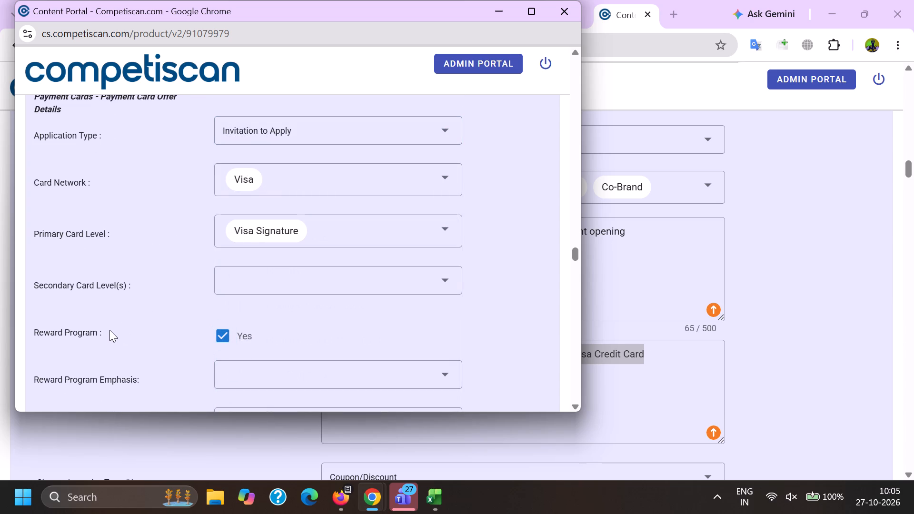
click(153, 304)
Mark Credit Card Mentioned in the Non-Profit/Consumer Services/Retail credit section and submit the product record.
key(End)
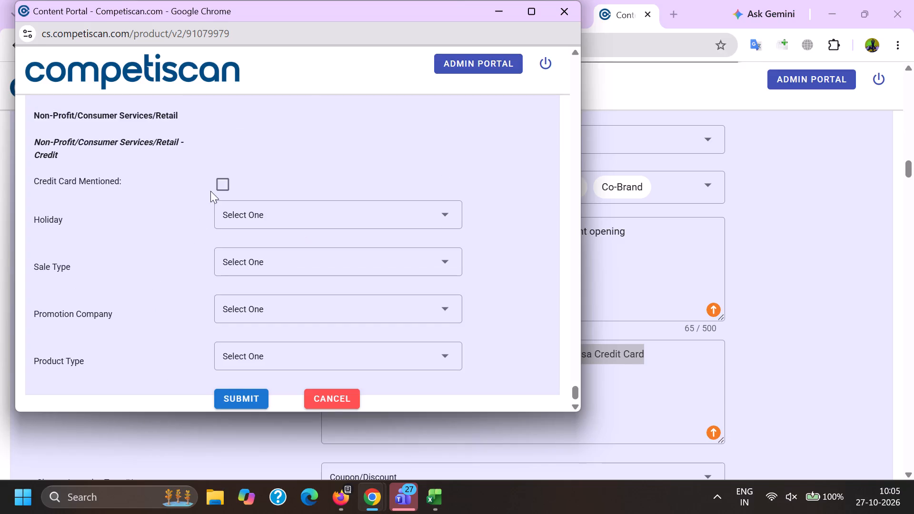
click(210, 191)
click(219, 187)
click(239, 399)
Rerun the email list's subject search for "Discover deals with EXTRA 20% off + In-stock furniture, ready when you are".
key(alt+Tab)
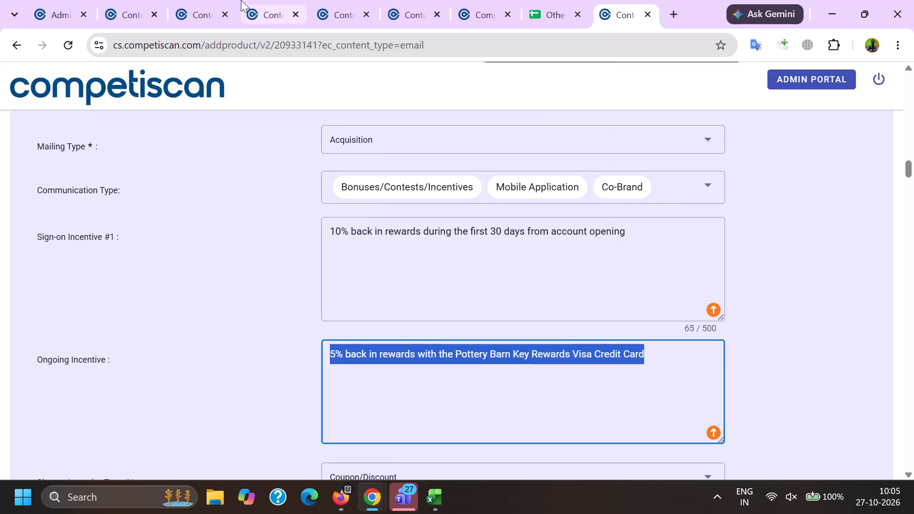
click(198, 0)
click(460, 424)
Copy the team's email address from the Notepad notes into Forward To and Cc of email 91079979, with Cc enabled.
click(269, 0)
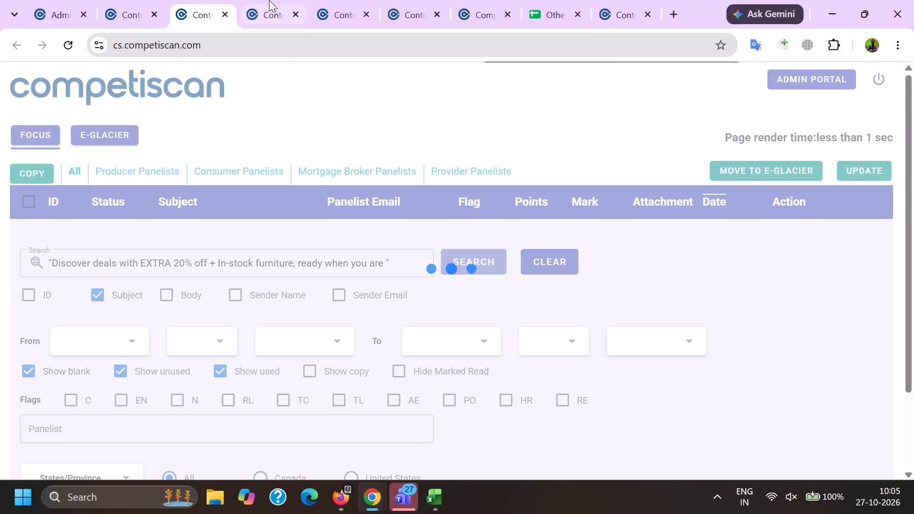
click(112, 493)
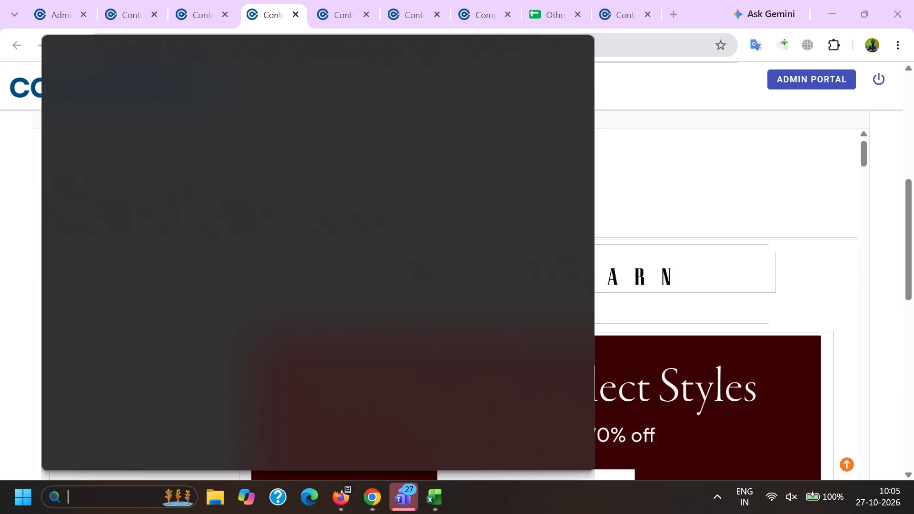
text(notepad)
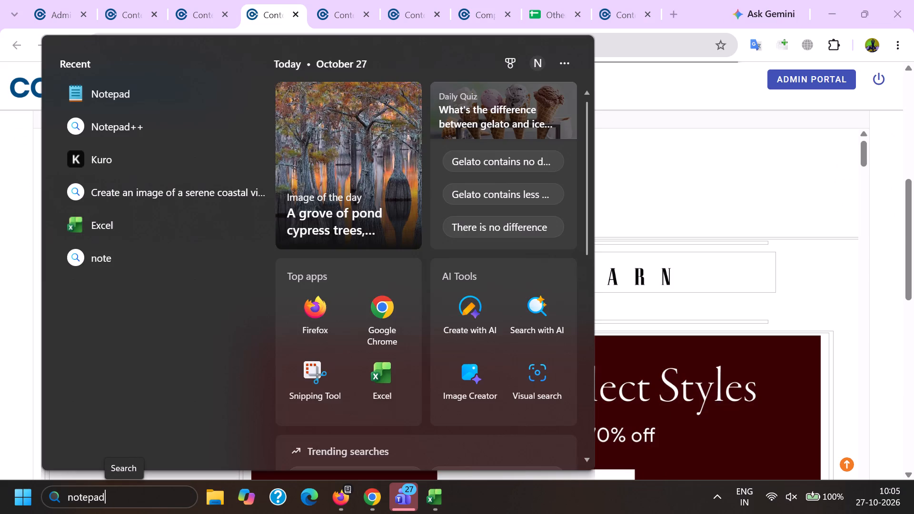
key(Return)
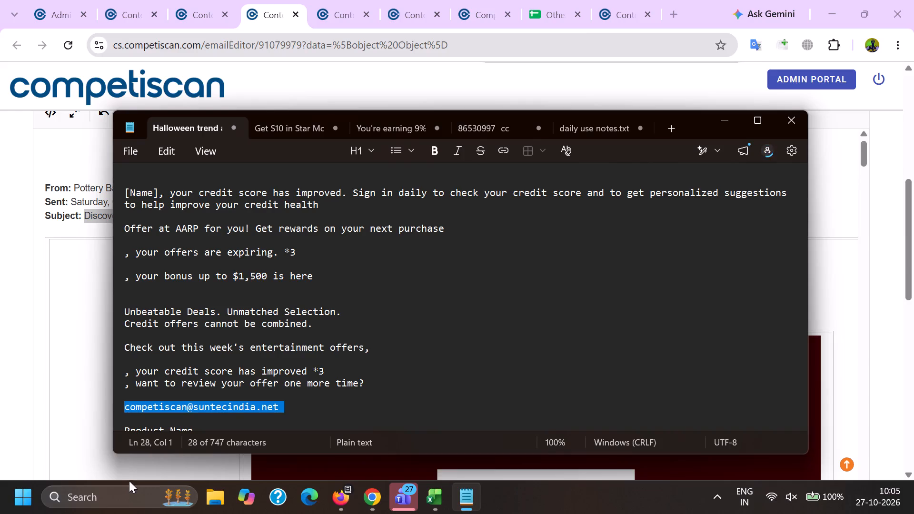
key(ctrl+c)
key(alt+Tab)
scroll(144, 405, up, 11)
drag(201, 301, 4, 298)
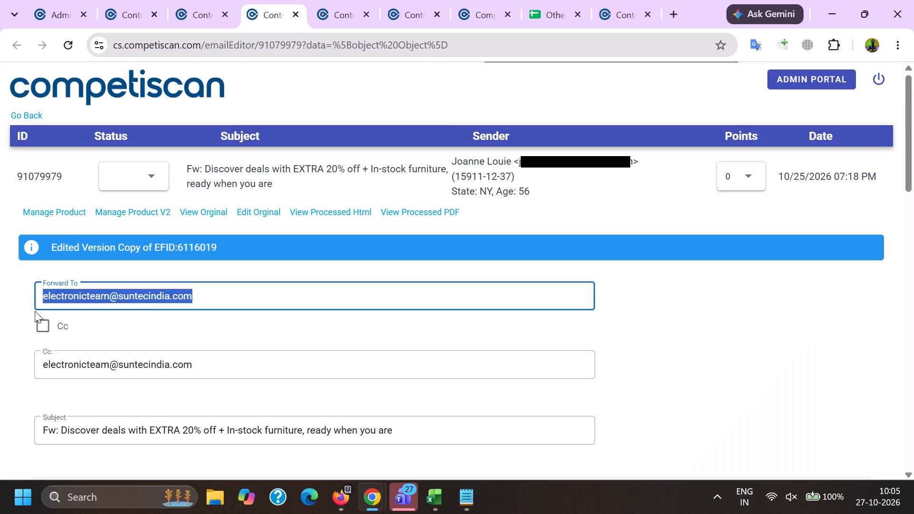
key(ctrl+v)
click(38, 316)
drag(213, 356, 0, 357)
key(ctrl+v)
Append "++HP" to the end of the email's subject.
click(434, 430)
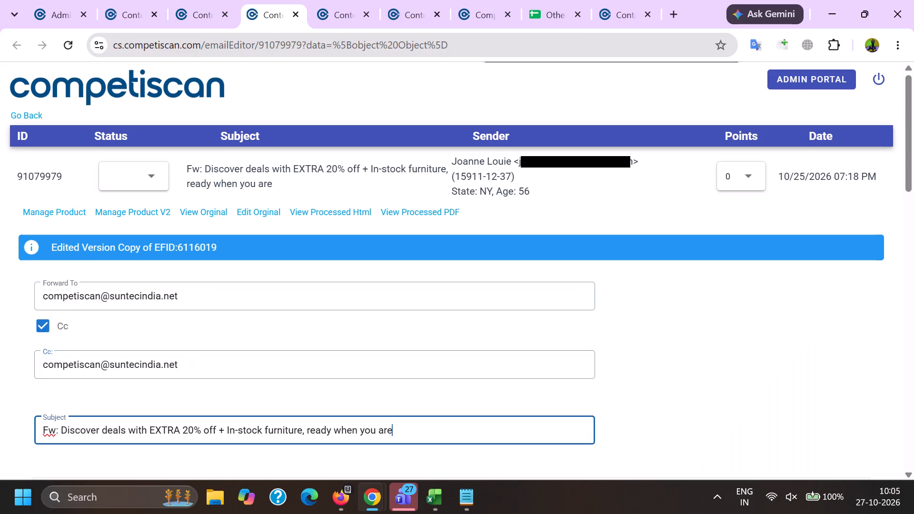
key(space)
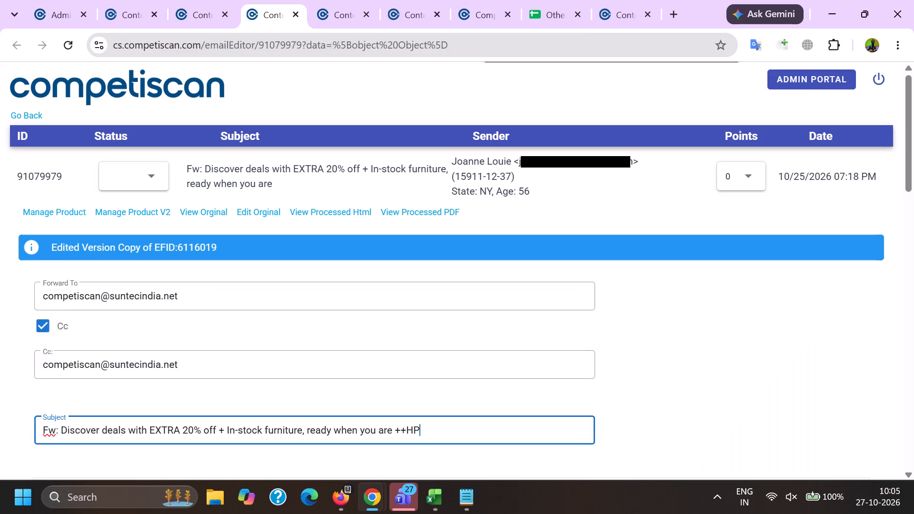
Enter the note "fix the alignment !" in the empty text area below the email body, then save and send the email.
scroll(459, 420, down, 14)
click(124, 157)
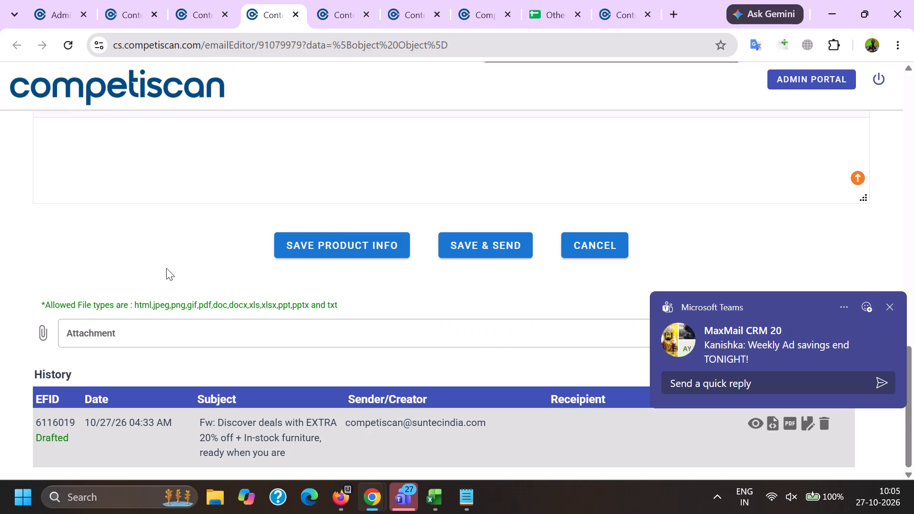
key(f)
text(ix)
key(space)
text(the)
key(space)
text(alignment !)
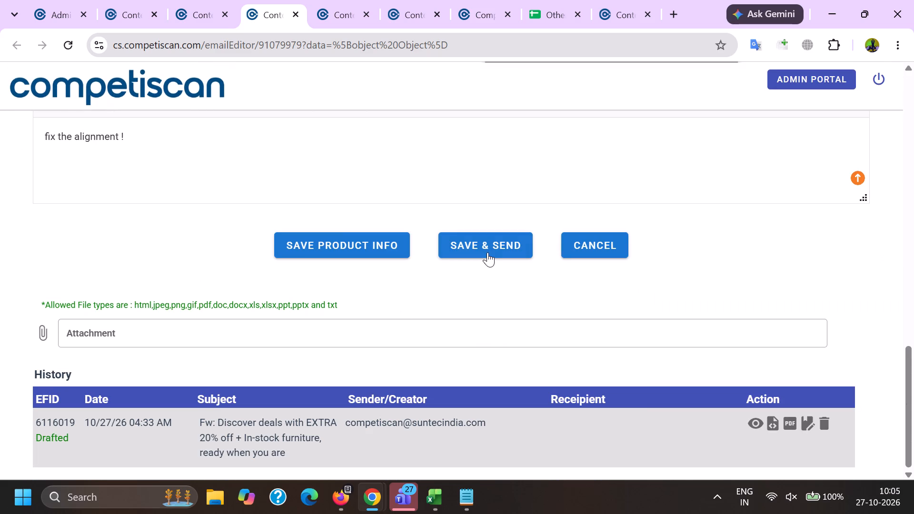
click(483, 251)
click(474, 298)
double_click(284, 50)
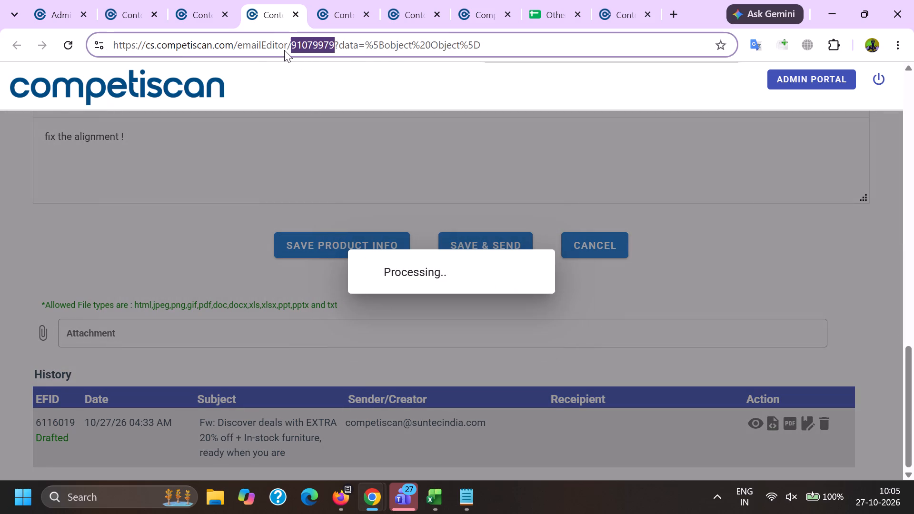
key(ctrl+c)
click(439, 512)
click(587, 435)
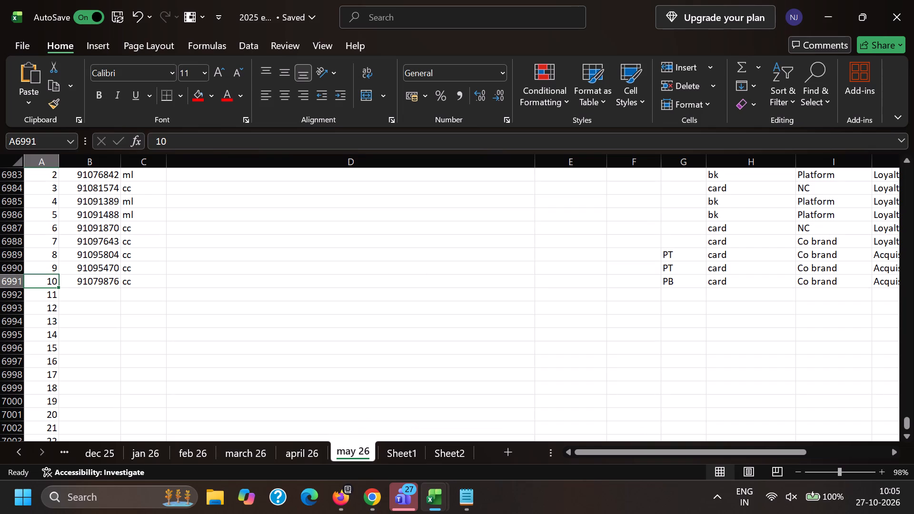
click(96, 296)
key(ctrl+v)
click(152, 294)
key(c)
key(c)
Enter the status EM SENT in column E of entry 11.
key(Right)
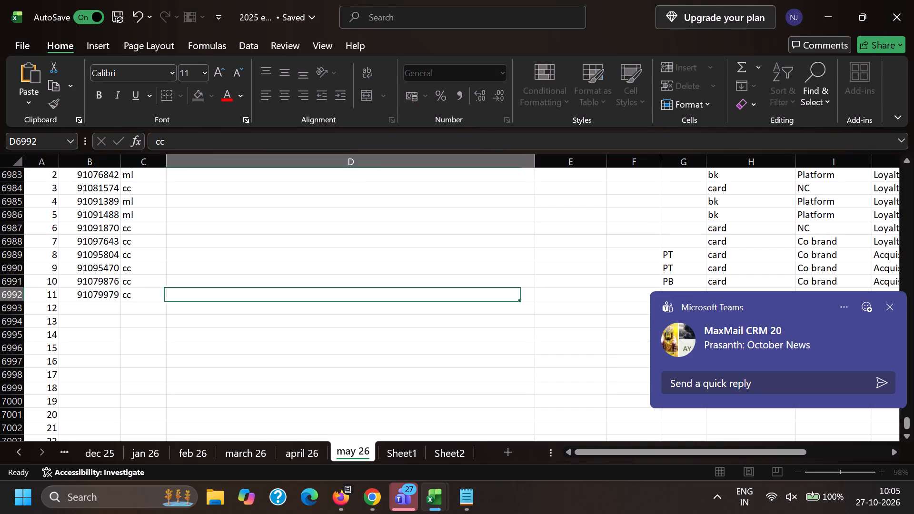
key(Right)
text(EM SENB)
key(BackSpace)
key(t)
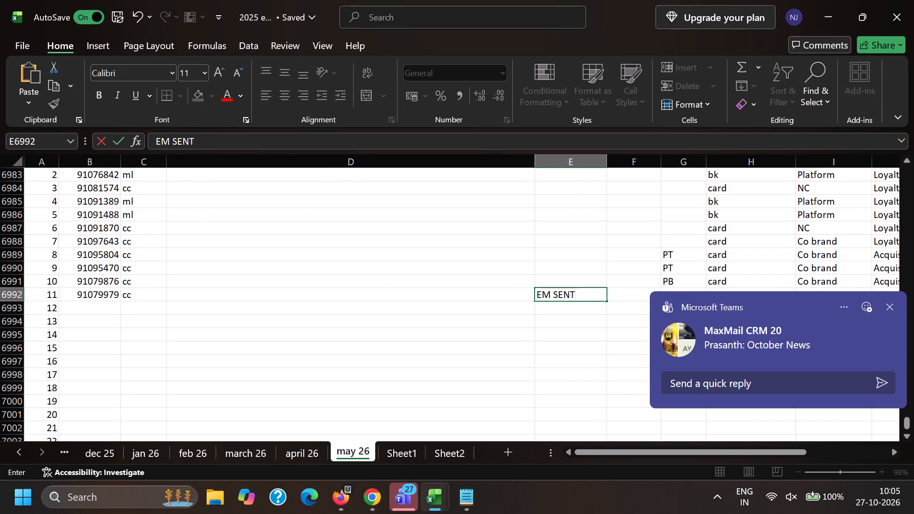
key(Right)
Copy PB, card, Co brand and Acquisition from entry 10 into columns G to J of entry 11.
key(Right)
key(Up)
key(shift+Right)
key(shift+Right)
key(shift+Right)
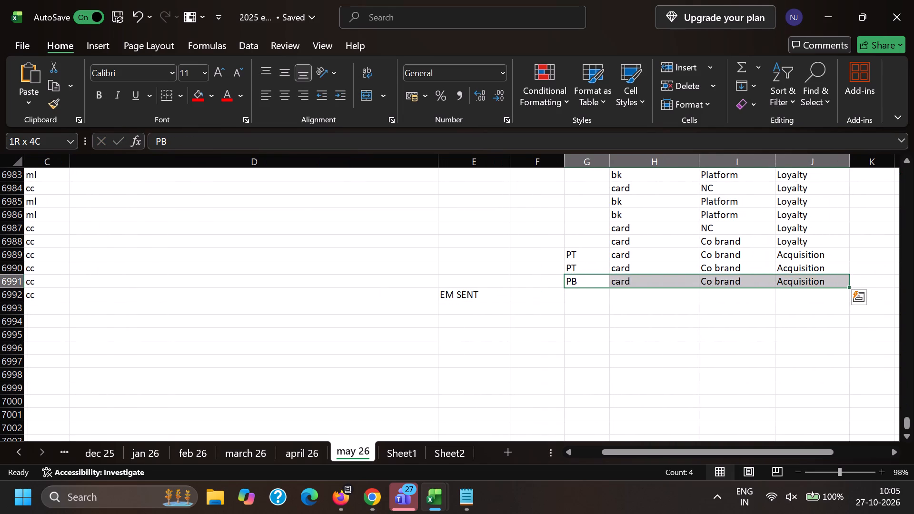
key(ctrl+c)
key(Down)
key(ctrl+v)
key(Left)
key(Left)
In the portal's email list, assign email 91098892 as a copy of 91079979.
key(alt+Tab)
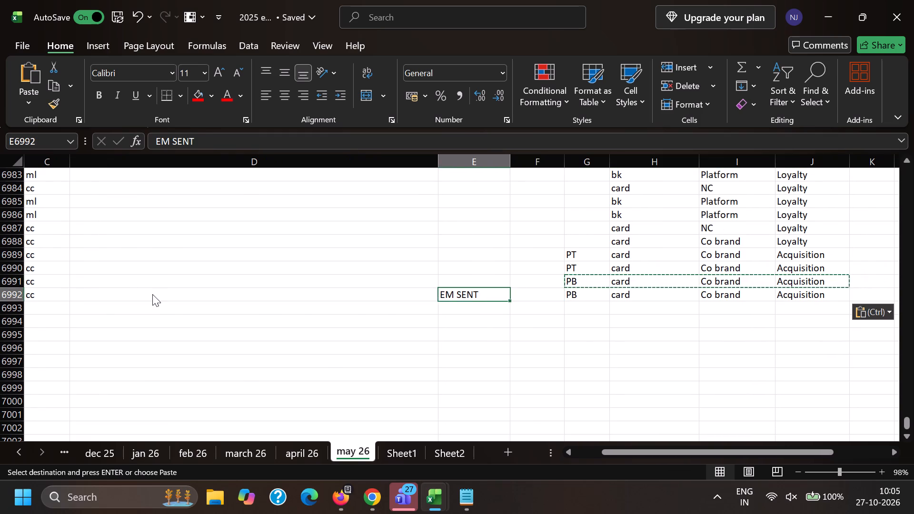
click(189, 0)
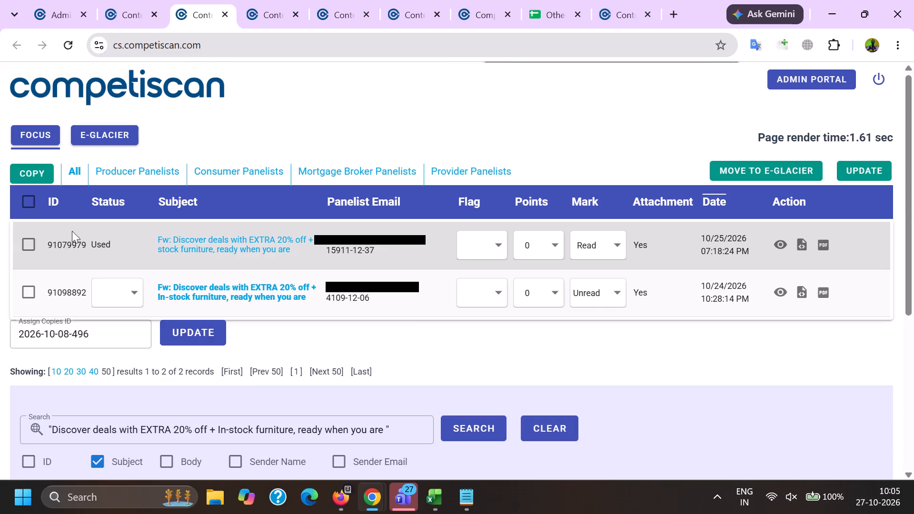
triple_click(70, 248)
drag(70, 248, 64, 260)
click(29, 295)
click(197, 333)
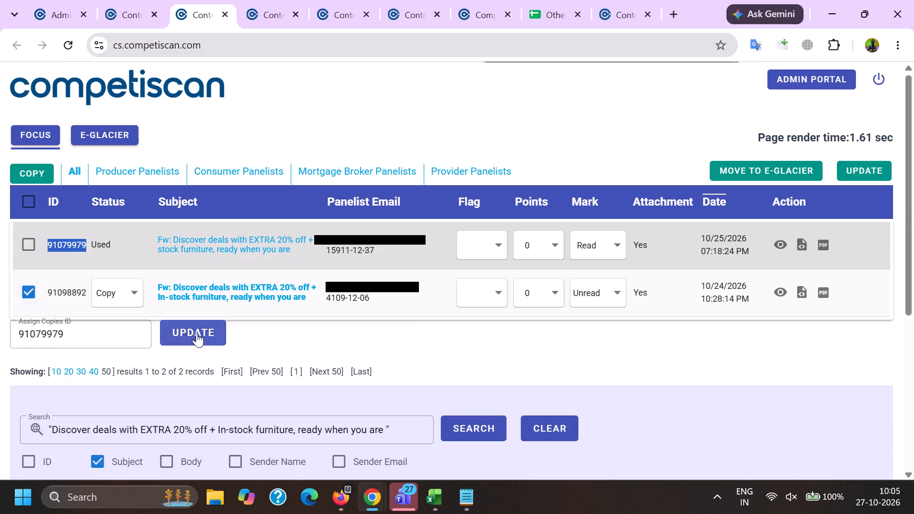
Switch to Firefox and rerun the portal email search for the Capital One Shopping sender address.
click(354, 501)
click(129, 421)
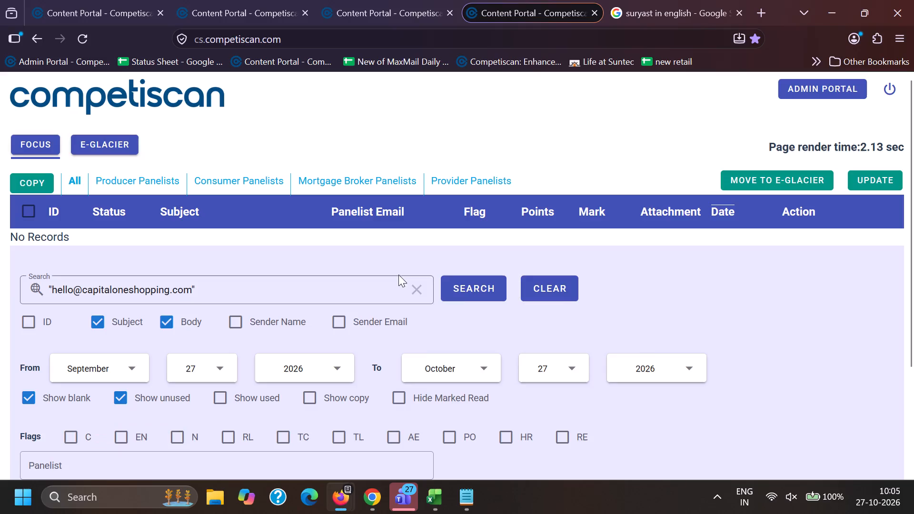
click(461, 291)
Copy email 91080052's subject from the Firefox list and search the Chrome portal for the quoted ": EXTRA 20% OFF is calling + Furniture in stock & on its way FAST".
click(369, 0)
click(262, 0)
scroll(217, 382, down, 1)
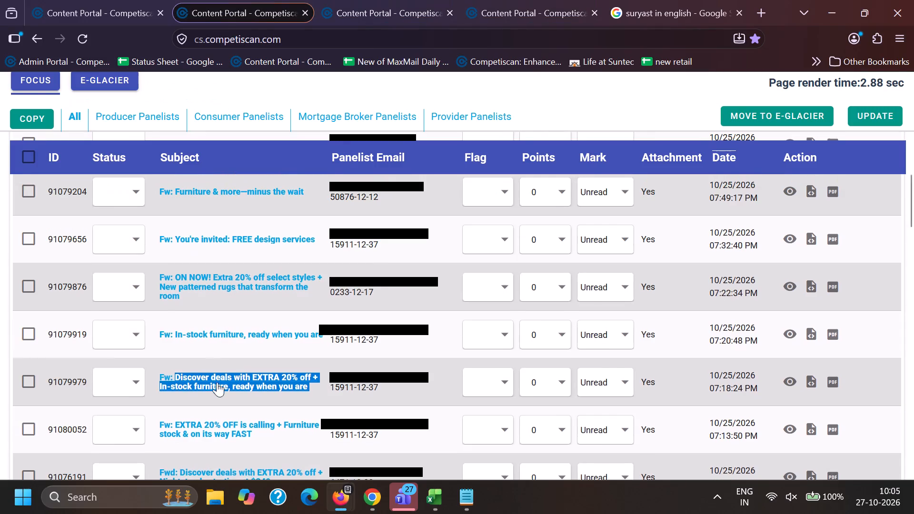
drag(171, 341, 278, 361)
key(ctrl+c)
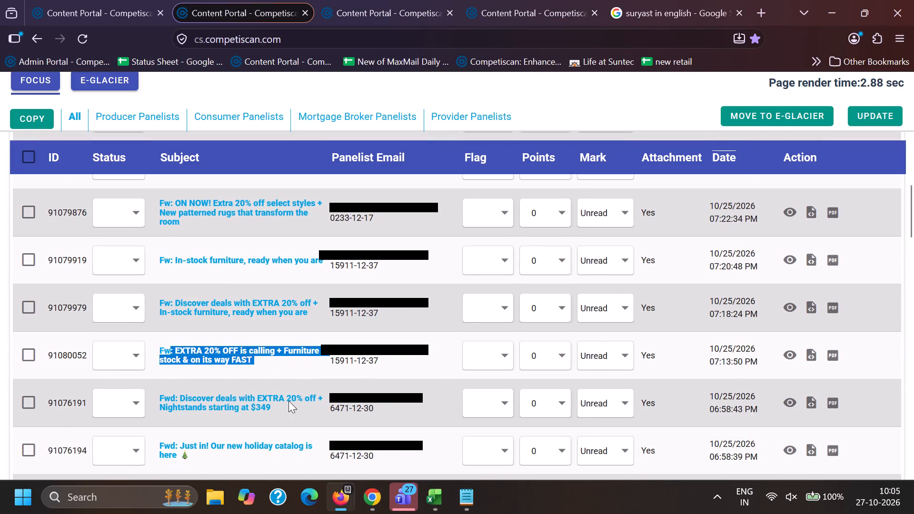
click(381, 513)
click(308, 444)
click(336, 415)
triple_click(336, 426)
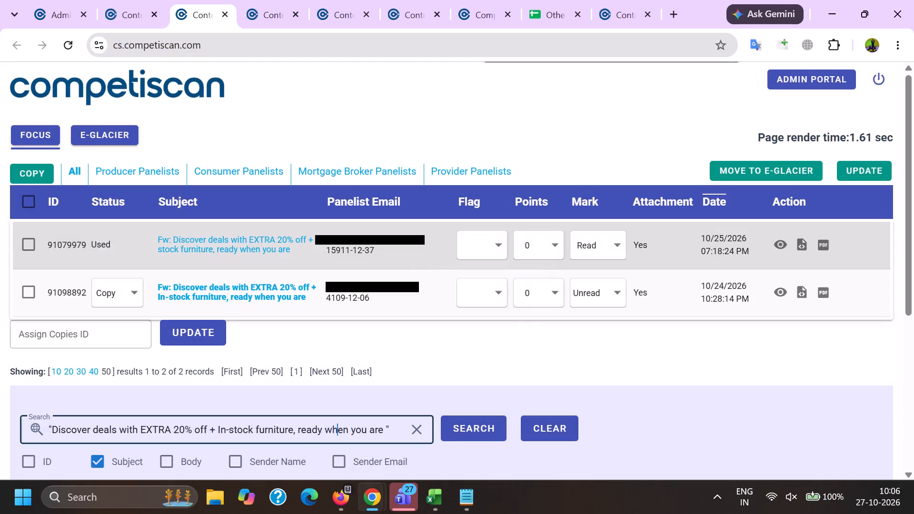
key(BackSpace)
key(shift+quotedbl)
key(ctrl+v)
key(shift+quotedbl)
key(Return)
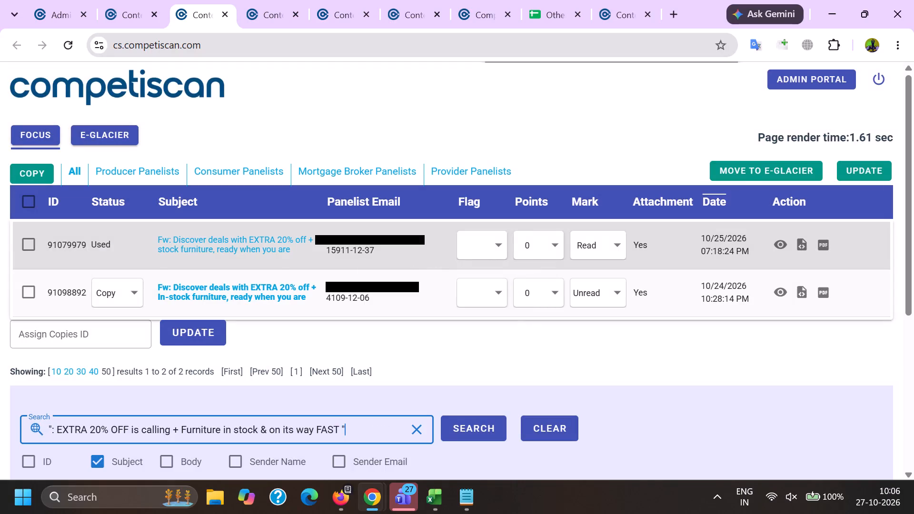
Return to Firefox, rerun the search for the Capital One Shopping sender address, and bring up the portal list of used emails.
key(alt+Tab)
click(568, 0)
click(489, 276)
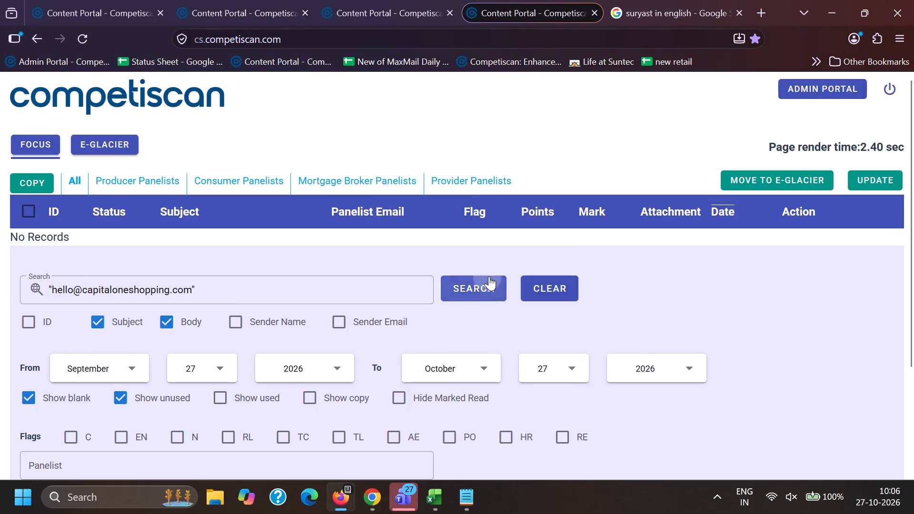
click(147, 0)
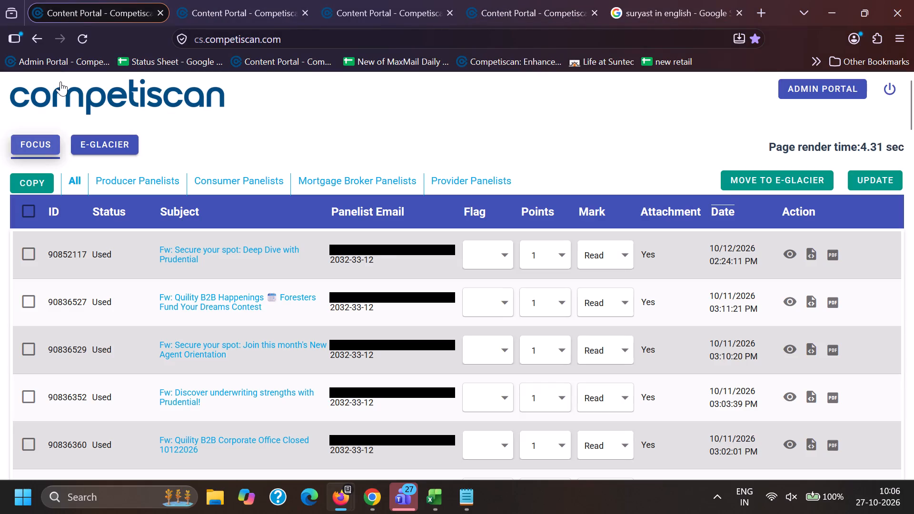
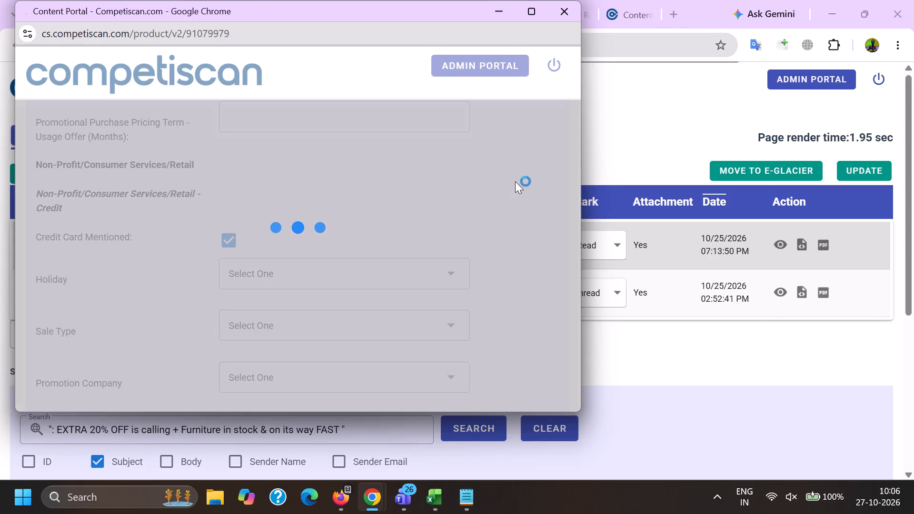
Look through the HTML view of duplicate email 91084633, including its off-screen width.
drag(573, 67, 567, 259)
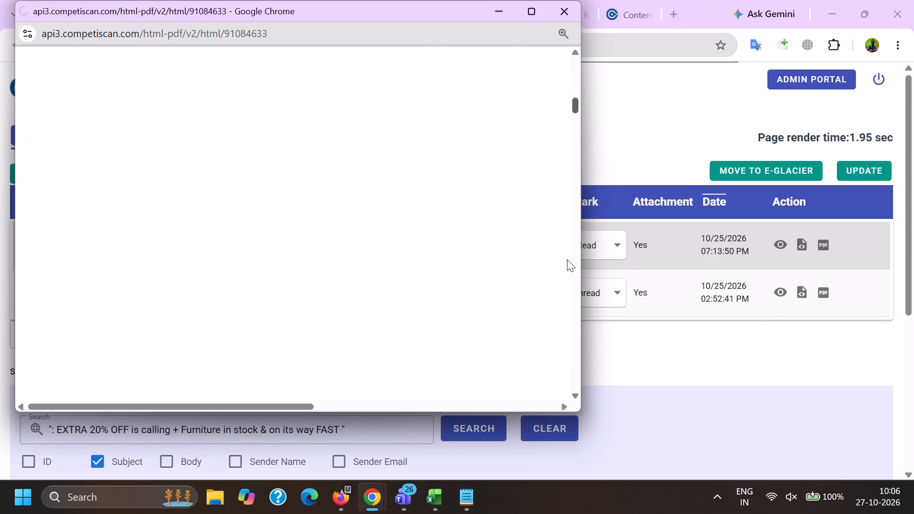
drag(567, 259, 565, 293)
drag(251, 405, 395, 397)
scroll(313, 299, up, 12)
key(alt+Tab)
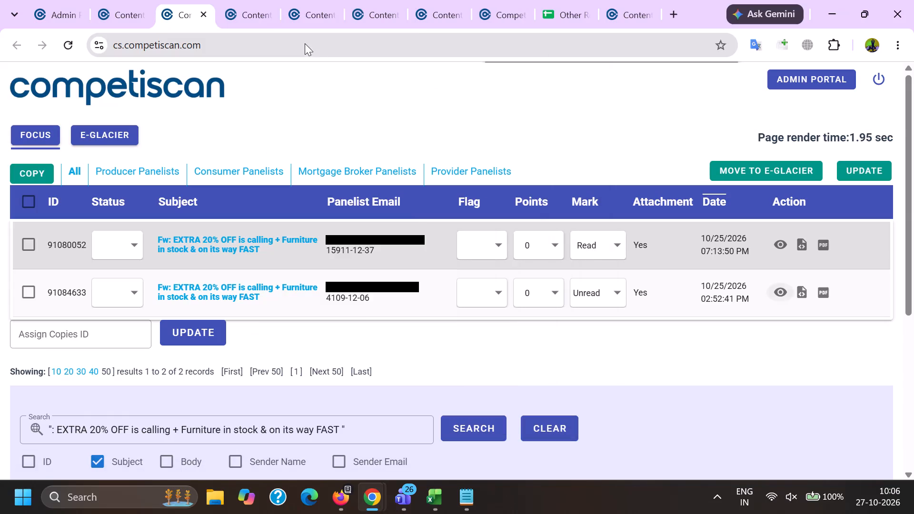
In email 91080052's editor, delete the text above the From line, the sender's address and the To line.
click(262, 0)
scroll(270, 214, down, 2)
drag(176, 237, 0, 240)
key(BackSpace)
drag(130, 247, 130, 247)
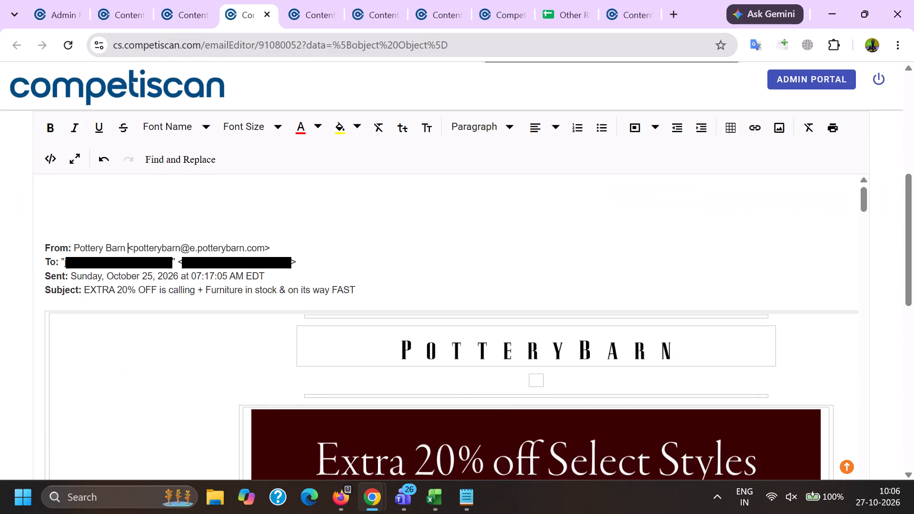
drag(130, 247, 317, 262)
key(BackSpace)
Go through the email body and remove the hyperlink from the Download on the App Store banner.
scroll(444, 306, down, 13)
scroll(441, 318, up, 1)
scroll(444, 316, down, 20)
scroll(444, 316, down, 13)
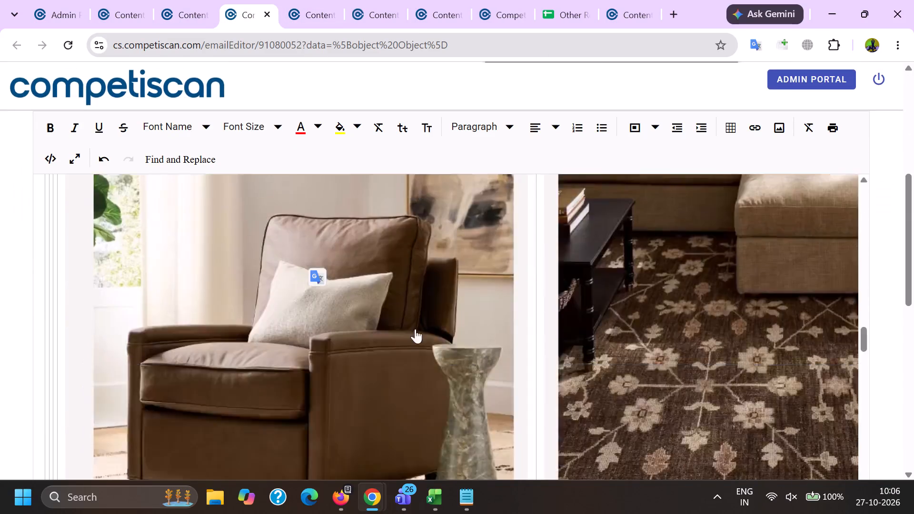
scroll(415, 329, down, 20)
scroll(415, 329, down, 18)
scroll(447, 314, up, 16)
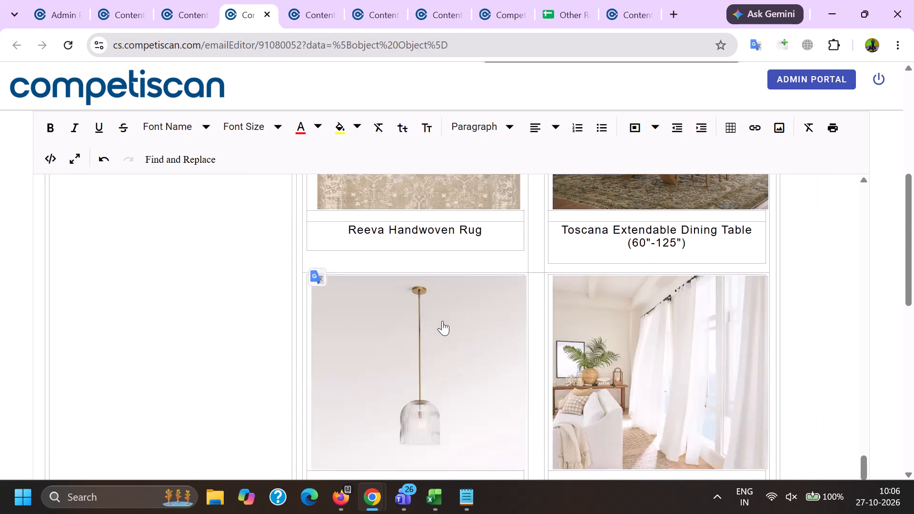
scroll(442, 321, up, 5)
scroll(440, 316, down, 20)
scroll(440, 316, down, 2)
click(457, 275)
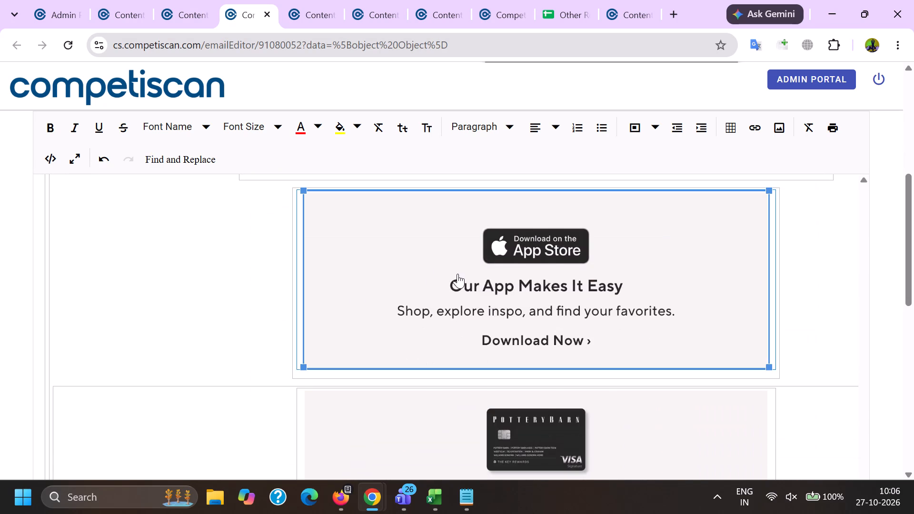
click(493, 409)
click(478, 319)
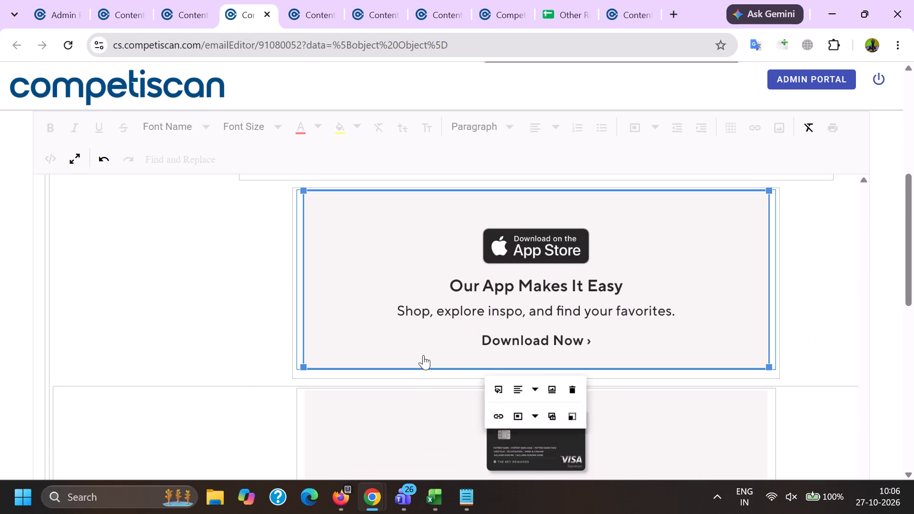
scroll(423, 354, down, 10)
scroll(380, 352, up, 2)
click(369, 341)
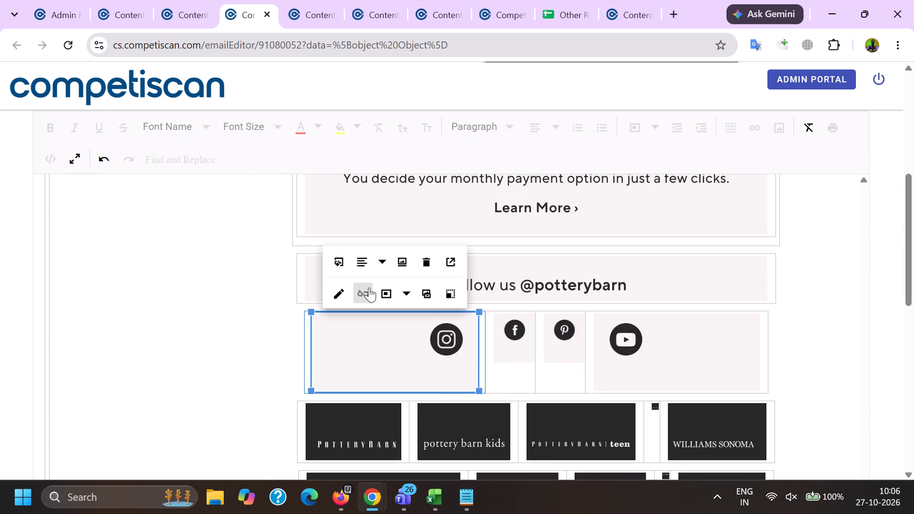
click(368, 287)
click(518, 328)
click(529, 293)
click(559, 338)
click(586, 284)
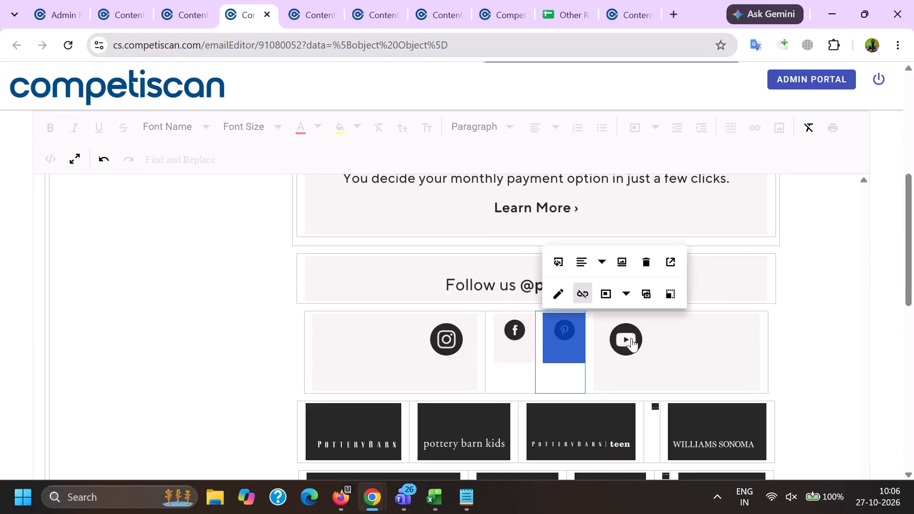
click(631, 339)
click(644, 292)
click(536, 279)
click(503, 238)
Delete the recipient's email address after "This message was sent to:" in the footer.
scroll(470, 343, down, 4)
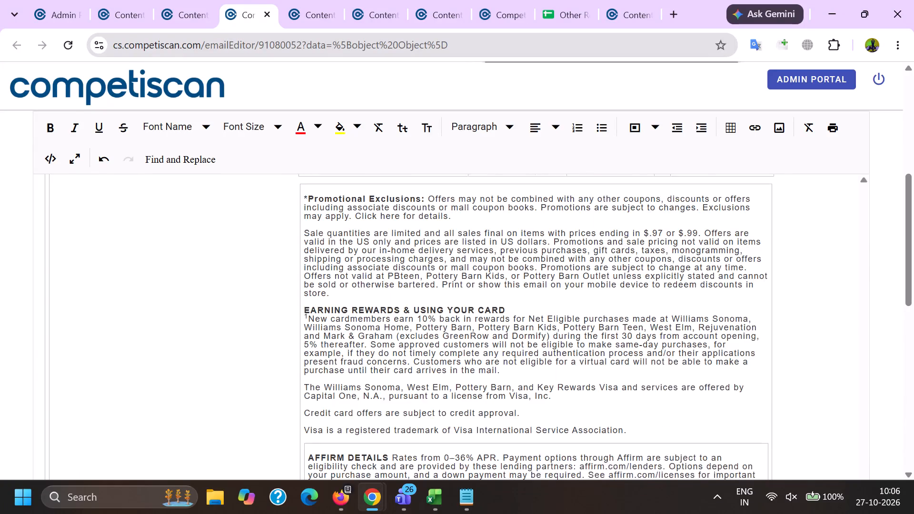
scroll(461, 331, down, 3)
scroll(437, 368, down, 2)
drag(426, 395, 425, 395)
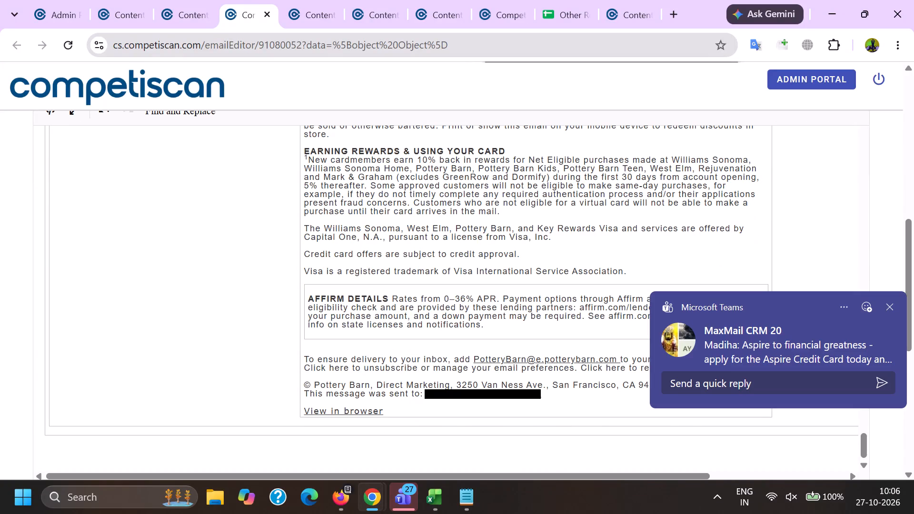
drag(425, 395, 546, 394)
key(BackSpace)
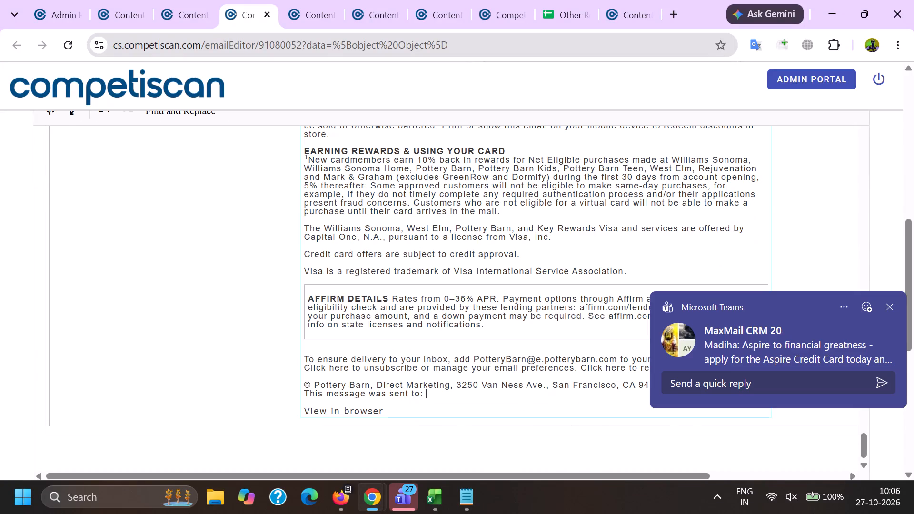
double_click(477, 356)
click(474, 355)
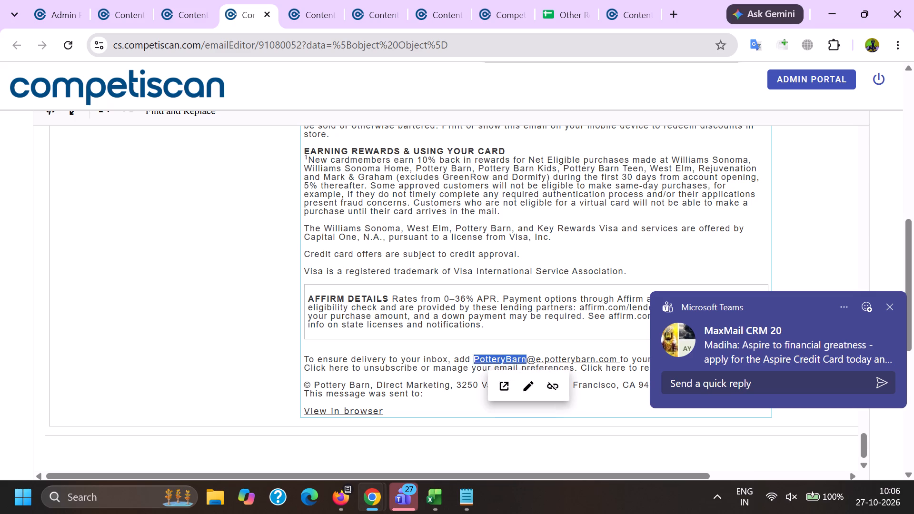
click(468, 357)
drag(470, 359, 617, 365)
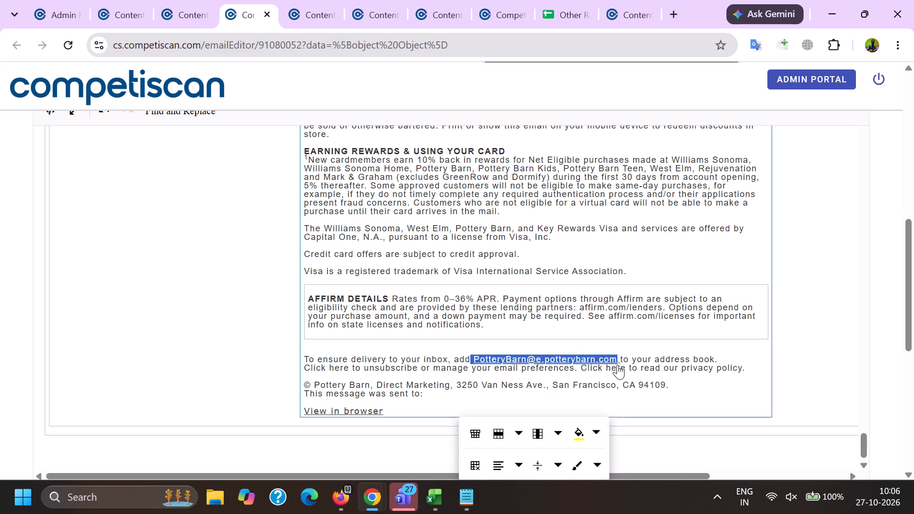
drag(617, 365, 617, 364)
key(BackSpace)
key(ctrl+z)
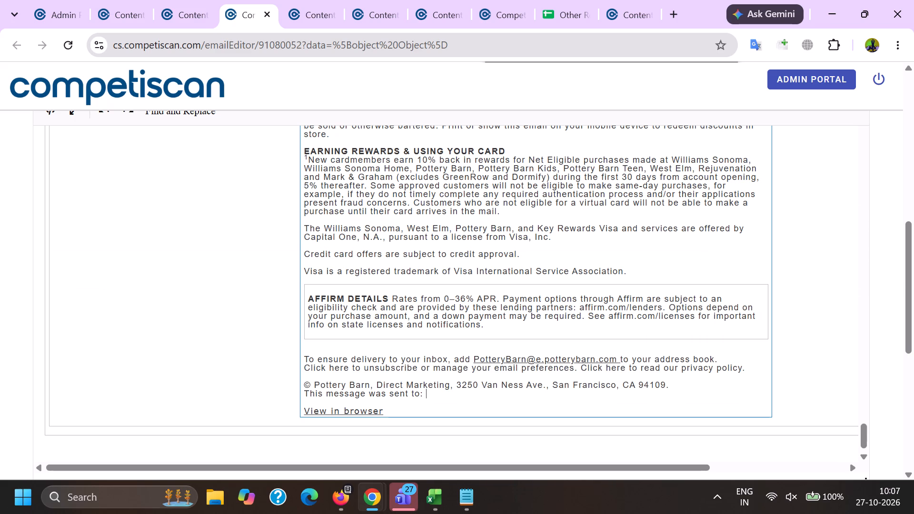
Delete the Pottery Barn email address from the footer's delivery sentence, leaving a space before "to your address book".
drag(472, 360, 619, 359)
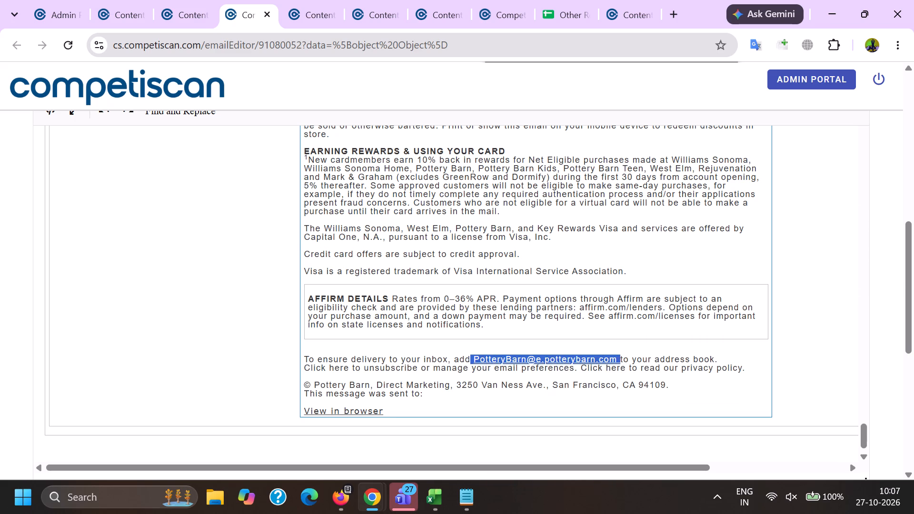
drag(619, 359, 619, 360)
key(BackSpace)
scroll(498, 297, down, 2)
key(space)
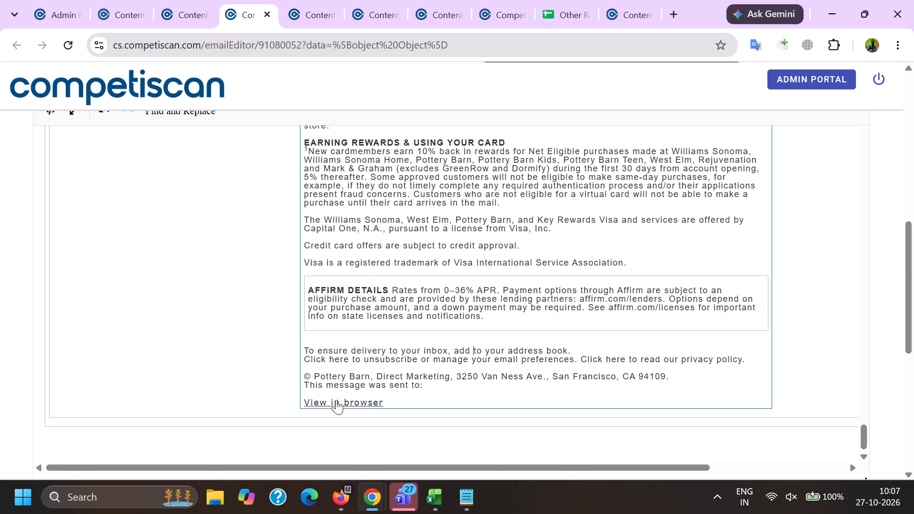
Remove the hyperlinks from the footer's "View in browser" and "Click here" to unsubscribe texts.
click(330, 404)
click(410, 434)
click(335, 358)
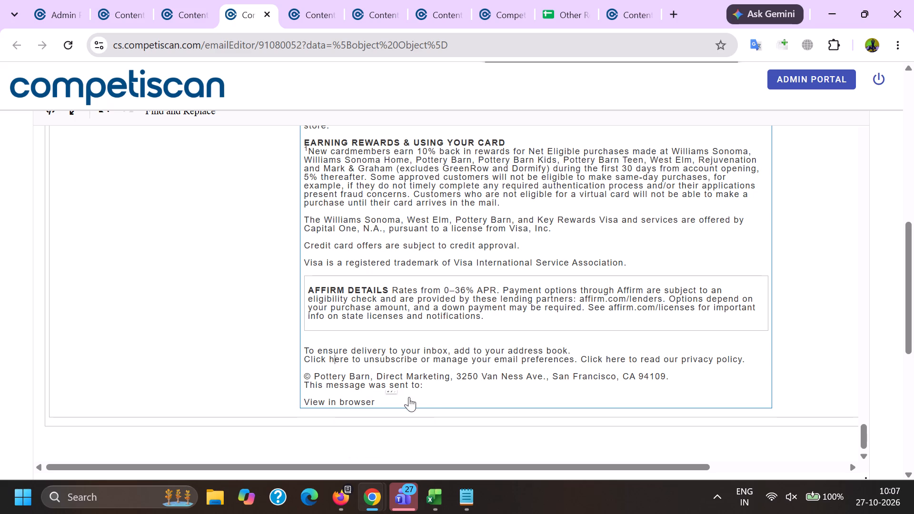
click(414, 391)
Save the edited email with its product info and confirm the save.
scroll(400, 346, down, 11)
click(377, 356)
click(473, 300)
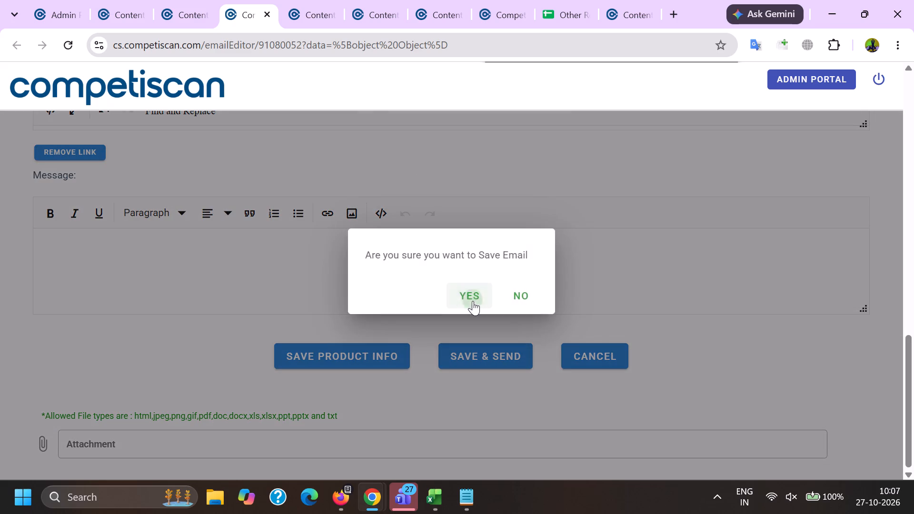
Open email 91080052's product record and its processed PDF from the email editor.
click(289, 0)
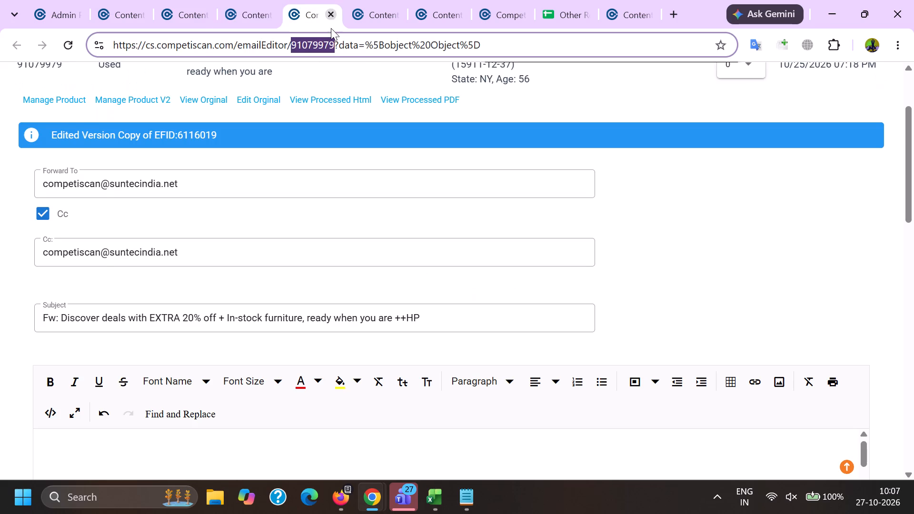
scroll(0, 321, down, 20)
scroll(0, 321, down, 2)
click(238, 0)
drag(0, 198, 6, 199)
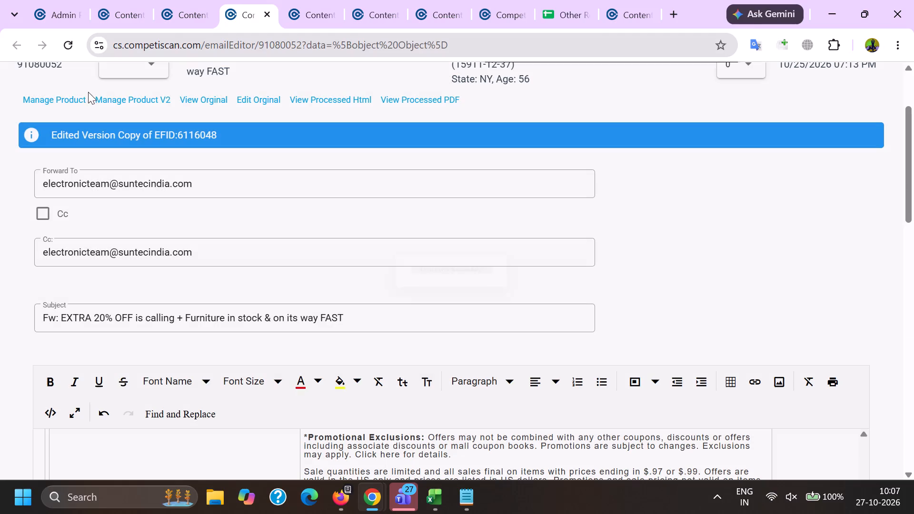
click(81, 98)
key(alt+Tab)
ctrl+click(408, 101)
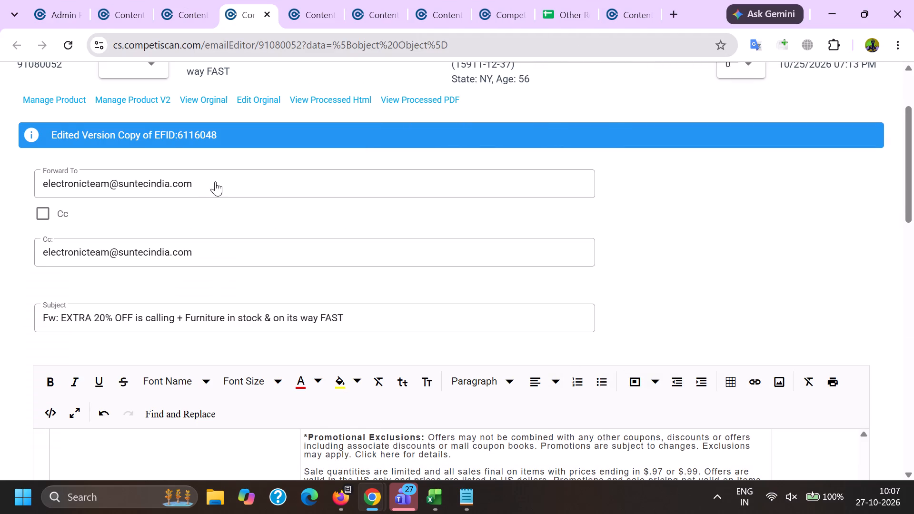
Return to the beginning of the email body and copy the sender name Pottery Barn from the From line.
scroll(215, 181, down, 5)
click(174, 348)
drag(174, 346, 179, 345)
key(Page_Up)
key(Page_Up)
key(Page_Up)
key(Page_Up)
key(Page_Up)
key(Page_Up)
key(Page_Up)
key(Page_Up)
key(Page_Up)
key(Page_Up)
key(Page_Up)
key(Page_Up)
key(Page_Up)
key(Page_Up)
key(Page_Up)
key(Page_Up)
key(Page_Up)
key(Page_Up)
key(Page_Up)
key(Page_Up)
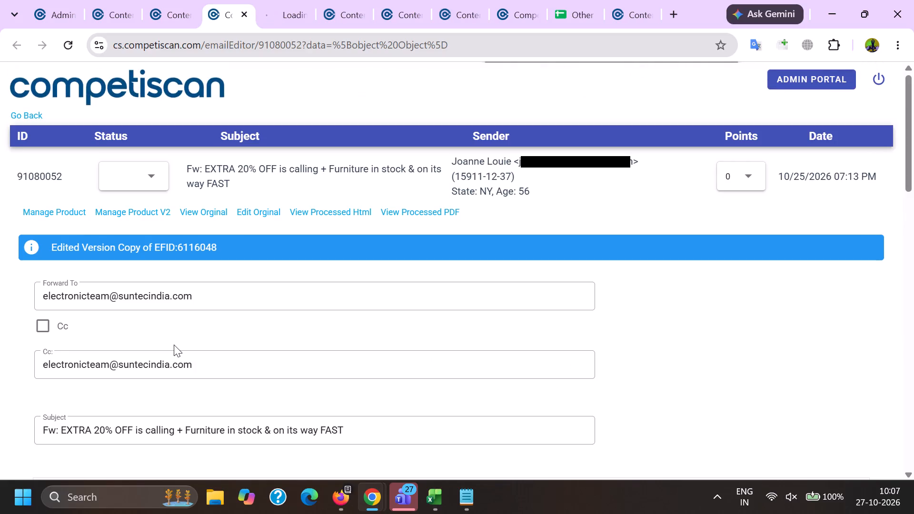
scroll(166, 356, down, 3)
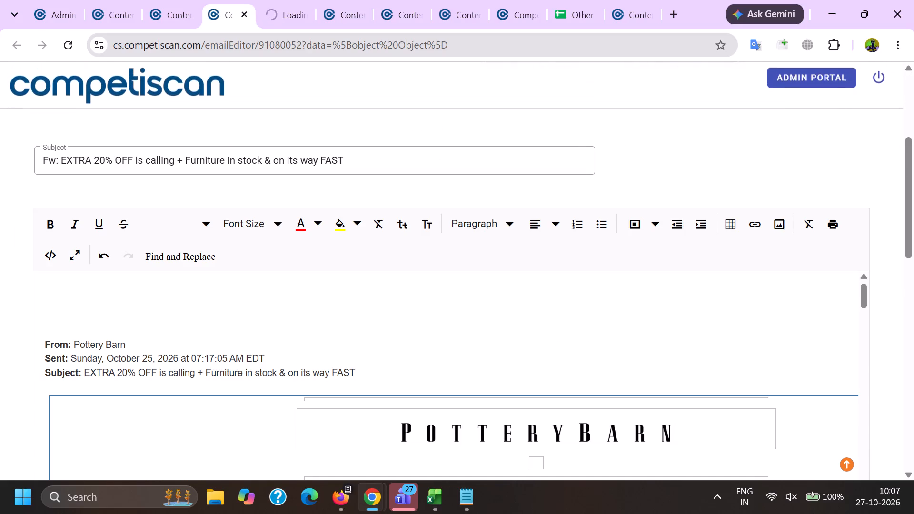
double_click(98, 340)
shift+click(105, 342)
key(ctrl+c)
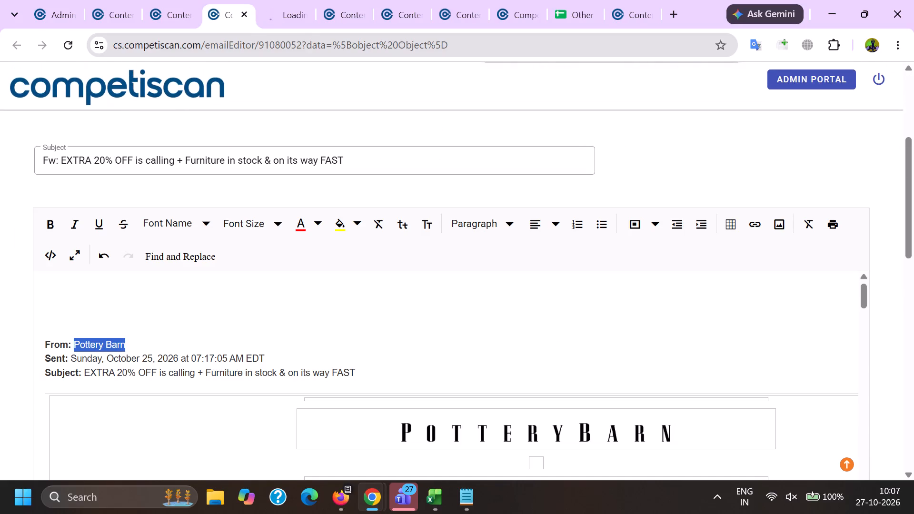
Add Pottery Barn as the product record's company with its product image, and search Pottery Barn under Affinity/Association.
key(alt+Tab)
scroll(318, 213, down, 6)
click(289, 206)
click(273, 174)
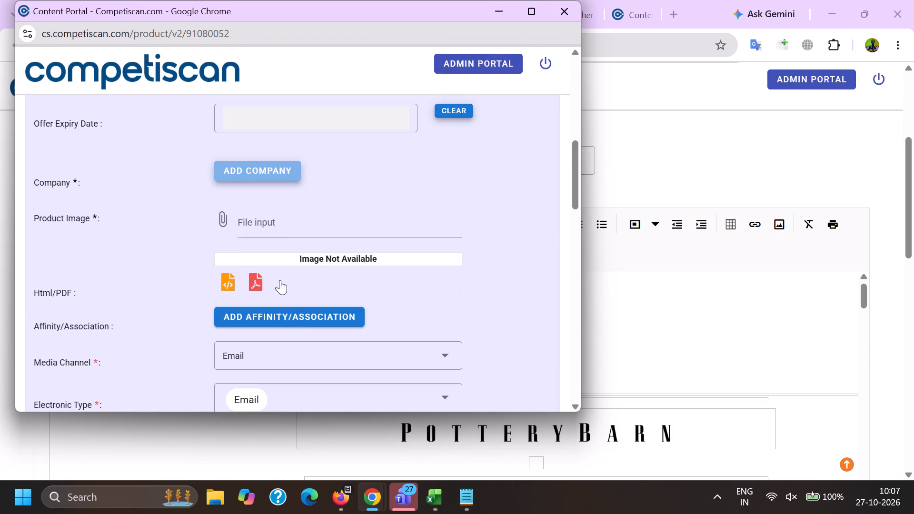
key(ctrl+v)
click(293, 316)
click(353, 332)
key(ctrl+v)
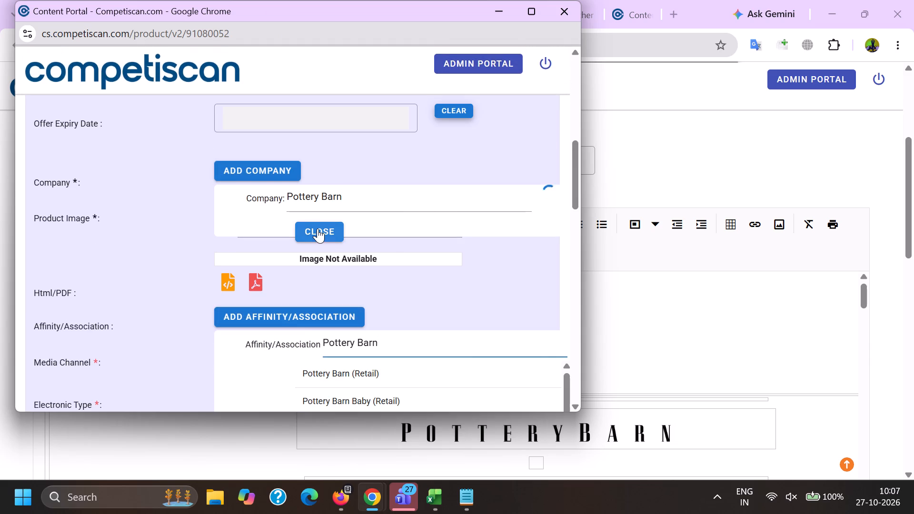
click(318, 228)
click(244, 203)
Choose the Pottery Barn affinity and add Capital One as another company.
click(239, 178)
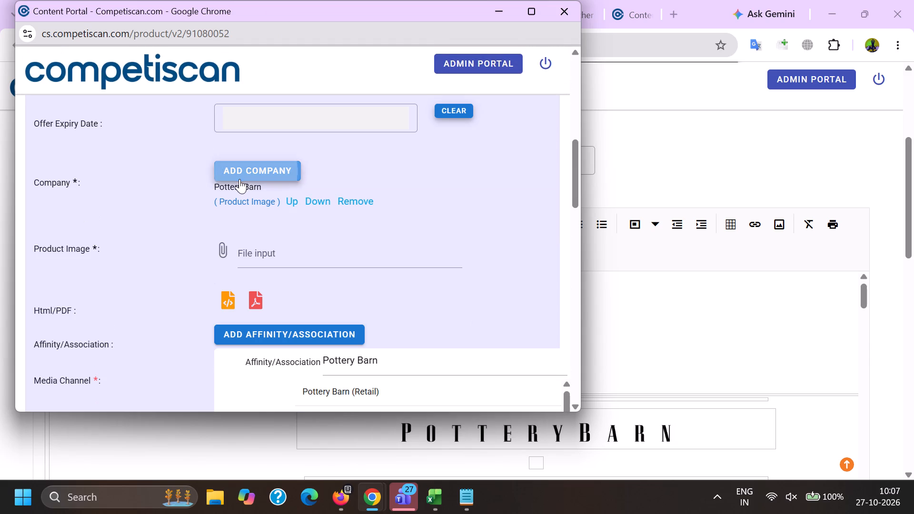
text(CAPITAL ONE)
scroll(239, 181, down, 4)
click(307, 175)
scroll(318, 266, up, 4)
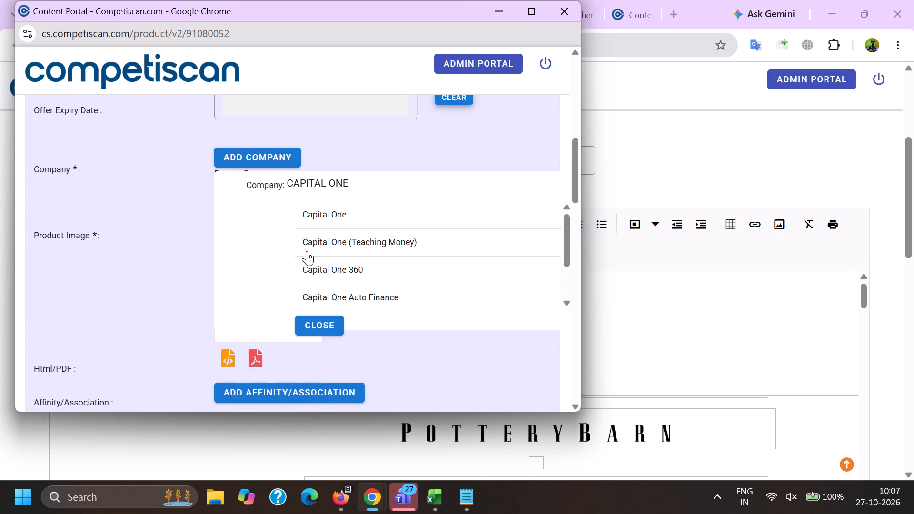
click(310, 236)
Add Affirm as a further company on the product record.
click(232, 162)
key(a)
text(FFIRM)
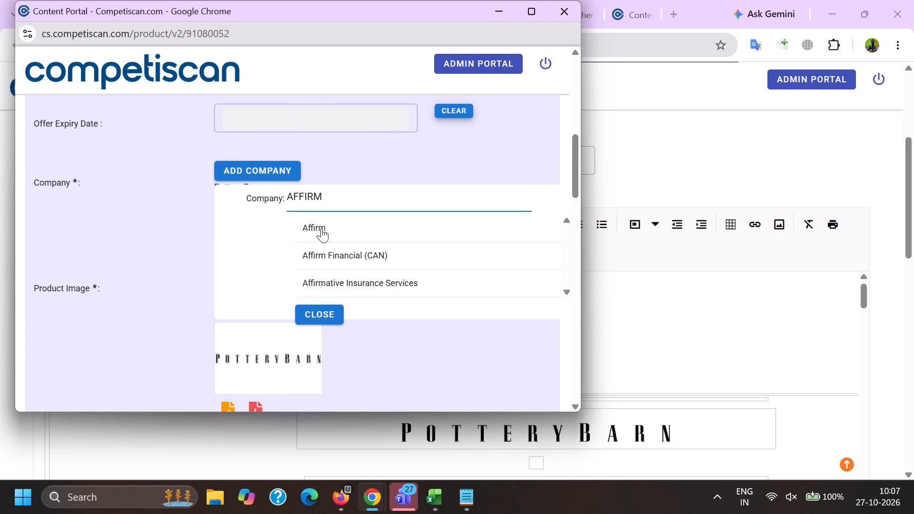
click(321, 231)
Set the product's sector to Retail and its category to Home.
scroll(276, 212, down, 6)
click(271, 272)
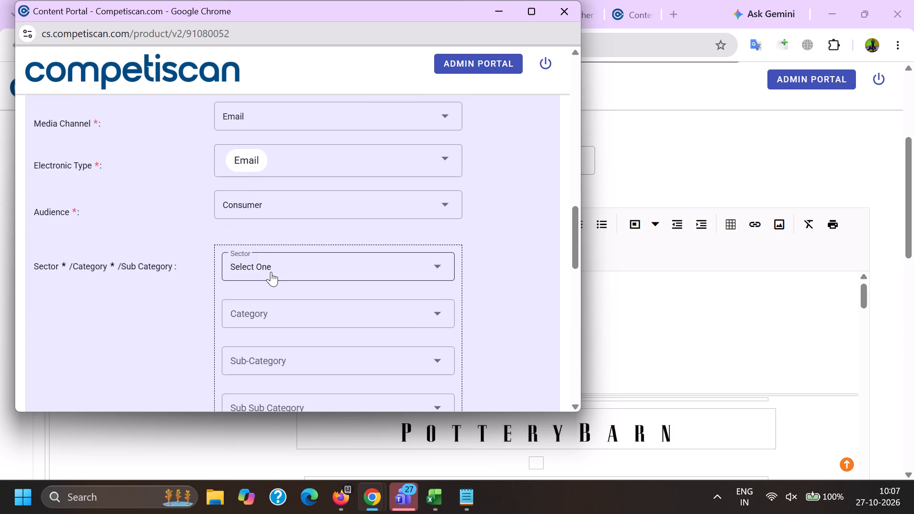
scroll(270, 263, down, 6)
click(267, 272)
drag(160, 297, 181, 300)
click(283, 308)
scroll(273, 173, down, 7)
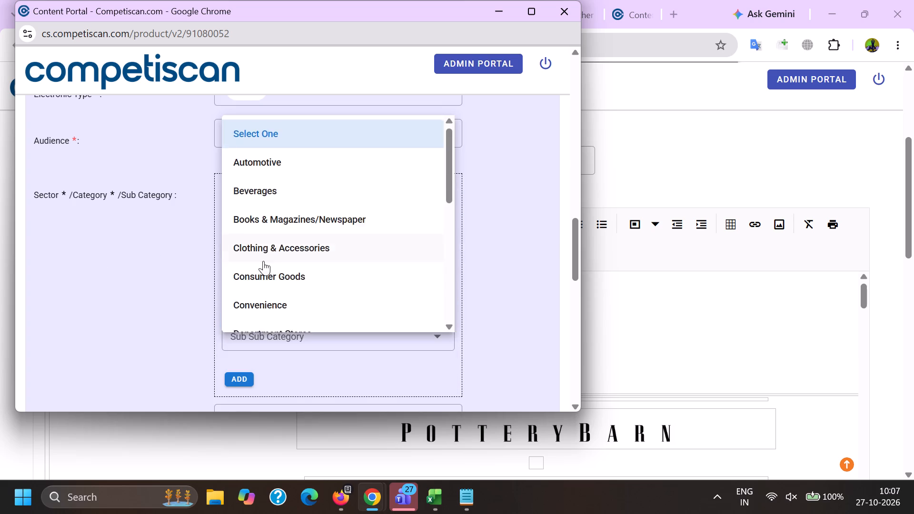
scroll(263, 261, down, 2)
drag(258, 134, 258, 143)
drag(158, 224, 174, 234)
Check the email's content for the product type, set the sub category to Furniture and add the classification.
click(254, 300)
key(alt+Tab)
scroll(281, 201, down, 3)
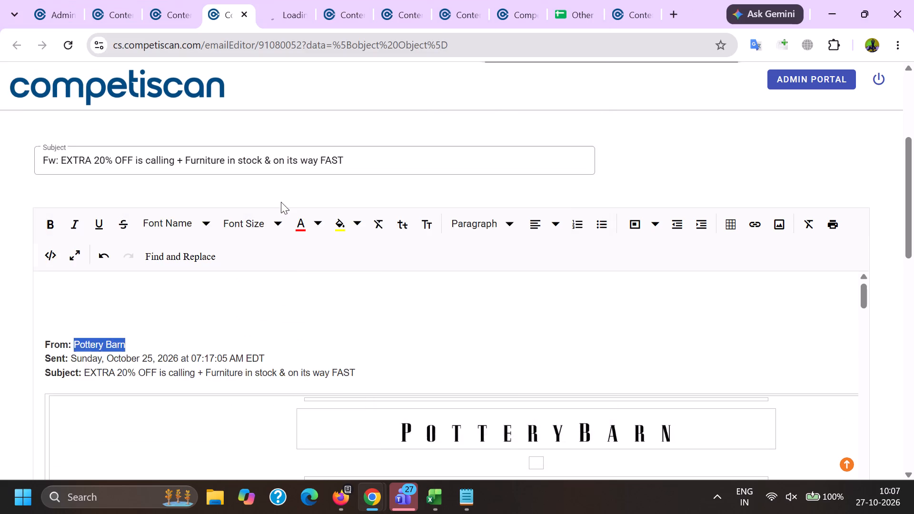
scroll(281, 202, down, 14)
key(alt+Tab)
click(340, 155)
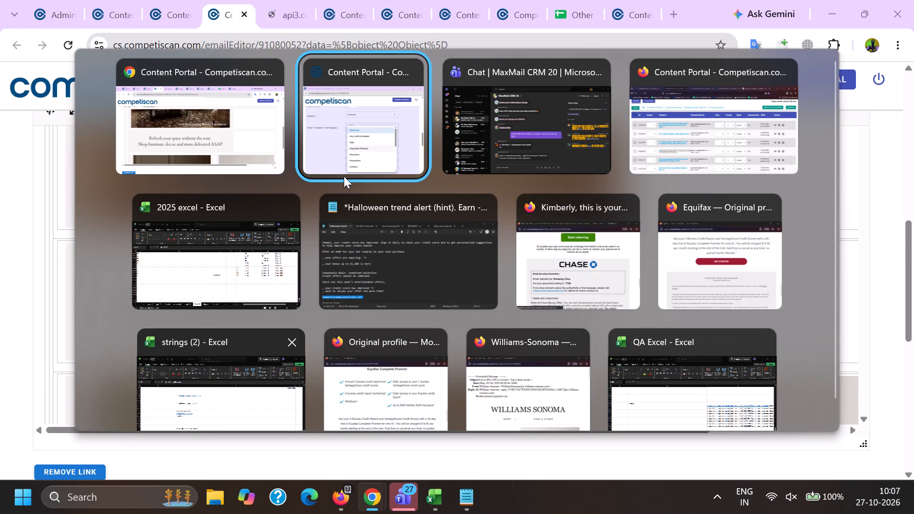
click(276, 369)
drag(186, 356, 204, 357)
click(237, 379)
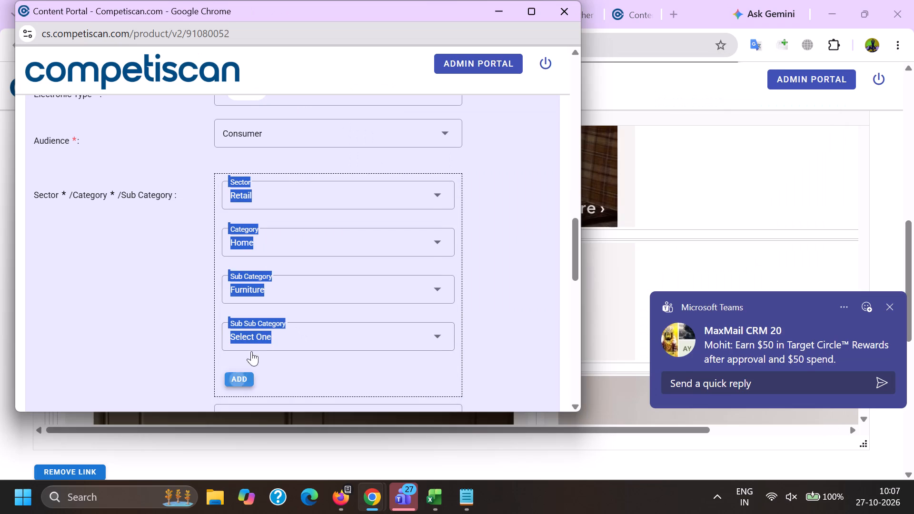
Add a second classification to the product: sector Credit Cards, category Payment Cards, sub category Credit Cards.
click(267, 221)
scroll(272, 287, up, 6)
click(272, 332)
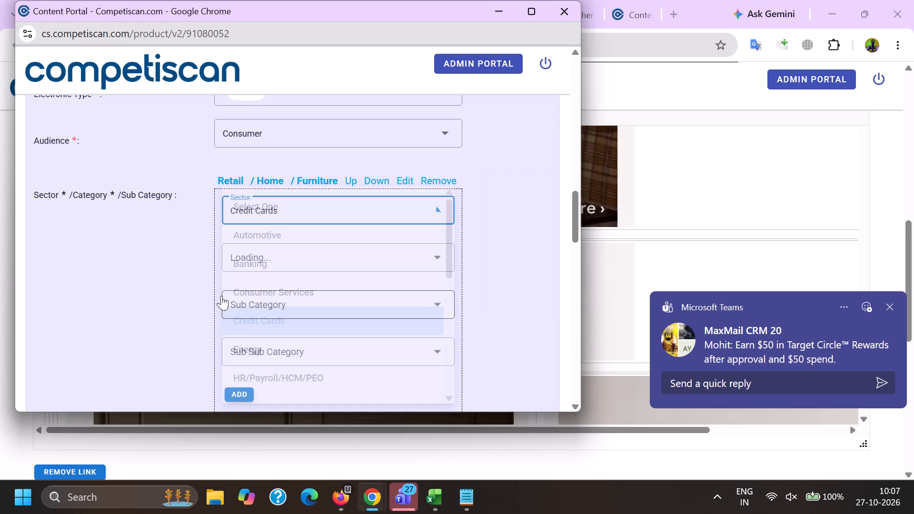
click(253, 255)
click(265, 324)
click(249, 303)
scroll(275, 242, up, 1)
scroll(275, 242, down, 2)
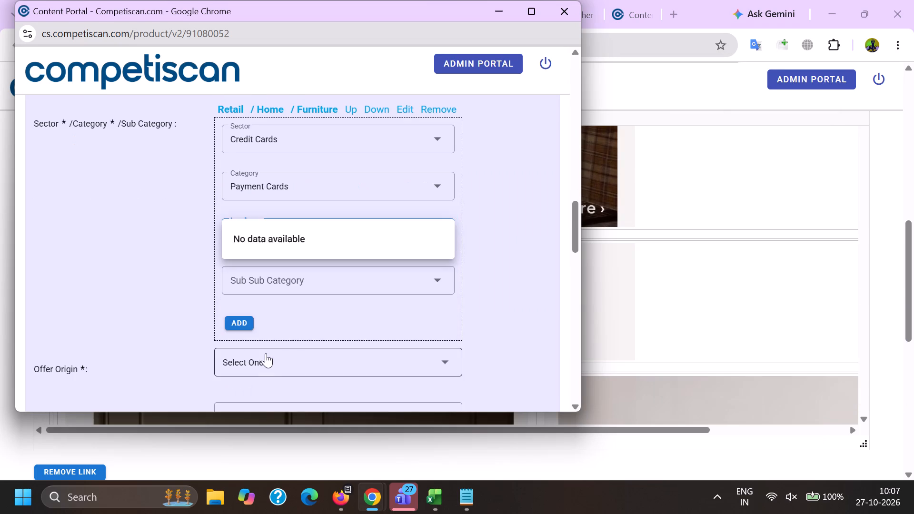
scroll(296, 156, down, 2)
scroll(271, 295, up, 3)
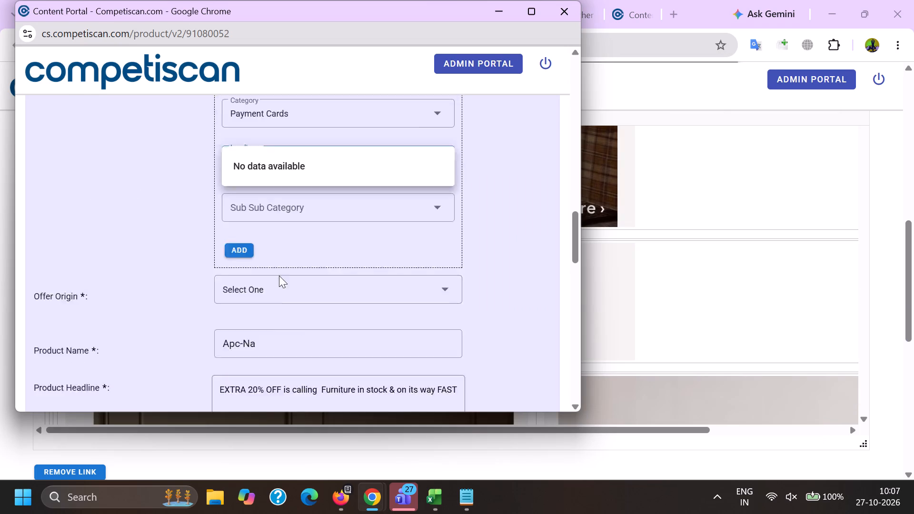
scroll(269, 274, down, 1)
click(264, 384)
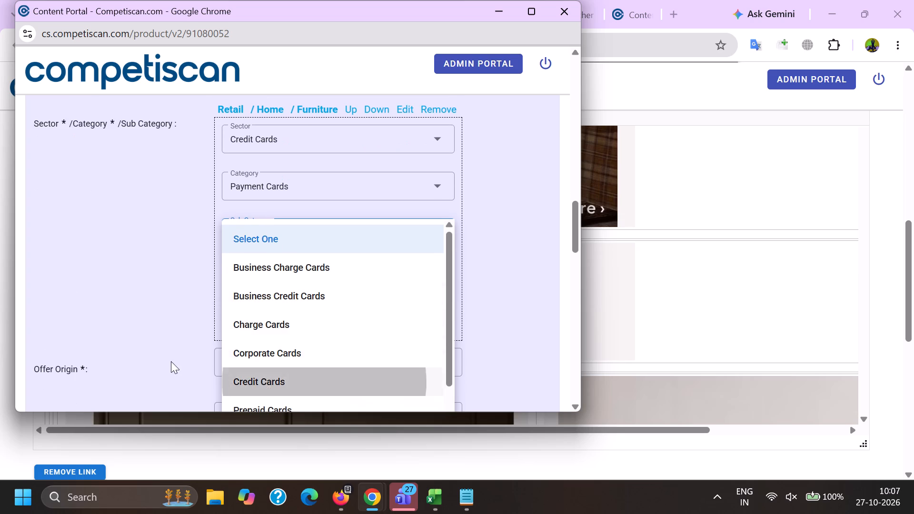
drag(171, 361, 181, 361)
click(237, 323)
Move the Retail / Home / Furniture classification below the Credit Cards one.
scroll(247, 358, up, 2)
click(378, 249)
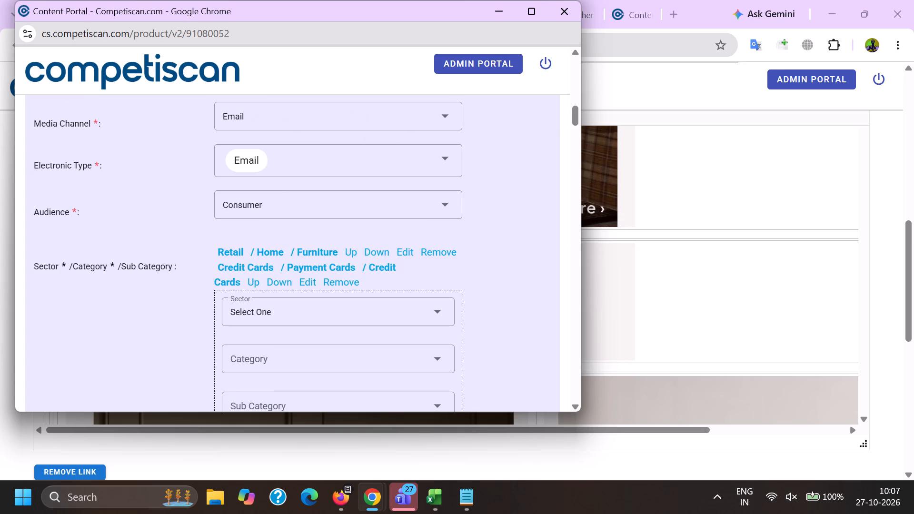
Add a third classification: sector Mortgage & Loan, category Unsecured, sub category Point of Sale Financing/BNPL.
click(272, 309)
scroll(262, 359, down, 3)
click(273, 253)
click(182, 296)
scroll(251, 180, down, 2)
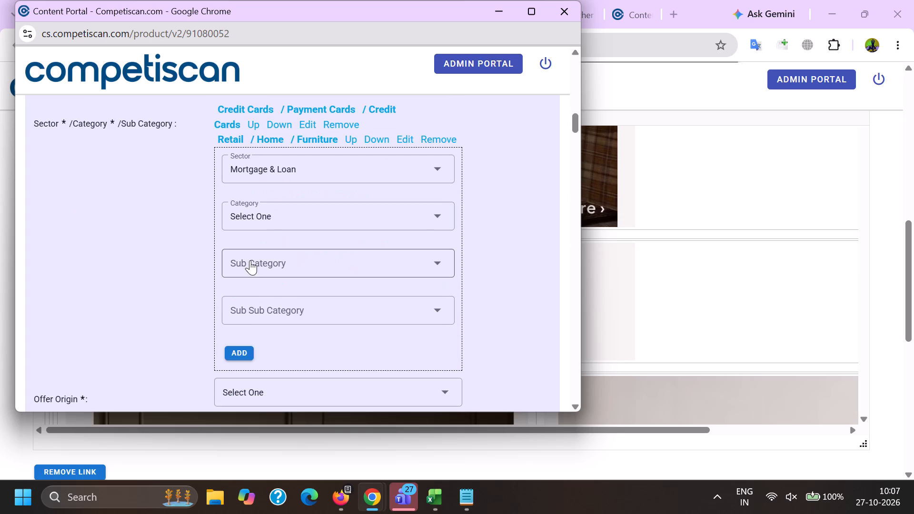
click(261, 224)
click(268, 278)
click(255, 258)
scroll(283, 157, down, 1)
scroll(264, 267, down, 7)
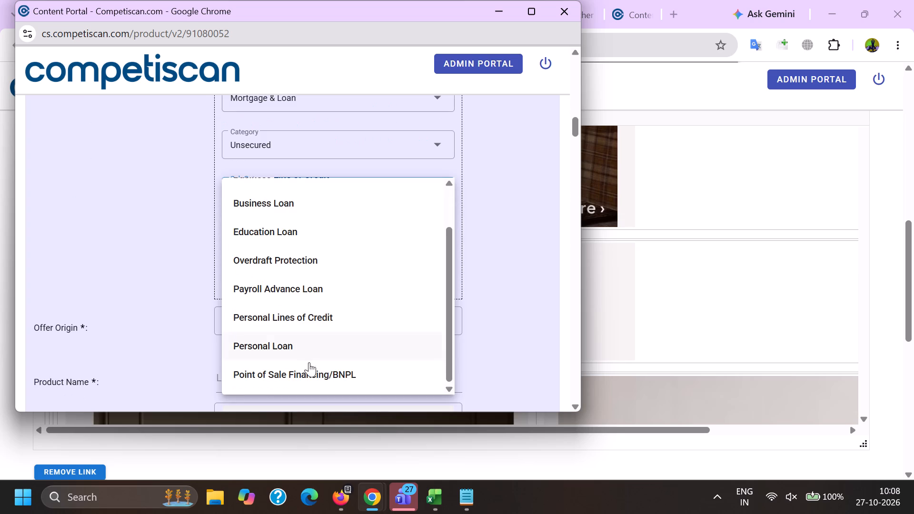
click(321, 366)
drag(175, 339, 187, 339)
click(253, 284)
Set the offer origin to Provider/Bank and look up Pottery Barn to choose Pottery Barn Key Rewards Visa Credit Card as product name.
scroll(264, 239, down, 2)
click(253, 213)
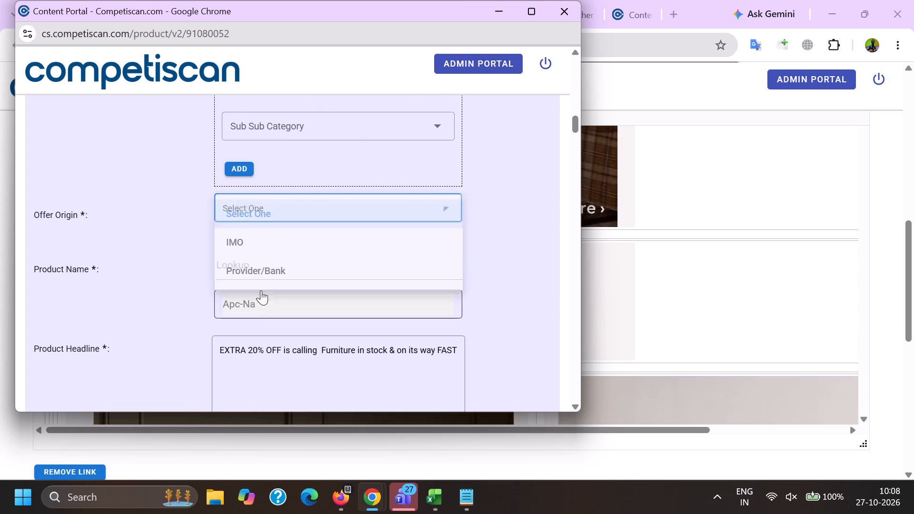
double_click(262, 269)
key(ctrl+v)
click(271, 331)
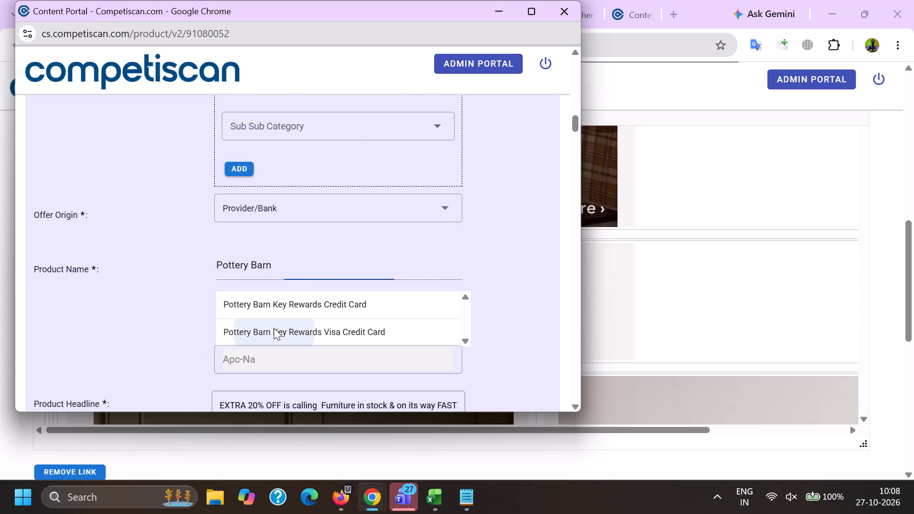
scroll(279, 321, up, 5)
click(277, 264)
scroll(279, 255, down, 6)
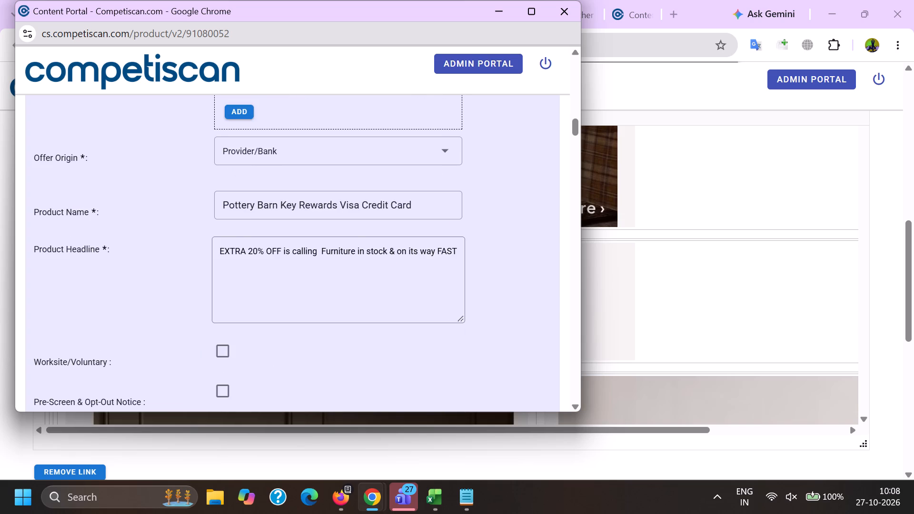
Replace the product headline with the subject line copied from the header of the Pottery Barn email.
triple_click(401, 257)
key(BackSpace)
key(alt+Tab)
scroll(308, 318, up, 2)
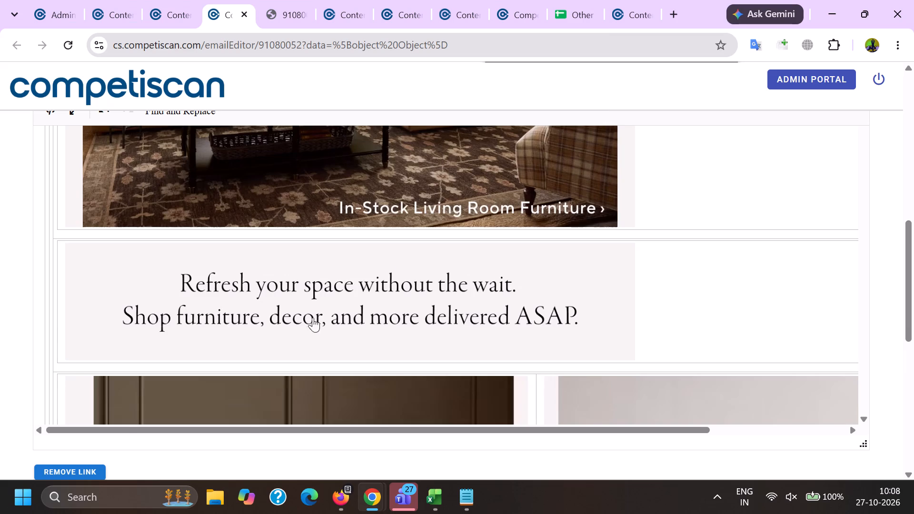
scroll(313, 317, up, 15)
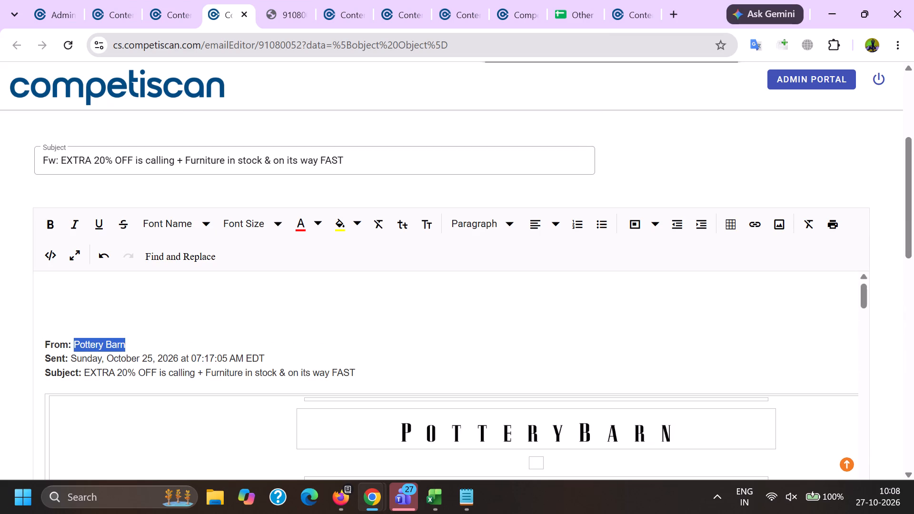
drag(85, 372, 398, 374)
key(ctrl+c)
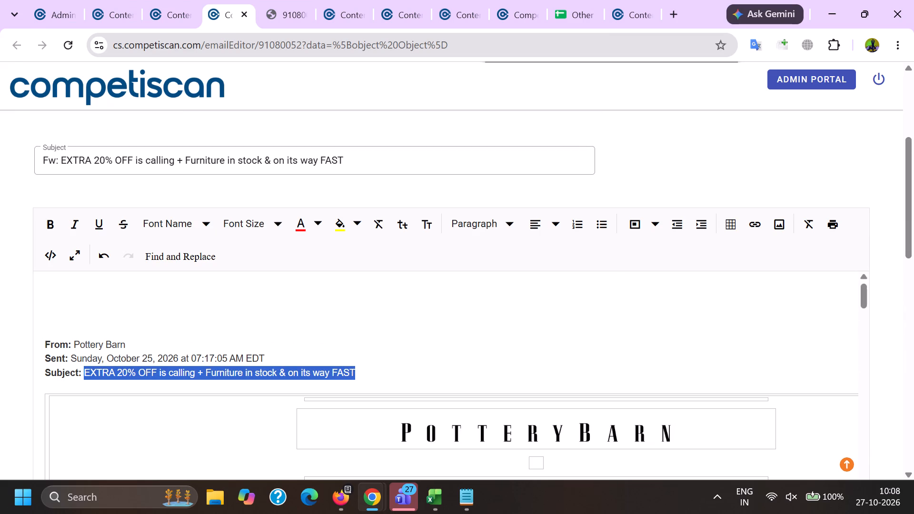
key(alt+Tab)
key(ctrl+v)
Correct the headline's wording to "Plus Furniture" and replace the ampersand with "and".
click(323, 232)
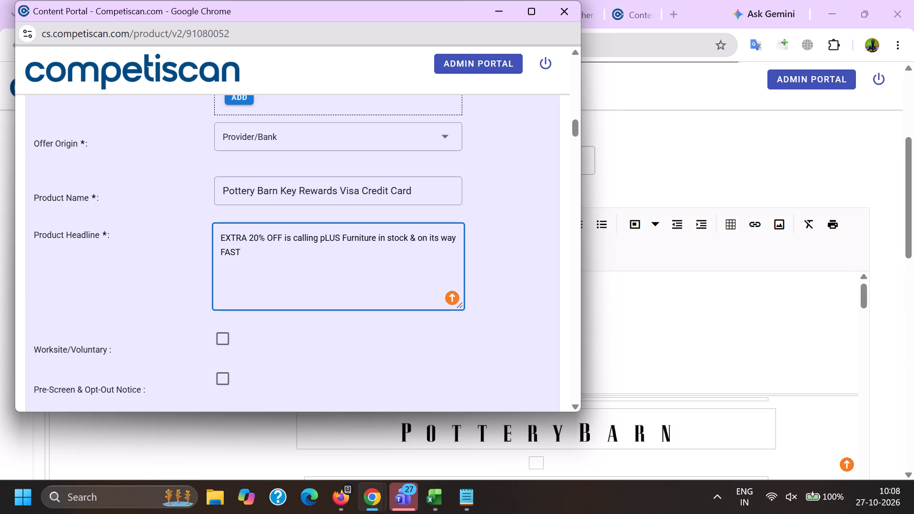
key(BackSpace)
key(BackSpace)
key(BackSpace)
key(BackSpace)
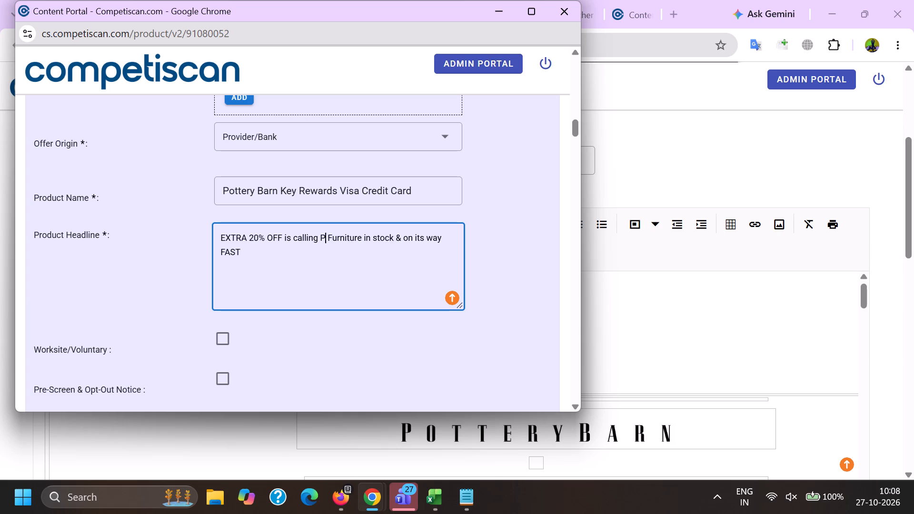
click(410, 237)
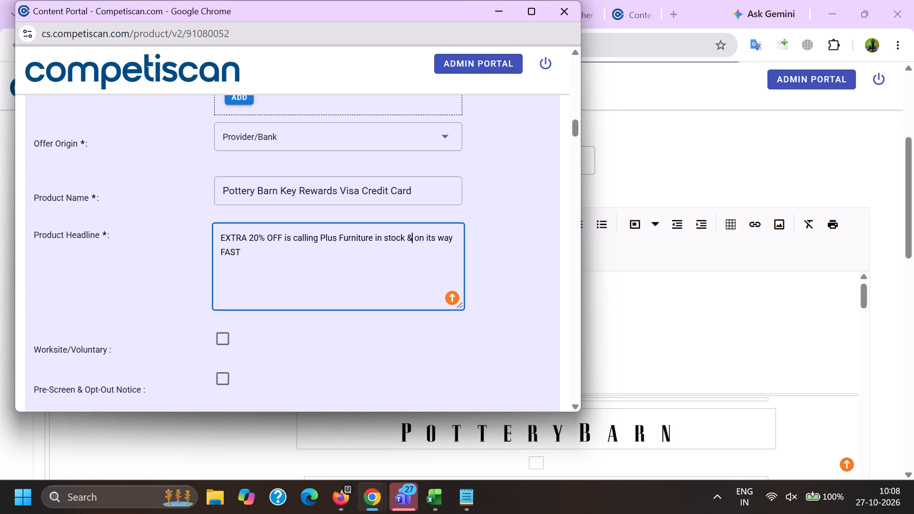
key(BackSpace)
text(and)
End the headline with a period and append "Earn 10% back in rewards", copied from the earlier Pottery Barn product record.
drag(325, 274, 206, 183)
click(277, 277)
text(.)
key(space)
key(alt+Tab)
click(628, 0)
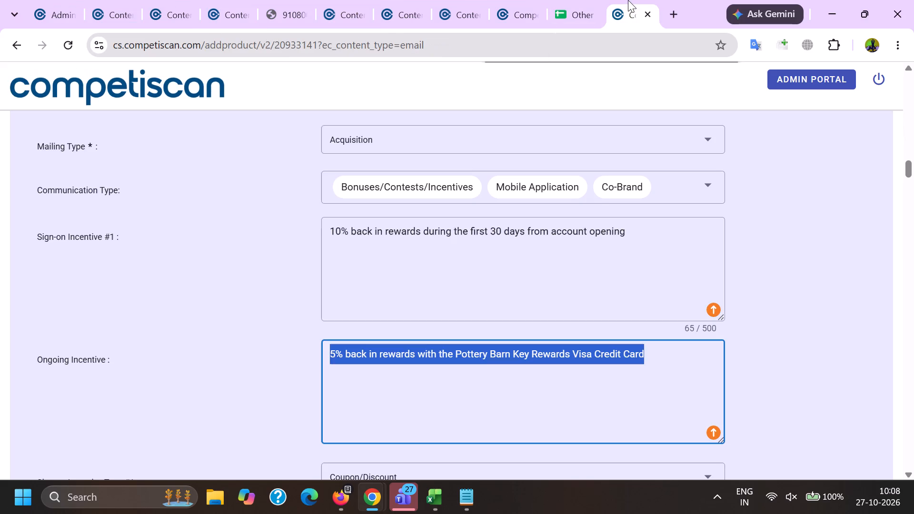
scroll(437, 391, up, 10)
click(458, 308)
drag(458, 308, 476, 318)
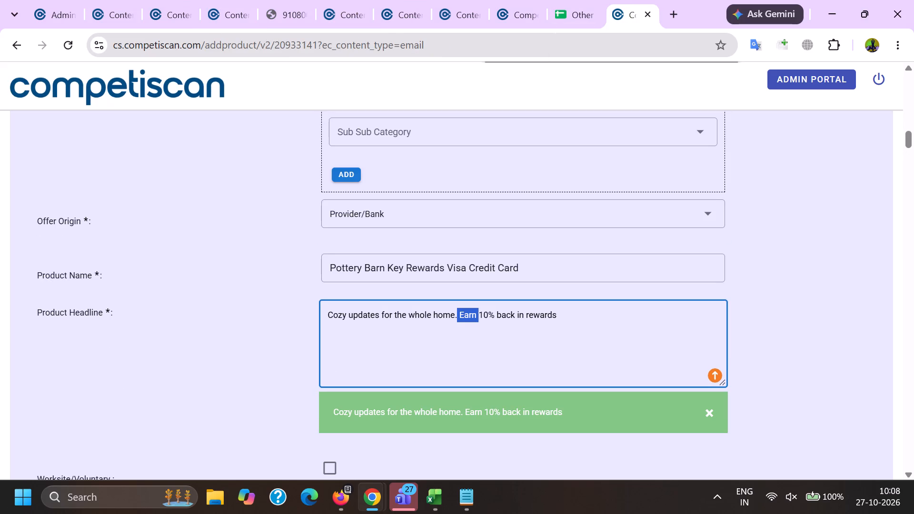
click(467, 316)
drag(467, 316, 479, 320)
shift+click(576, 327)
key(ctrl+c)
key(alt+Tab)
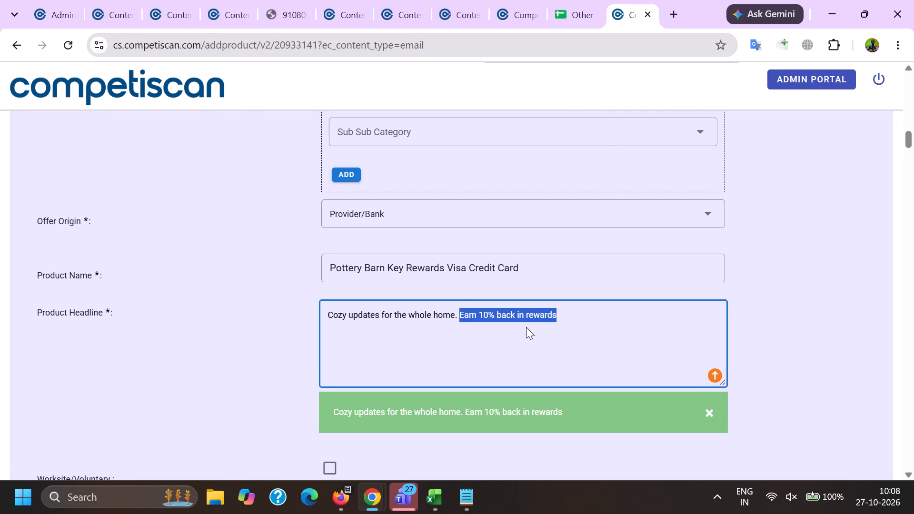
key(ctrl+v)
Set the response mechanism to URL/Website and the mailing type to Acquisition.
scroll(284, 267, down, 5)
click(254, 193)
scroll(255, 109, down, 8)
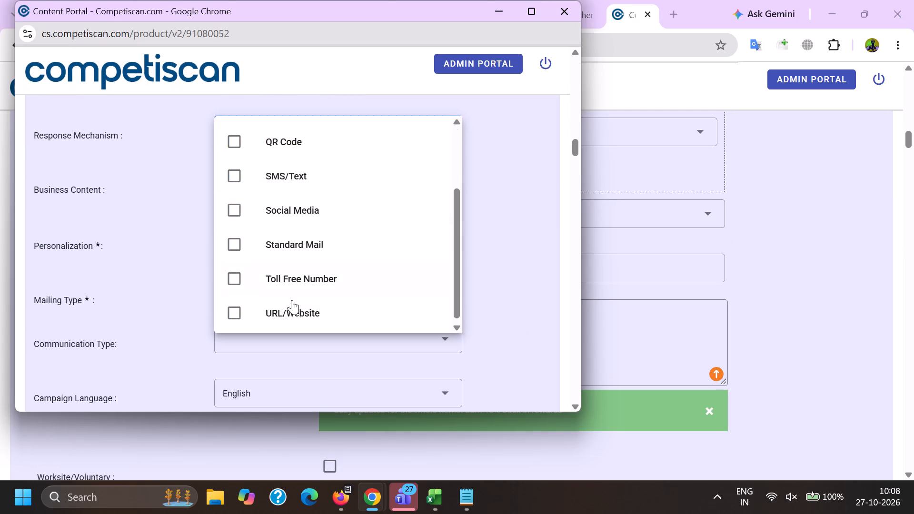
click(294, 302)
drag(36, 309, 72, 311)
click(293, 303)
drag(268, 240, 265, 247)
drag(138, 299, 163, 318)
Select Bonuses/Contests/Incentives, Co-Brand and Mobile Application as the communication types.
click(261, 339)
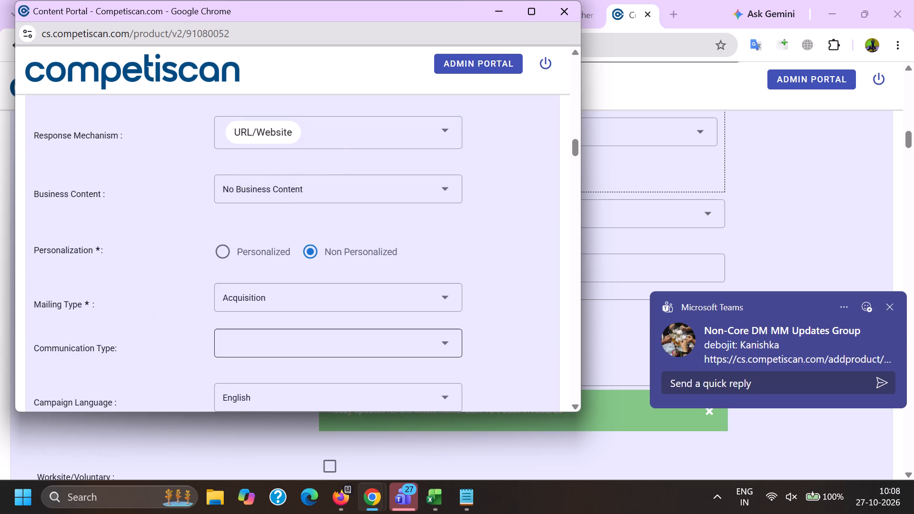
scroll(271, 171, down, 2)
click(308, 307)
scroll(308, 307, down, 4)
click(284, 307)
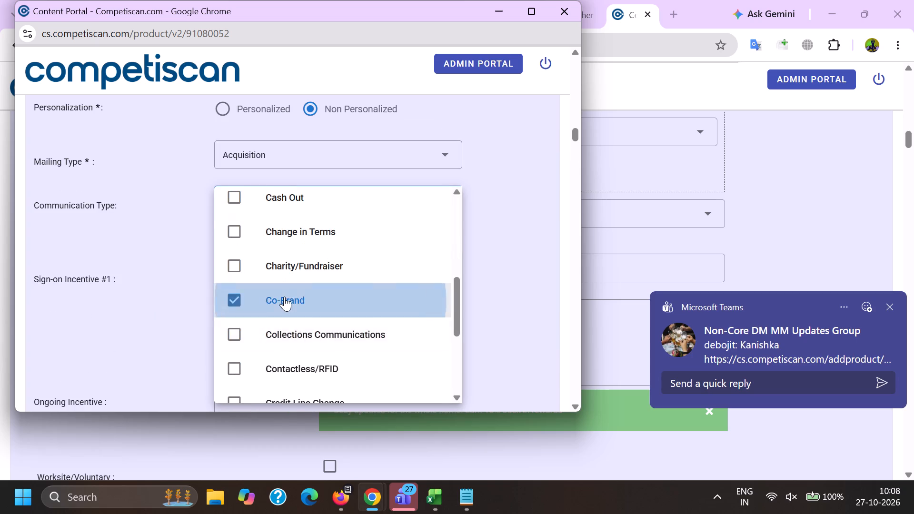
scroll(284, 297, down, 7)
scroll(286, 351, down, 2)
scroll(311, 298, down, 3)
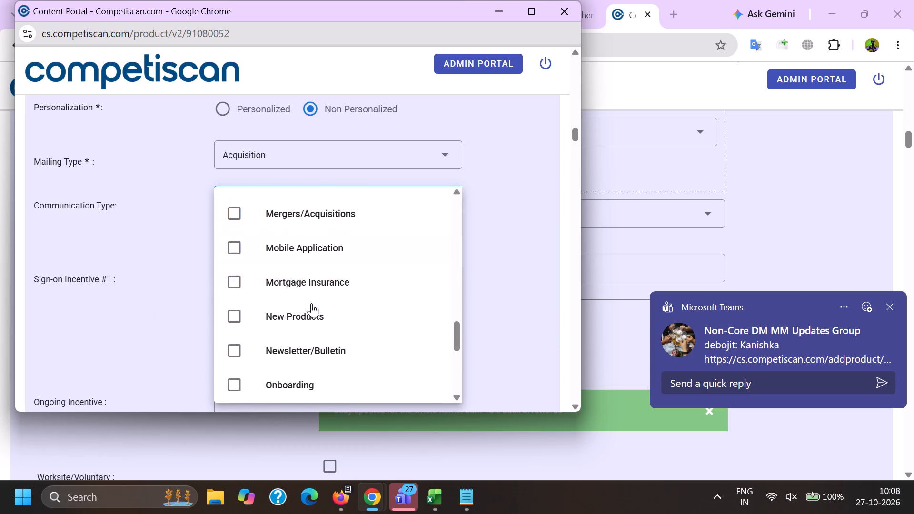
drag(310, 224, 305, 225)
drag(142, 239, 148, 239)
Copy the Sign-on Incentive #1 text about 10% back in rewards from the earlier product record into this one.
key(alt+Tab)
scroll(687, 233, down, 7)
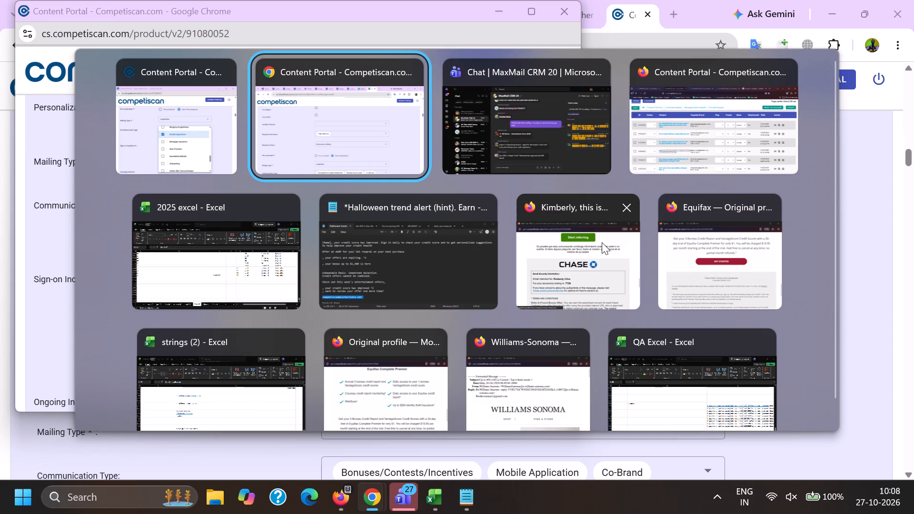
click(332, 108)
scroll(522, 140, down, 5)
drag(663, 203, 359, 173)
key(ctrl+a)
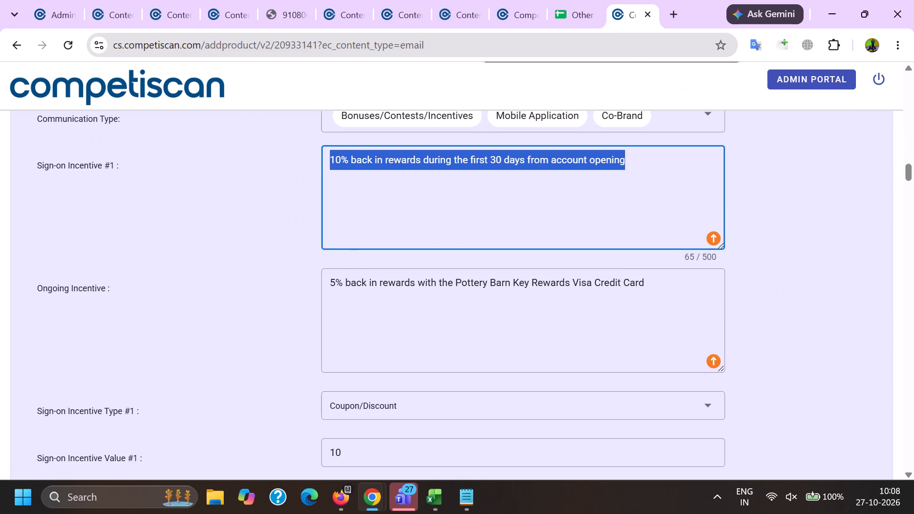
key(ctrl+c)
key(alt+Tab)
click(315, 303)
key(ctrl+v)
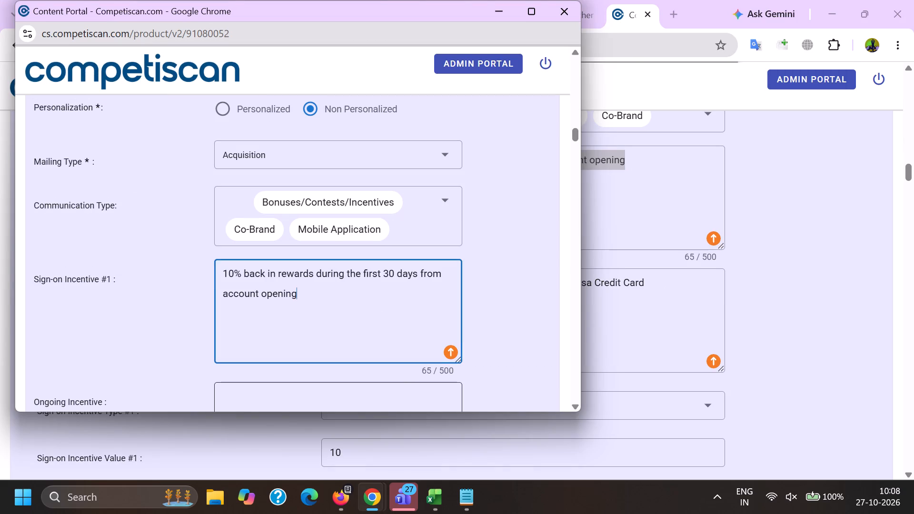
Copy the Ongoing Incentive text about 5% back in rewards from the earlier product record into this one.
click(347, 394)
key(alt+Tab)
drag(691, 311, 207, 253)
key(ctrl+c)
key(alt+Tab)
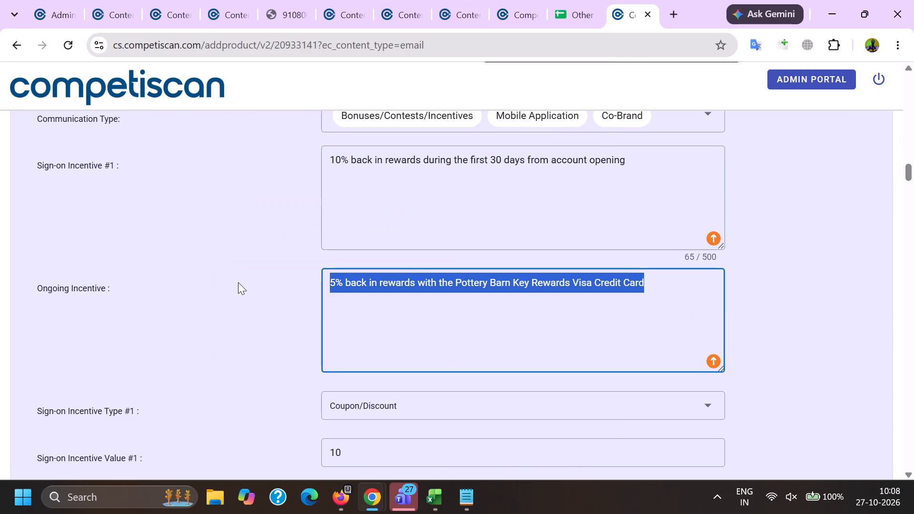
key(ctrl+v)
Set Sign-on Incentive #1's type to Coupon/Discount and its value to 10.00.
scroll(237, 210, down, 4)
click(250, 224)
scroll(250, 220, down, 7)
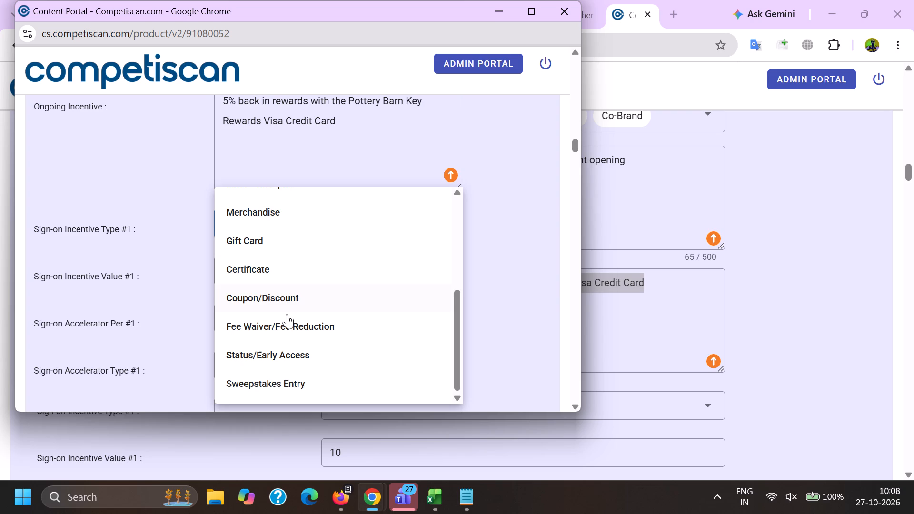
click(287, 287)
drag(173, 293, 181, 293)
click(247, 258)
key(1)
text(0.00)
Give Sign-on Incentive #1 a max award of 10.00 and a 1-month window, and mark it as limited to a specific category.
key(Tab)
key(Tab)
key(Tab)
text(10.00)
key(Tab)
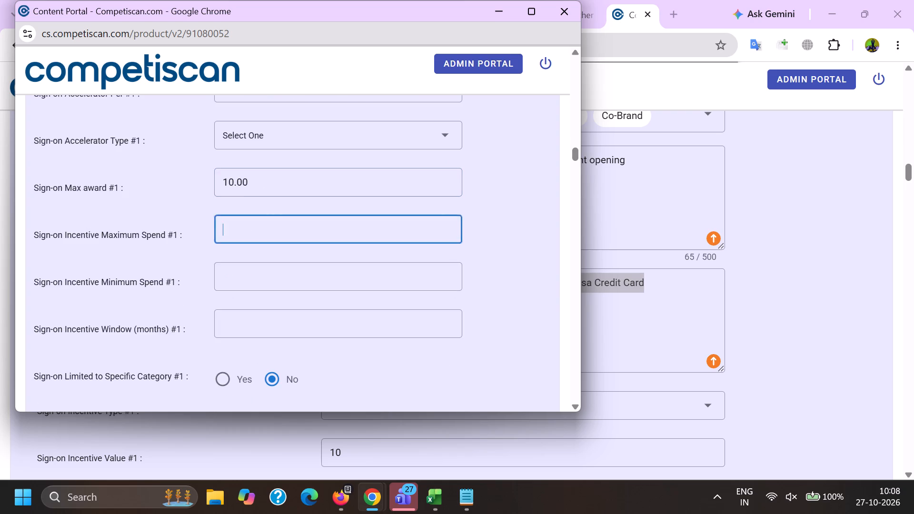
key(Tab)
key(Tab)
key(1)
scroll(250, 243, down, 3)
click(246, 210)
Set the Mortgage & Loan application type to Invitation to Apply.
scroll(246, 208, down, 6)
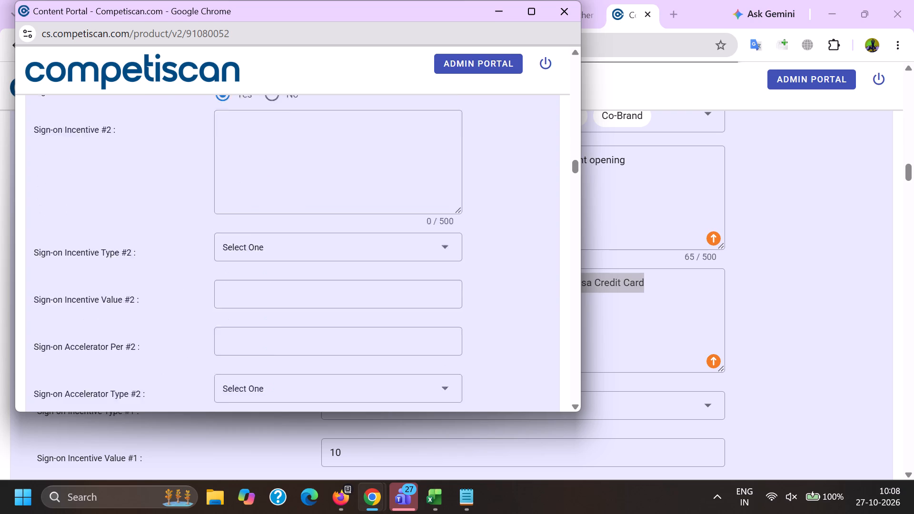
scroll(246, 212, down, 12)
scroll(242, 191, up, 1)
scroll(242, 191, down, 8)
click(238, 204)
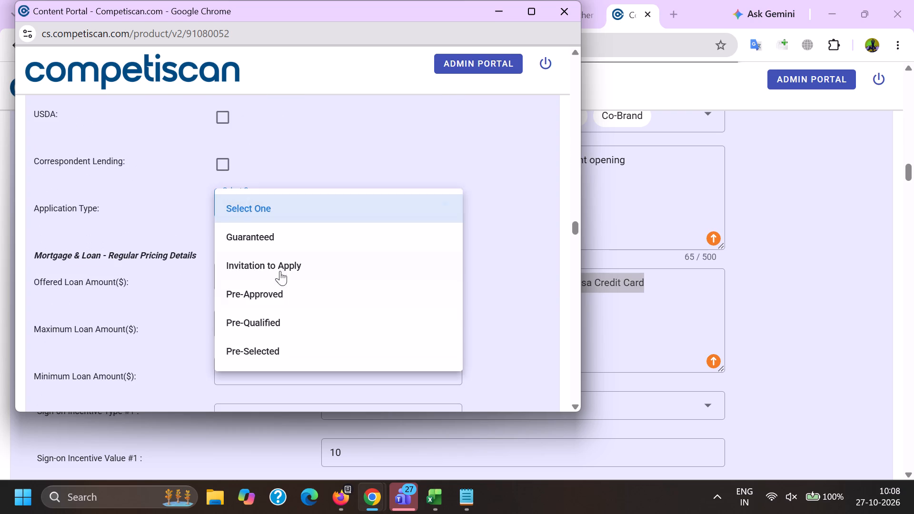
click(280, 267)
drag(176, 275, 183, 275)
Enter an upper APR of 36 and a lower APR of 0 in the Mortgage & Loan regular pricing details.
scroll(221, 235, down, 4)
click(246, 227)
text(36)
key(Tab)
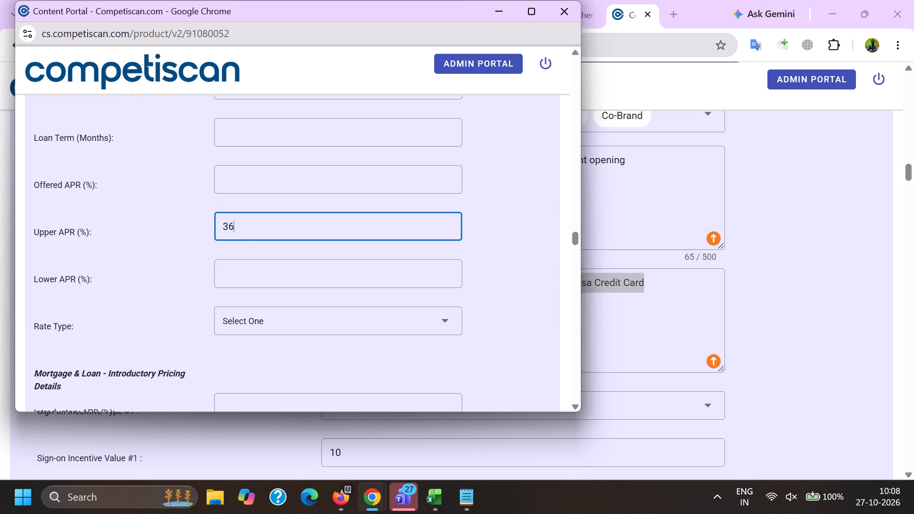
key(0)
Set the Payment Cards application type to Invitation to Apply and the card network to Visa.
scroll(246, 232, down, 4)
click(264, 265)
scroll(281, 167, down, 1)
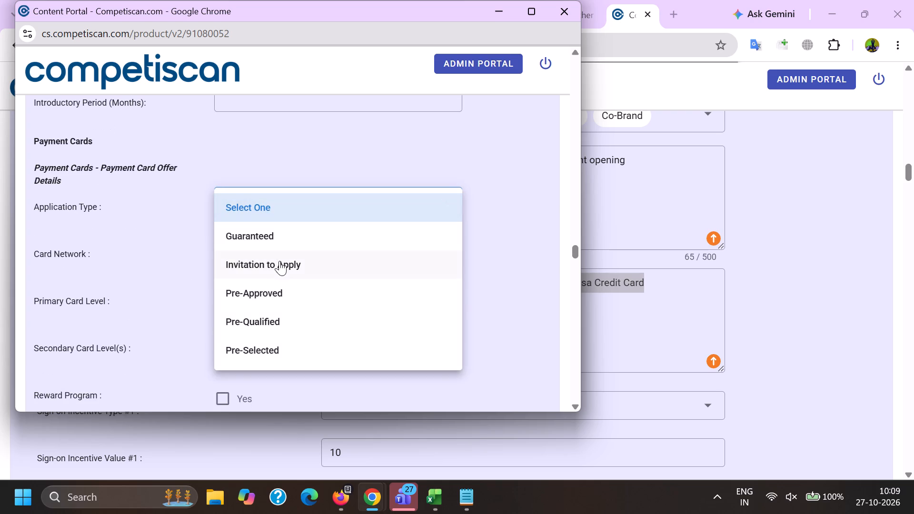
click(279, 261)
drag(171, 257, 186, 257)
click(248, 247)
scroll(256, 159, down, 2)
click(280, 246)
drag(153, 229, 165, 229)
Set the primary card level to Visa Signature and mark the payment card as having a reward program.
click(253, 155)
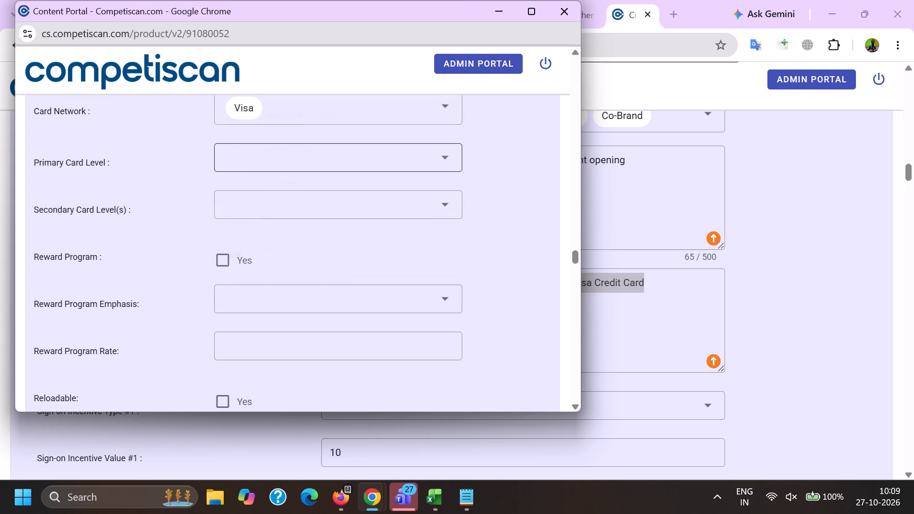
scroll(266, 267, down, 6)
click(298, 306)
drag(139, 290, 154, 290)
click(219, 267)
double_click(143, 300)
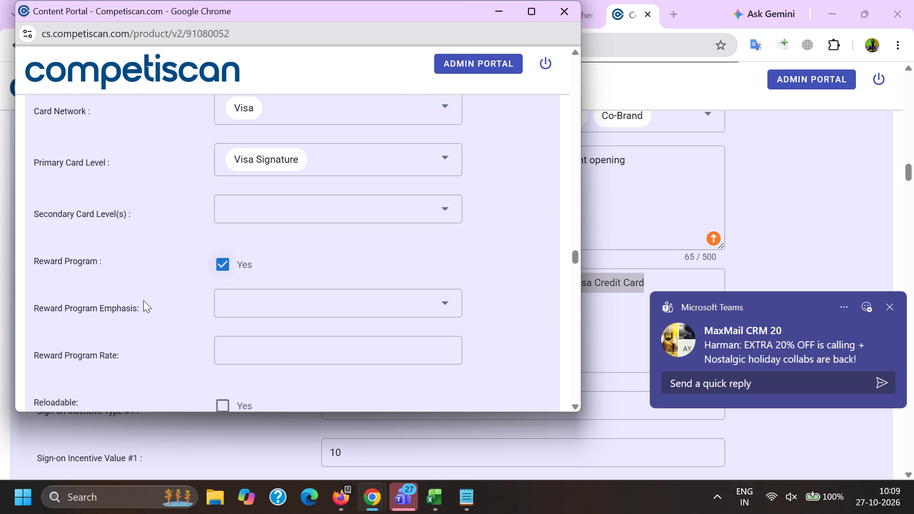
Mark Credit Card Mentioned in the Non-Profit/Consumer Services/Retail section and submit the product record.
key(End)
click(225, 191)
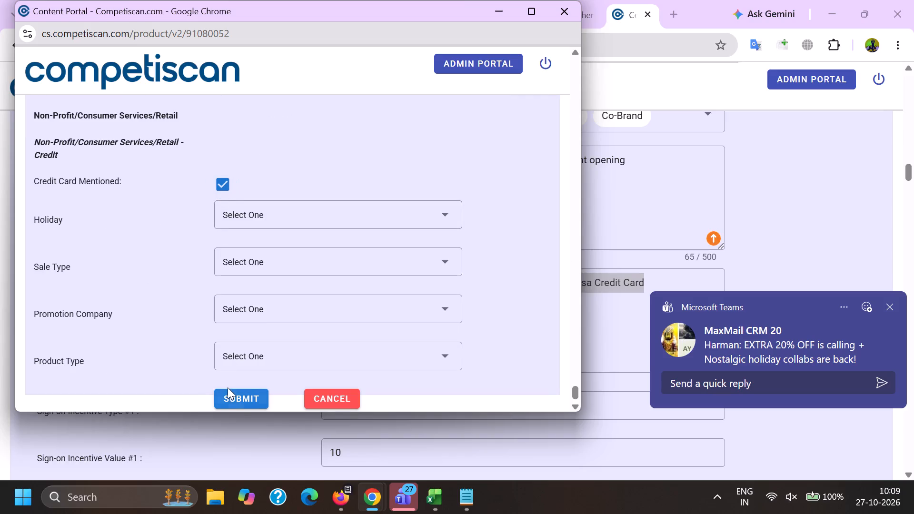
click(228, 387)
click(254, 405)
Rerun the subject search for the EXTRA 20% OFF email in Chrome and reload the email list in Firefox.
click(377, 498)
click(293, 439)
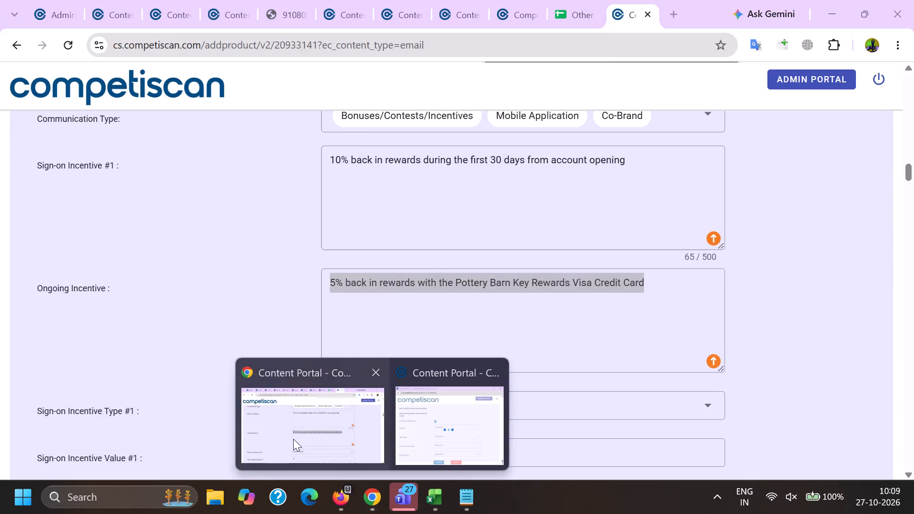
click(181, 0)
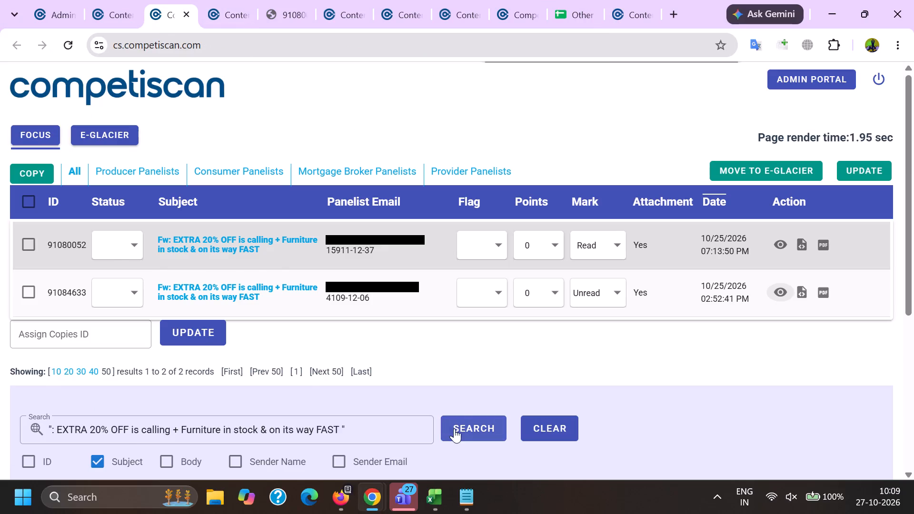
click(454, 428)
click(341, 497)
drag(112, 433, 112, 426)
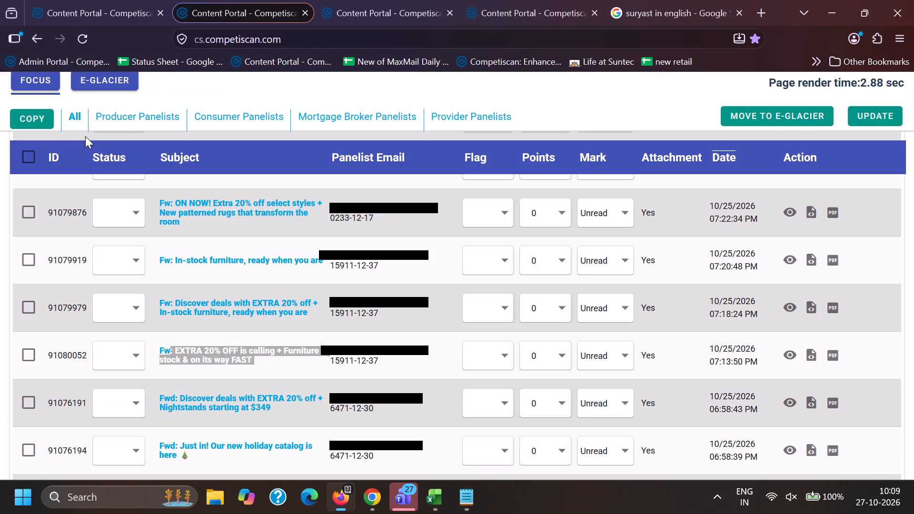
click(35, 82)
Back in Chrome, assign email 91084633 as a copy of email 91080052 and update the listing.
key(alt+Tab)
double_click(68, 254)
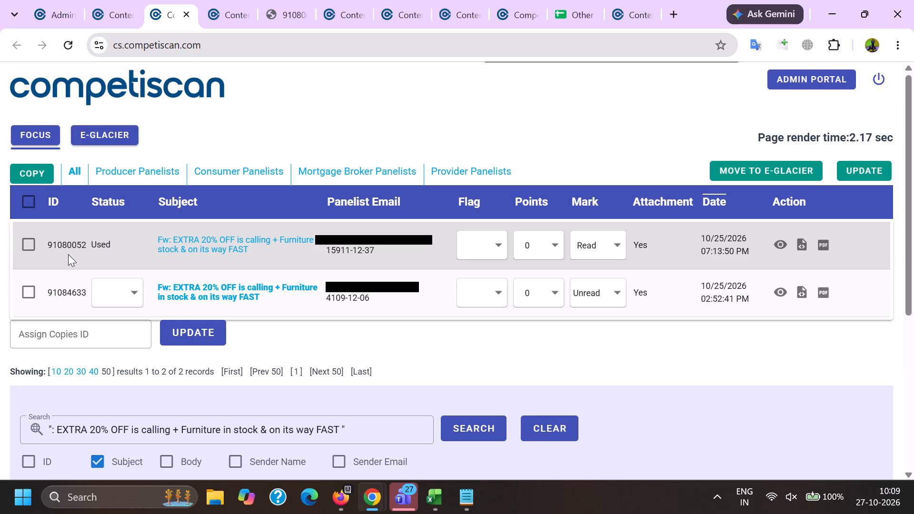
triple_click(65, 246)
click(27, 291)
click(198, 343)
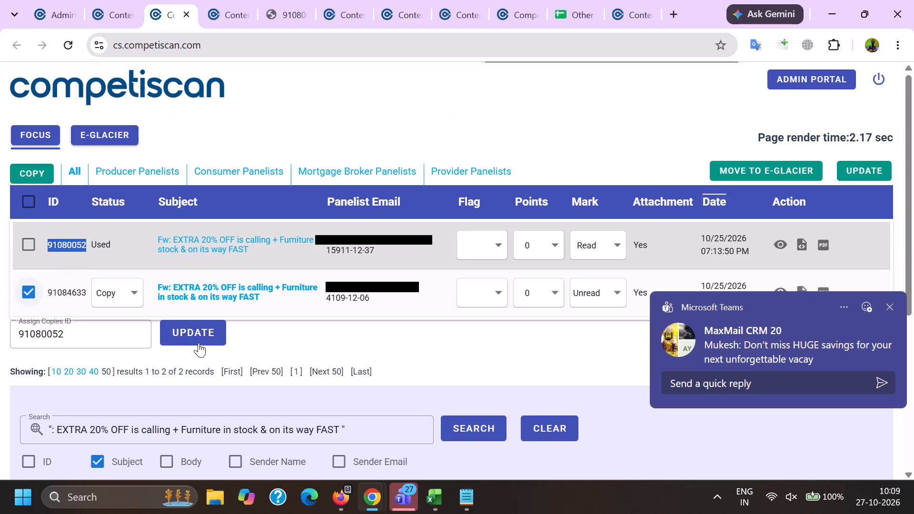
Copy the Forward To address from email 91079979's editor into the Forward To field of email 91080052.
click(298, 0)
click(348, 0)
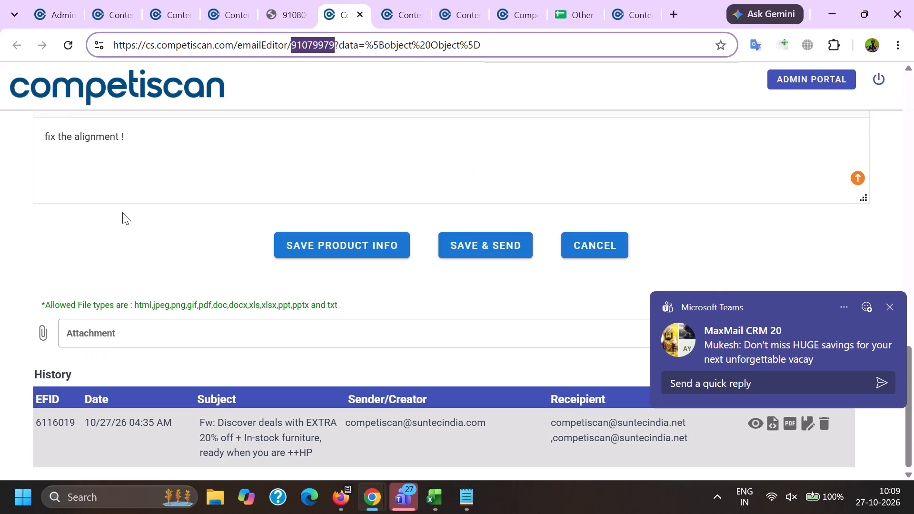
scroll(117, 214, up, 20)
scroll(117, 214, up, 4)
drag(206, 295, 0, 261)
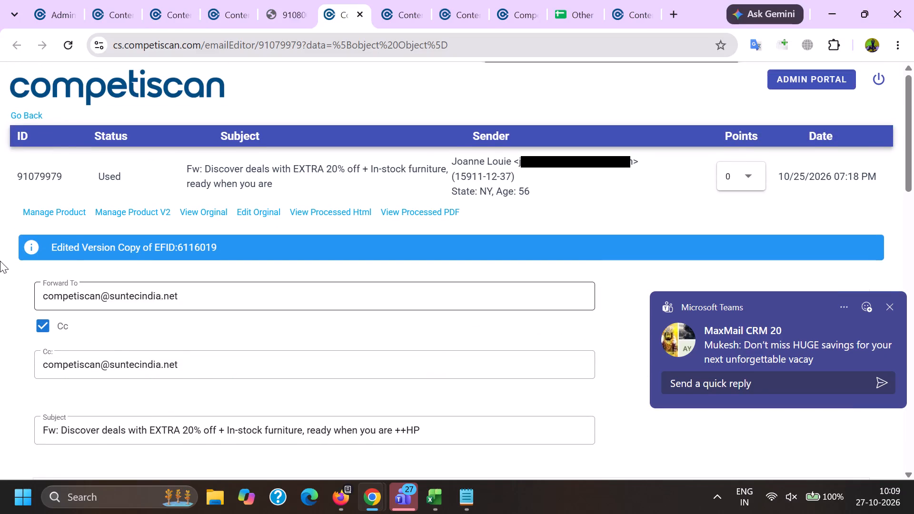
drag(0, 261, 7, 267)
key(ctrl+c)
click(237, 0)
scroll(136, 310, up, 6)
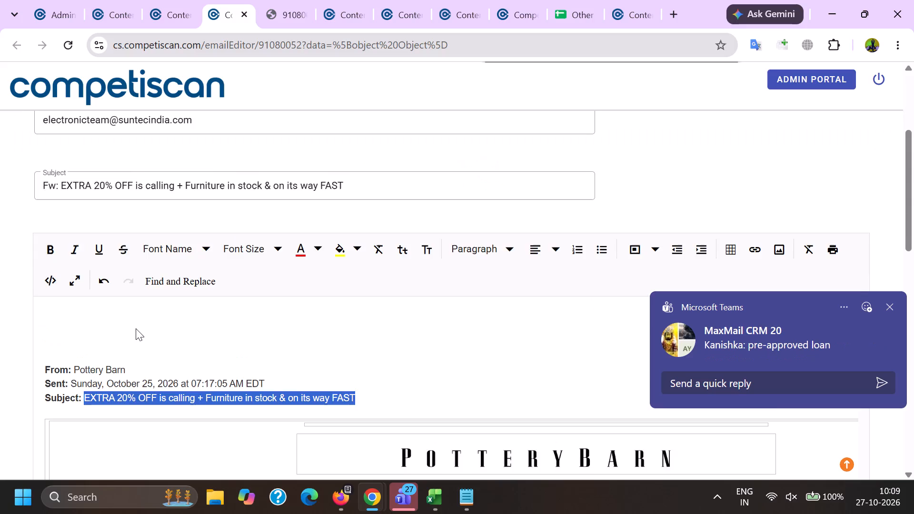
drag(209, 290, 0, 291)
key(ctrl+v)
Enable Cc for email 91080052 and replace its Cc address with the same copied address.
click(31, 330)
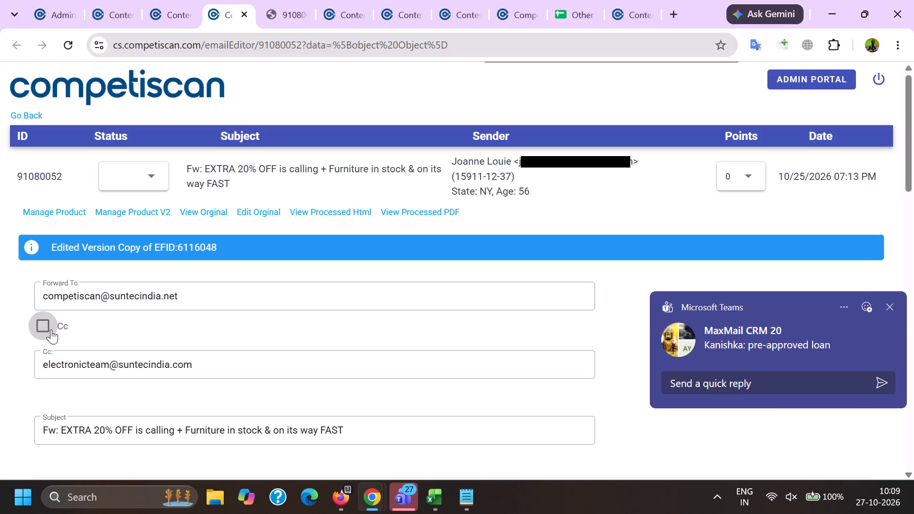
drag(40, 318, 46, 321)
drag(233, 367, 2, 353)
key(ctrl+v)
Append "++HP" to the end of email 91080052's subject.
click(350, 436)
key(space)
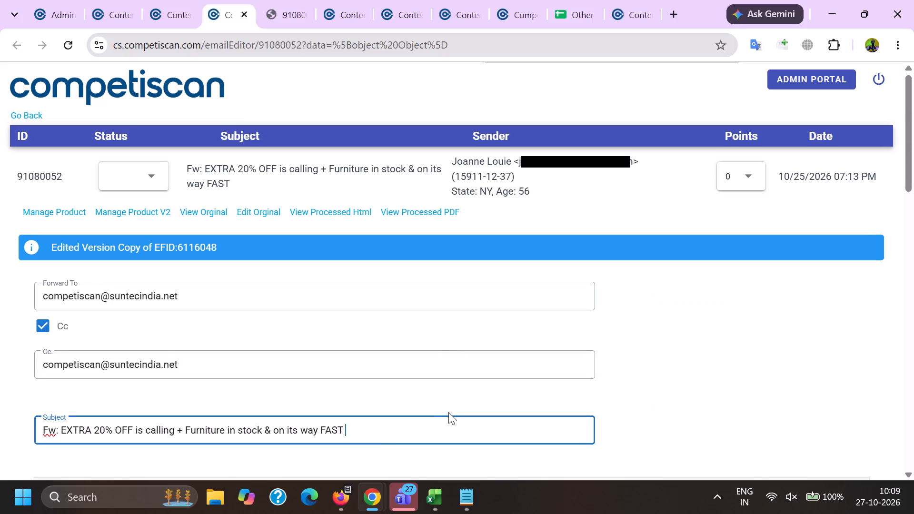
scroll(448, 413, down, 2)
Enter the message "fix the alignment !" for email 91080052.
scroll(448, 414, down, 10)
click(60, 228)
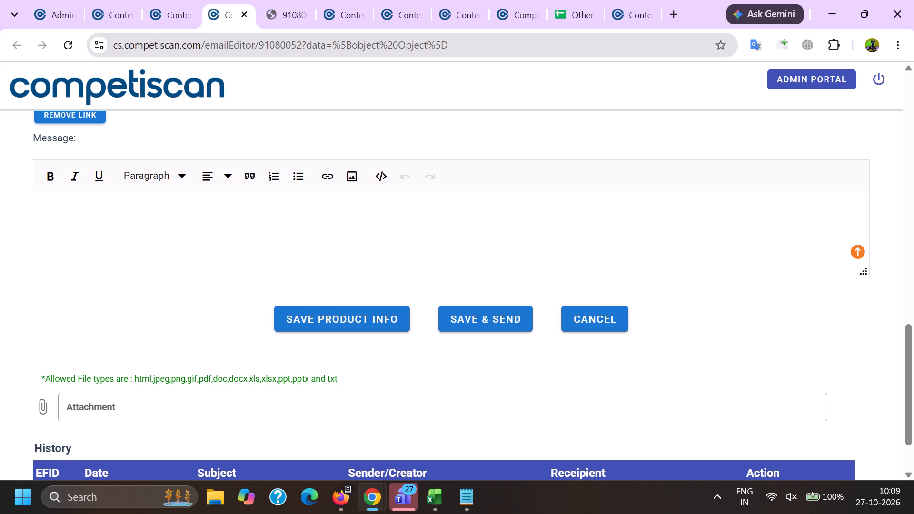
text(fix the alignmwent)
key(space)
key(BackSpace)
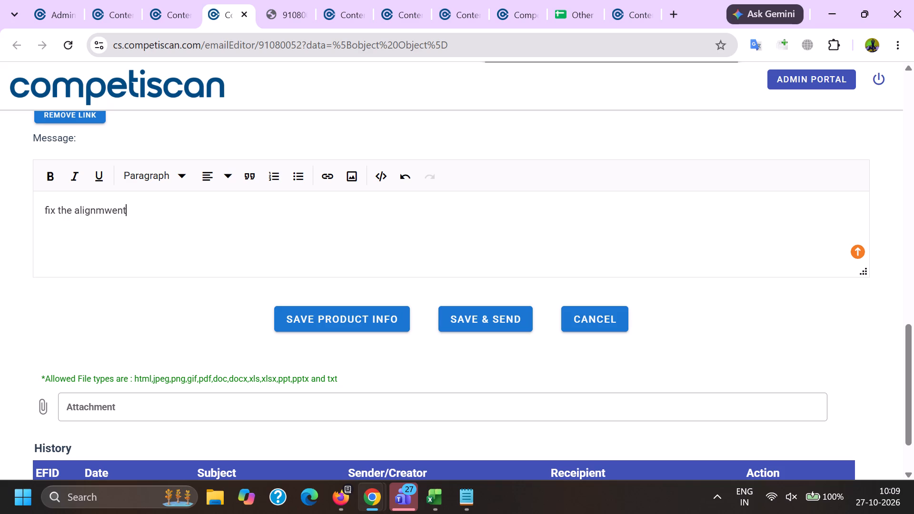
key(BackSpace)
key(BackSpace)
key(BackSpace)
key(BackSpace)
text(ent !)
Save and send email 91080052.
click(467, 317)
click(472, 287)
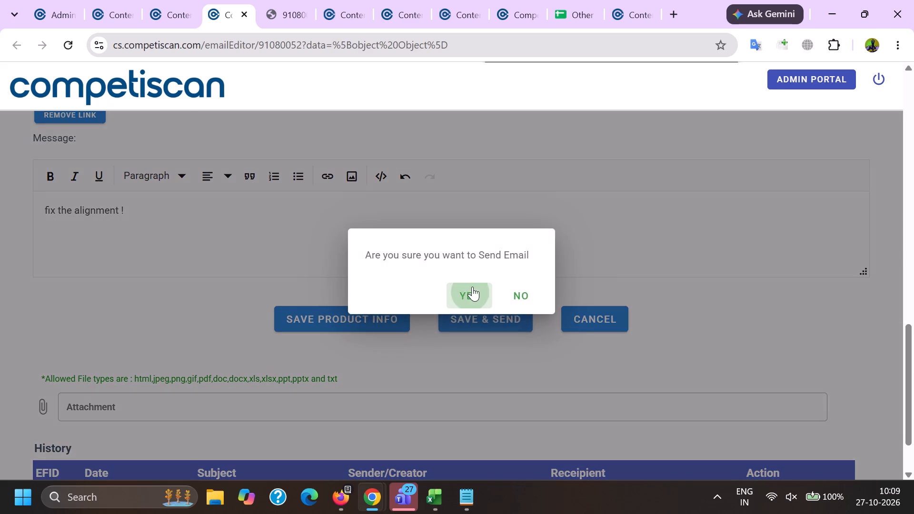
Switch to the retailer email list in Firefox and show 50 results per page.
click(186, 0)
click(353, 506)
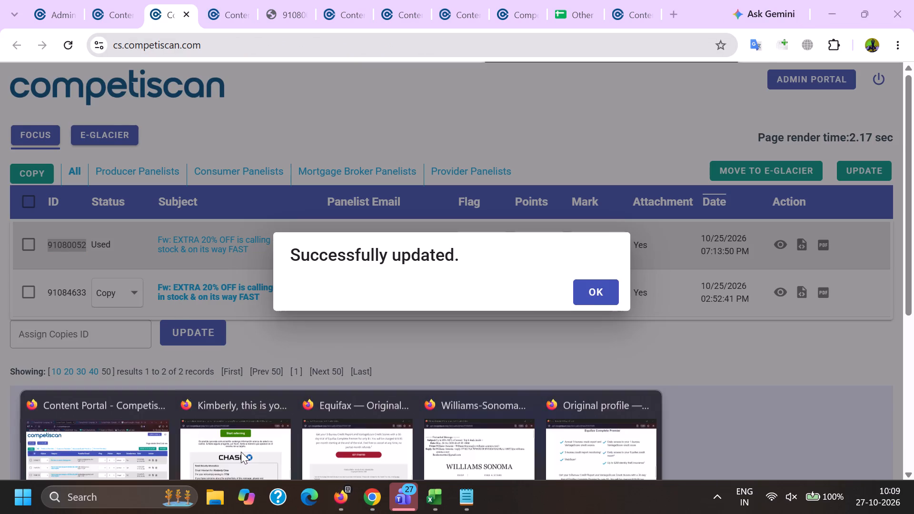
click(132, 434)
scroll(201, 297, down, 2)
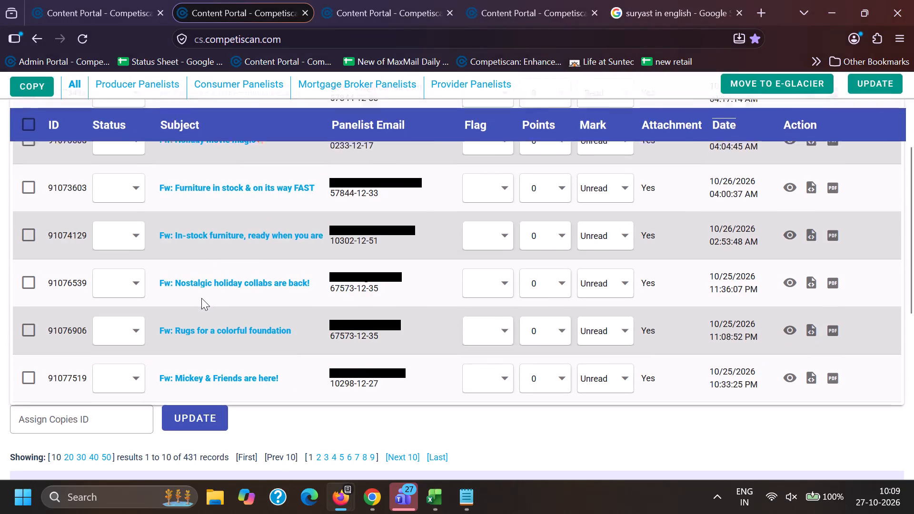
scroll(201, 298, down, 2)
click(108, 305)
In the other Firefox email list, set the country filter to All and search subjects and bodies for "Capital one".
click(118, 0)
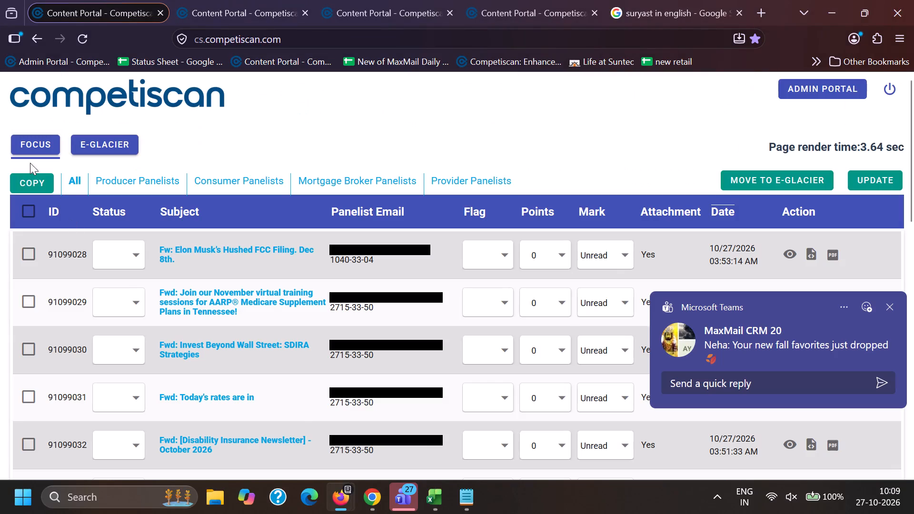
scroll(114, 240, down, 5)
click(164, 320)
scroll(171, 272, down, 2)
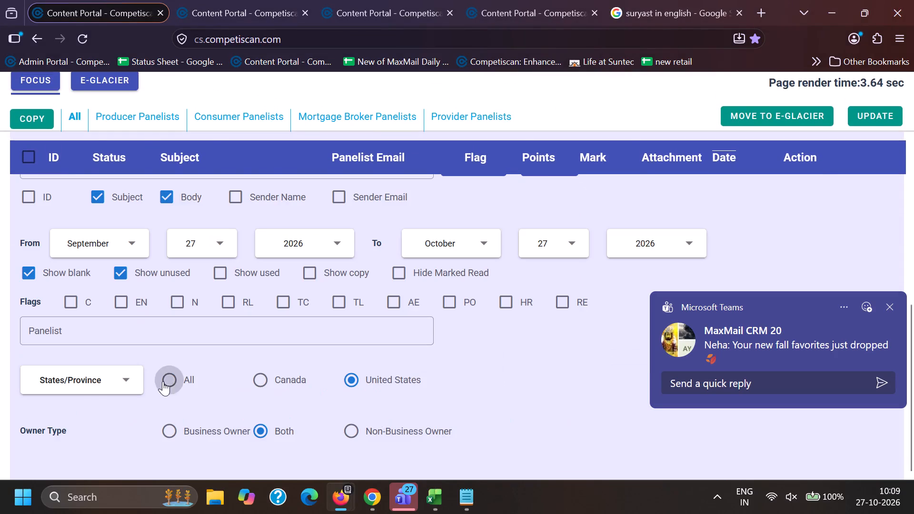
click(163, 381)
scroll(184, 386, up, 2)
click(174, 305)
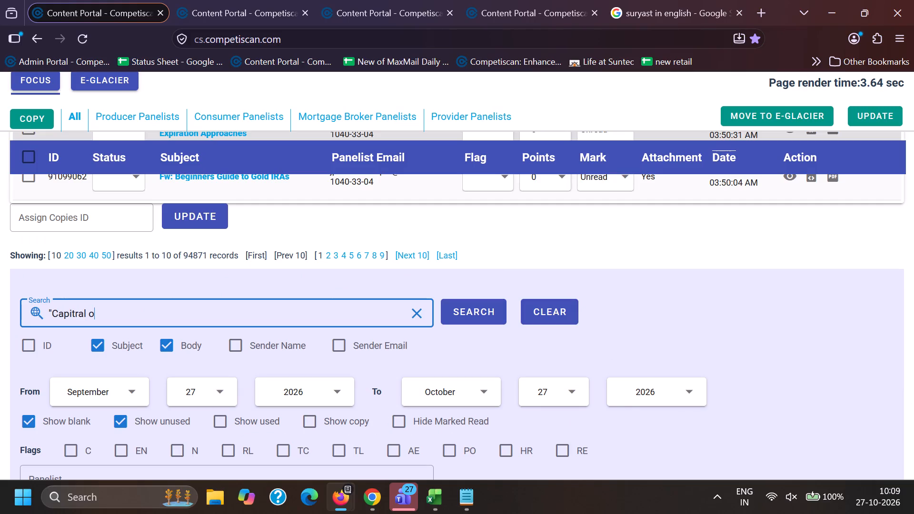
key(BackSpace)
key(BackSpace)
key(BackSpace)
key(BackSpace)
key(BackSpace)
key(BackSpace)
text(al one")
key(Return)
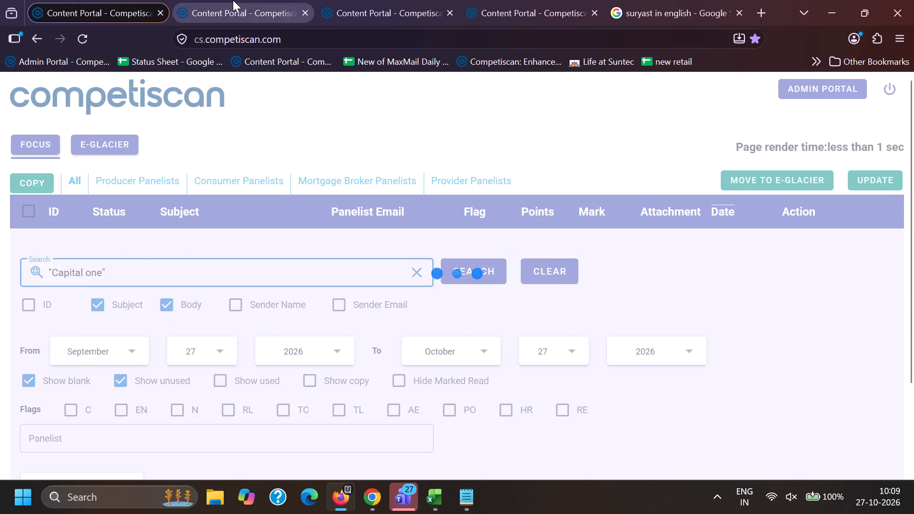
Copy email 91076191's subject from the Firefox retailer list and search Chrome's list for "Discover deals with EXTRA 20% off + Nightstands starting at $349".
click(230, 0)
scroll(261, 260, down, 9)
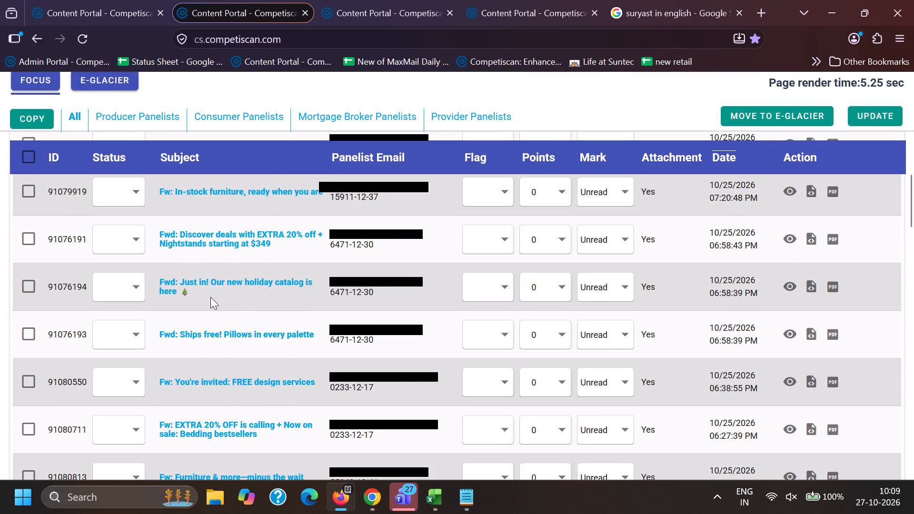
drag(177, 227, 313, 247)
key(ctrl+c)
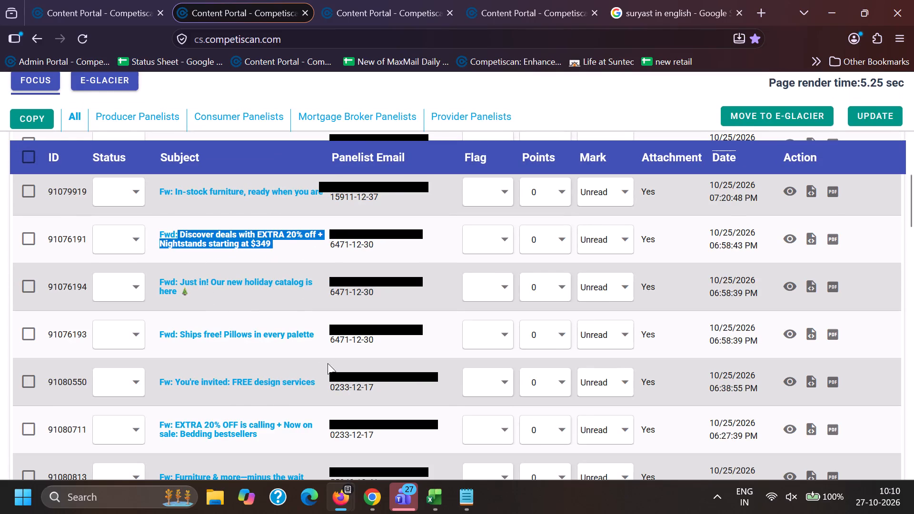
key(ctrl+c)
click(374, 507)
click(319, 443)
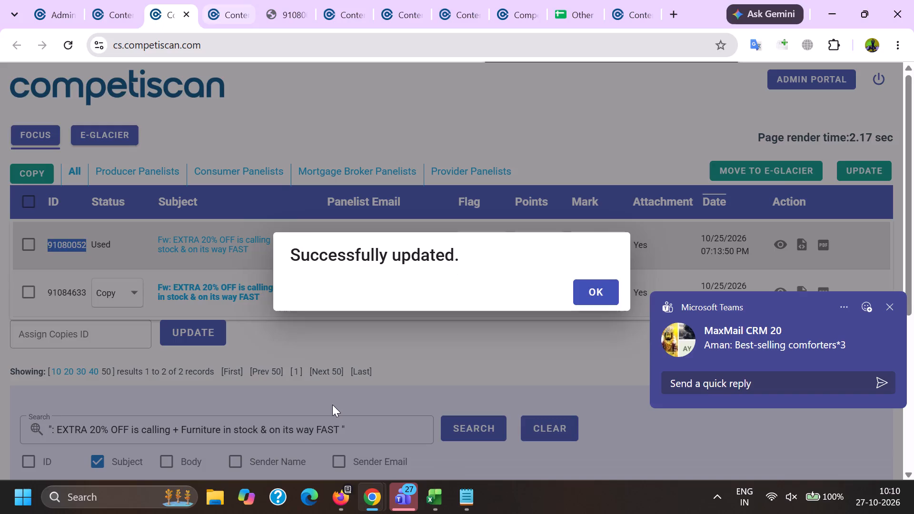
click(348, 430)
drag(355, 428, 1, 433)
key(BackSpace)
key(shift+quotedbl)
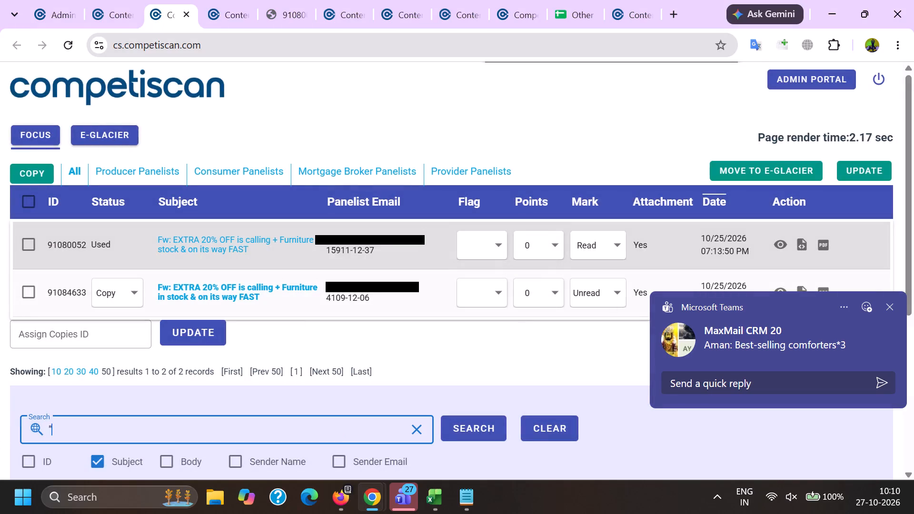
key(ctrl+v)
key(shift+quotedbl)
key(Return)
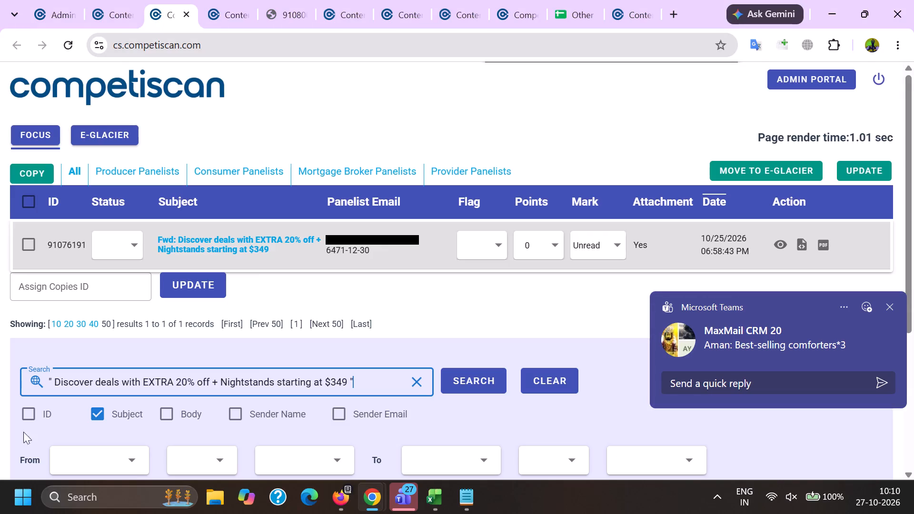
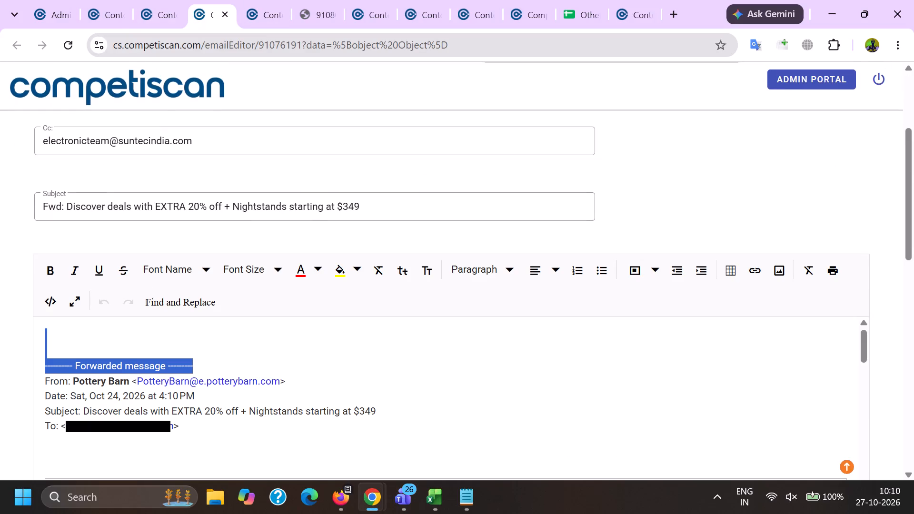
Remove the sender's address and the recipient line's address from the forwarded header of email 91076191.
scroll(166, 215, down, 2)
drag(130, 206, 314, 205)
key(BackSpace)
drag(261, 279, 241, 274)
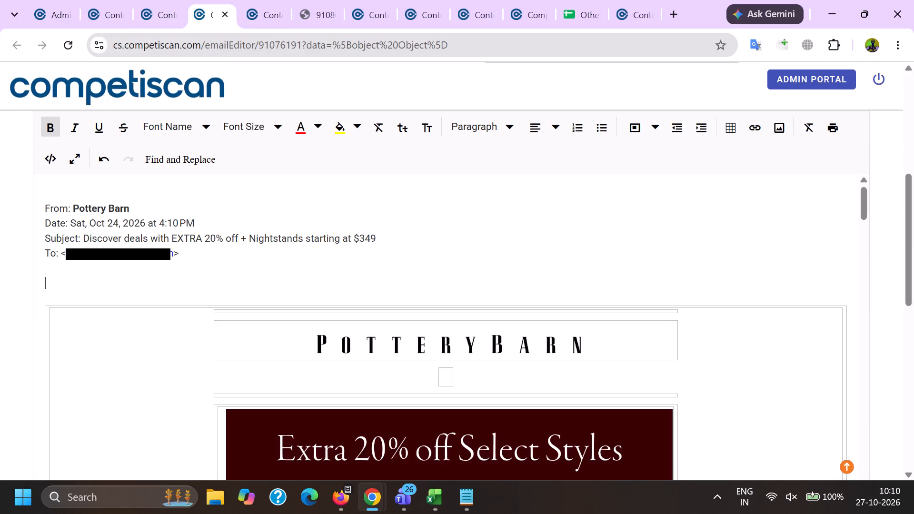
drag(241, 274, 49, 252)
key(BackSpace)
Remove the links from the St. Louis store phone number and the "Our App Makes It Easy" image.
scroll(277, 262, down, 20)
scroll(277, 262, down, 9)
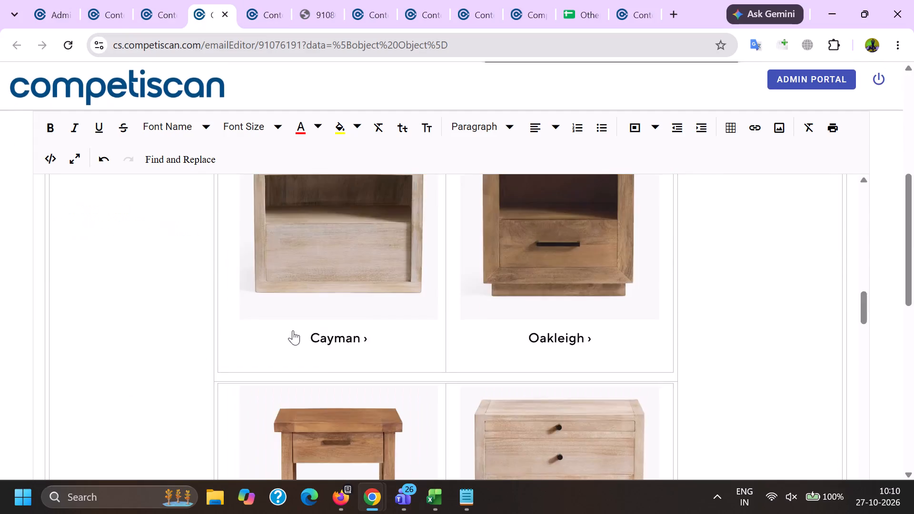
scroll(293, 330, down, 5)
scroll(321, 345, up, 2)
scroll(321, 345, down, 15)
scroll(373, 341, down, 5)
scroll(417, 342, down, 6)
scroll(428, 352, up, 2)
click(469, 337)
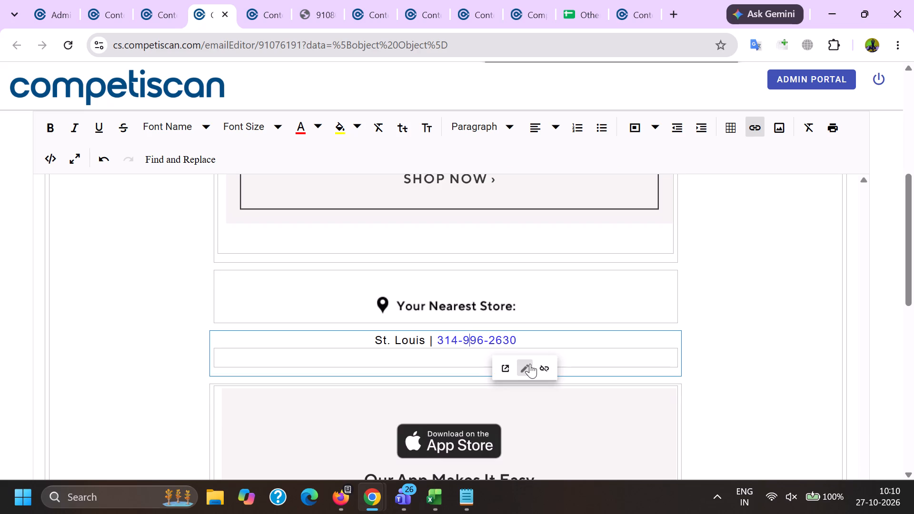
click(539, 365)
scroll(438, 357, down, 5)
scroll(391, 373, up, 3)
click(411, 347)
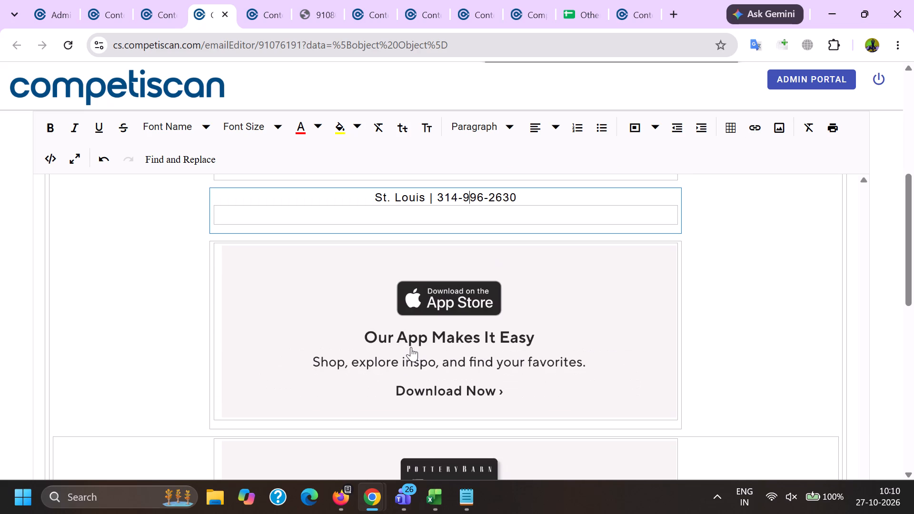
click(416, 231)
scroll(402, 259, down, 10)
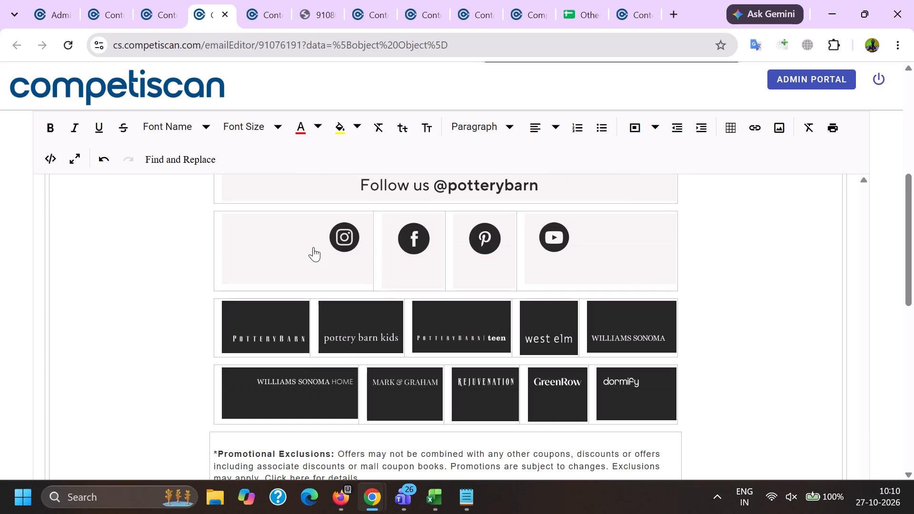
click(313, 247)
click(261, 333)
click(377, 252)
click(413, 230)
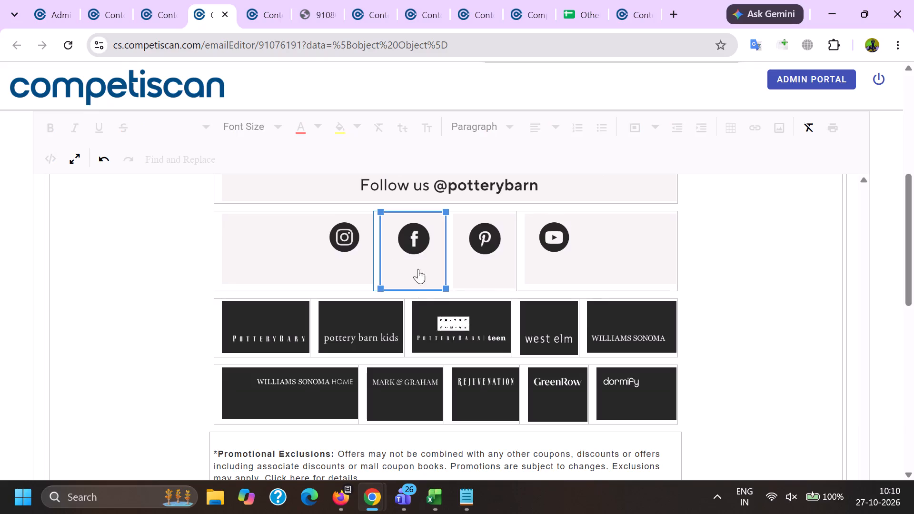
click(424, 328)
click(497, 266)
click(488, 341)
click(560, 245)
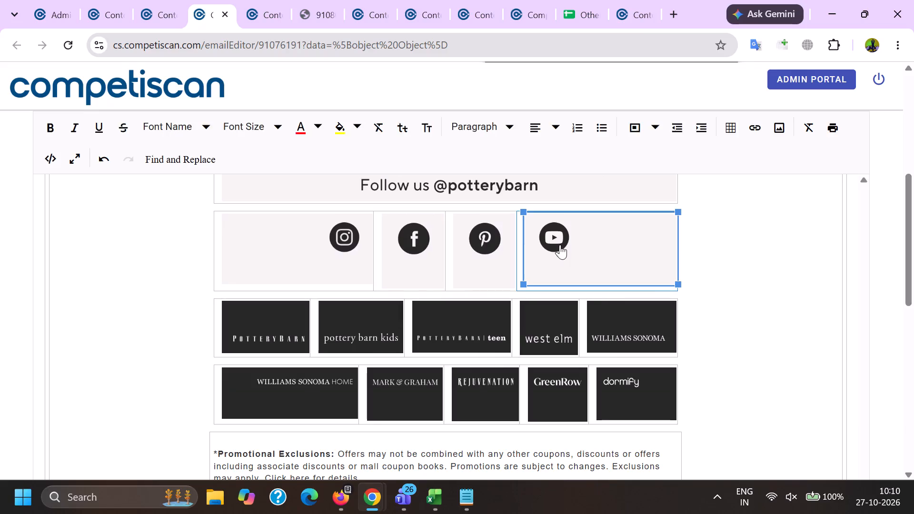
click(566, 333)
scroll(494, 366, up, 2)
click(424, 330)
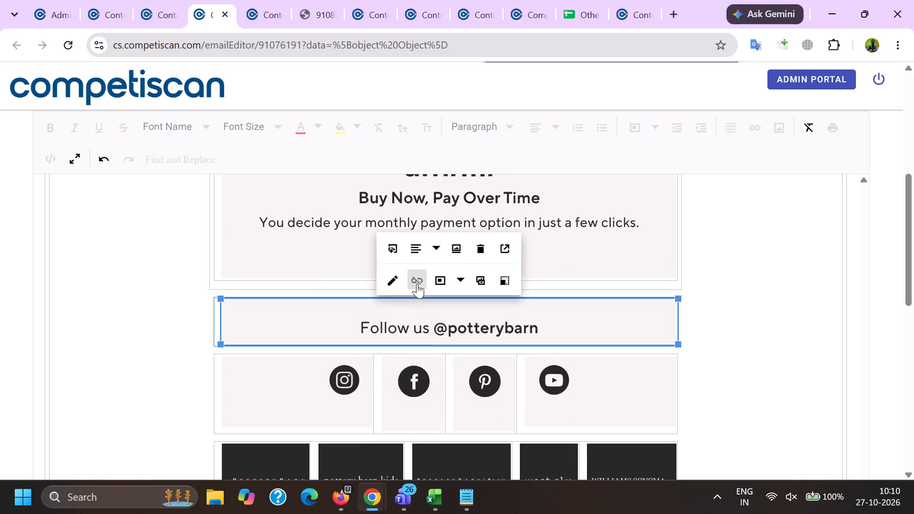
click(417, 284)
Delete the sender's address from the delivery note and the recipient's address after "This message was sent to:" in the footer.
scroll(413, 299, down, 11)
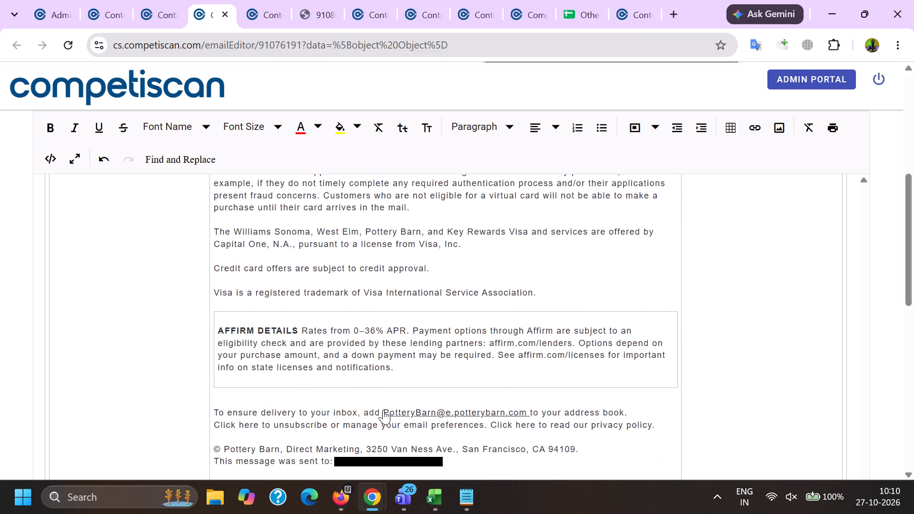
drag(384, 408, 529, 415)
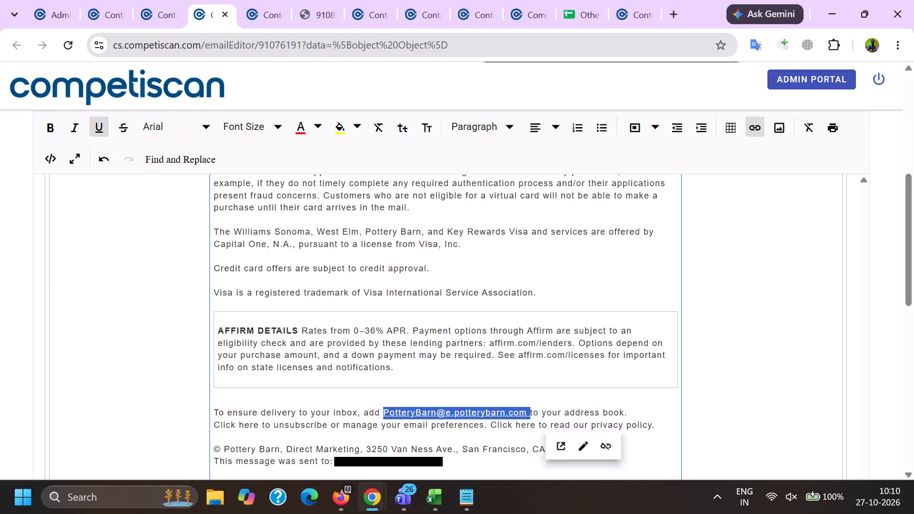
key(BackSpace)
scroll(360, 288, down, 3)
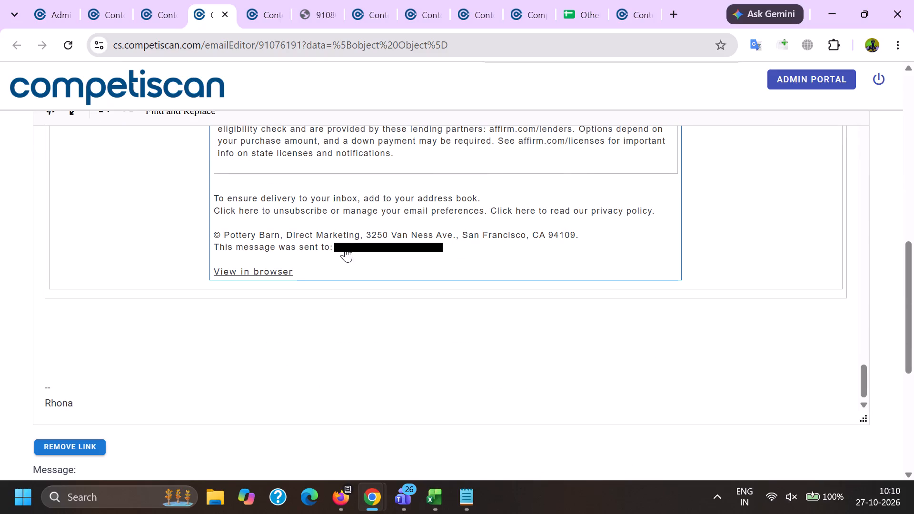
drag(336, 244, 470, 260)
key(BackSpace)
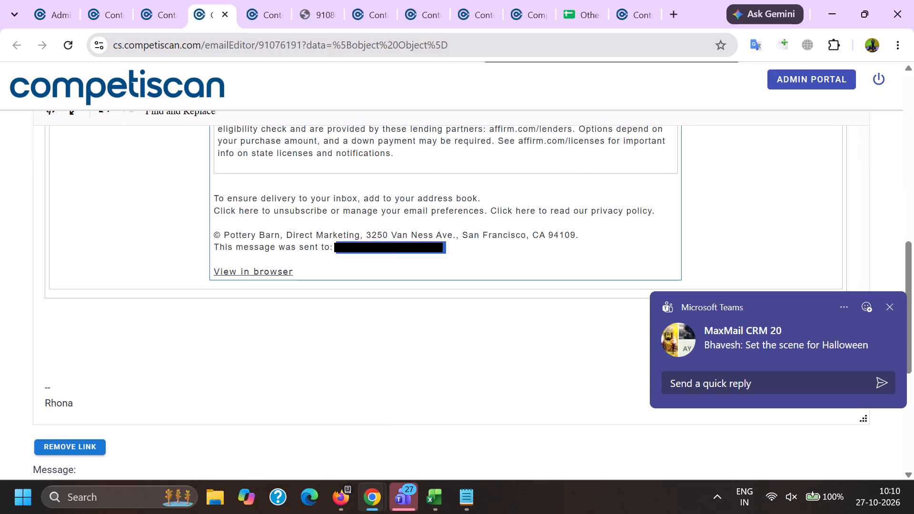
Remove the links from "View in browser" and the unsubscribe "Click here" text in the footer.
click(257, 259)
click(339, 291)
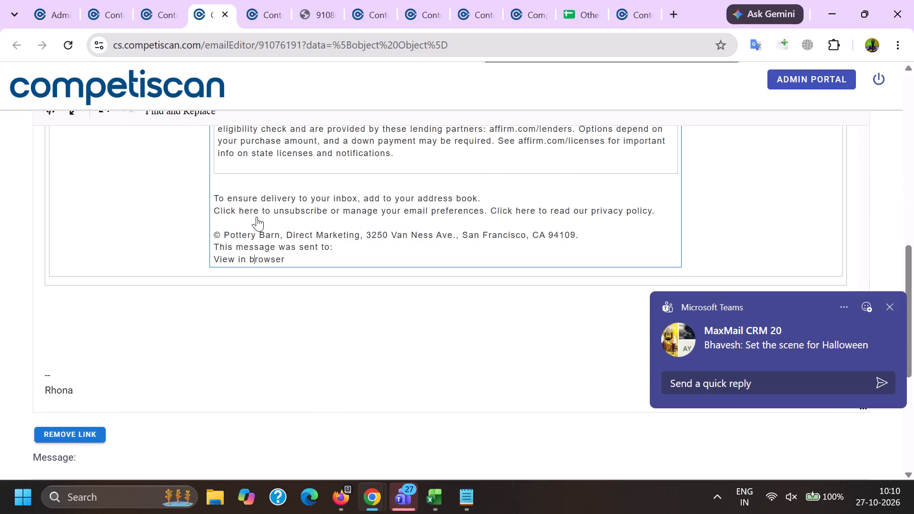
click(247, 207)
click(317, 233)
Delete the sender's signature and the dashes above it at the end of the email.
drag(102, 393, 22, 353)
key(BackSpace)
key(BackSpace)
key(BackSpace)
key(BackSpace)
Save the product info of email 91076191.
scroll(348, 209, down, 13)
click(327, 352)
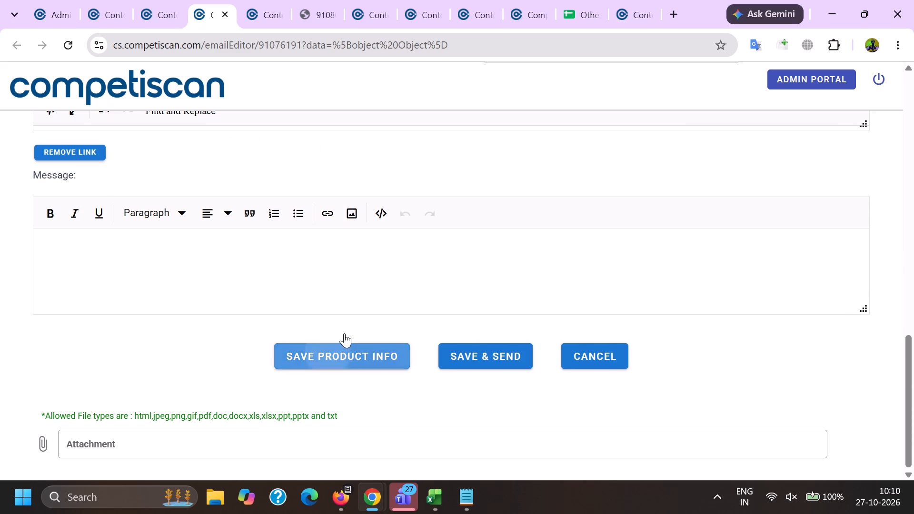
click(464, 286)
Close the five finished tabs, from email 91080052 through 91095470 and beyond, keeping the Temp Product Management page open.
click(308, 0)
click(267, 0)
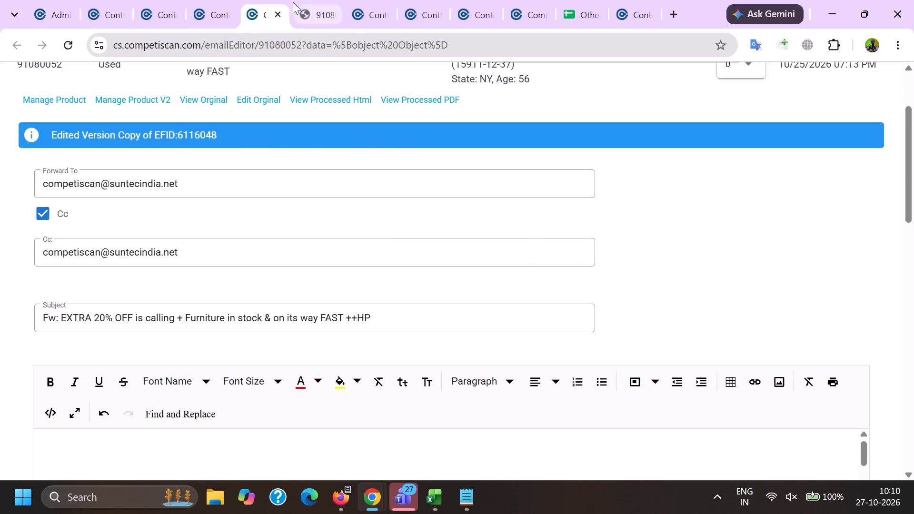
click(280, 11)
click(280, 12)
click(280, 12)
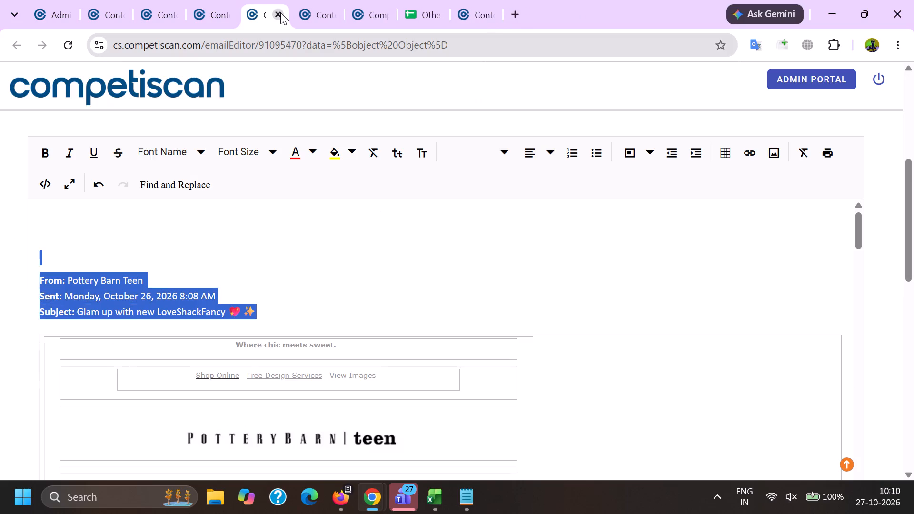
click(280, 12)
click(280, 12)
Fill row 6993 of the 2025 Excel log's may 26 sheet with EM SENT, PB, card, Co brand and Acquisition.
click(435, 493)
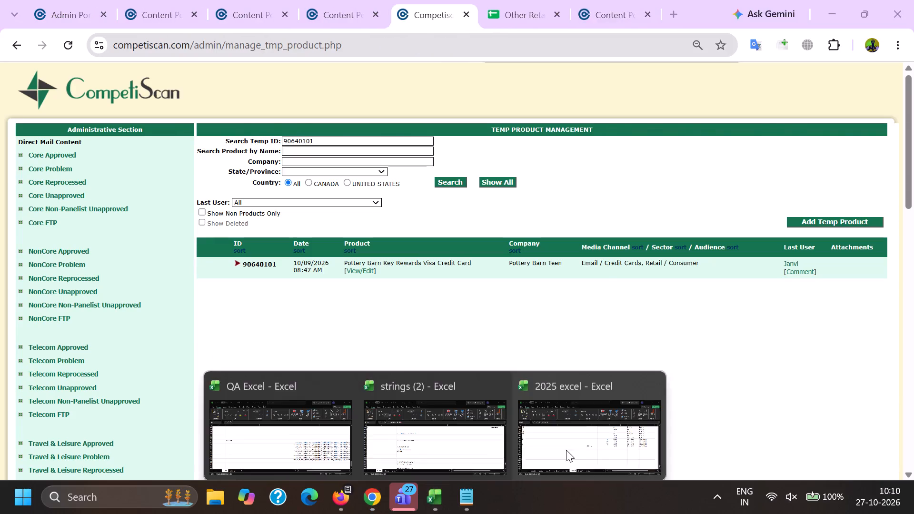
click(566, 450)
click(490, 305)
key(Left)
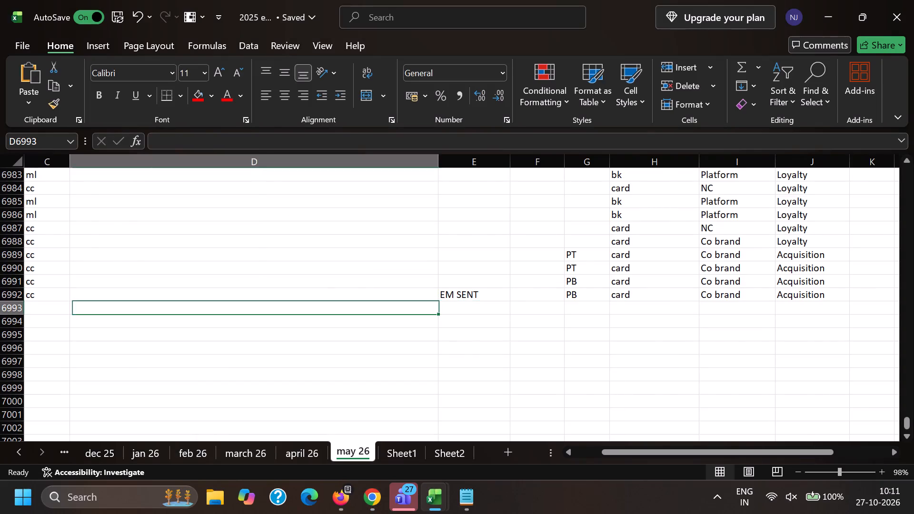
key(Left)
key(Left)
key(Left)
key(Right)
key(Right)
key(Right)
key(Right)
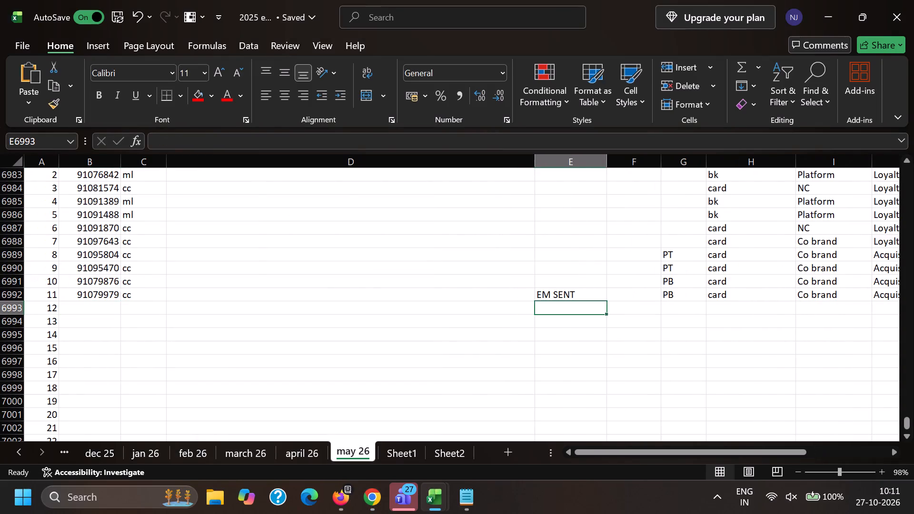
key(e)
key(Right)
key(Right)
key(Up)
key(shift+Right)
key(shift+Right)
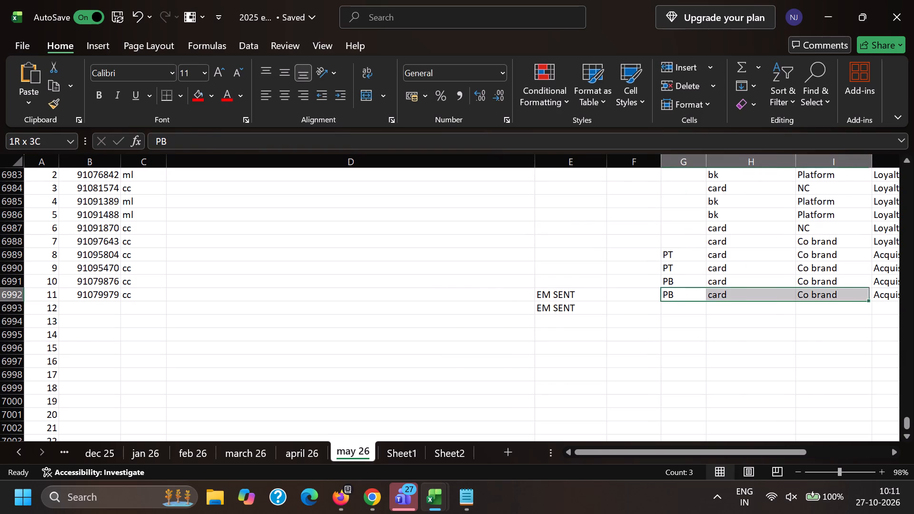
key(shift+Right)
key(ctrl+c)
key(Down)
key(ctrl+v)
key(ctrl+Left)
key(Left)
key(Left)
key(Left)
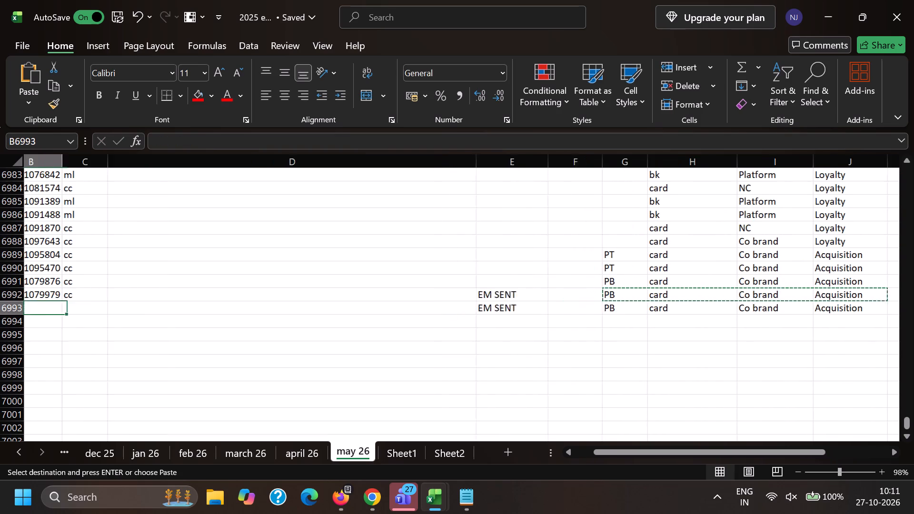
key(Down)
key(Right)
key(Left)
key(alt+Tab)
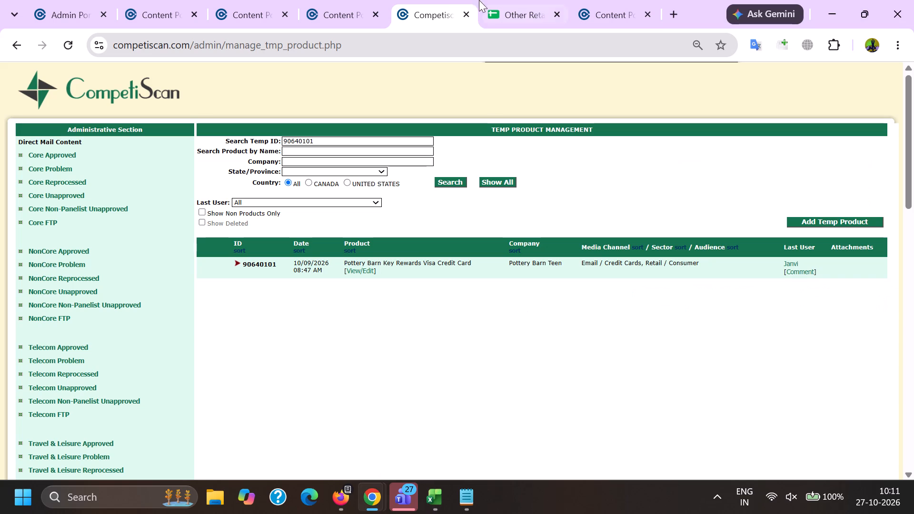
click(361, 0)
double_click(285, 44)
key(ctrl+c)
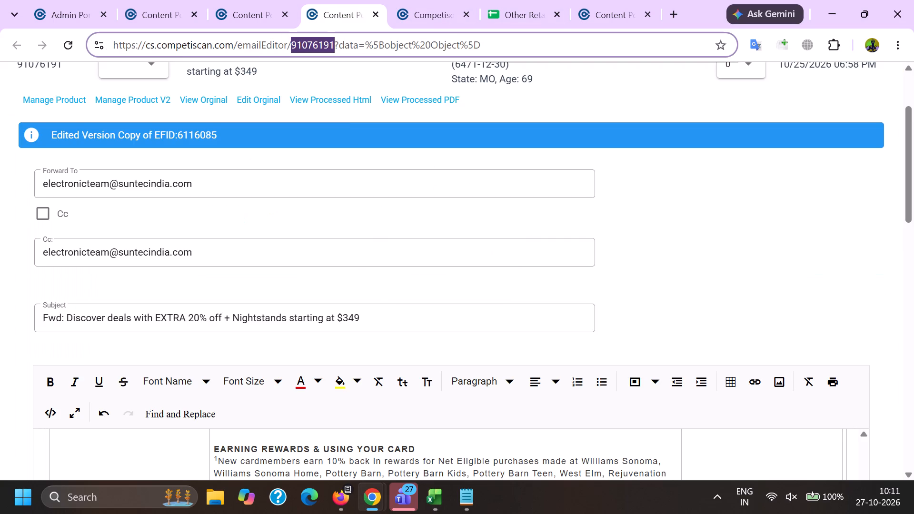
key(alt+Tab)
key(ctrl+v)
click(120, 318)
key(c)
key(c)
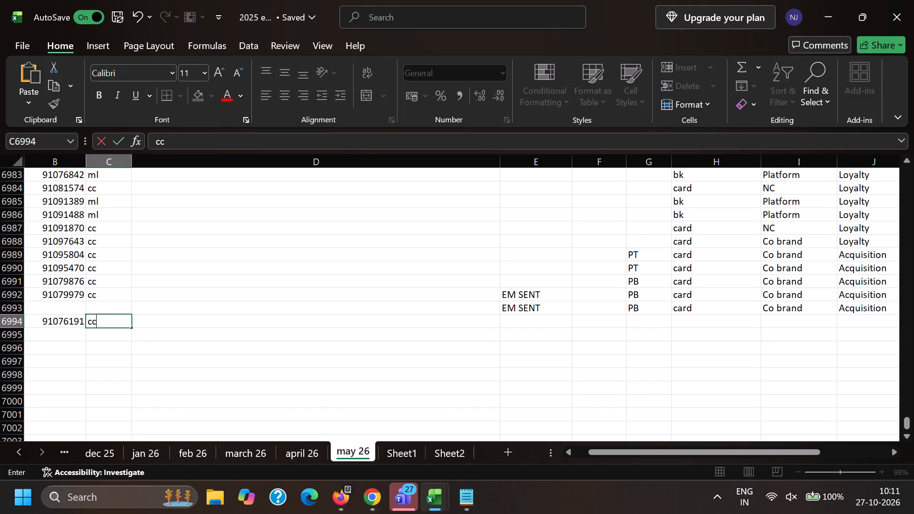
click(195, 320)
Switch back to Chrome and open the product record for email 91076191.
key(alt+Tab)
click(56, 100)
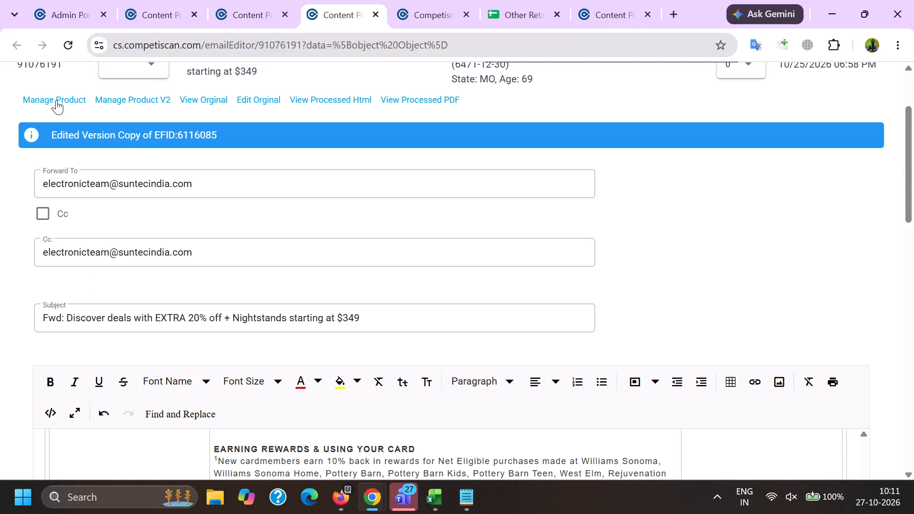
Return to the email editor and delete the leftover "To" text below the header's subject line.
key(alt+Tab)
scroll(70, 114, down, 6)
click(118, 320)
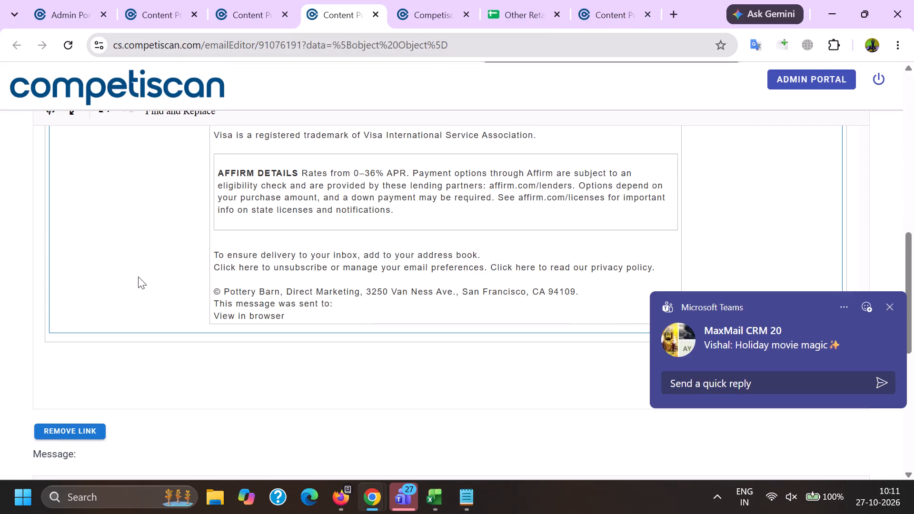
key(alt+Tab)
key(alt+Tab)
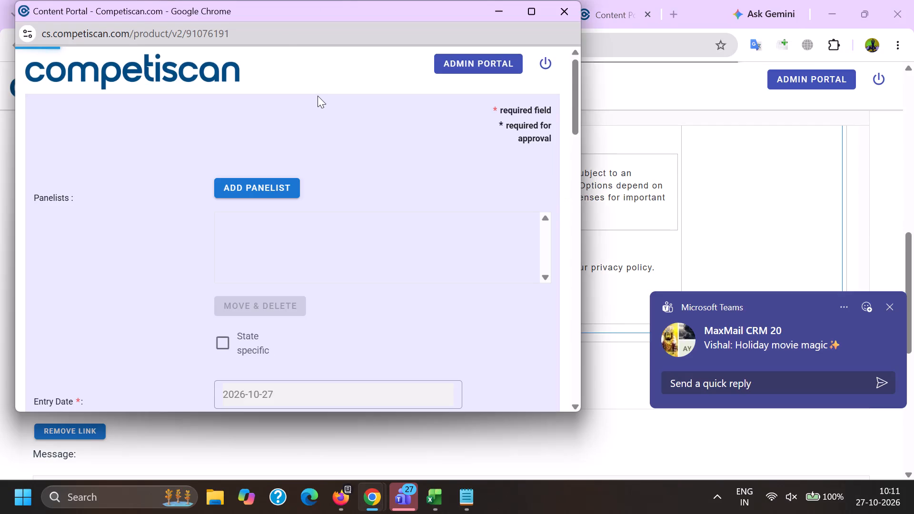
click(129, 214)
key(Page_Up)
key(Page_Up)
key(Page_Up)
key(Page_Up)
key(Page_Up)
key(Page_Up)
key(Page_Up)
key(Page_Up)
key(Page_Up)
key(Page_Up)
key(Page_Up)
key(Page_Up)
key(Page_Up)
key(Page_Up)
key(Page_Up)
key(Page_Up)
key(Page_Up)
key(Page_Up)
key(Page_Up)
key(Page_Up)
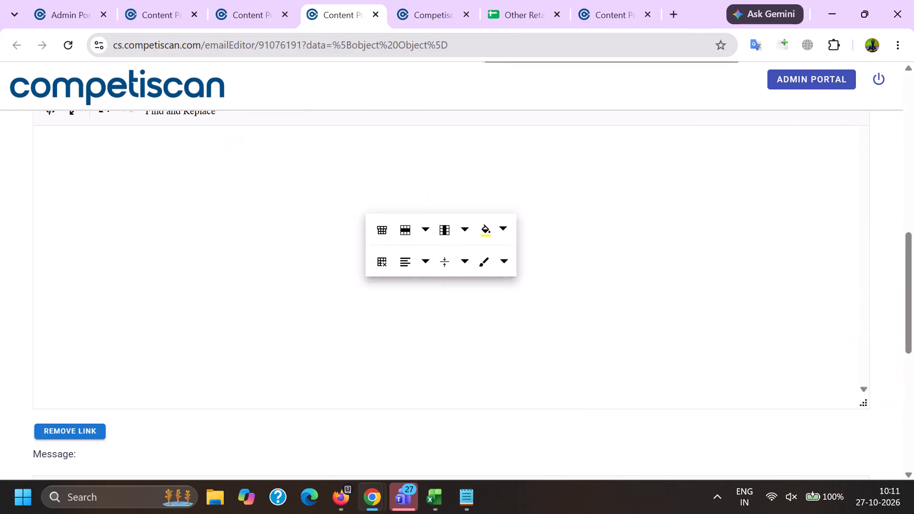
scroll(127, 214, down, 6)
scroll(126, 308, up, 3)
click(93, 352)
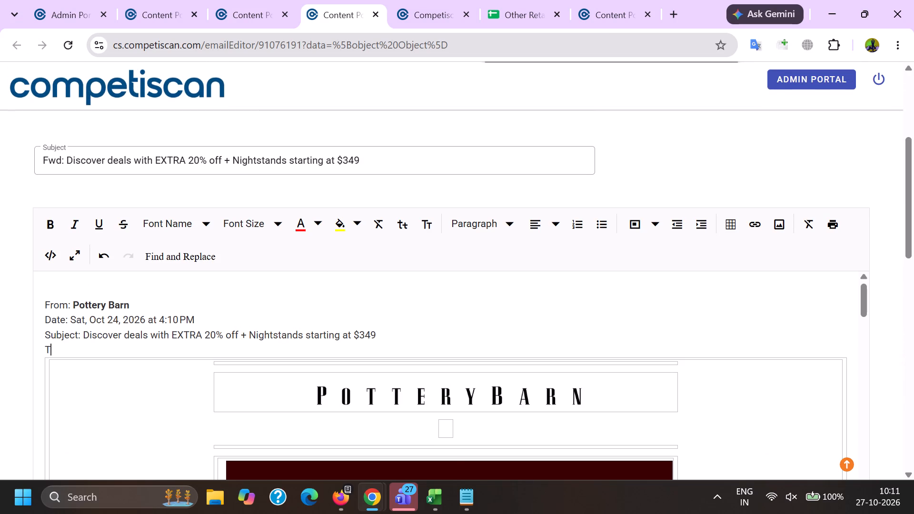
key(BackSpace)
Copy the sender name "Pottery Barn" from the email header and save the product info again.
scroll(0, 154, down, 13)
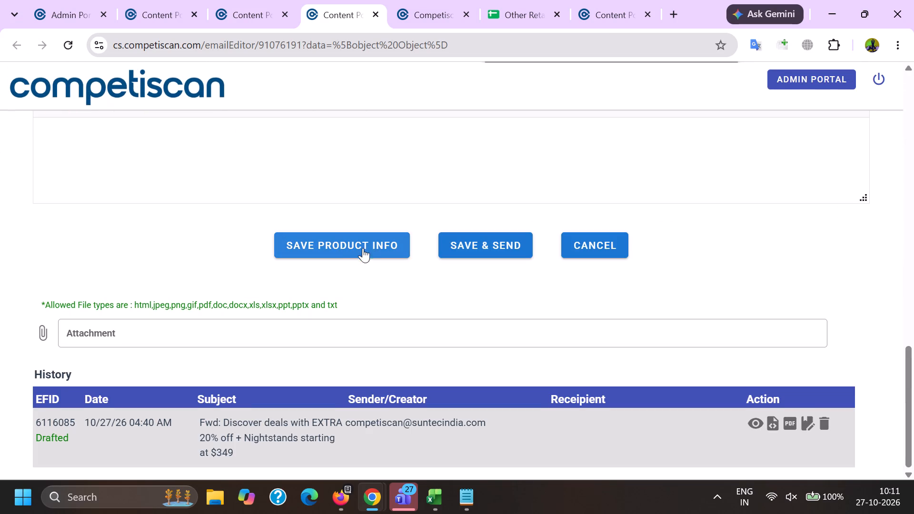
scroll(155, 255, up, 7)
scroll(80, 238, up, 3)
double_click(78, 298)
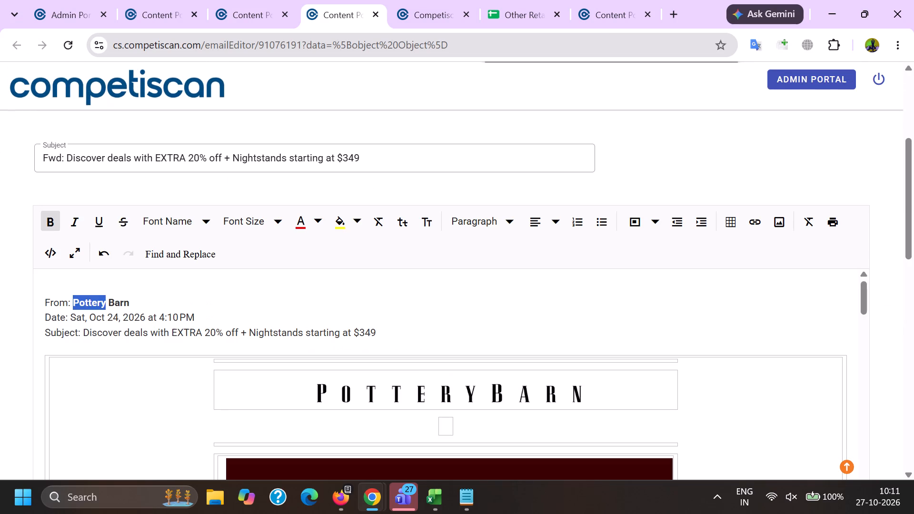
shift+click(123, 297)
key(ctrl+c)
scroll(0, 302, down, 13)
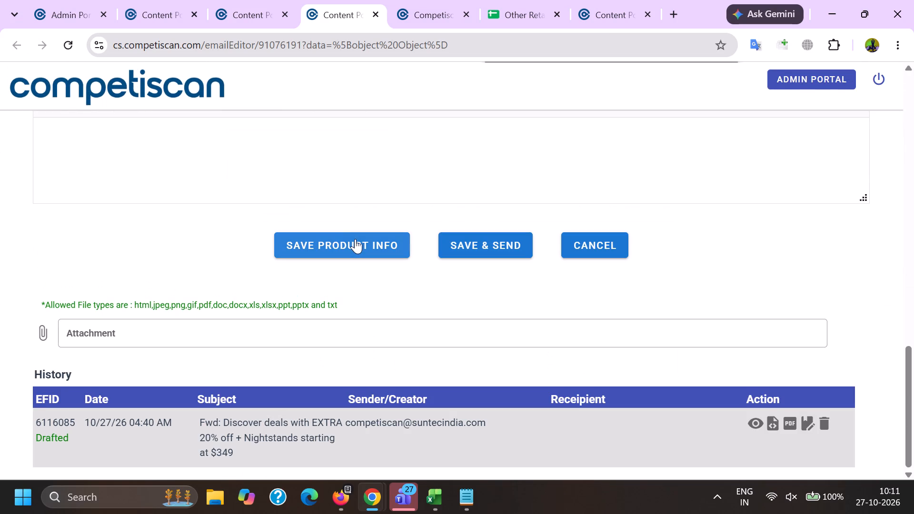
click(355, 239)
click(475, 292)
Enter Pottery Barn in the company lookup and the affinity/association lookup of product record 91076191.
key(alt+Tab)
scroll(266, 222, down, 5)
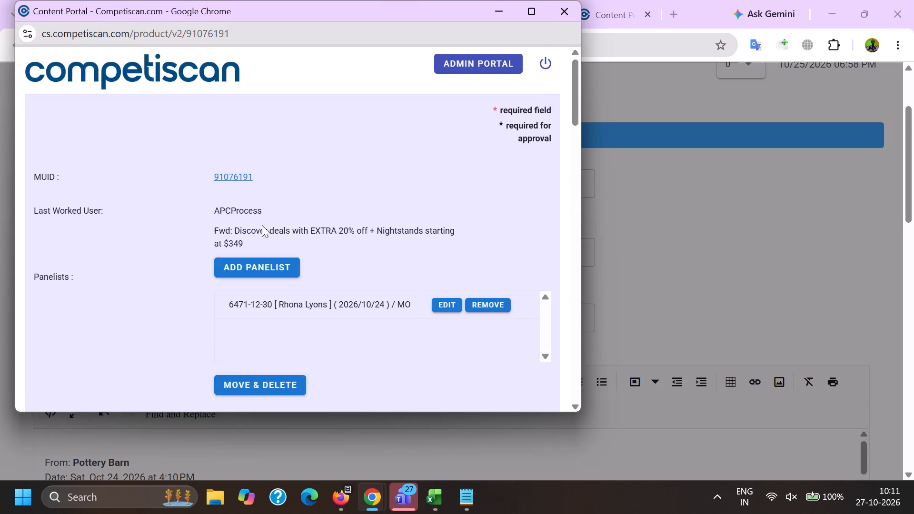
click(286, 272)
click(263, 241)
key(ctrl+v)
scroll(262, 185, down, 2)
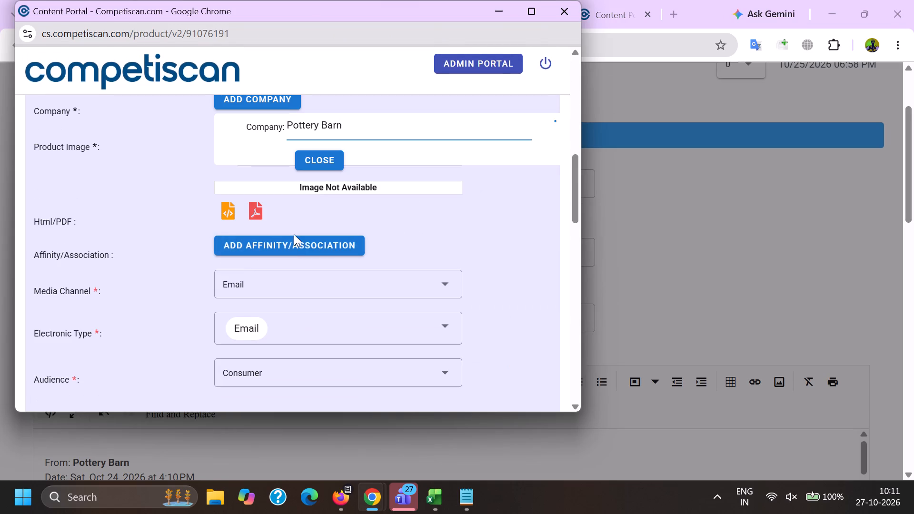
click(294, 244)
click(339, 264)
key(ctrl+v)
key(ctrl+b)
Select Pottery Barn as the company and use its logo as the product image.
scroll(321, 287, up, 2)
click(320, 302)
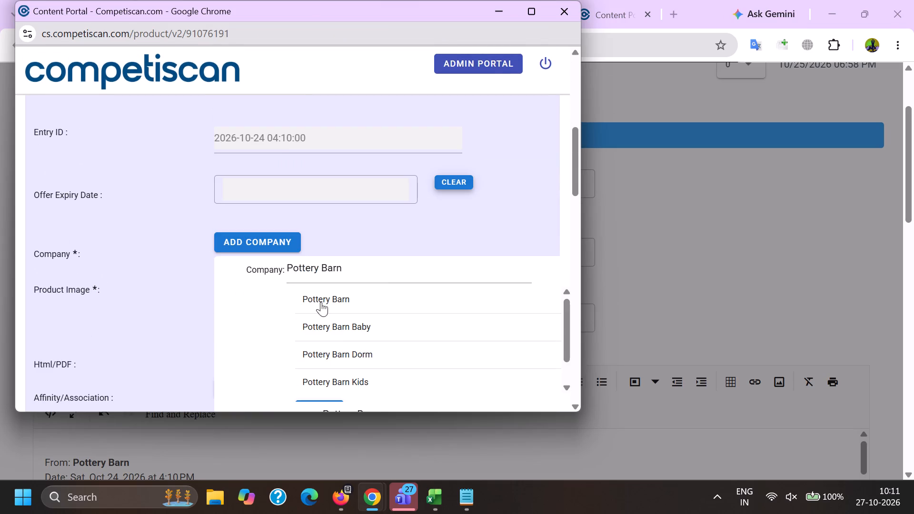
click(250, 273)
Add Capital One as the second company on the record.
click(258, 231)
key(c)
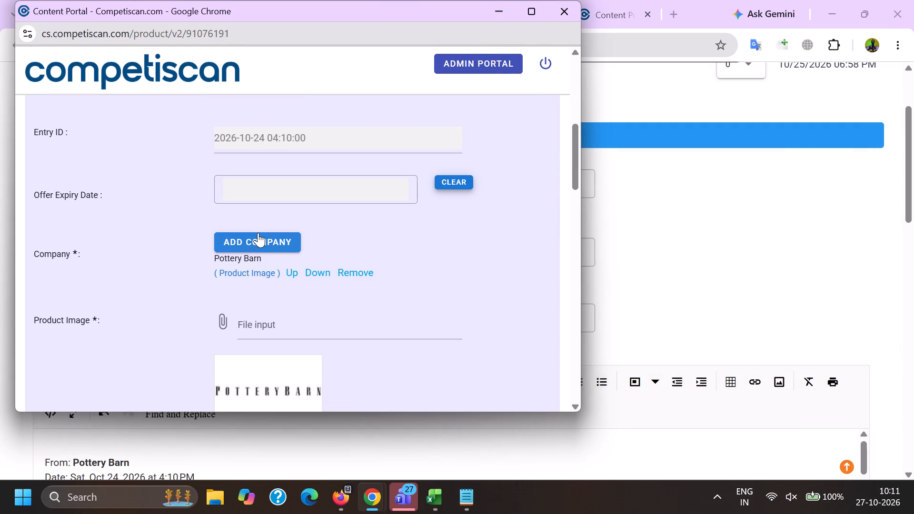
click(258, 233)
text(capital one)
scroll(258, 233, down, 2)
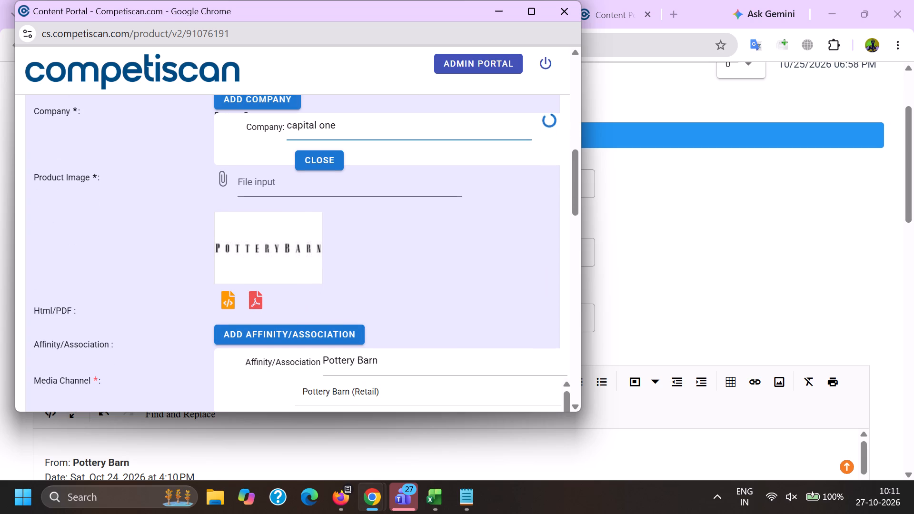
click(313, 166)
Add Affirm as the third company on the record.
scroll(308, 226, up, 3)
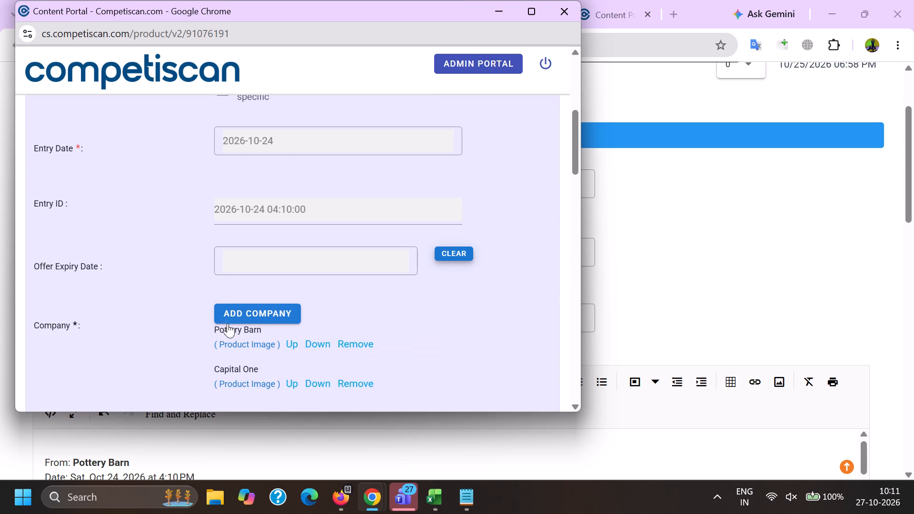
click(229, 313)
click(316, 328)
key(a)
key(f)
key(f)
text(ri)
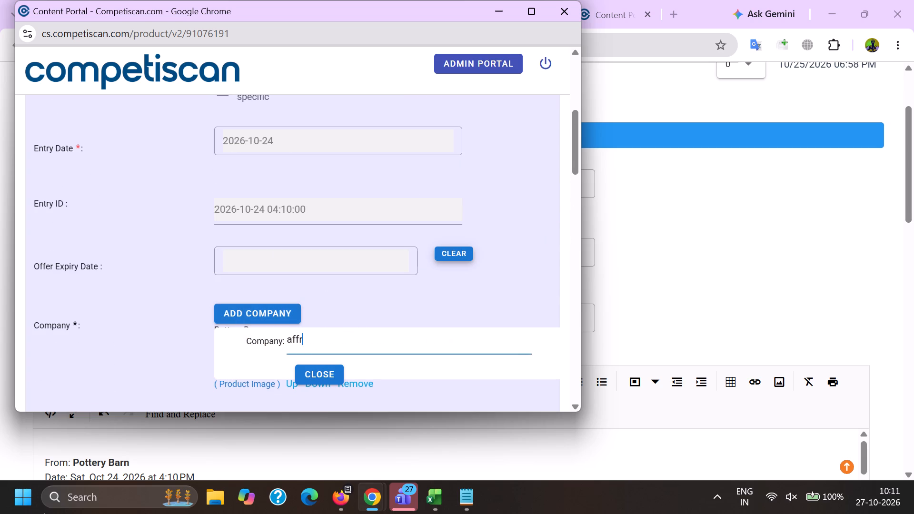
key(m)
key(BackSpace)
key(BackSpace)
key(BackSpace)
key(i)
key(r)
key(m)
scroll(63, 513, down, 1)
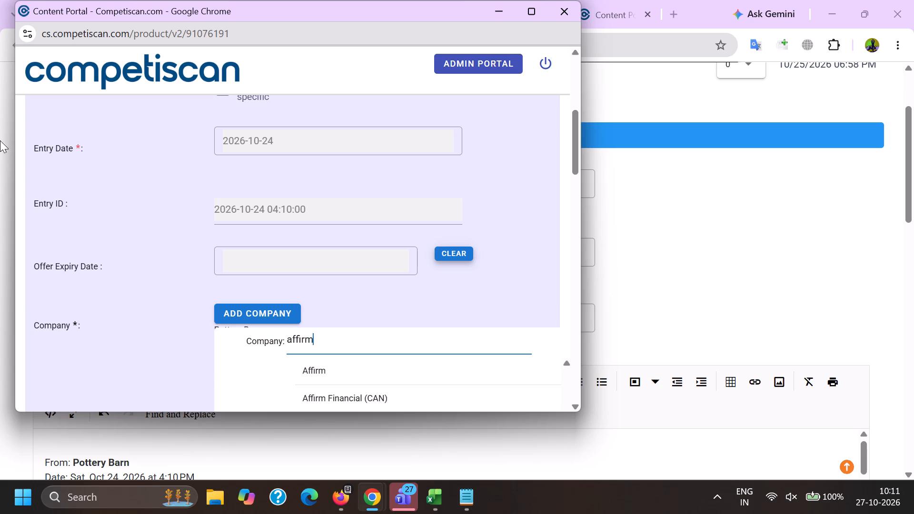
scroll(429, 250, down, 2)
click(317, 237)
Select Pottery Barn (Retail) as the record's affinity/association.
scroll(289, 157, down, 6)
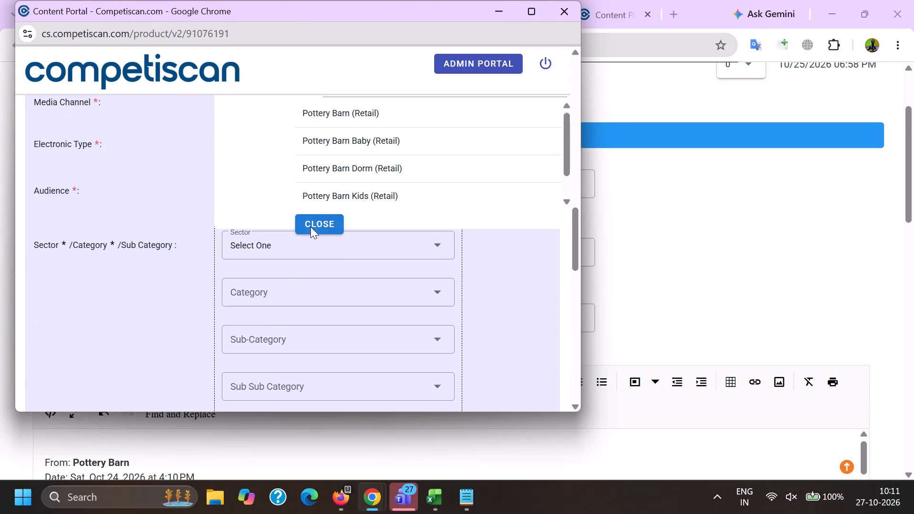
scroll(288, 273, up, 2)
click(326, 255)
Set the classification's sector to Retail and its category to Home.
scroll(270, 123, down, 2)
click(255, 266)
scroll(259, 248, down, 4)
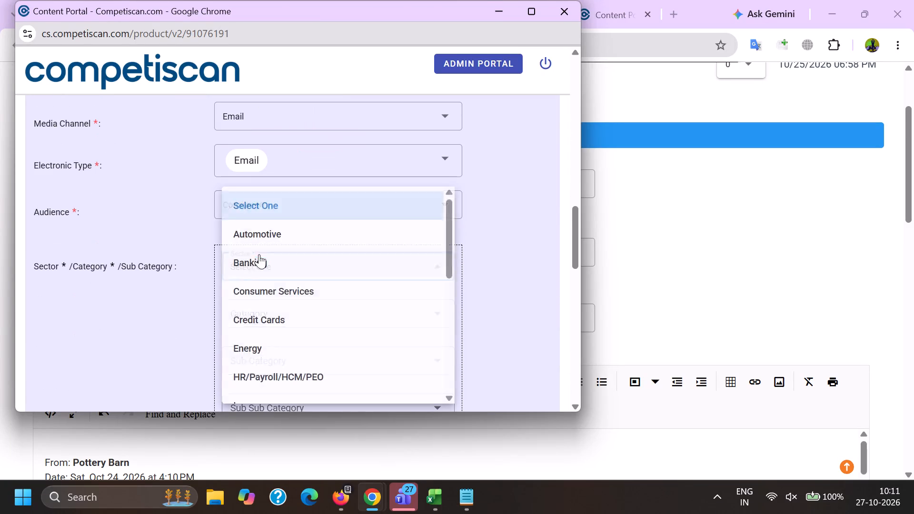
scroll(259, 254, down, 2)
click(259, 277)
drag(157, 291, 172, 294)
click(273, 320)
scroll(264, 119, down, 9)
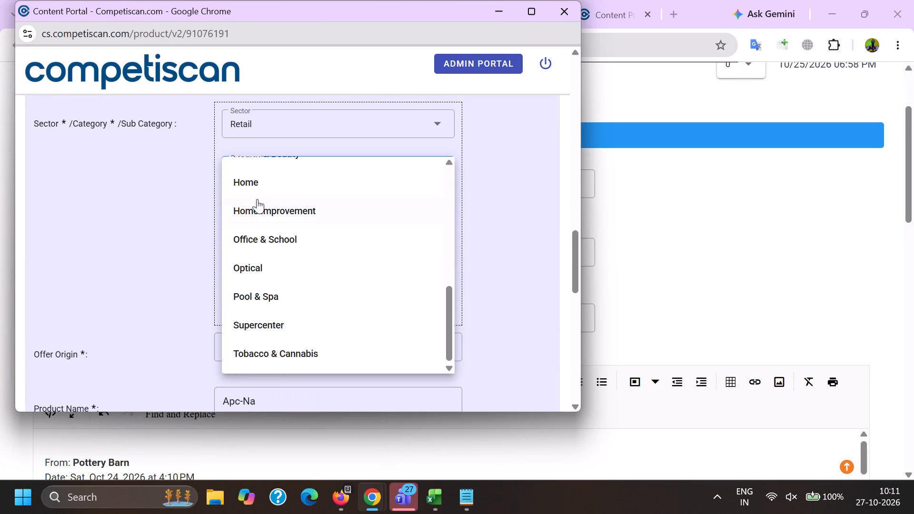
click(256, 190)
drag(156, 219, 167, 222)
Check the products in the email, set the sub category to Furniture, and add the Retail / Home / Furniture classification.
click(248, 211)
key(alt+Tab)
scroll(257, 225, down, 5)
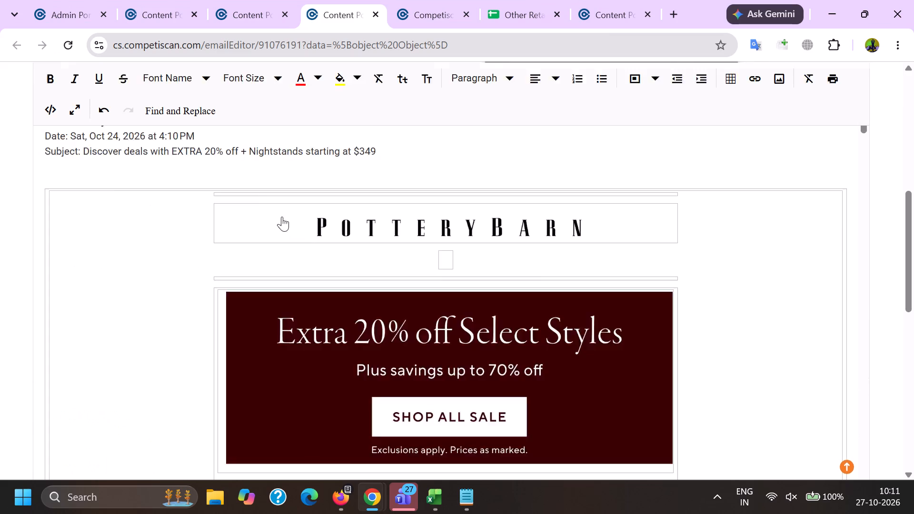
scroll(282, 217, down, 12)
key(alt+Tab)
click(268, 374)
drag(134, 340, 162, 339)
click(257, 264)
scroll(289, 157, down, 1)
scroll(272, 242, down, 1)
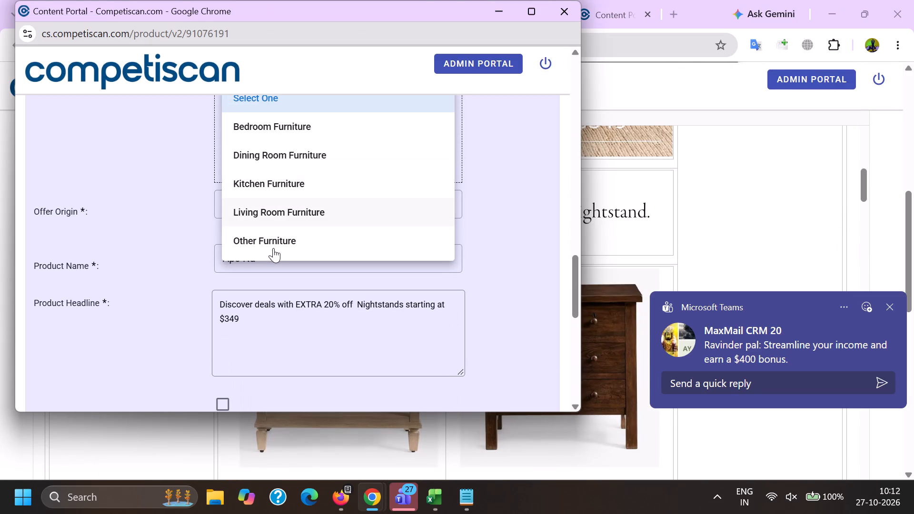
click(194, 309)
drag(236, 169, 238, 174)
scroll(275, 287, up, 4)
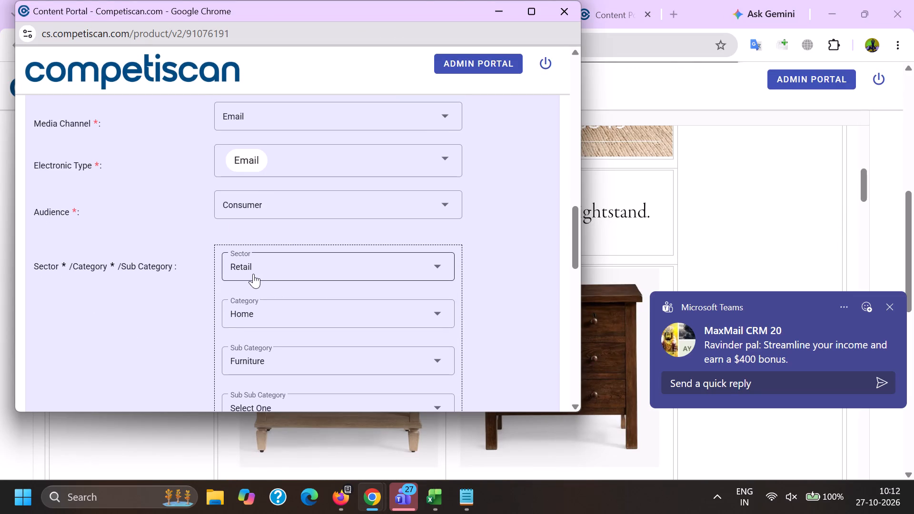
click(253, 274)
drag(168, 327, 188, 332)
scroll(274, 194, down, 2)
click(243, 307)
Add a second classification with sector Credit Cards, category Payment Cards and sub category Credit Cards.
scroll(260, 305, up, 2)
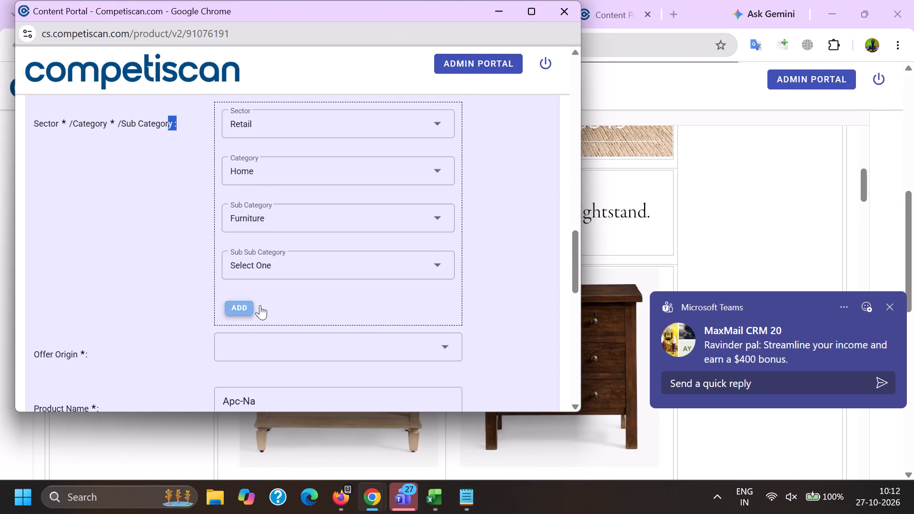
click(259, 282)
scroll(285, 361, up, 6)
click(265, 321)
drag(136, 329, 170, 334)
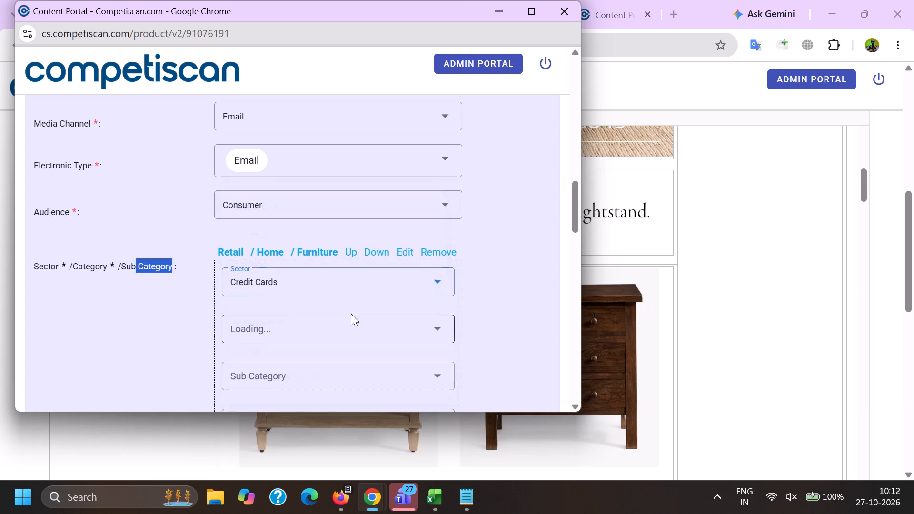
click(332, 320)
scroll(338, 196, down, 2)
click(305, 233)
click(277, 169)
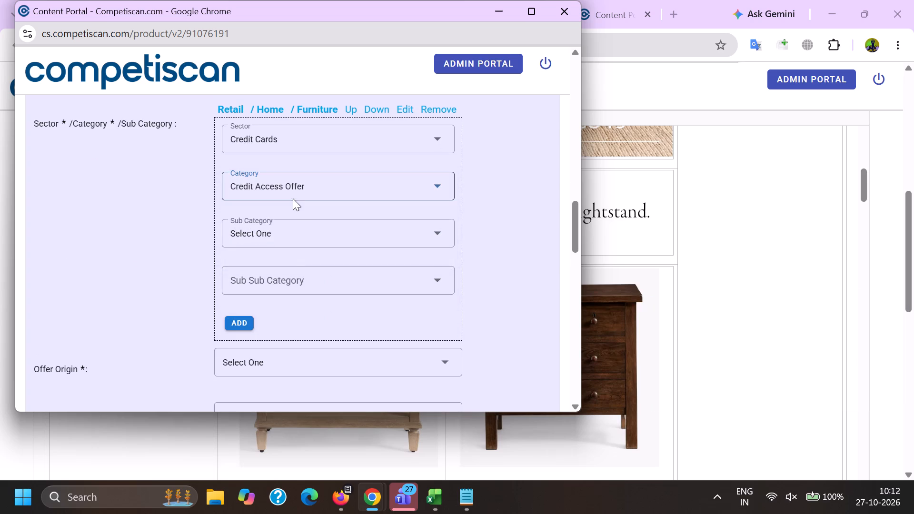
click(281, 185)
click(283, 249)
click(277, 235)
scroll(275, 165, down, 1)
scroll(283, 255, down, 7)
click(279, 266)
drag(131, 272, 142, 271)
click(240, 247)
Move the Retail / Home / Furniture classification down below the Credit Cards one.
scroll(281, 318, up, 2)
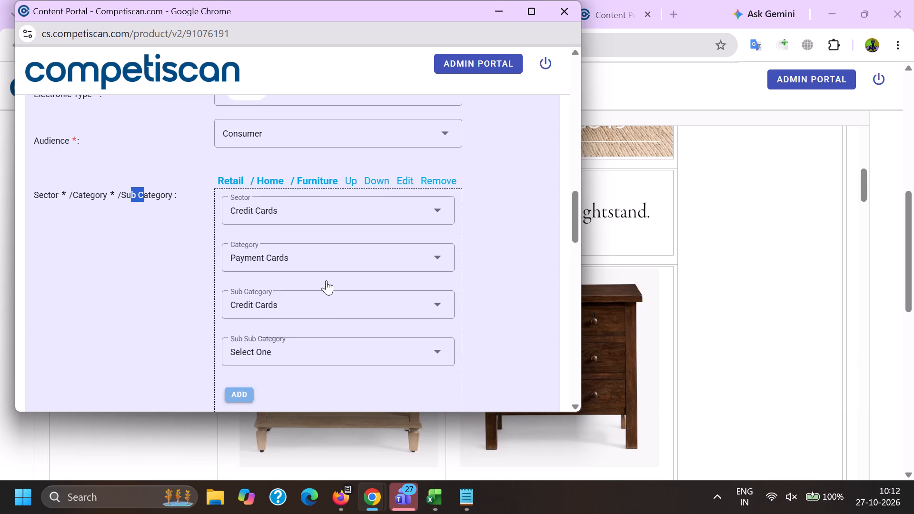
click(378, 180)
Add a third classification: Mortgage & Loan / Unsecured / Point of Sale Financing/BNPL.
click(290, 232)
scroll(272, 303, down, 3)
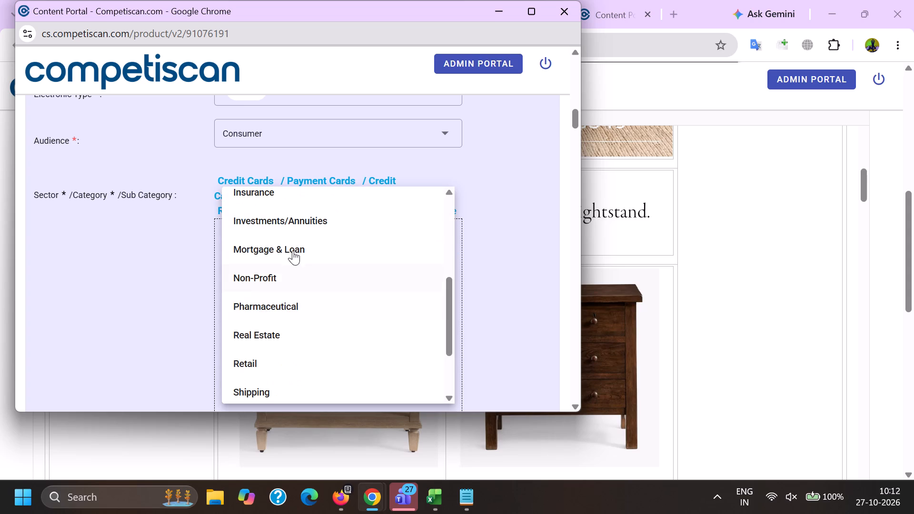
click(293, 250)
drag(107, 269, 127, 272)
click(249, 283)
scroll(263, 188, down, 1)
click(255, 272)
click(254, 269)
scroll(266, 203, down, 2)
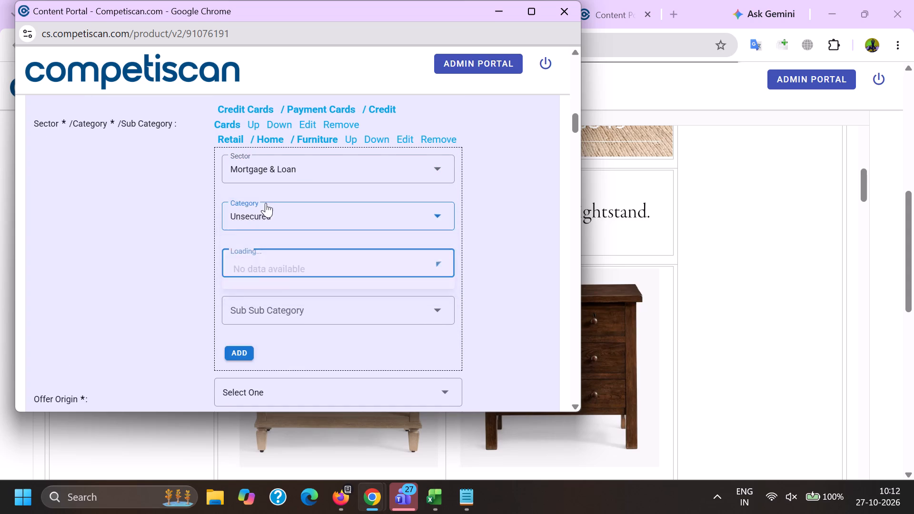
scroll(278, 279, down, 6)
click(299, 310)
drag(144, 276, 177, 277)
click(239, 215)
Set the offer origin to Provider/Bank and the product name to Pottery Barn Key Rewards Visa Credit Card.
scroll(252, 273, up, 9)
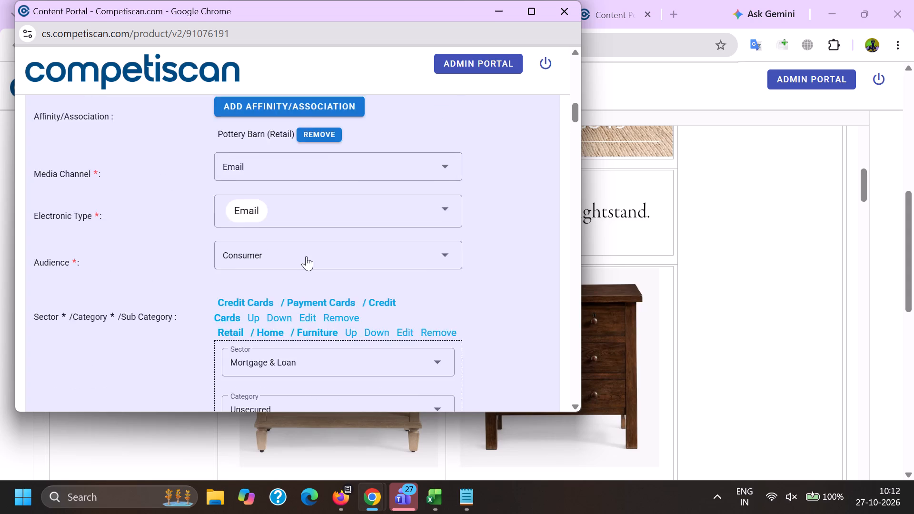
scroll(299, 204, down, 9)
click(287, 281)
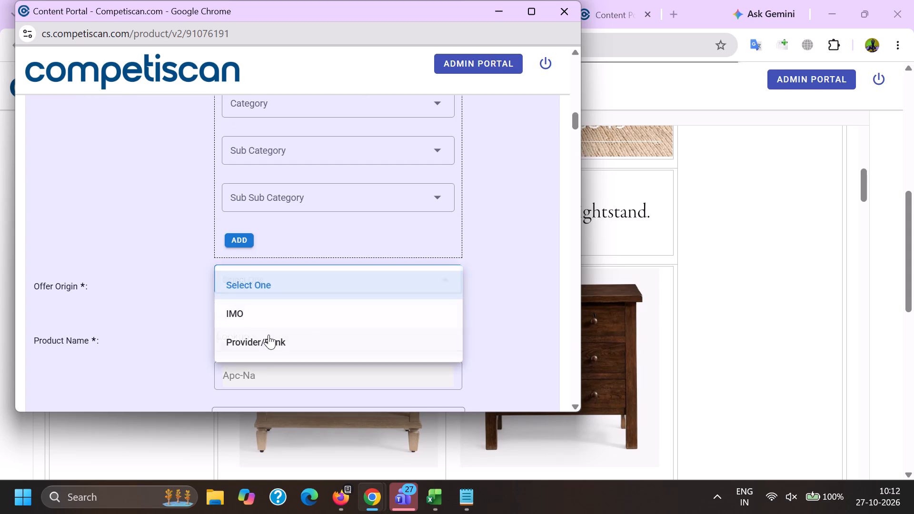
double_click(268, 335)
key(ctrl+v)
click(265, 399)
scroll(280, 379, up, 5)
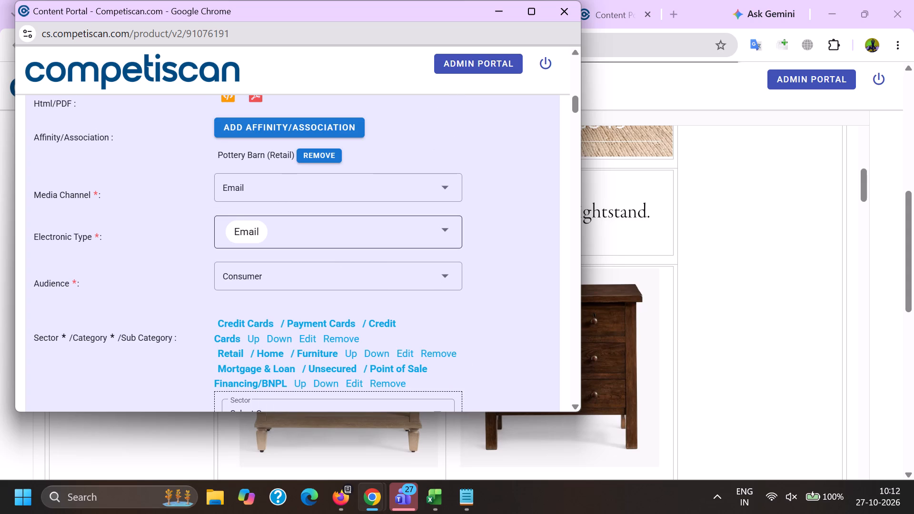
click(282, 336)
Replace the product headline with the subject copied from the email: "Discover deals with EXTRA 20% off + Nightstands starting at $349".
scroll(293, 273, down, 6)
drag(382, 347, 150, 265)
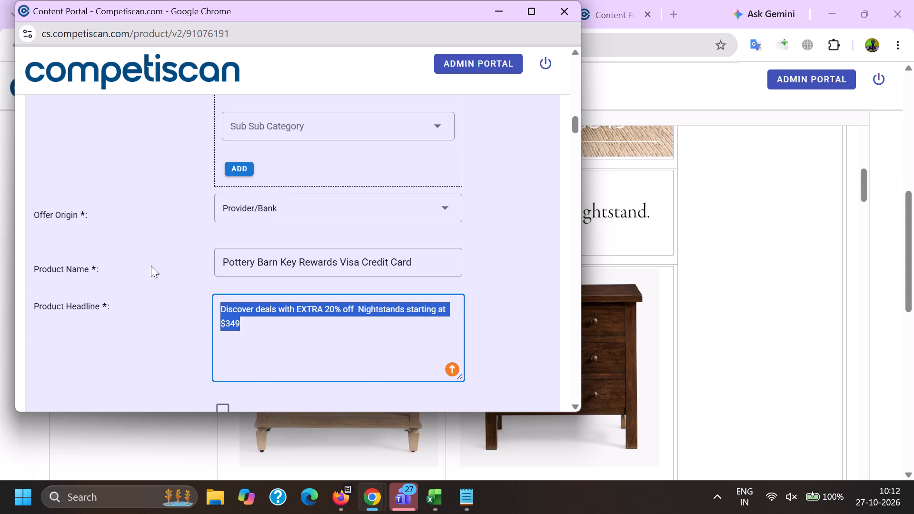
key(BackSpace)
key(alt+Tab)
scroll(172, 267, up, 14)
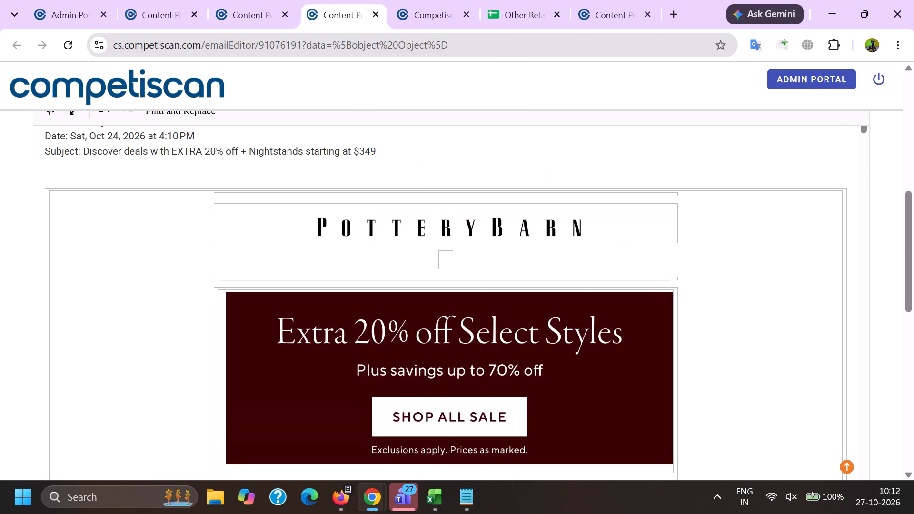
drag(85, 152, 415, 150)
key(ctrl+c)
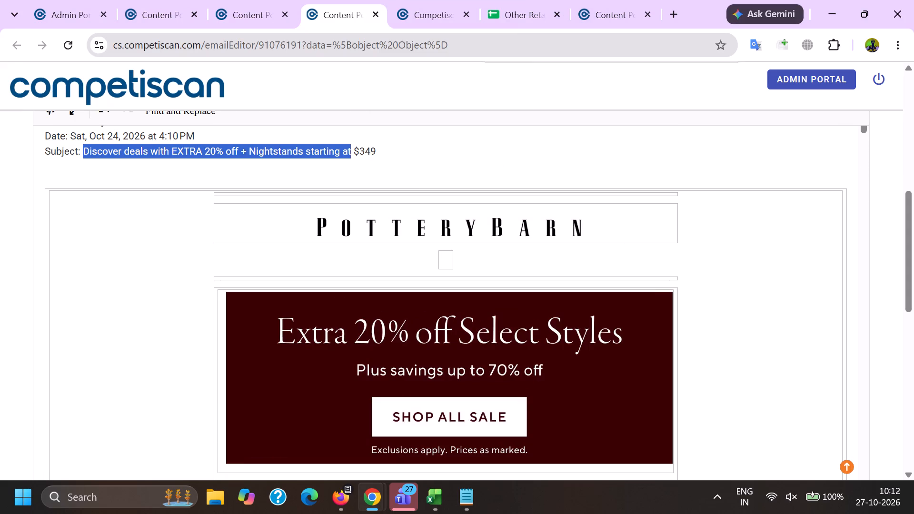
key(alt+Tab)
key(ctrl+v)
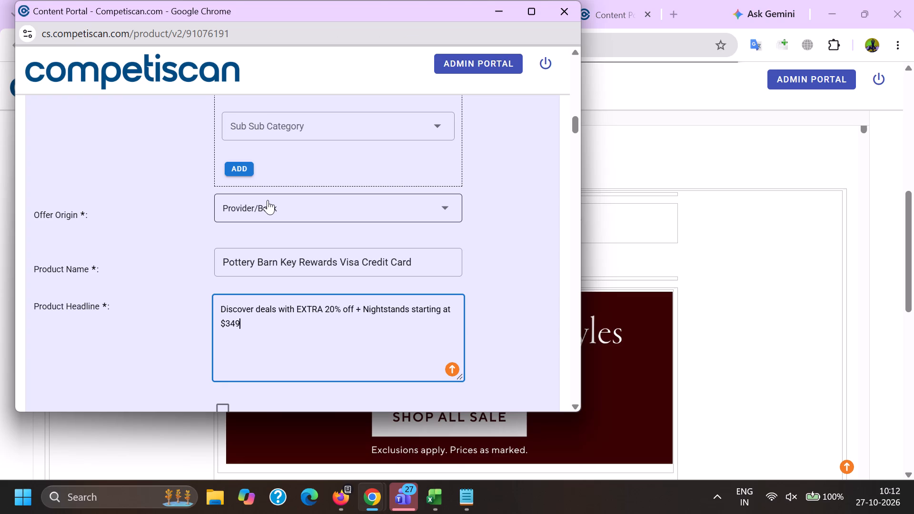
Change the headline's "+" to "Plus" and end it with a period and a space after $349.
key(Up)
key(Right)
key(Right)
key(Right)
key(Right)
key(Right)
key(Right)
key(Right)
key(Right)
key(Right)
key(Right)
key(Right)
key(Right)
key(Right)
key(Right)
key(Right)
key(Right)
key(Right)
key(Right)
key(Right)
key(Right)
key(Right)
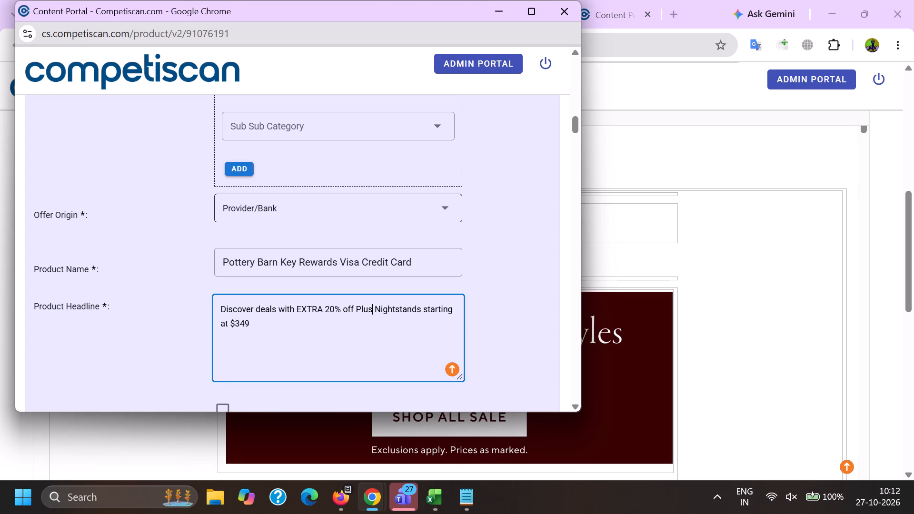
key(Left)
key(Down)
key(Down)
text(.)
key(space)
Copy "Earn 10% back in rewards" from the headline of product record 20933141 and append it to record 91076191's headline.
key(alt+Tab)
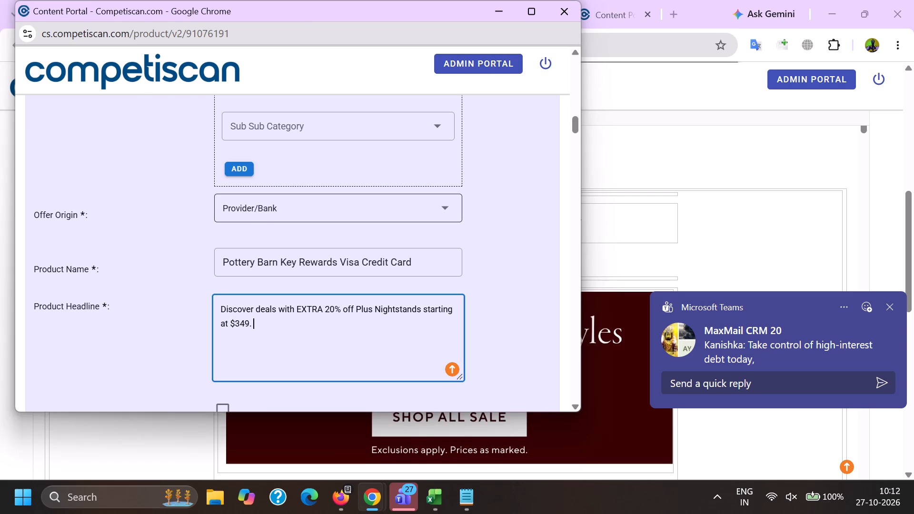
click(626, 0)
scroll(484, 232, up, 11)
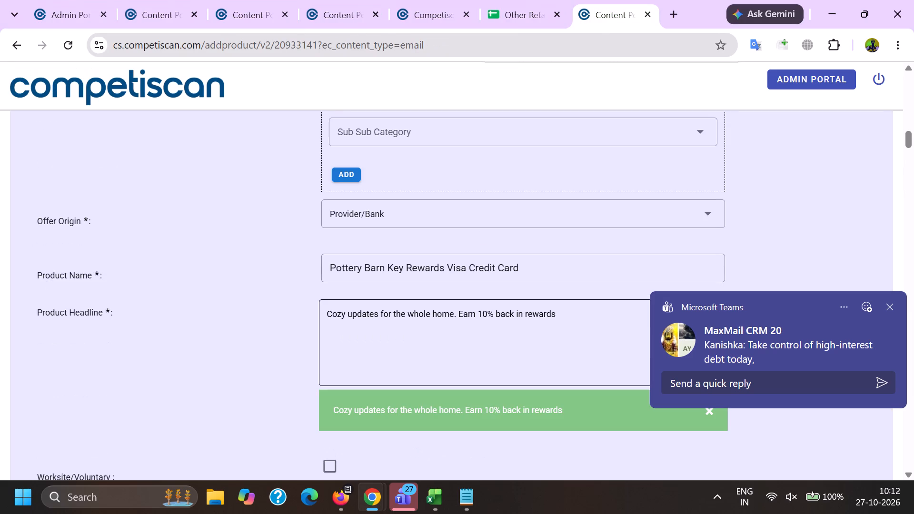
double_click(471, 313)
shift+click(583, 322)
key(ctrl+c)
key(alt+Tab)
key(ctrl+v)
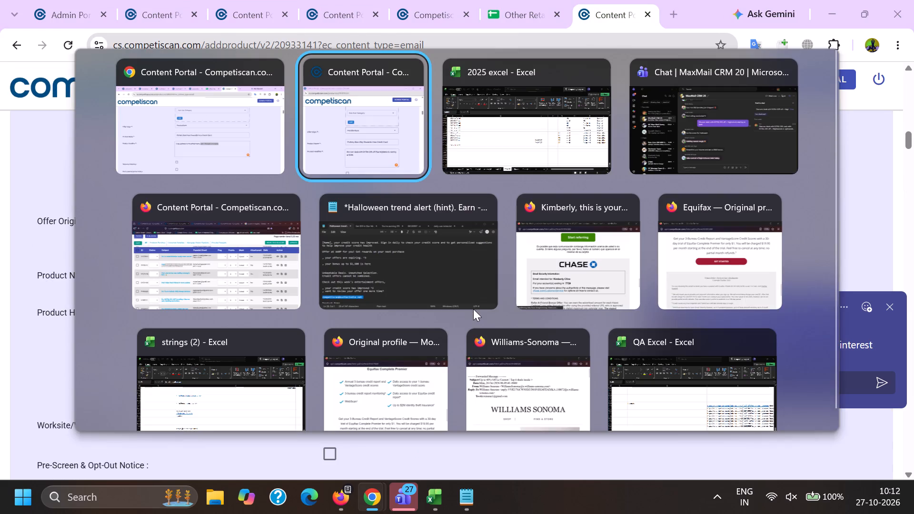
click(357, 128)
key(ctrl+v)
scroll(233, 228, down, 5)
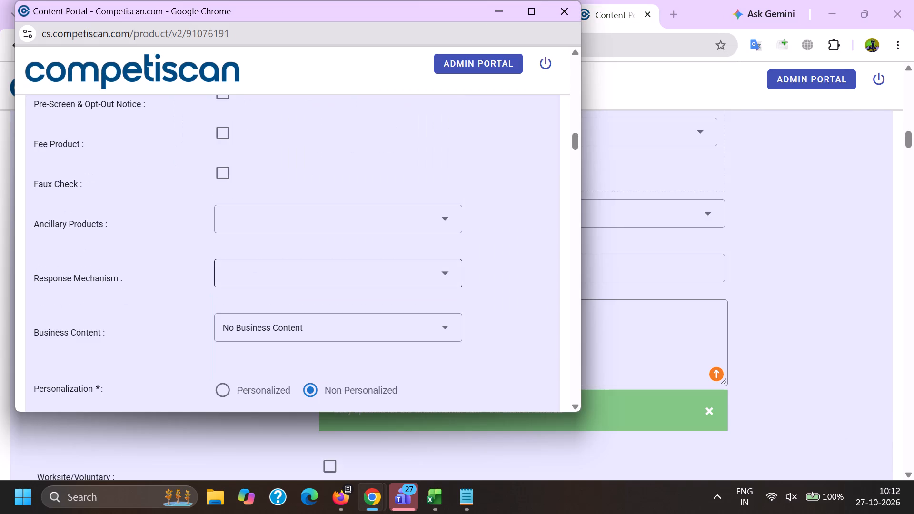
click(281, 276)
scroll(279, 132, down, 9)
click(322, 302)
drag(132, 291, 146, 293)
click(275, 298)
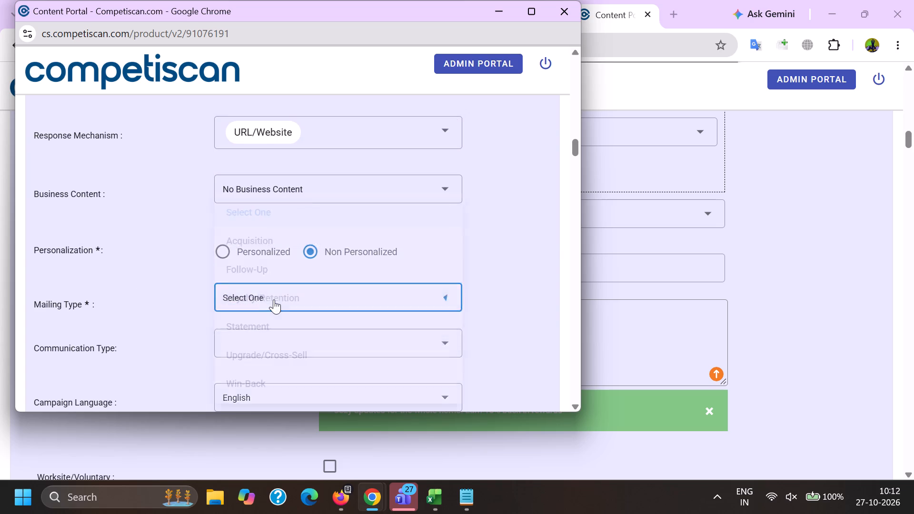
drag(264, 234, 261, 241)
drag(112, 298, 150, 310)
Choose Bonuses/Contests/Incentives, Co-Brand and Mobile Application as the record's communication types.
drag(260, 349, 262, 345)
scroll(284, 133, down, 3)
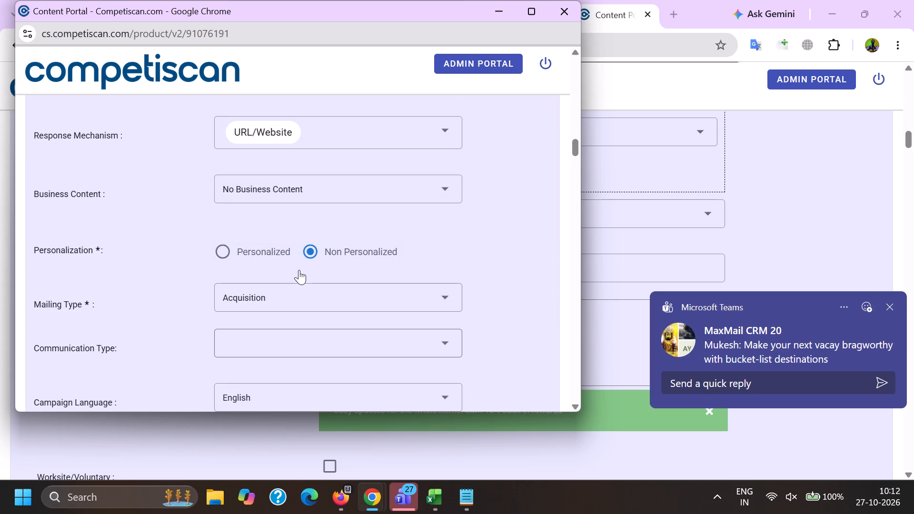
click(268, 236)
scroll(268, 235, down, 5)
scroll(279, 237, up, 1)
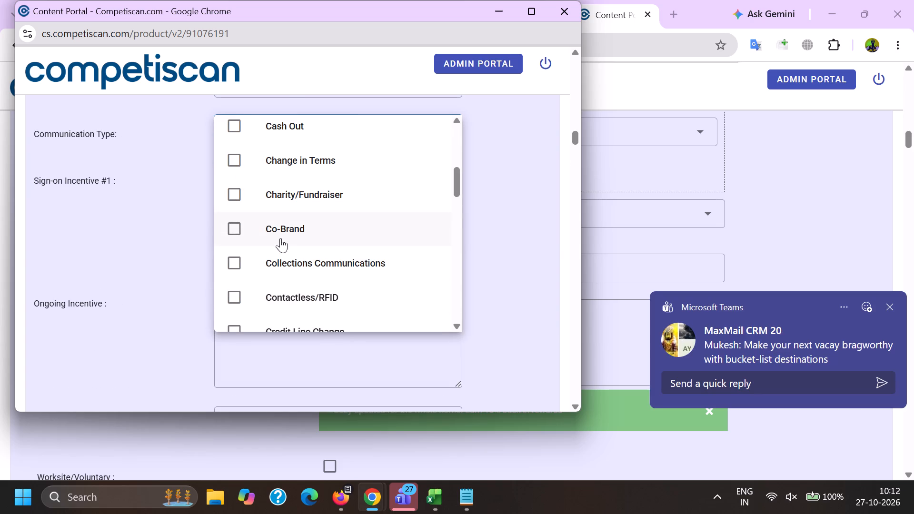
click(280, 237)
scroll(280, 237, down, 11)
scroll(290, 266, up, 3)
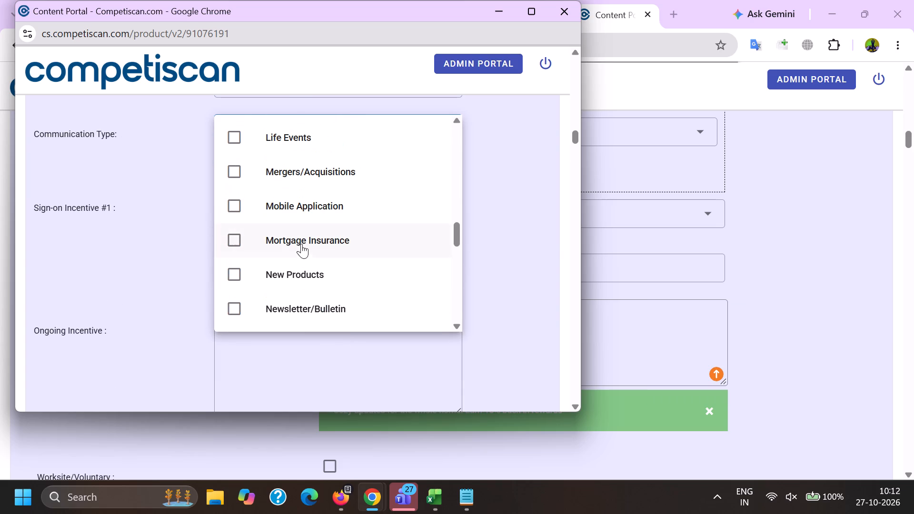
click(294, 203)
drag(134, 218, 147, 225)
key(alt+Tab)
scroll(635, 222, down, 10)
drag(645, 270, 167, 204)
key(ctrl+c)
key(alt+Tab)
drag(263, 237, 264, 243)
key(ctrl+v)
Copy the ongoing incentive "5% back in rewards with the Pottery Barn Key Rewards Visa Credit Card" from the reference record into record 91076191.
drag(334, 343, 338, 351)
key(alt+Tab)
drag(665, 378, 60, 312)
key(ctrl+c)
key(alt+Tab)
key(ctrl+v)
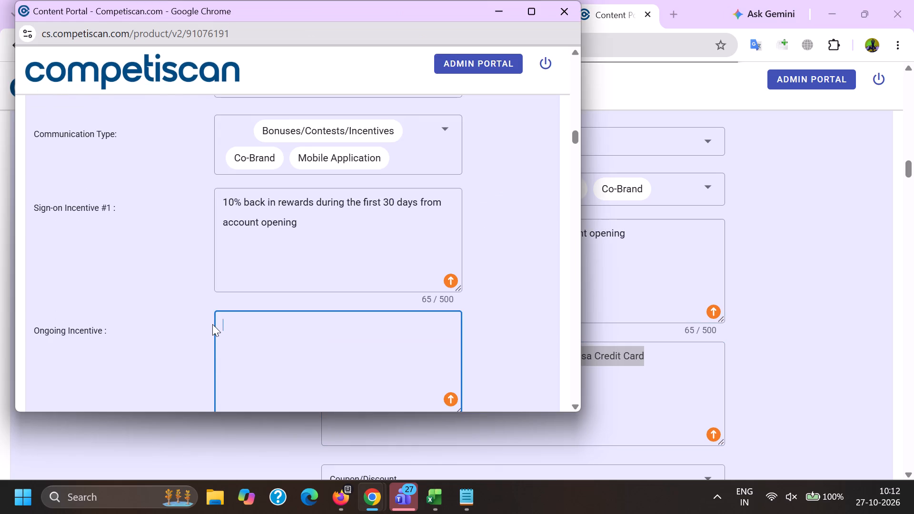
Set Sign-on Incentive Type #1 to Coupon/Discount.
scroll(255, 240, down, 3)
click(248, 228)
scroll(249, 224, down, 7)
drag(282, 305, 270, 304)
drag(111, 290, 133, 297)
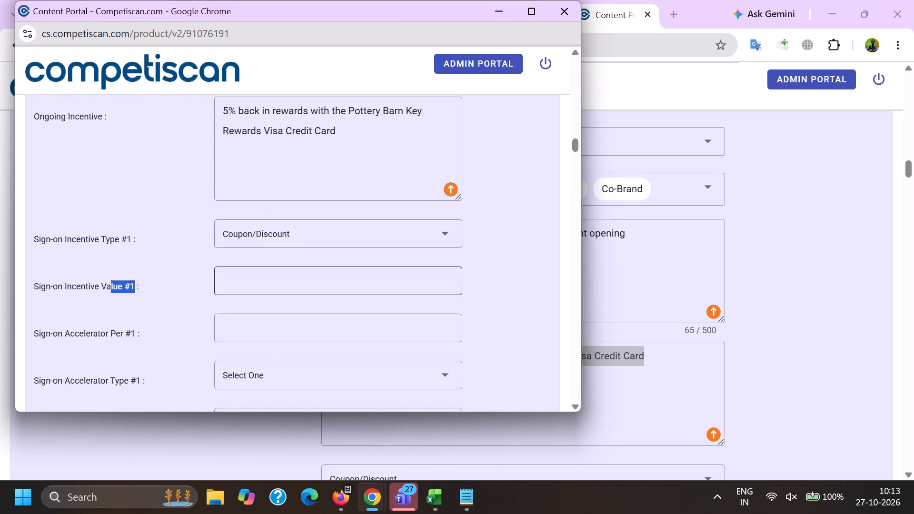
Enter 10.00 as Sign-on Incentive Value #1, 10.00 in the entry following Accelerator Type #1, and 1 month as the incentive window.
click(270, 282)
text(10.00)
key(Tab)
key(Tab)
key(Tab)
text(10.00)
key(Tab)
key(Tab)
key(Tab)
key(1)
scroll(270, 282, down, 3)
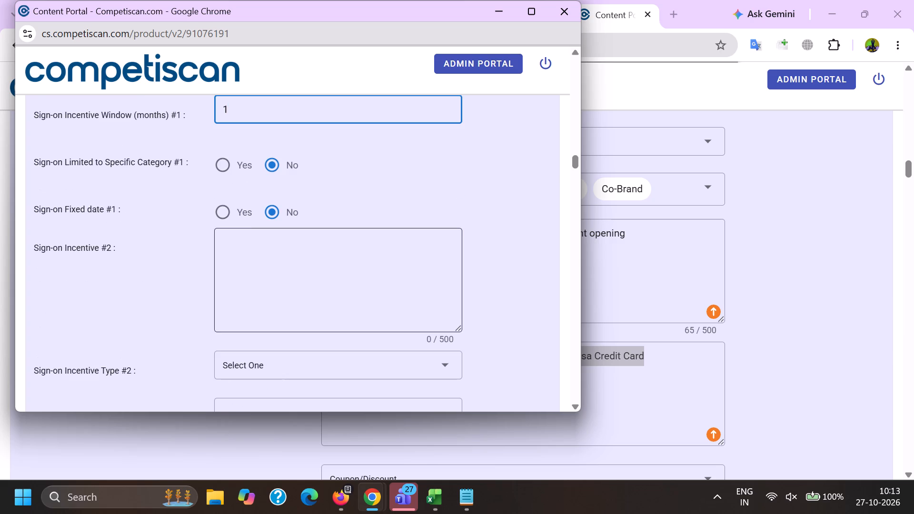
Set the Mortgage & Loan application type to Invitation to Apply.
click(249, 223)
click(247, 216)
scroll(245, 209, down, 20)
scroll(245, 209, down, 7)
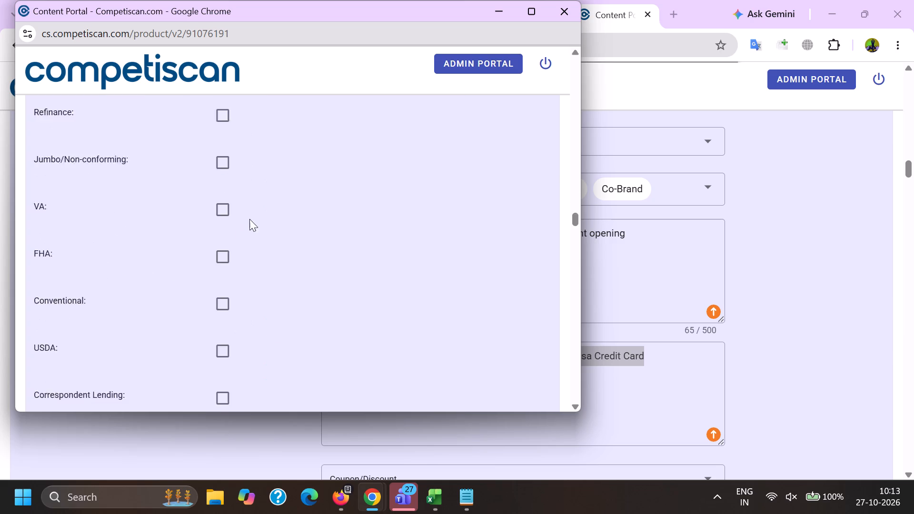
scroll(253, 253, up, 3)
click(265, 271)
scroll(274, 176, down, 1)
click(291, 232)
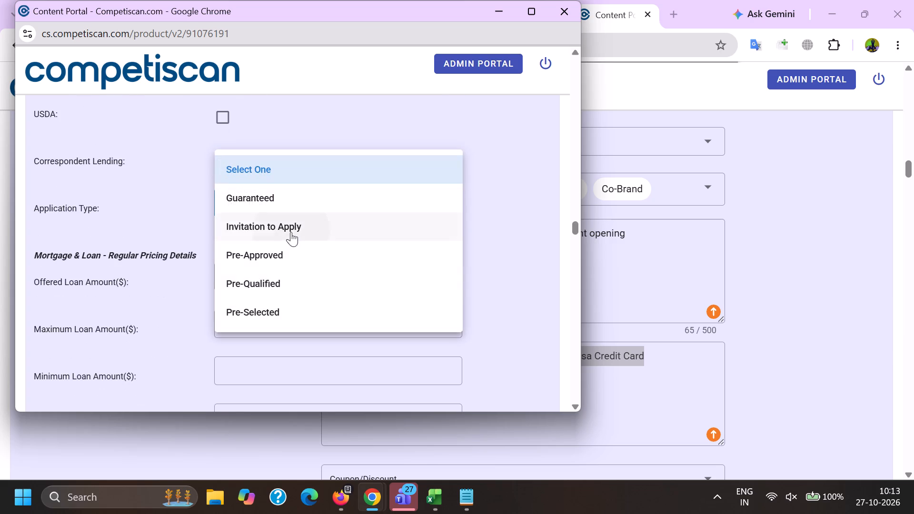
drag(162, 221, 173, 223)
Set the regular-pricing Upper APR to 36 and the Lower APR to 0.
scroll(237, 183, down, 3)
click(251, 309)
key(3)
key(6)
key(Tab)
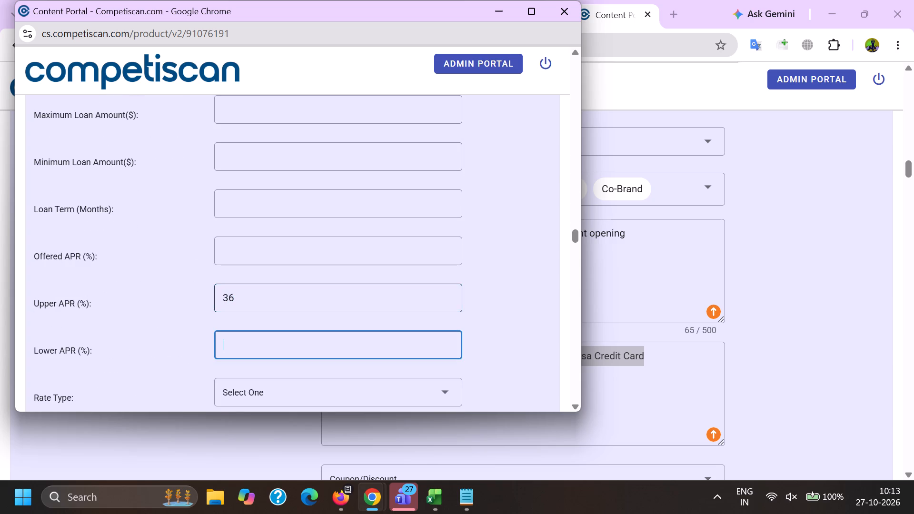
key(0)
In the Payment Card offer details, set the application type to Invitation to Apply and the card network to Visa.
scroll(237, 329, down, 4)
click(229, 344)
scroll(229, 237, down, 2)
click(265, 253)
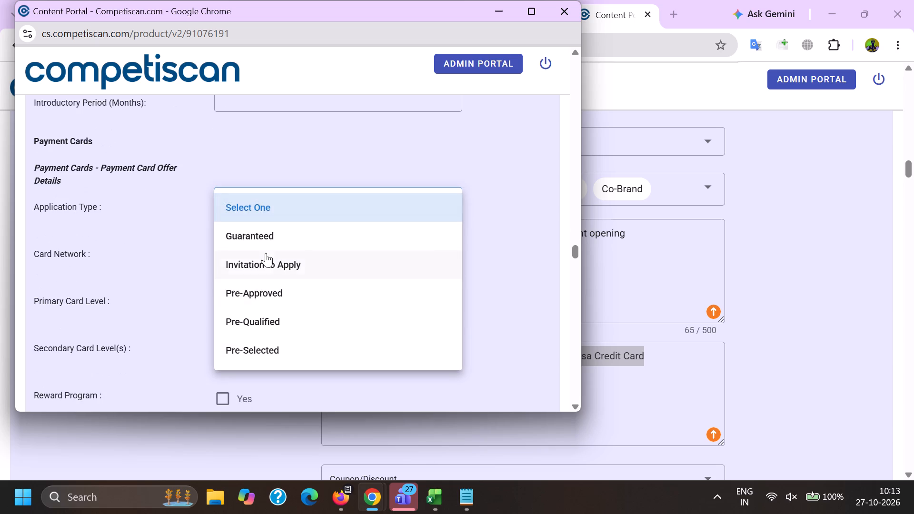
drag(130, 268, 151, 272)
click(230, 249)
scroll(248, 185, down, 1)
click(284, 307)
drag(152, 310, 159, 308)
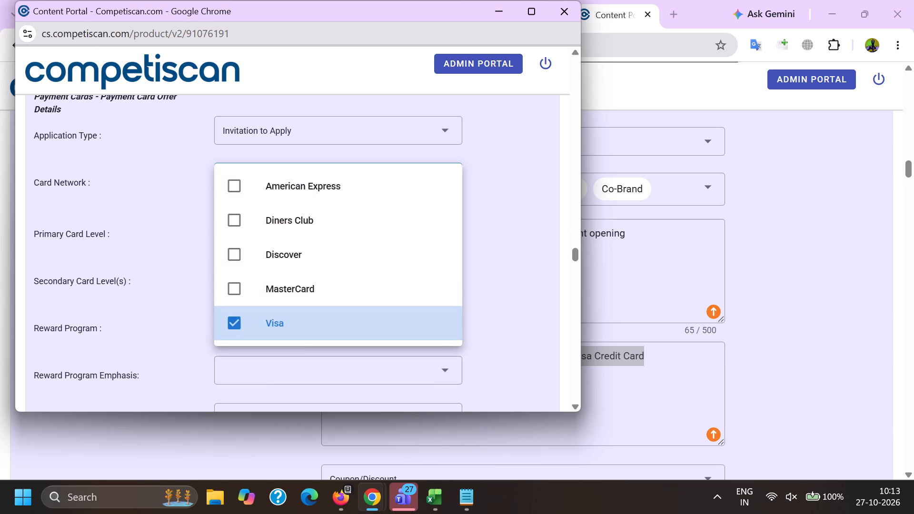
Set the primary card level to Visa Signature and mark Reward Program as Yes.
click(258, 217)
scroll(267, 333, down, 8)
click(286, 379)
drag(76, 349, 104, 353)
click(216, 335)
double_click(116, 358)
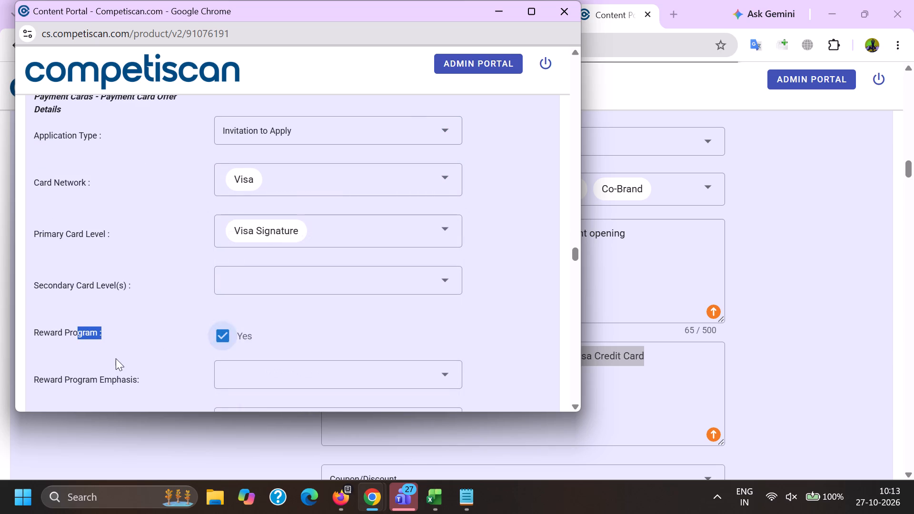
Mark Credit Card Mentioned in the retail credit section and submit record 91076191.
key(End)
click(219, 184)
click(230, 395)
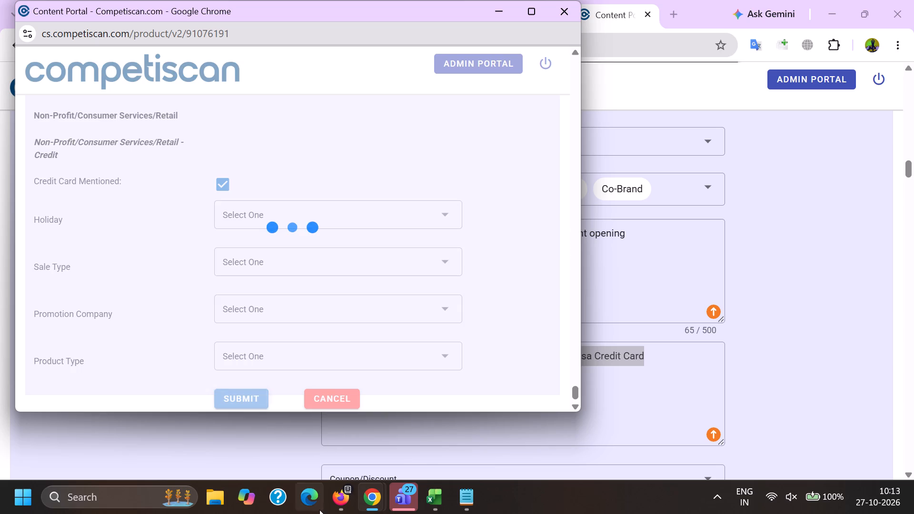
click(339, 500)
click(97, 409)
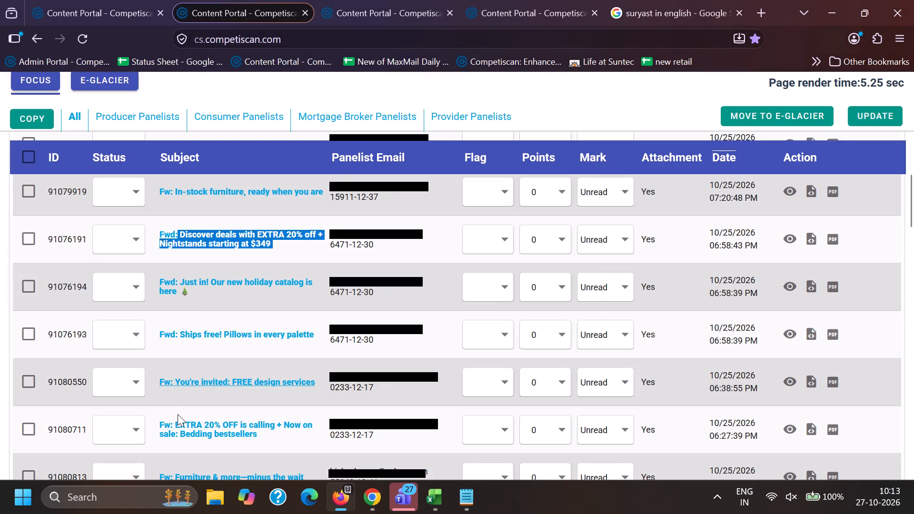
drag(178, 414, 291, 435)
key(ctrl+c)
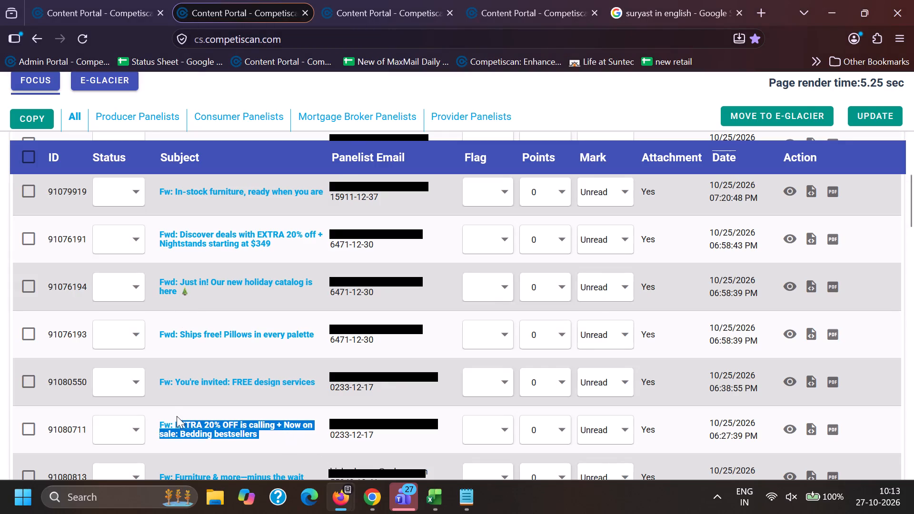
drag(177, 416, 294, 437)
key(ctrl+c)
click(368, 504)
click(330, 435)
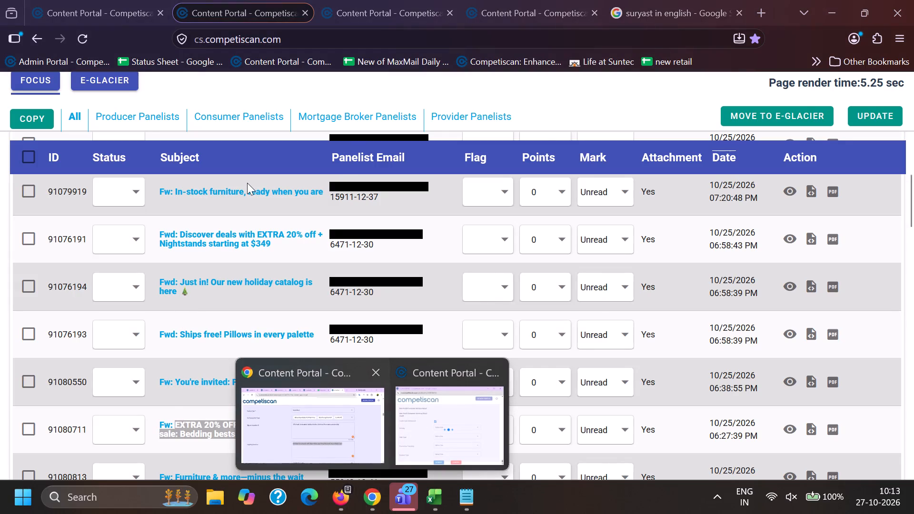
click(234, 0)
drag(368, 381, 5, 383)
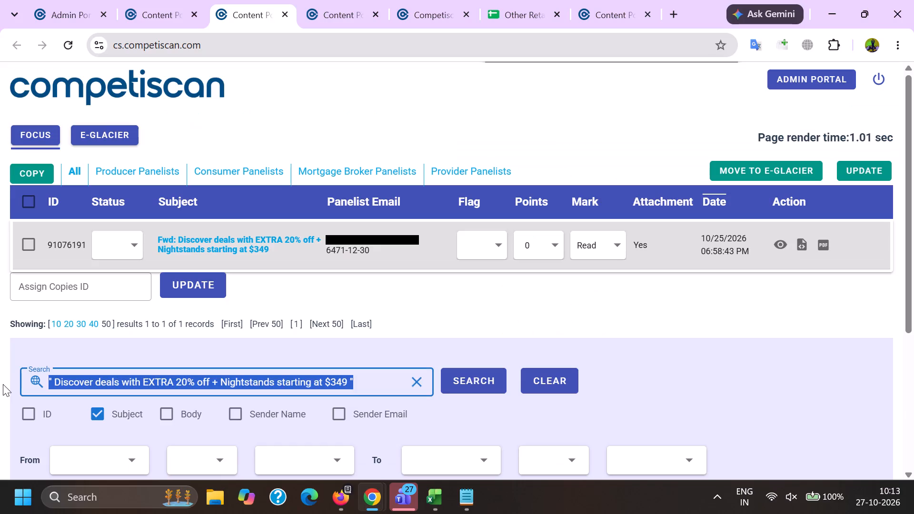
key(BackSpace)
key(shift+quotedbl)
key(ctrl+v)
key(shift+quotedbl)
key(Return)
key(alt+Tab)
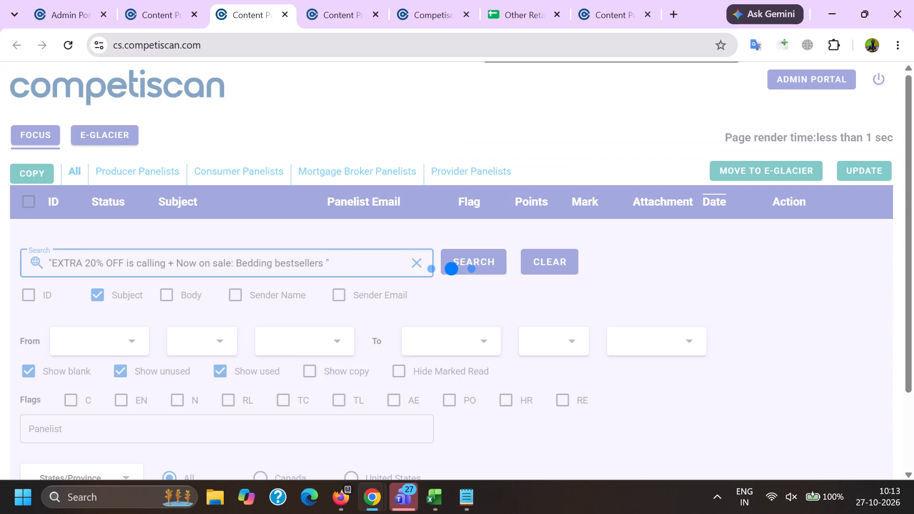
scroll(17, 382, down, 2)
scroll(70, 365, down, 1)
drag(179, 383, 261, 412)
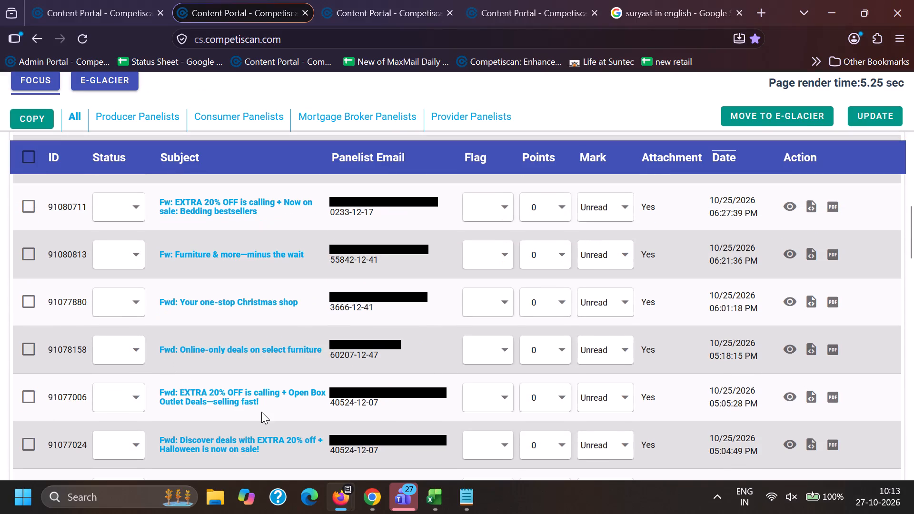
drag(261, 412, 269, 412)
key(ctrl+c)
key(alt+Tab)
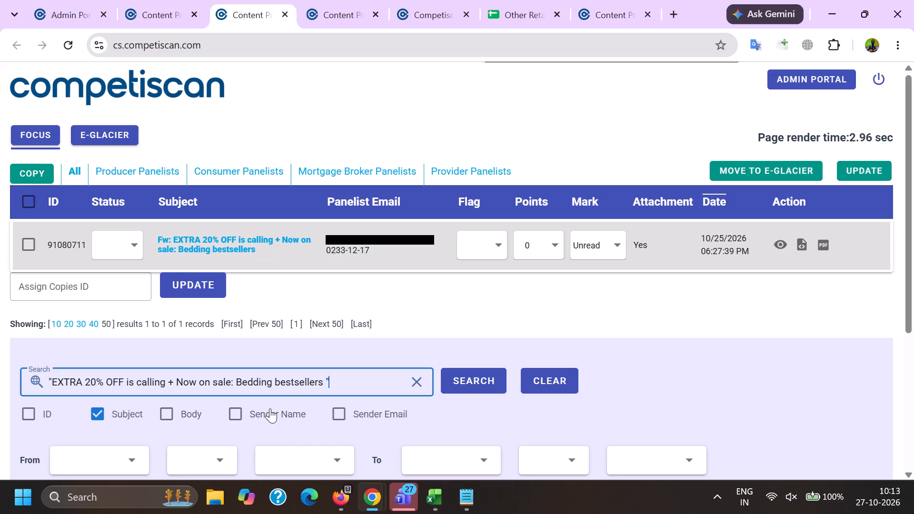
Open email 91080711 for editing and log its ID with cc in row 6995 of Excel's may 26 sheet.
ctrl+click(176, 247)
click(298, 0)
double_click(274, 45)
key(ctrl+c)
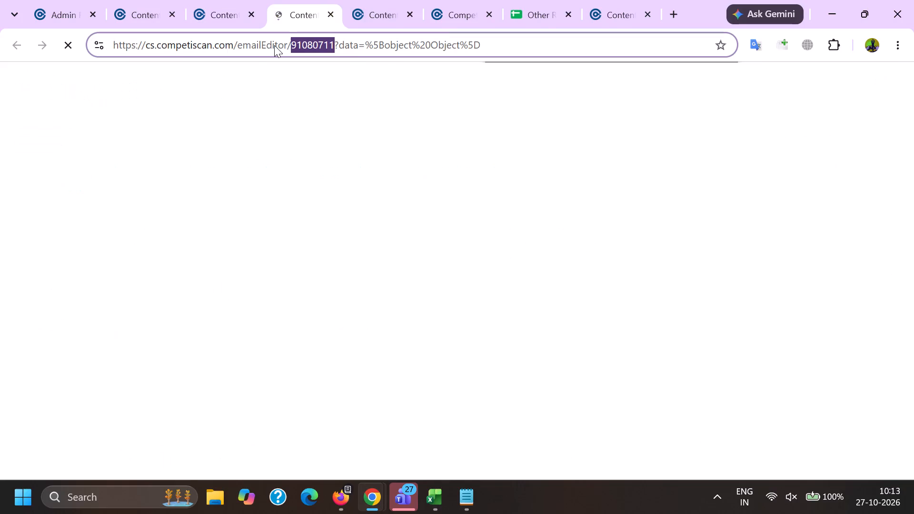
click(439, 494)
click(563, 446)
drag(43, 331, 50, 334)
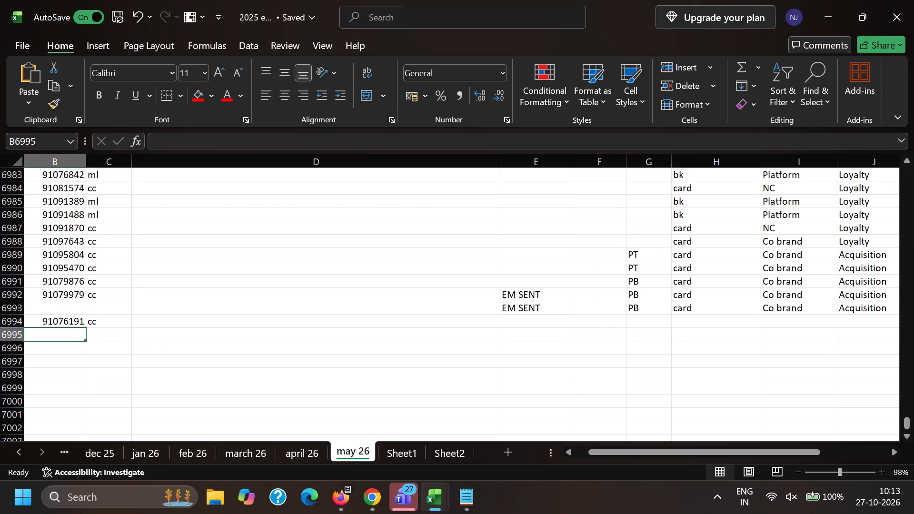
key(ctrl+v)
click(108, 333)
text(cc)
key(Right)
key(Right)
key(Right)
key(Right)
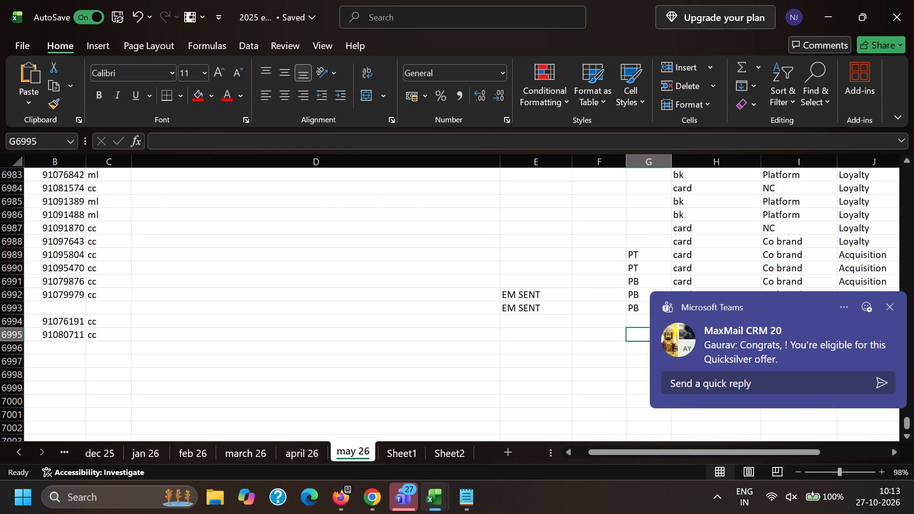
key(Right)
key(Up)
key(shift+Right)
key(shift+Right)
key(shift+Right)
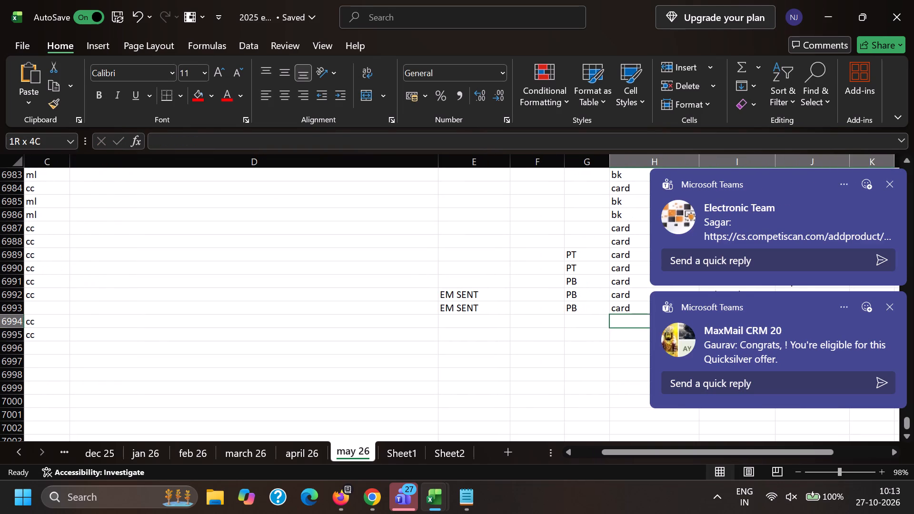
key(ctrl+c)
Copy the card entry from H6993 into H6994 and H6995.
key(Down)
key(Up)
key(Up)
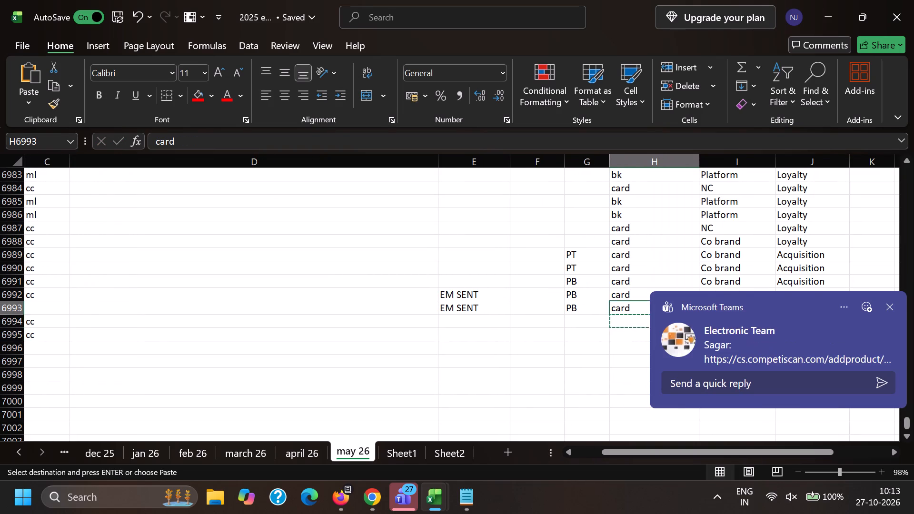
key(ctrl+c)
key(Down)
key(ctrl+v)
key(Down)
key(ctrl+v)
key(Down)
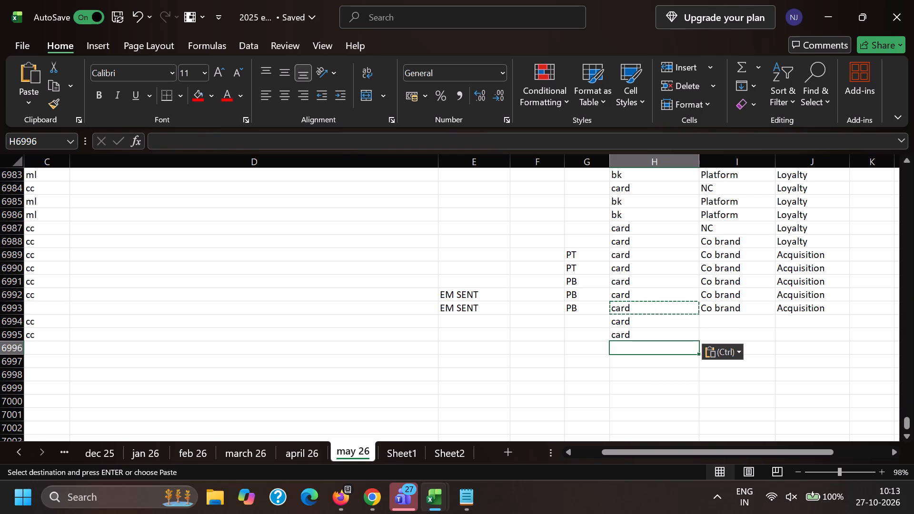
Copy card, Co brand and Acquisition from row 6993 into columns H to J of rows 6994 and 6995.
key(Up)
key(Up)
key(Up)
key(Right)
key(shift+Right)
key(Left)
key(shift+Right)
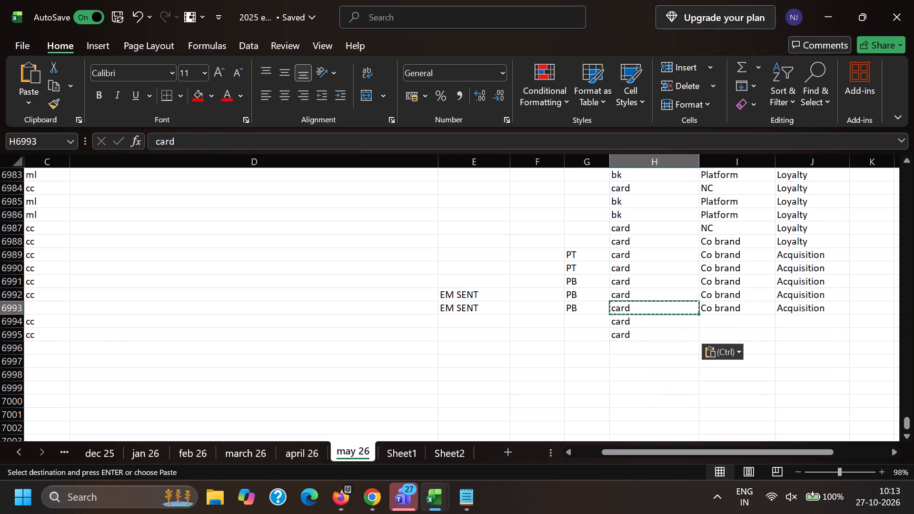
key(shift+Right)
key(ctrl+c)
key(Down)
key(ctrl+v)
key(Down)
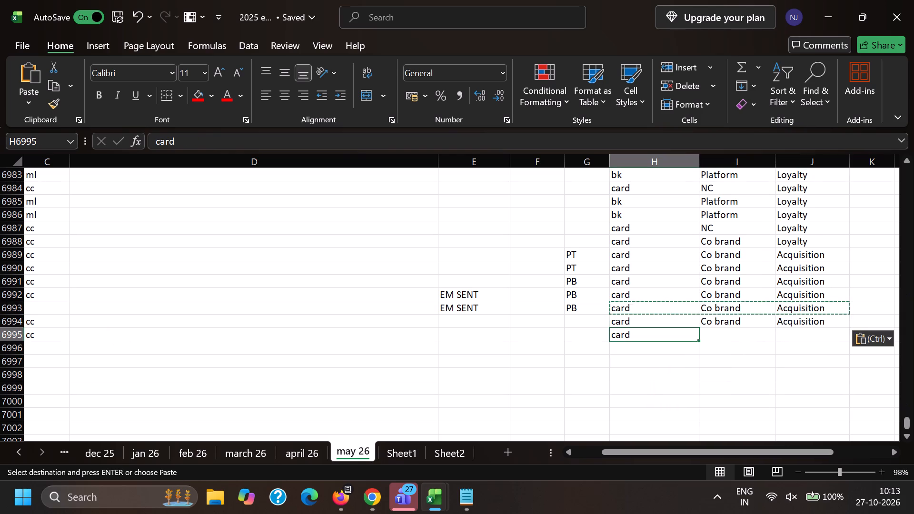
key(ctrl+v)
Enter PB in column G for rows 6994 and 6995.
key(Left)
key(Up)
key(Up)
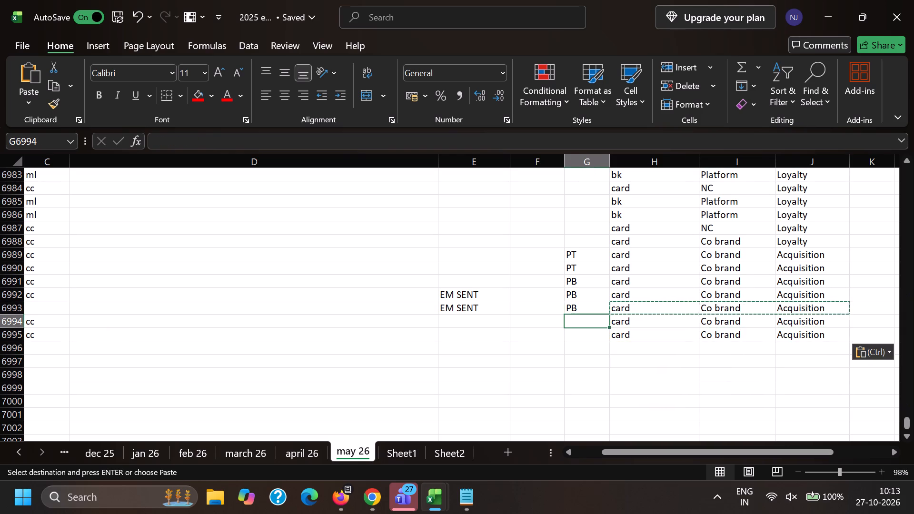
key(Return)
text(PB)
key(Return)
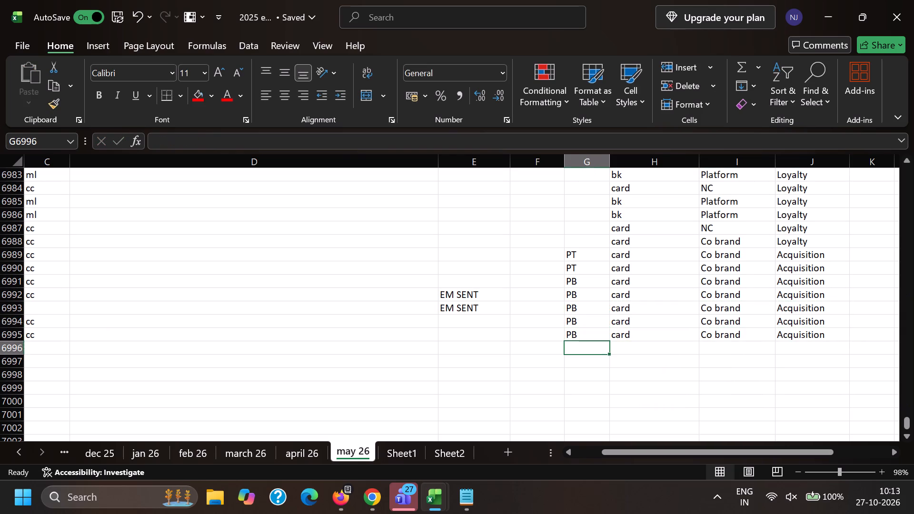
key(alt+Tab)
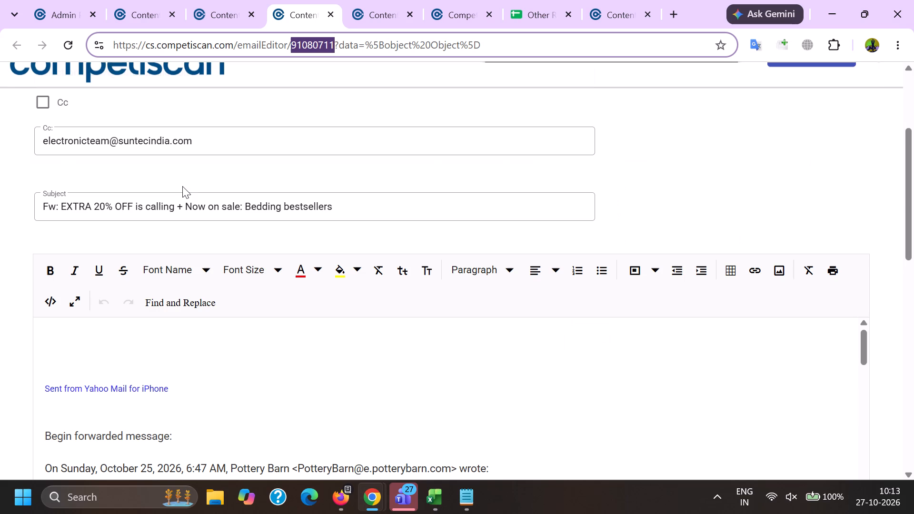
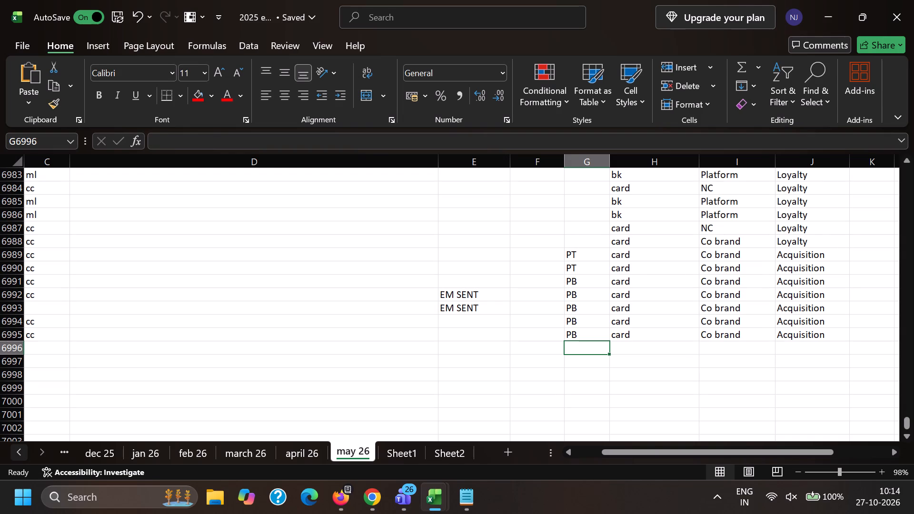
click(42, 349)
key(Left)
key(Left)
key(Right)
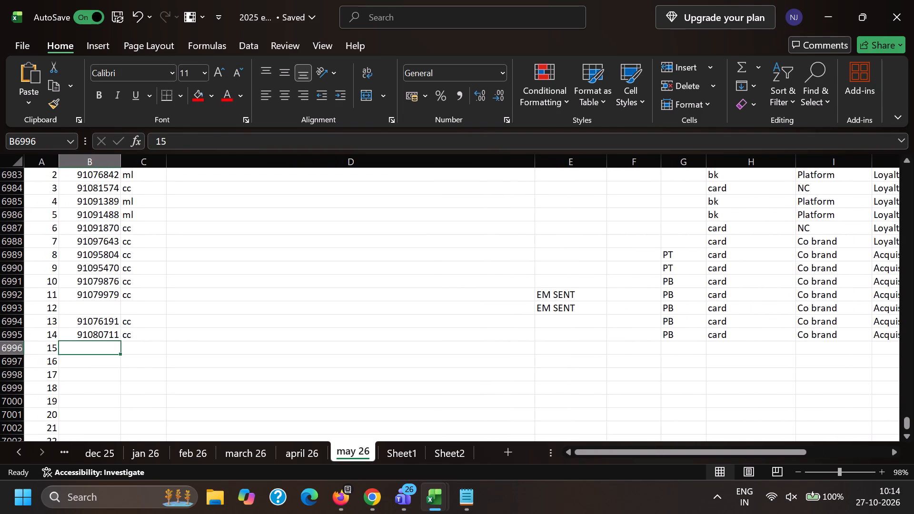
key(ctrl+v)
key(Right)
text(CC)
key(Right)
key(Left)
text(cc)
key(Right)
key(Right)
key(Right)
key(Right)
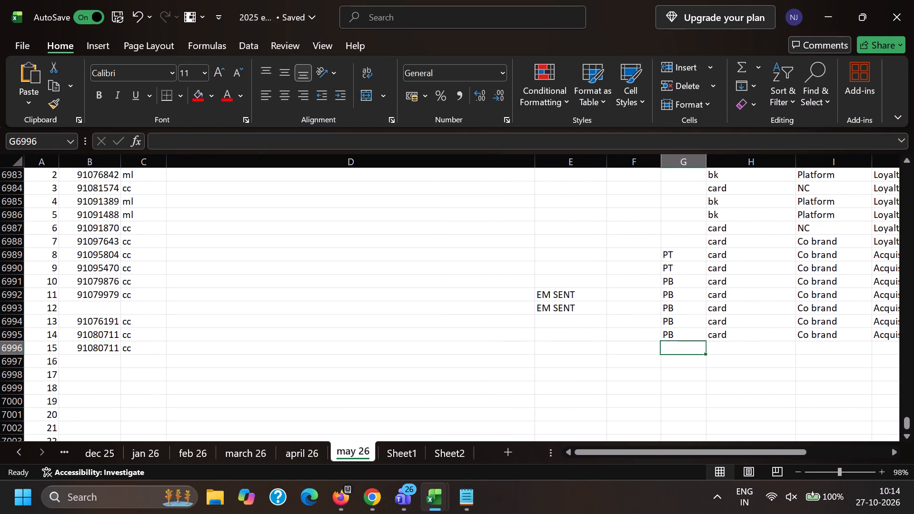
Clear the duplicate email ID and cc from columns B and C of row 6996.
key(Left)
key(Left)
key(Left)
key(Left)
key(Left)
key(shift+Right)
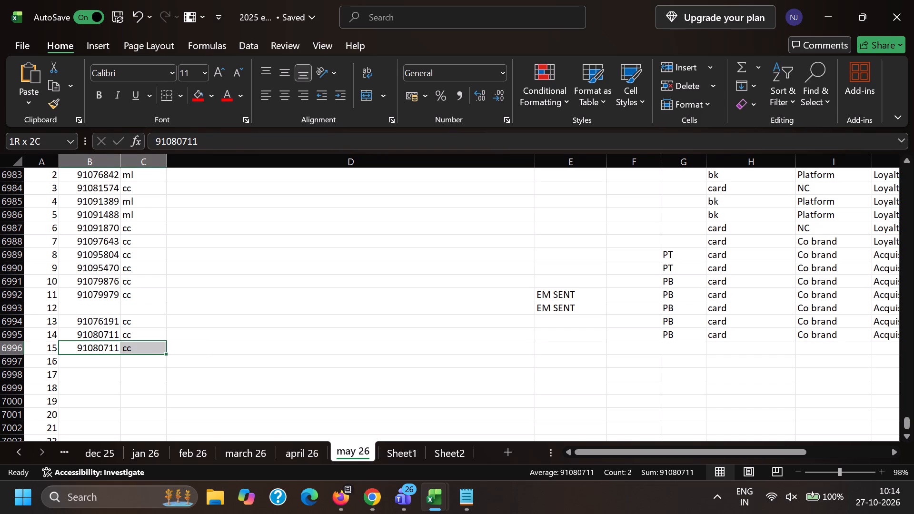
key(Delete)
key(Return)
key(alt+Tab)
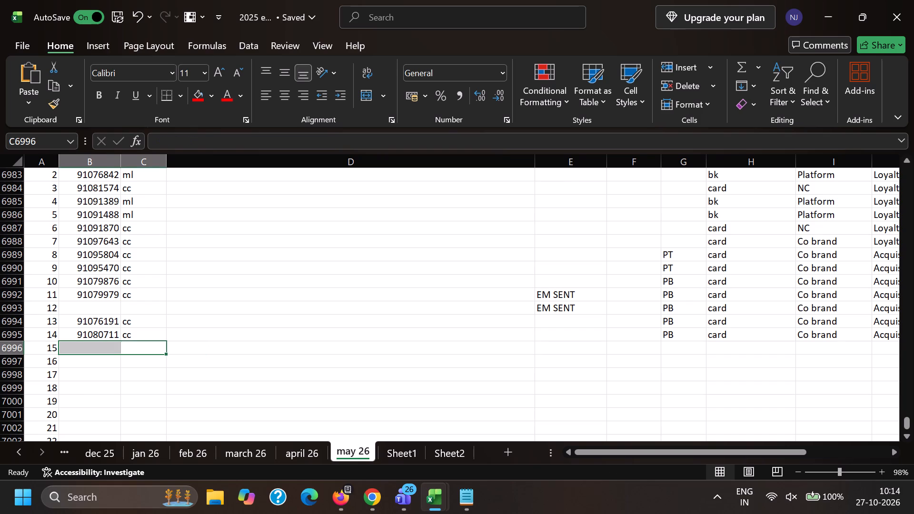
scroll(131, 159, down, 1)
click(387, 0)
click(398, 163)
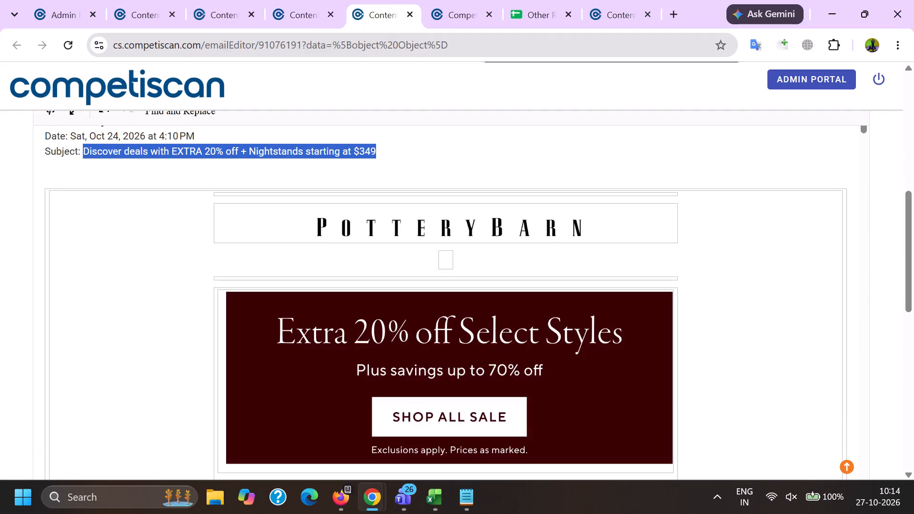
drag(400, 162, 2, 99)
key(ctrl+c)
scroll(209, 292, up, 5)
scroll(262, 299, down, 1)
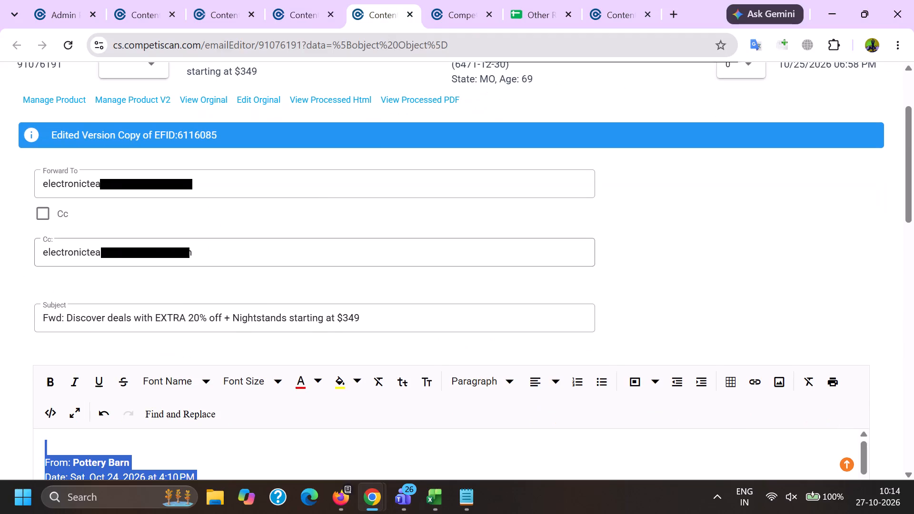
ctrl+click(399, 100)
click(266, 0)
click(112, 312)
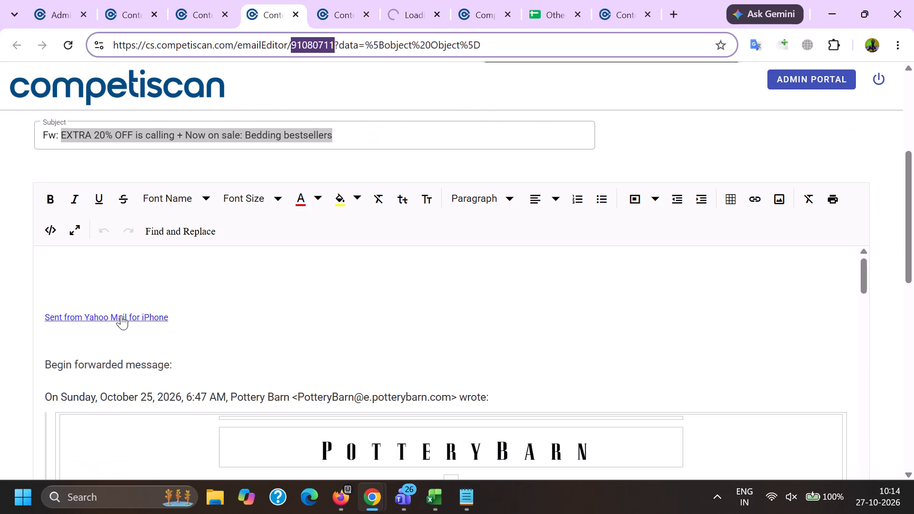
click(88, 283)
key(ctrl+v)
scroll(109, 185, down, 2)
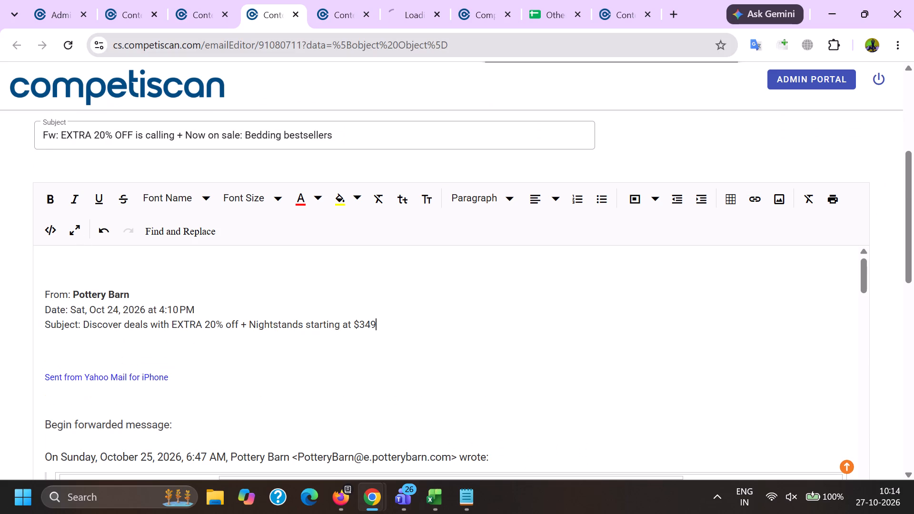
Replace the pasted header's date with Sunday, October 25, 2026, 6:47 AM, copied from the forwarded message line.
double_click(83, 313)
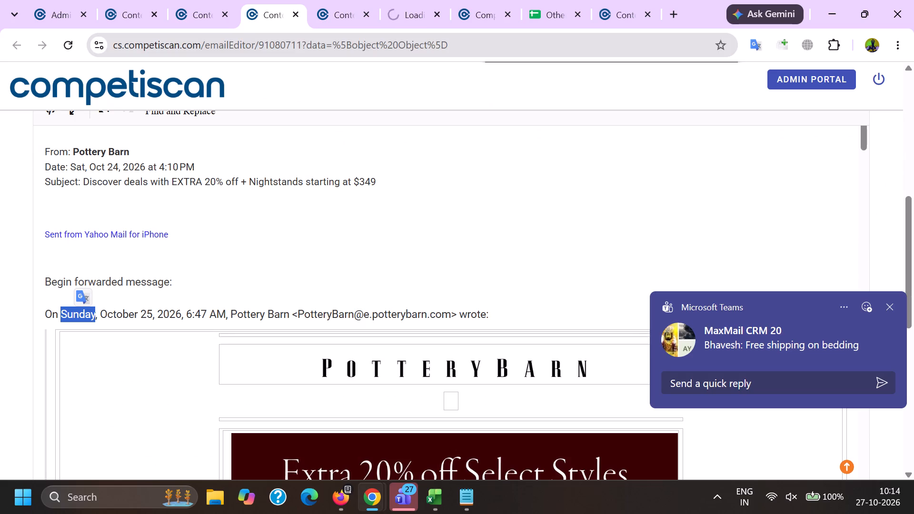
shift+click(218, 316)
key(ctrl+c)
drag(69, 168, 218, 165)
key(ctrl+v)
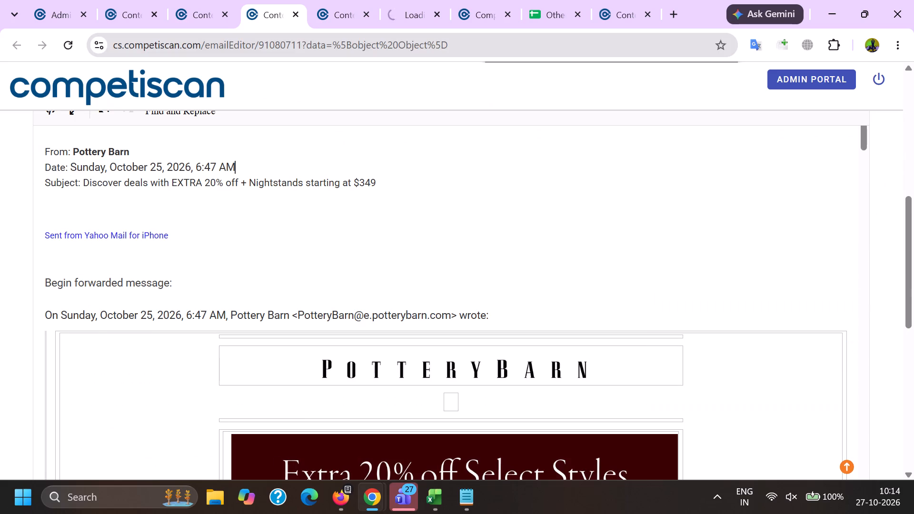
Replace the pasted header's subject with EXTRA 20% OFF is calling + Now on sale: Bedding bestsellers, copied from the Subject field.
scroll(169, 241, up, 3)
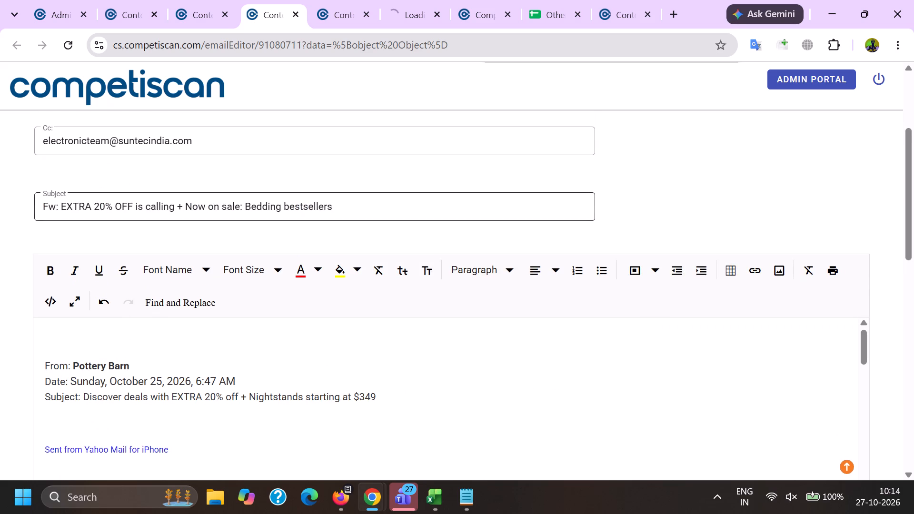
drag(64, 205, 307, 214)
double_click(79, 208)
shift+click(355, 218)
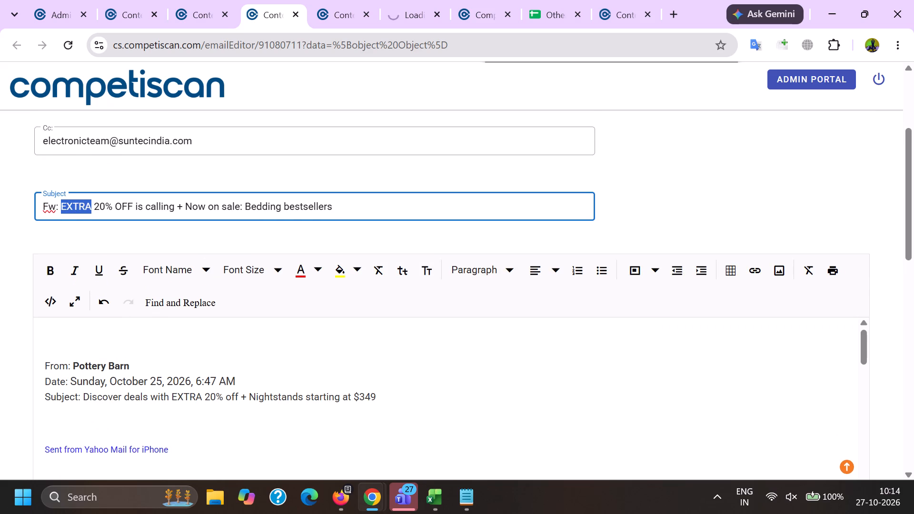
shift+click(352, 208)
key(ctrl+c)
scroll(188, 218, down, 2)
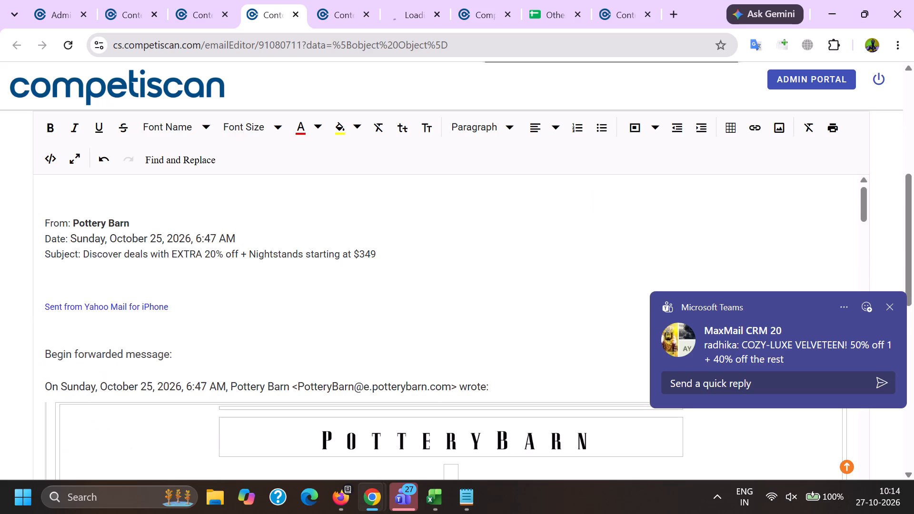
Replace the Subject text in the email header with "EXTRA 20% OFF is calling + Now on sale: Bedding bestsellers".
drag(83, 255, 426, 257)
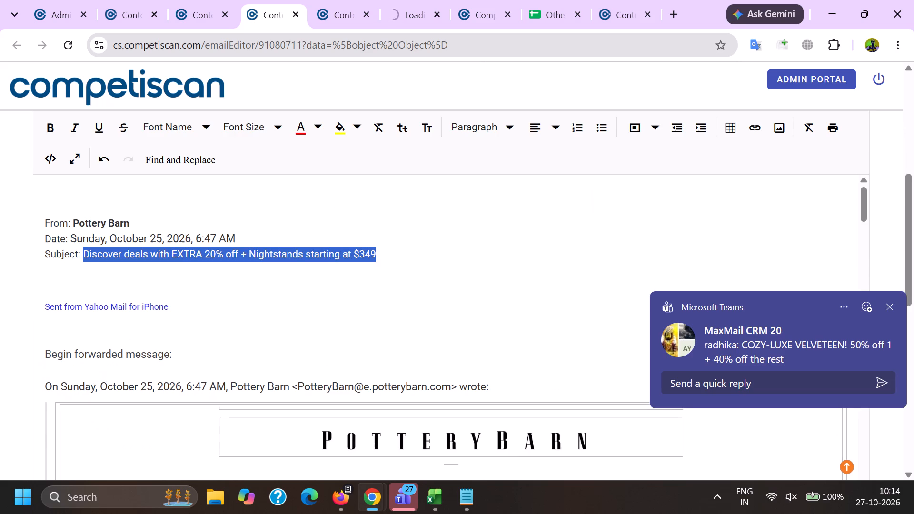
key(ctrl+v)
Delete the forwarding block between the Subject line and the Pottery Barn logo, from "Sent from Yahoo Mail for iPhone" through "wrote:".
drag(559, 384, 12, 264)
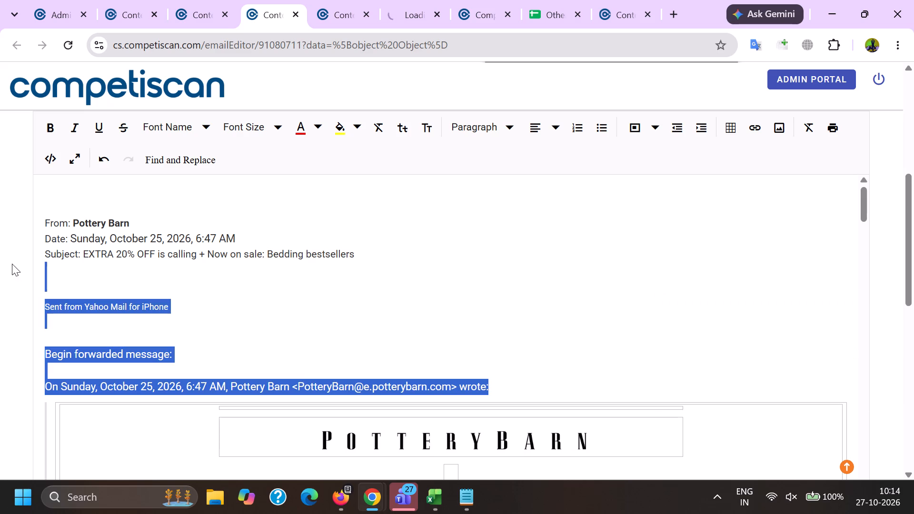
key(BackSpace)
Remove the hyperlink from the "Our App Makes It Easy" App Store banner image in the email body.
scroll(137, 282, down, 12)
scroll(275, 295, up, 1)
scroll(276, 296, down, 20)
scroll(276, 296, down, 10)
scroll(325, 310, up, 1)
scroll(325, 310, down, 20)
scroll(325, 310, down, 5)
scroll(371, 322, up, 12)
click(392, 319)
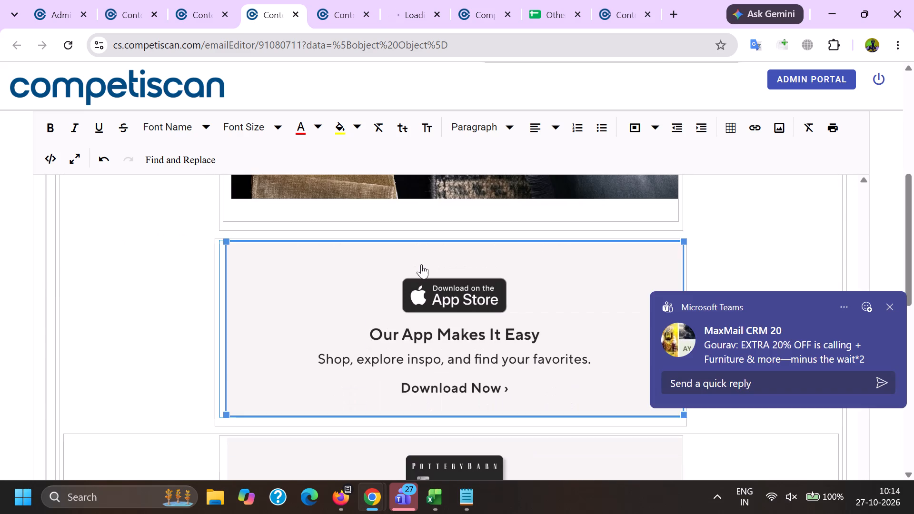
click(426, 216)
scroll(434, 256, up, 1)
scroll(422, 280, down, 11)
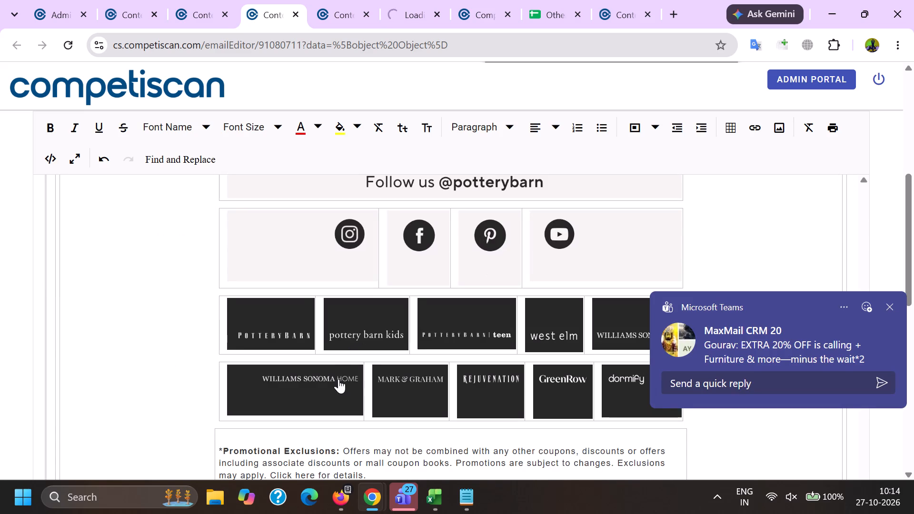
scroll(337, 383, up, 1)
click(321, 311)
click(271, 257)
click(446, 329)
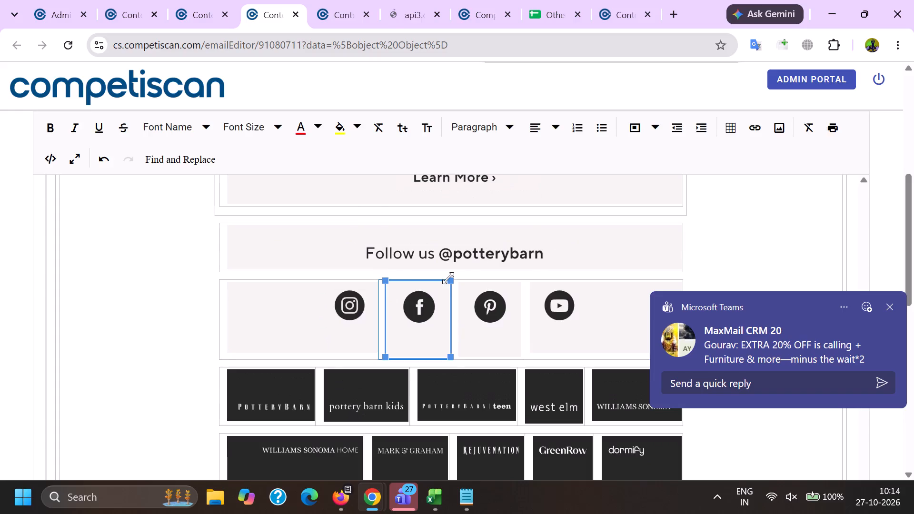
click(431, 260)
click(487, 314)
click(501, 263)
click(583, 348)
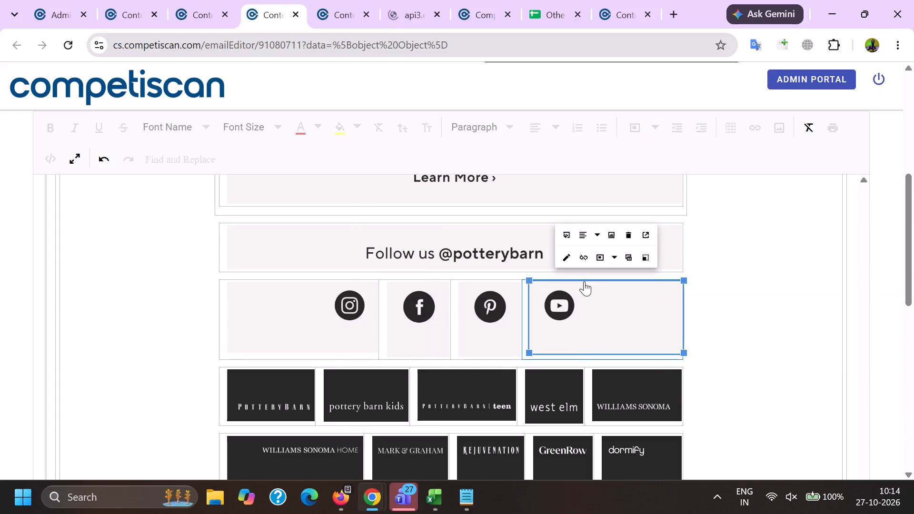
click(575, 257)
click(458, 242)
click(420, 314)
scroll(414, 306, down, 5)
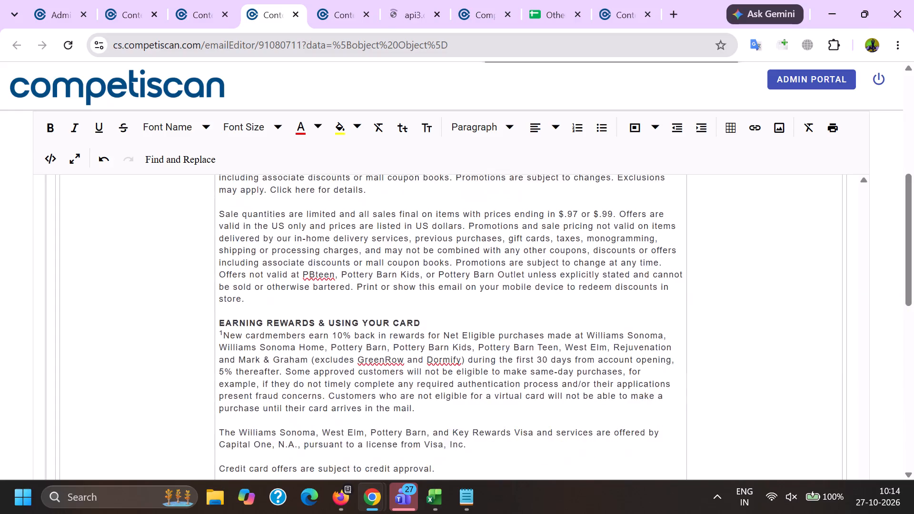
Delete the sender's email address from the address-book line and the recipient address after "This message was sent to:" in the email footer.
scroll(395, 336, down, 4)
scroll(368, 442, down, 2)
drag(389, 307, 535, 306)
key(BackSpace)
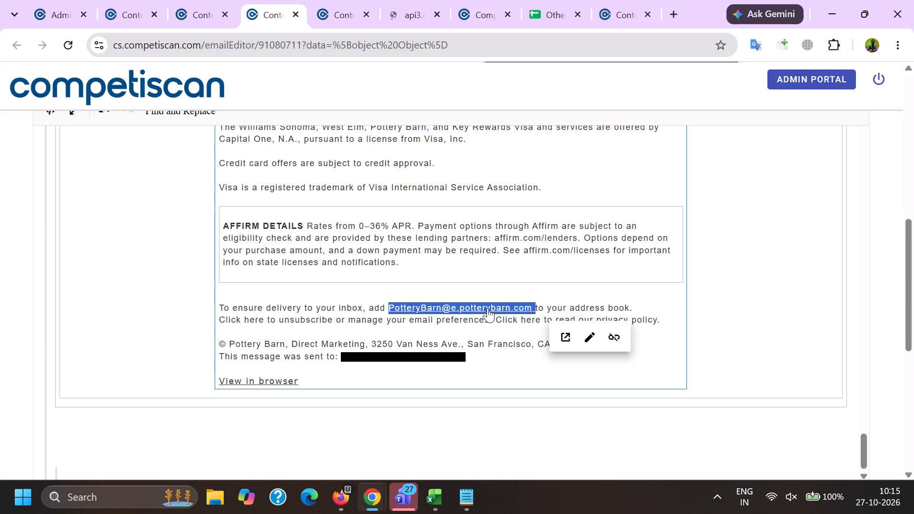
scroll(325, 255, down, 1)
drag(342, 287, 461, 294)
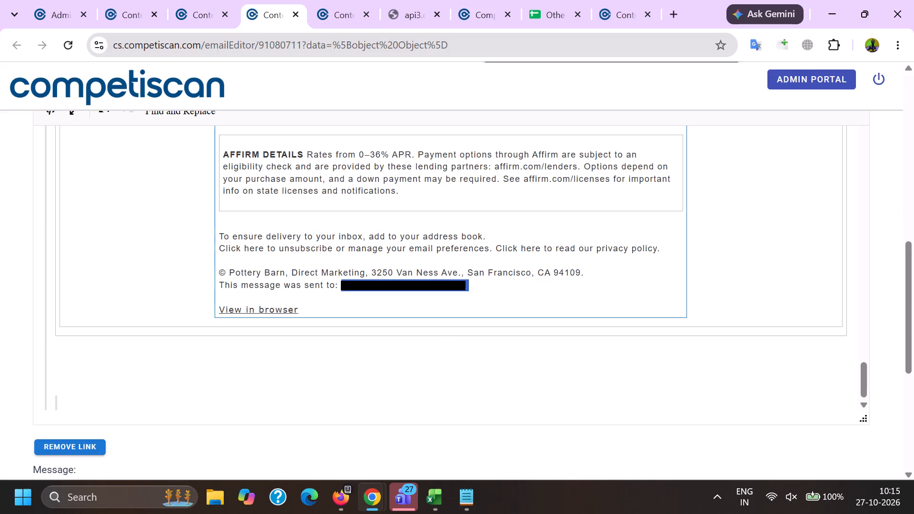
drag(461, 294, 472, 293)
key(BackSpace)
Remove the hyperlink from the "View in browser" text at the end of the email footer.
click(253, 296)
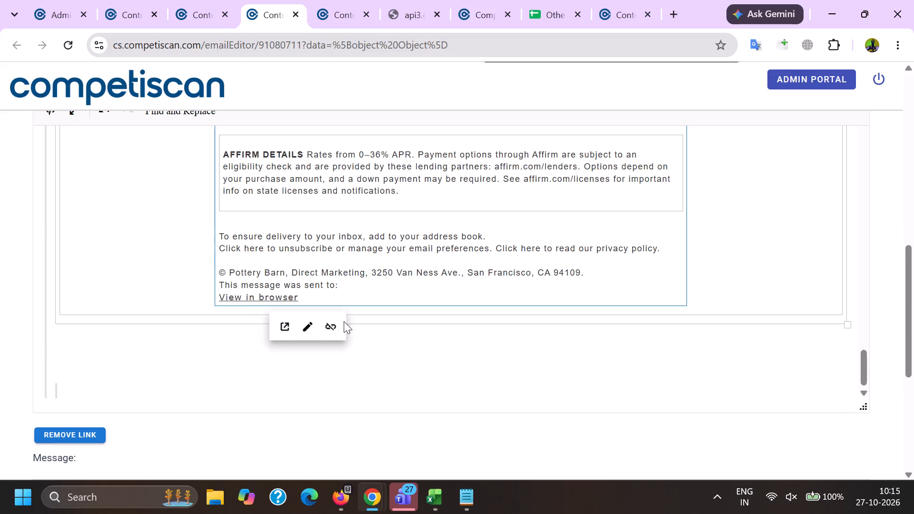
click(327, 321)
click(234, 250)
click(308, 277)
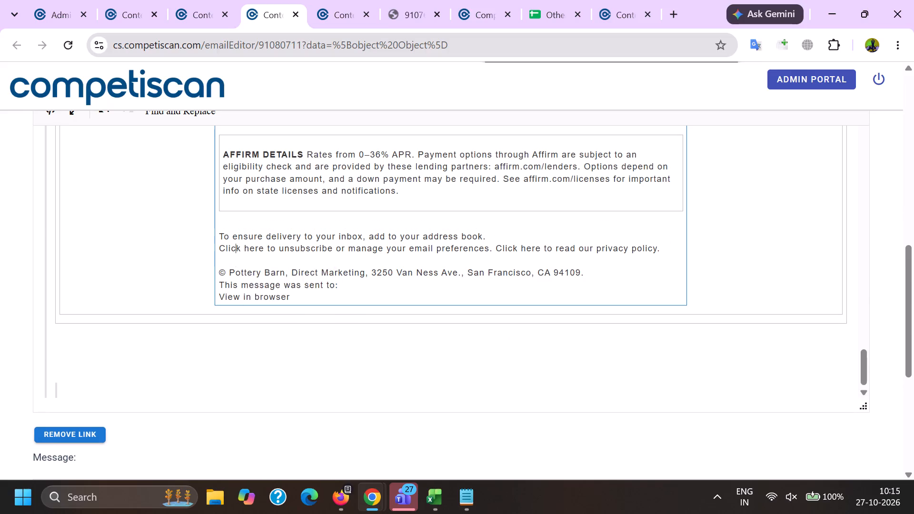
Save the product info for the cleaned Pottery Barn email and confirm the save.
scroll(305, 247, down, 11)
click(344, 366)
click(463, 288)
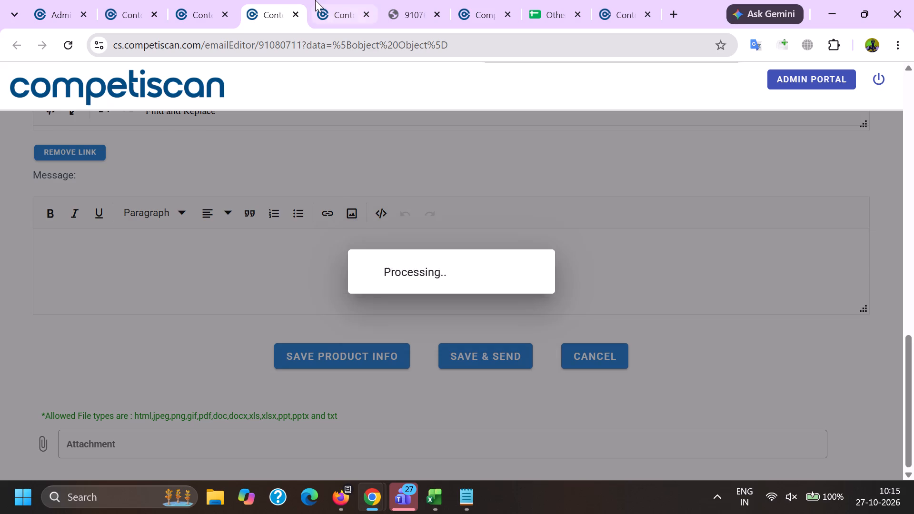
Close the browser tab just before the 91076191 PDF and the PDF tab itself.
click(315, 0)
click(416, 0)
click(343, 0)
click(368, 18)
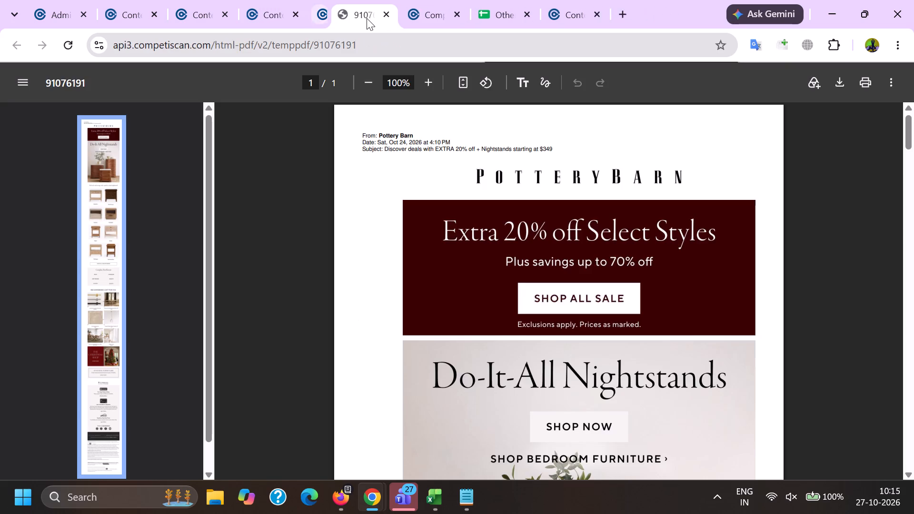
click(367, 18)
click(275, 2)
drag(0, 283, 10, 270)
click(61, 106)
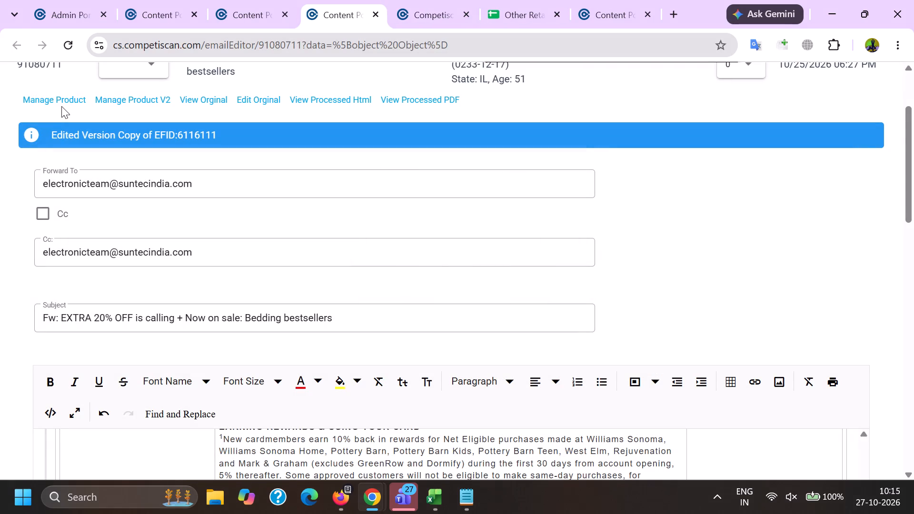
click(44, 105)
Copy the sender name "Pottery Barn" from the From line of the email header in the 91080711 editor.
key(alt+Tab)
scroll(117, 135, down, 6)
click(135, 275)
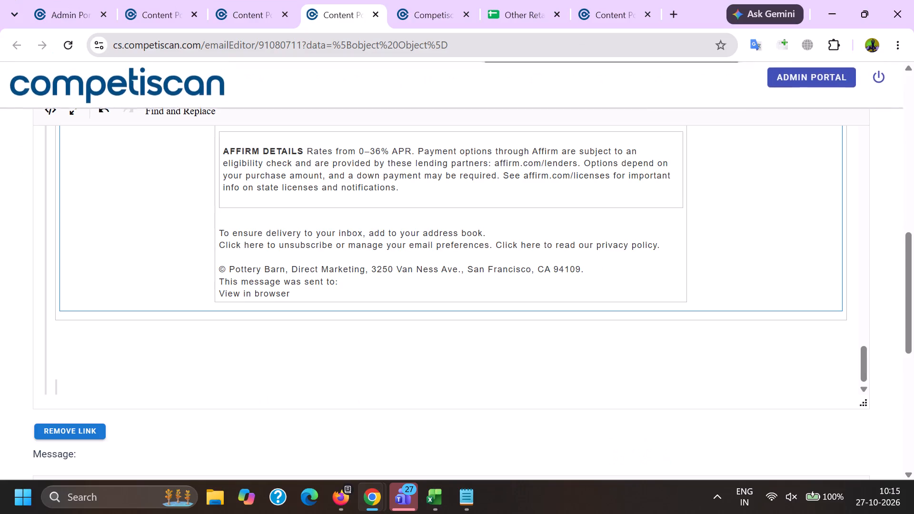
key(Page_Up)
key(Page_Up)
key(Page_Up)
key(Page_Up)
key(Page_Up)
key(Page_Up)
key(Page_Up)
key(Page_Up)
key(Page_Up)
key(Page_Up)
key(Page_Up)
key(Page_Up)
key(Page_Up)
key(Page_Up)
key(Page_Up)
key(Page_Up)
key(Page_Up)
key(Page_Up)
key(Page_Up)
key(Page_Up)
scroll(135, 275, down, 5)
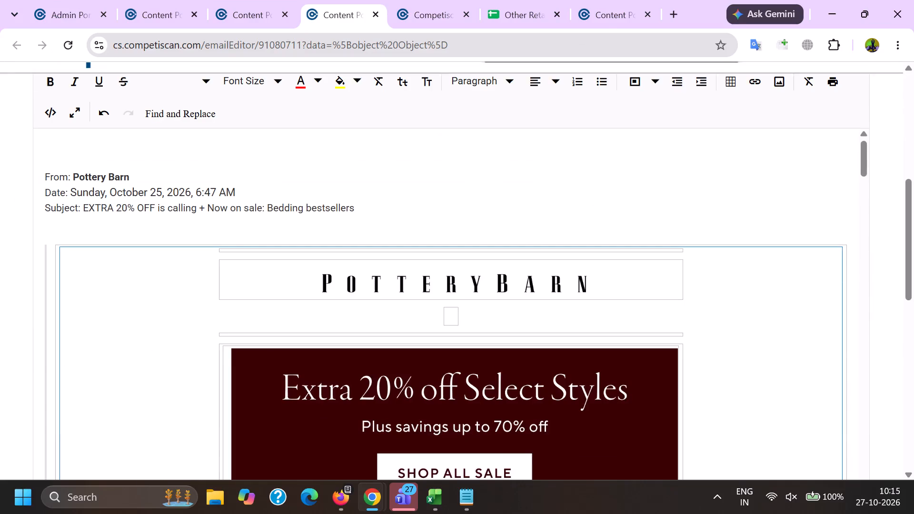
click(86, 181)
drag(86, 180, 99, 181)
shift+click(116, 175)
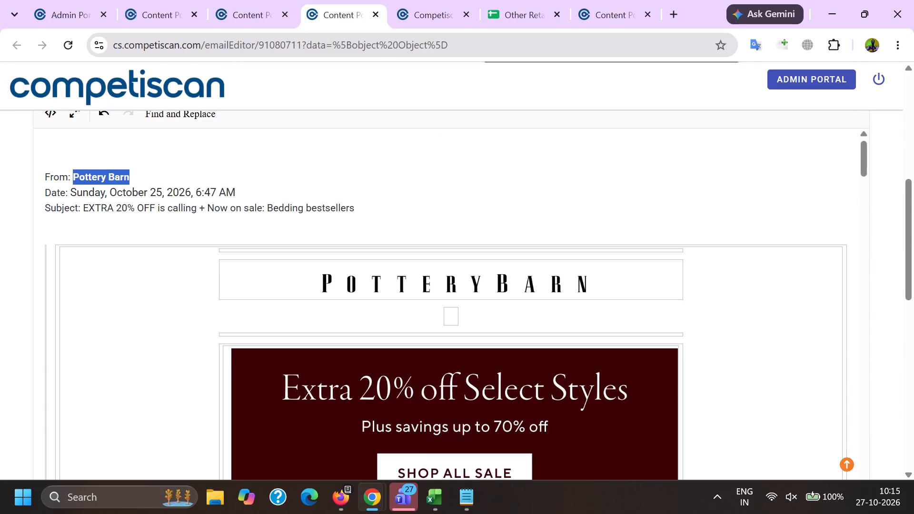
key(ctrl+c)
Go to the Company entry in the product form of record 91080711.
key(alt+Tab)
scroll(310, 192, down, 5)
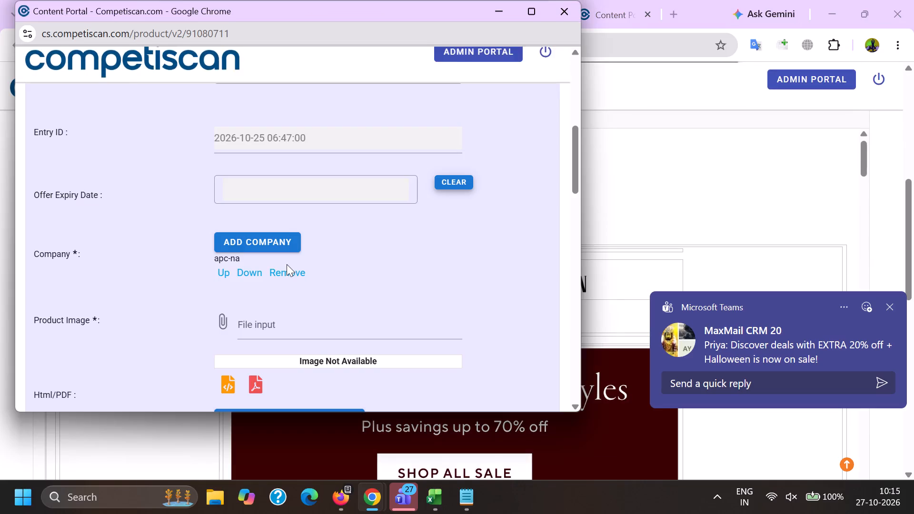
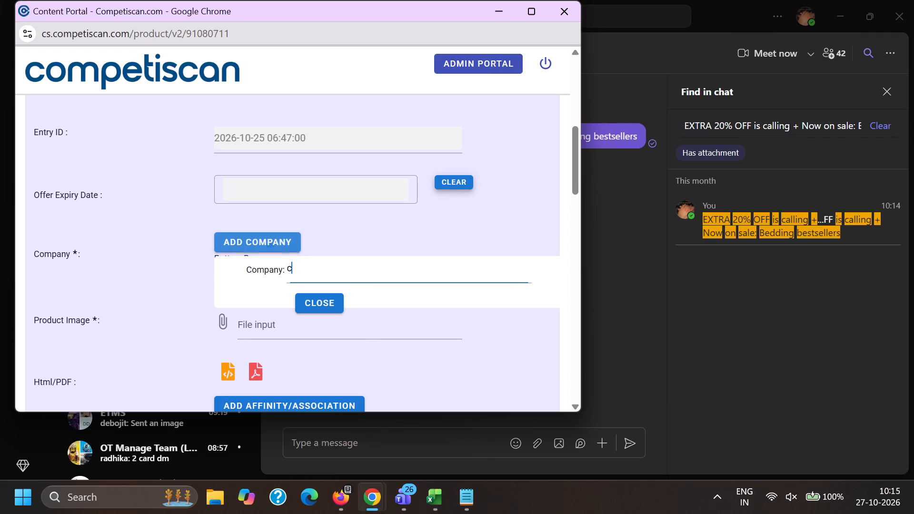
Add Capital One as a company and enter Pottery Barn in the affinity/association lookup.
text(apital one)
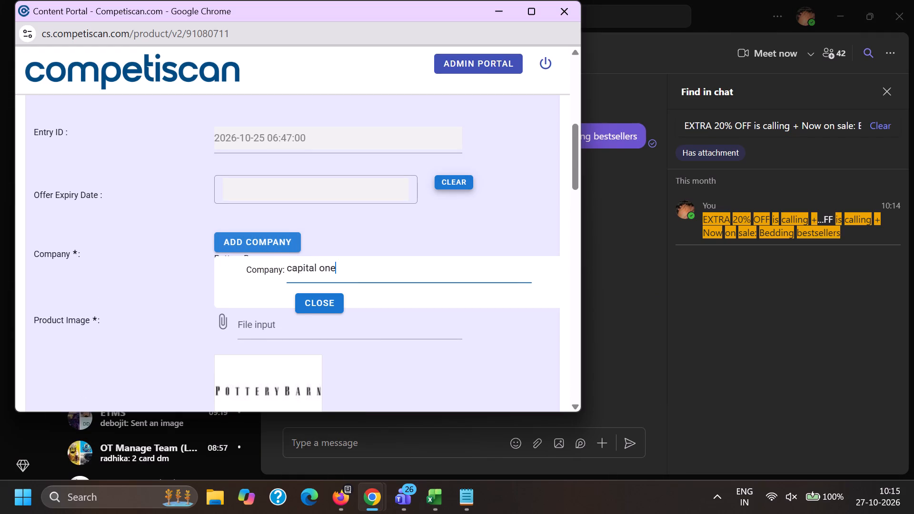
scroll(268, 244, down, 3)
click(283, 270)
click(360, 291)
key(ctrl+v)
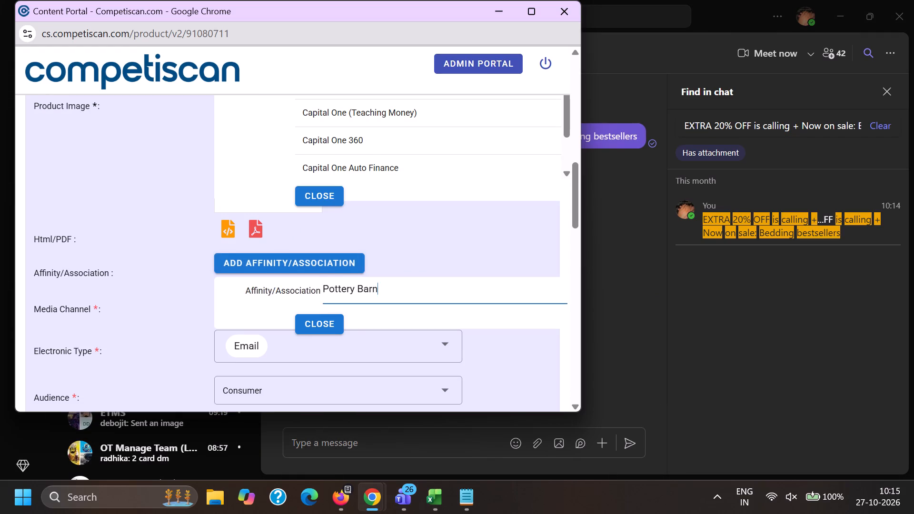
scroll(340, 320, up, 2)
click(321, 230)
click(262, 207)
Add Affirm as a further company on the product record.
click(264, 163)
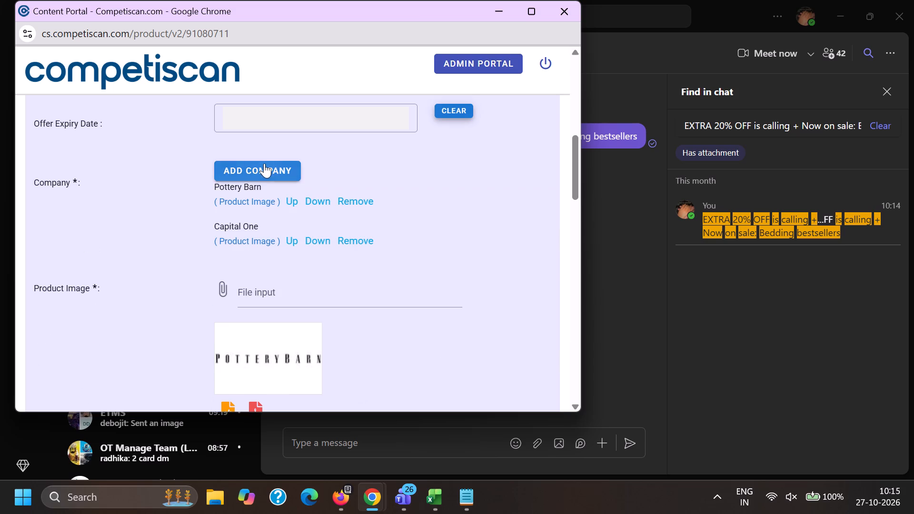
key(a)
text(ffirm)
scroll(258, 180, down, 1)
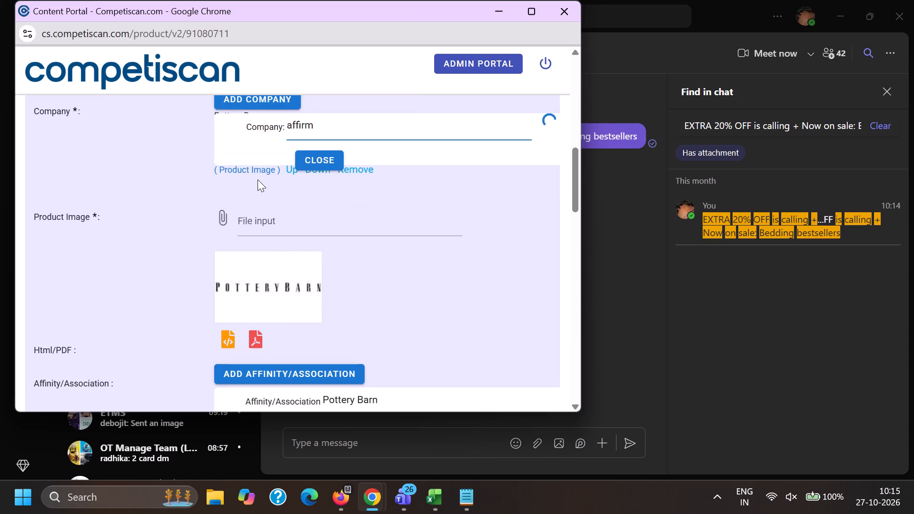
click(306, 163)
Select Pottery Barn (Retail) as the affinity/association.
scroll(297, 128, down, 3)
click(309, 258)
Add a sector entry with sector Retail, category Home and subcategory Furniture.
scroll(280, 162, down, 4)
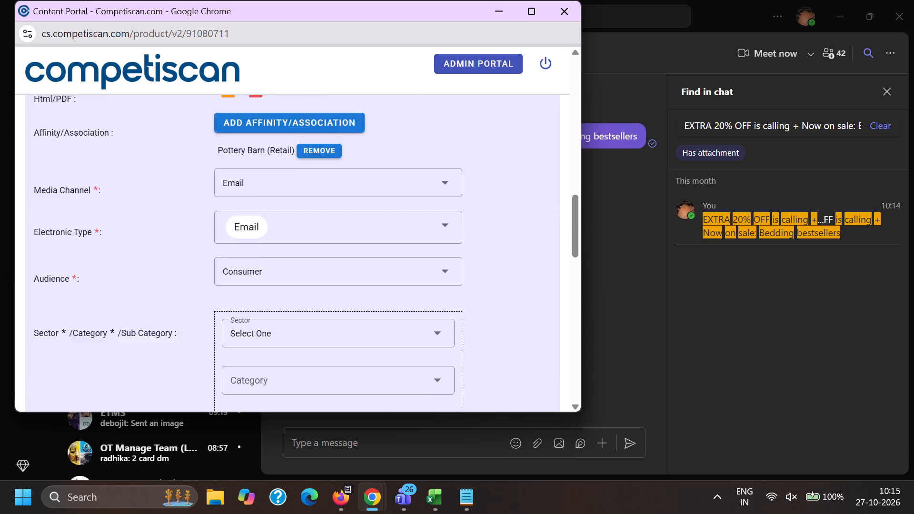
click(258, 116)
scroll(250, 148, down, 7)
click(266, 192)
drag(180, 190, 196, 192)
click(270, 169)
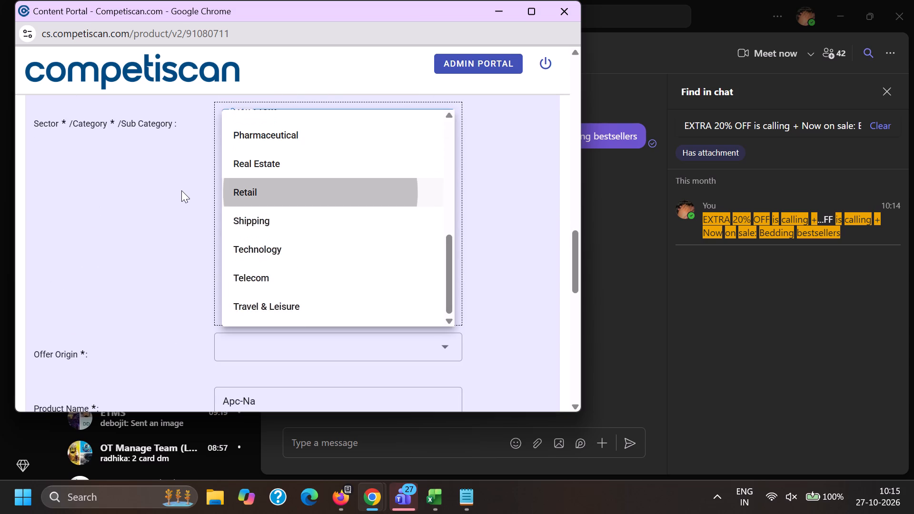
scroll(263, 227, down, 7)
scroll(268, 304, up, 6)
scroll(269, 197, down, 8)
click(251, 115)
drag(90, 145, 127, 152)
click(258, 146)
click(257, 323)
drag(165, 289, 189, 286)
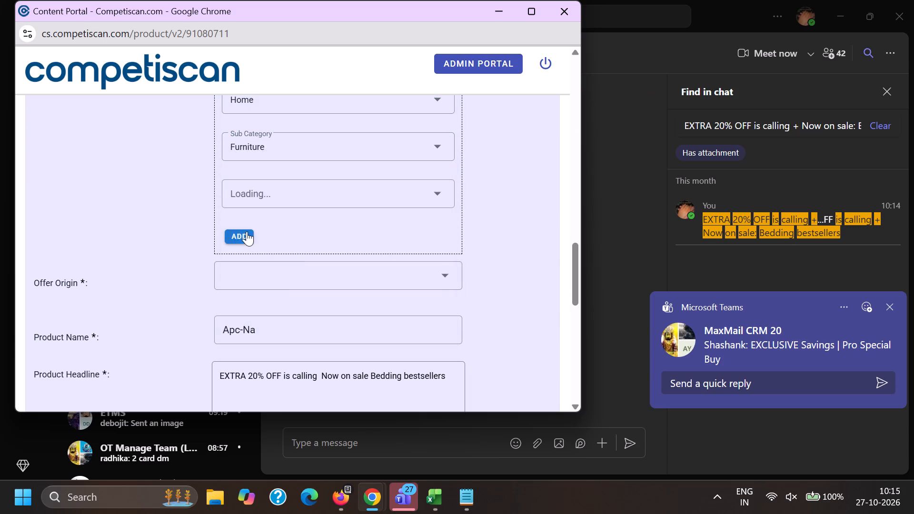
click(247, 231)
Add a second sector entry with sector Credit Cards, category Payment Cards and subcategory Credit Cards.
scroll(260, 292, up, 2)
click(255, 222)
scroll(261, 311, up, 7)
drag(278, 318, 274, 317)
drag(157, 299, 180, 299)
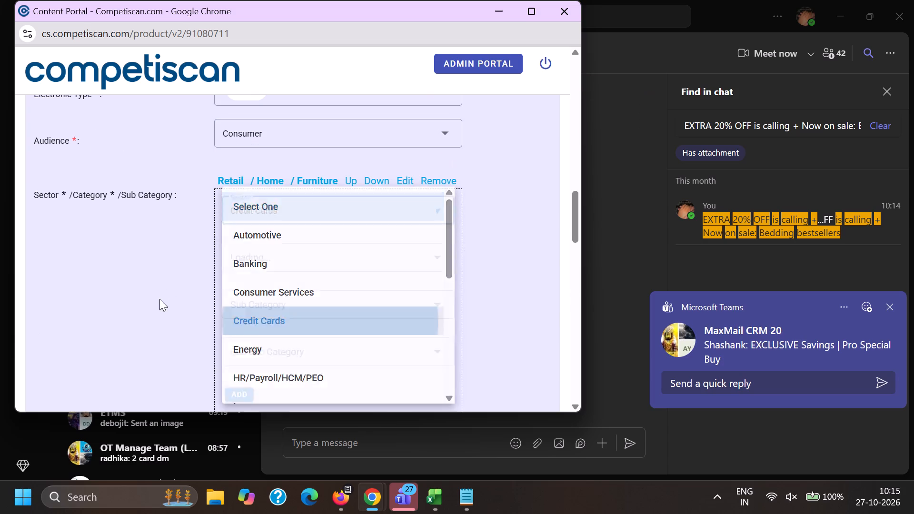
click(275, 246)
click(264, 316)
click(255, 301)
scroll(268, 205, down, 2)
click(283, 306)
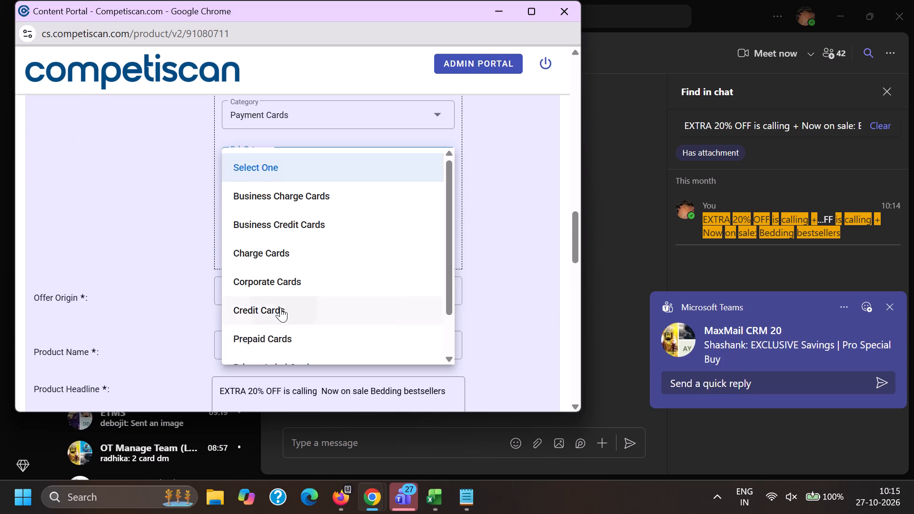
drag(174, 299, 209, 296)
click(248, 250)
Move the Retail / Home / Furniture entry below the Credit Cards entry in the sector list.
scroll(249, 296, up, 2)
click(387, 180)
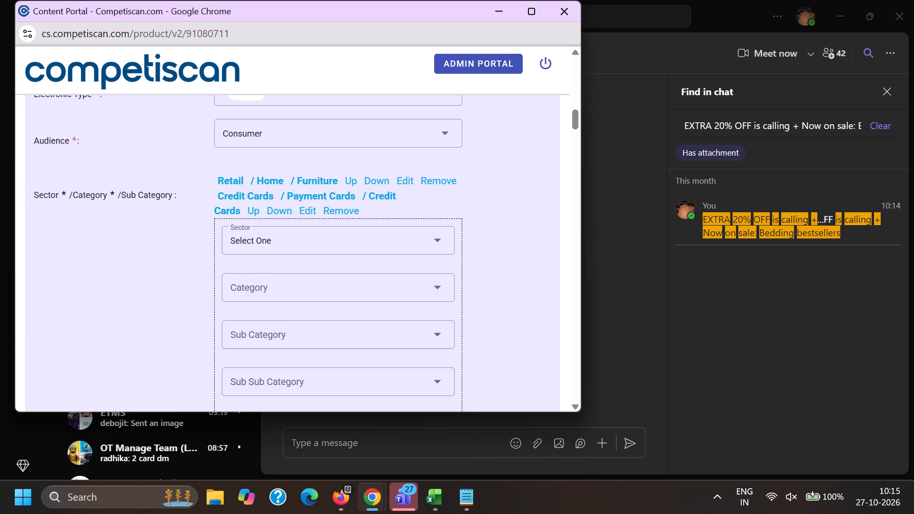
Add a sector entry with sector Mortgage & Loan, category Unsecured and subcategory Point of Sale Financing/BNPL.
click(280, 244)
scroll(258, 301, up, 1)
scroll(258, 301, down, 4)
scroll(284, 305, up, 3)
scroll(278, 282, down, 3)
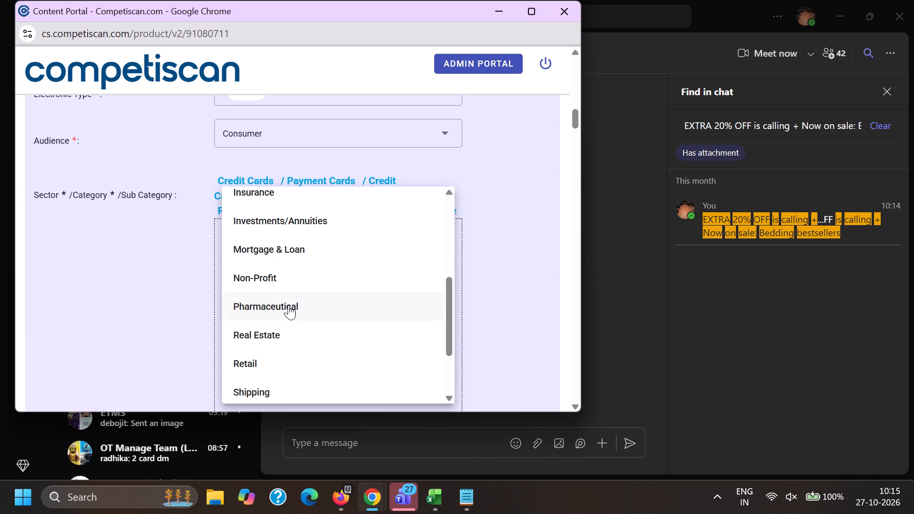
click(274, 243)
drag(155, 272, 178, 278)
click(257, 281)
scroll(270, 193, down, 1)
click(277, 280)
click(254, 257)
scroll(256, 168, down, 2)
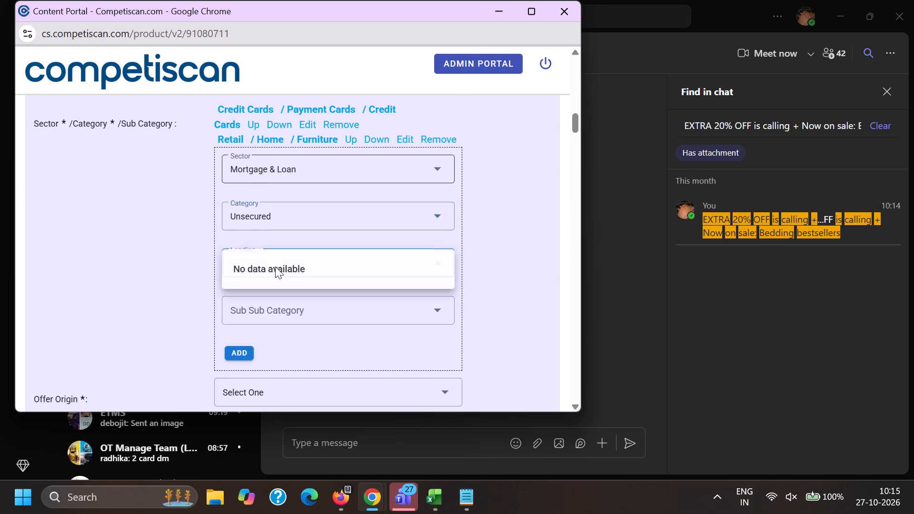
scroll(270, 258, down, 7)
click(320, 317)
click(320, 303)
drag(190, 279, 201, 278)
click(240, 209)
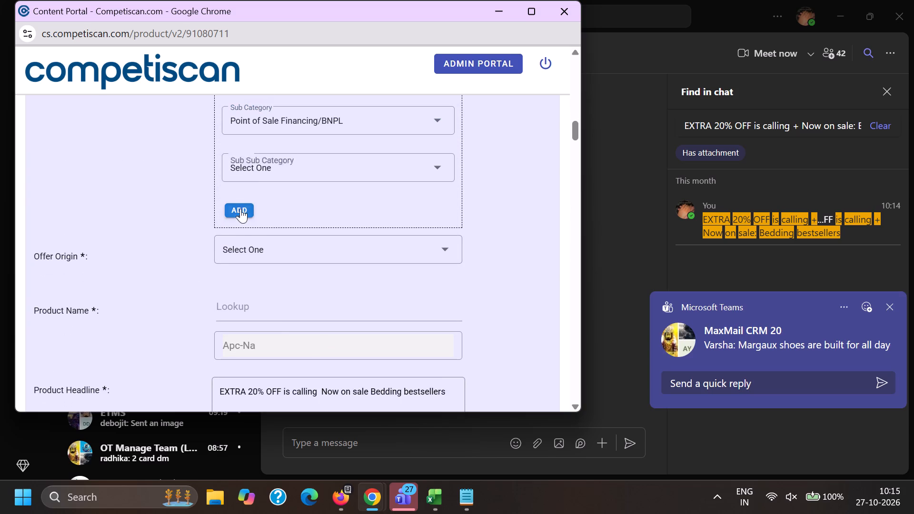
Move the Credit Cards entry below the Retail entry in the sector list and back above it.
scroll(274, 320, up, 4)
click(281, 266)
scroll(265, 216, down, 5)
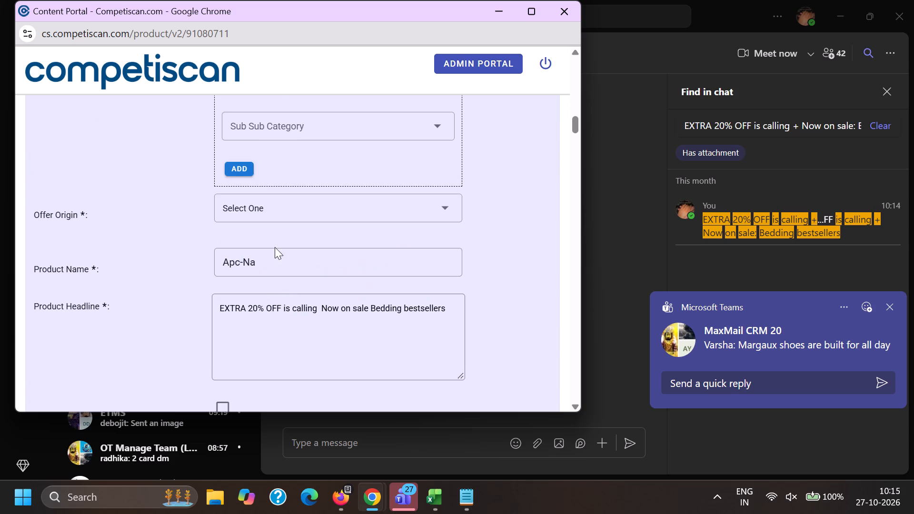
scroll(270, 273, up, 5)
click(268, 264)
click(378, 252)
Set the offer origin to Provider/Bank.
scroll(238, 215, down, 5)
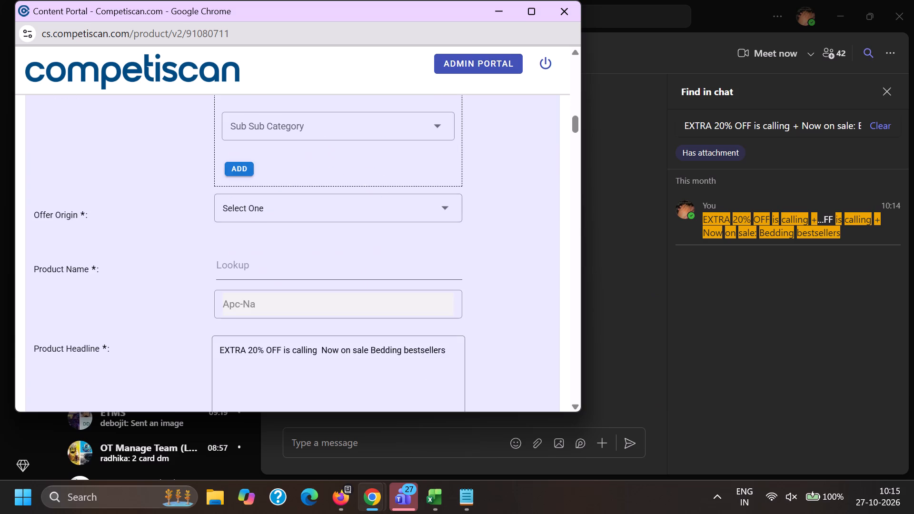
click(255, 218)
double_click(240, 274)
Look up Pottery Barn as the product name and select Pottery Barn Key Rewards Visa Credit Card.
key(ctrl+v)
click(253, 334)
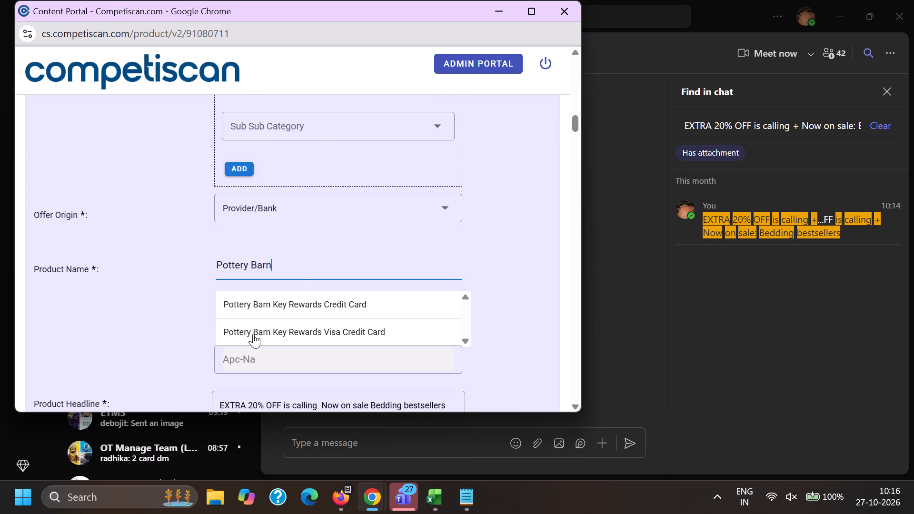
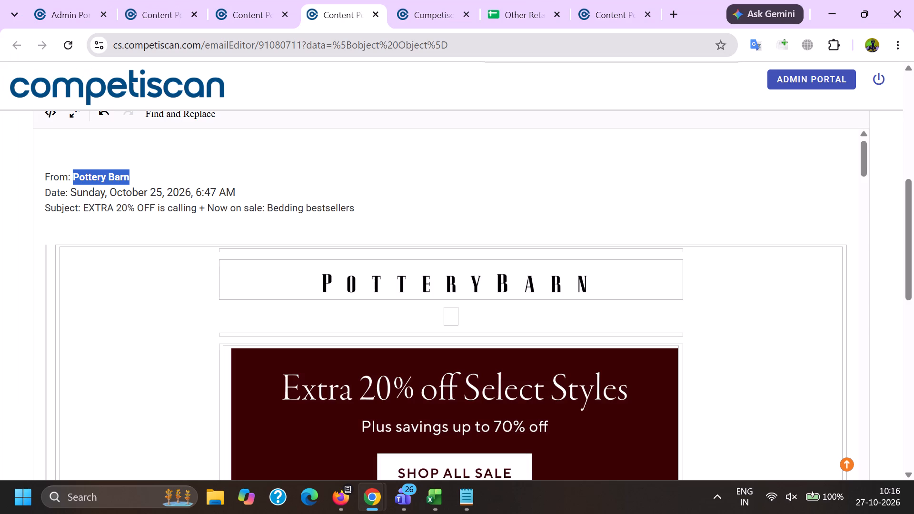
Fill the product headline with the email's subject line, "EXTRA 20% OFF is calling + Now on sale: Bedding bestsellers", ending it with a period.
drag(86, 208, 394, 214)
key(ctrl+c)
key(alt+Tab)
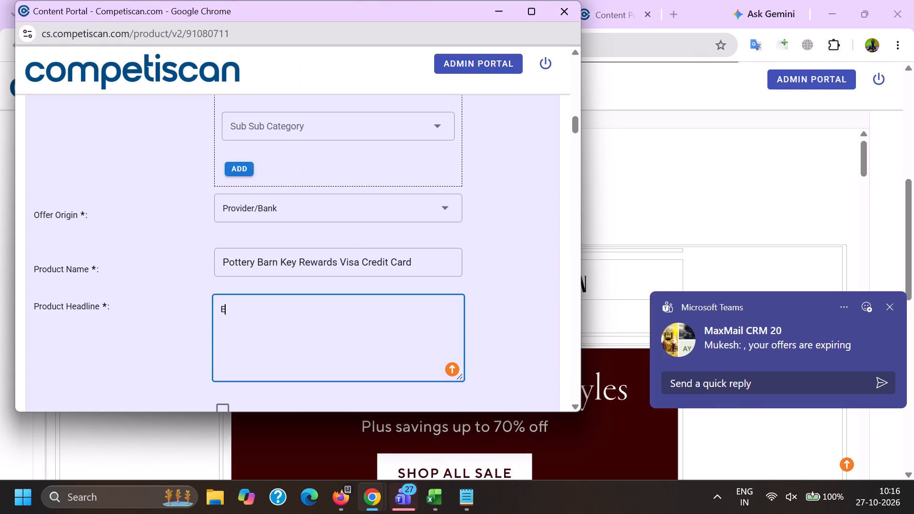
key(ctrl+v)
text(.)
key(space)
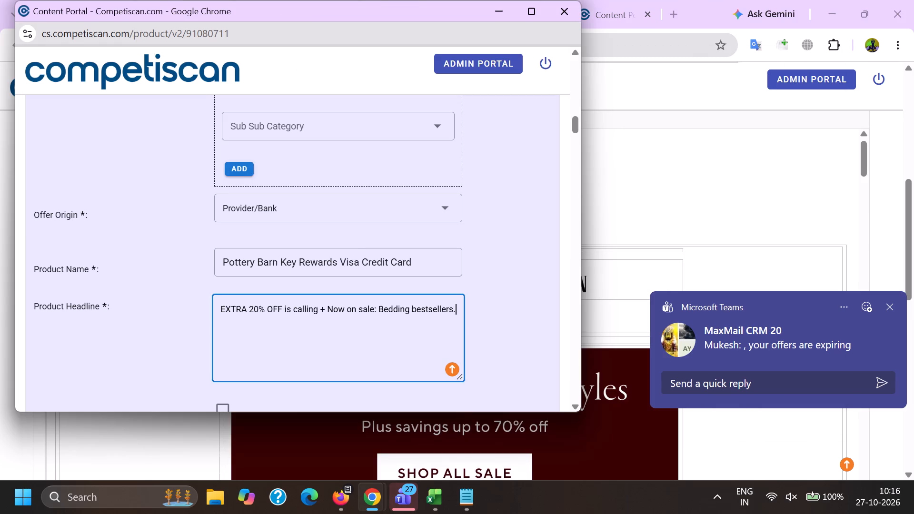
Replace the plus sign in the product headline with the word "Plus".
key(Up)
key(Down)
key(Down)
key(Up)
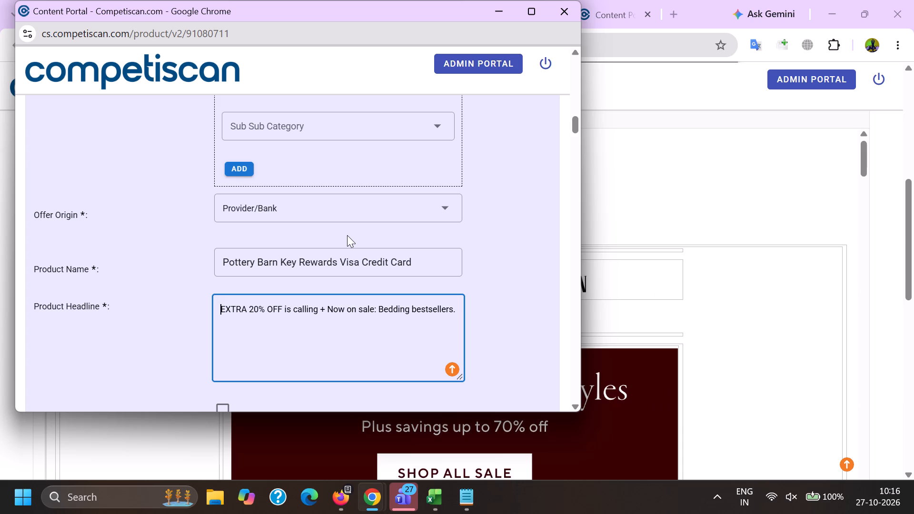
key(Right)
key(Right)
key(Right)
key(Right)
key(Right)
key(Right)
key(Right)
key(Right)
key(Right)
key(Right)
key(Right)
key(Right)
key(Right)
key(Right)
key(Right)
key(Right)
key(Right)
key(Right)
key(Right)
key(Right)
key(Right)
key(Right)
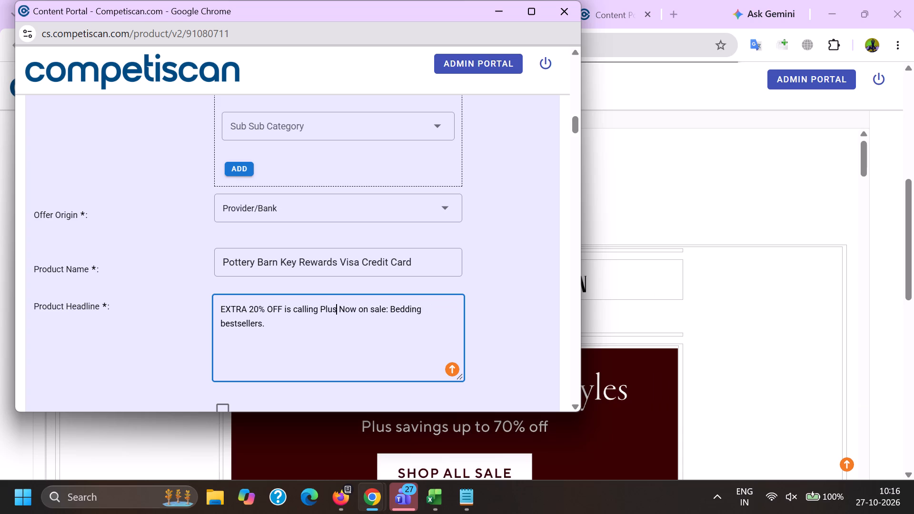
Append "Earn 10% back in rewards" to the product headline, copied from the headline of Pottery Barn record 20933141.
click(331, 339)
key(alt+Tab)
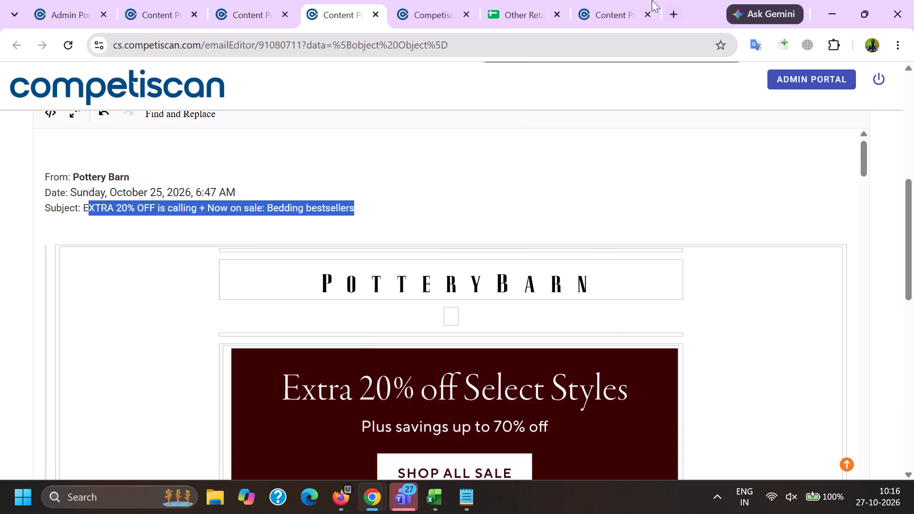
click(630, 0)
scroll(522, 298, up, 11)
click(466, 388)
drag(466, 388, 474, 392)
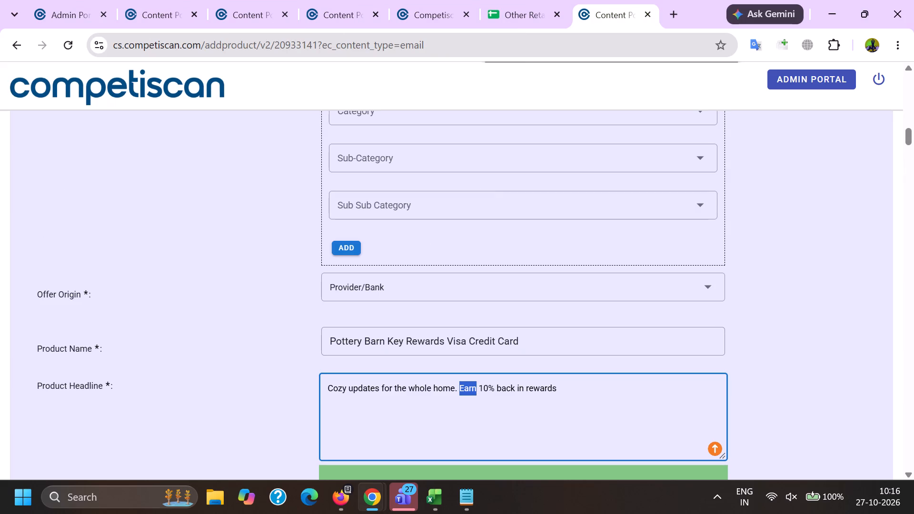
shift+click(571, 402)
key(ctrl+c)
key(alt+Tab)
key(ctrl+v)
Set the response mechanism to URL/Website and the mailing type to Acquisition.
scroll(259, 305, down, 5)
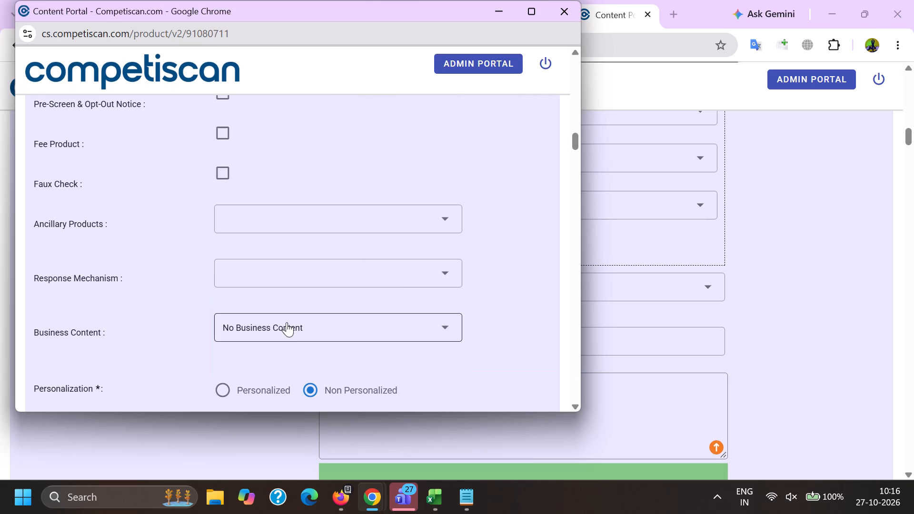
click(268, 276)
scroll(267, 137, down, 8)
drag(305, 313, 299, 313)
drag(74, 307, 89, 308)
click(296, 288)
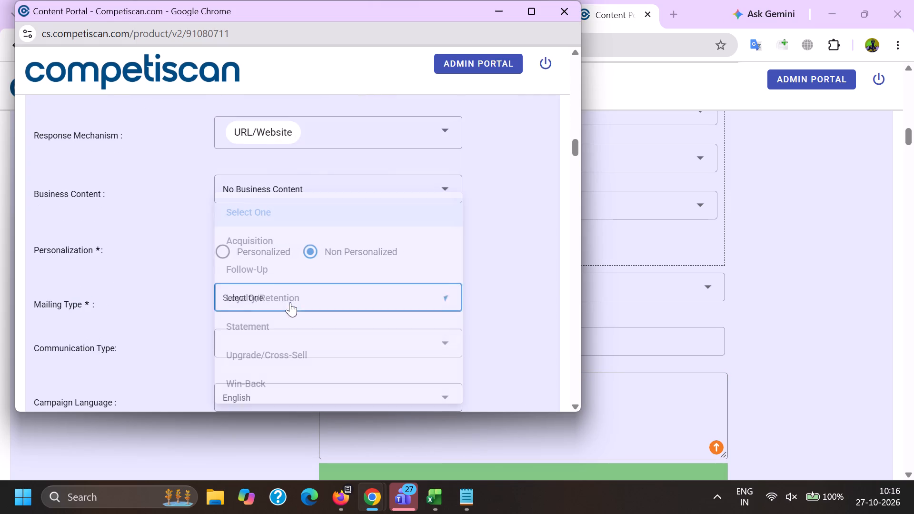
click(276, 249)
drag(110, 286, 125, 290)
click(258, 347)
scroll(253, 213, down, 4)
click(296, 175)
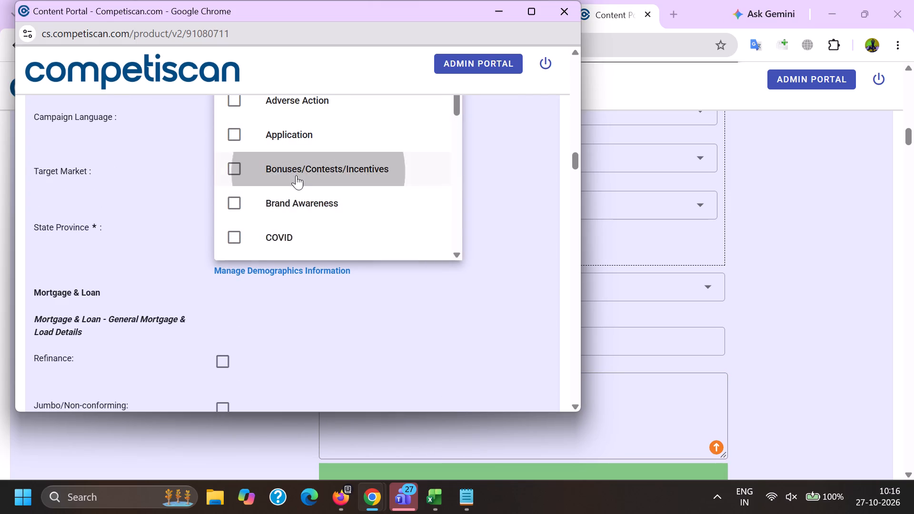
scroll(296, 176, down, 5)
click(285, 144)
scroll(284, 151, down, 11)
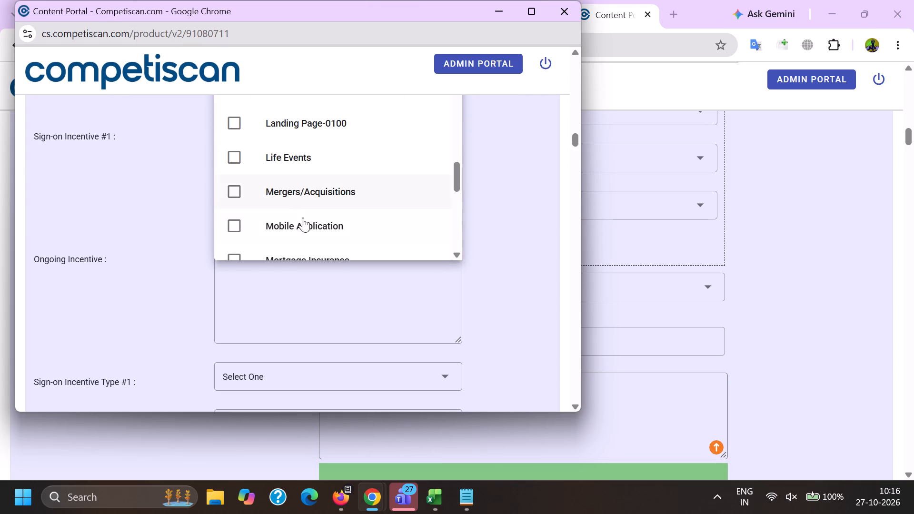
click(306, 227)
click(164, 214)
Fill Sign-on Incentive #1 with the account-opening offer text copied from Pottery Barn record 20933141.
key(alt+Tab)
scroll(682, 197, down, 6)
scroll(608, 269, down, 6)
drag(669, 214, 134, 203)
key(ctrl+c)
key(alt+Tab)
click(268, 173)
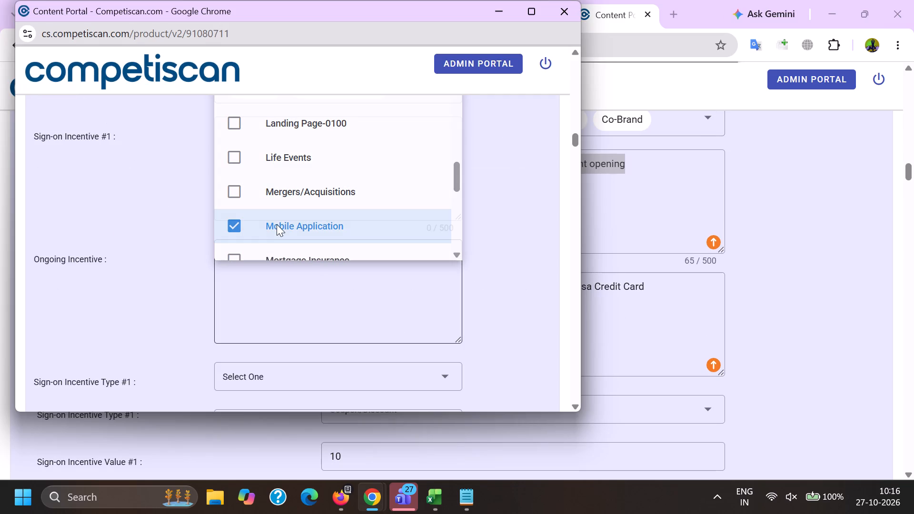
key(ctrl+v)
Copy the Ongoing Incentive text from Pottery Barn record 20933141 for the same field of record 91080711.
ctrl+click(288, 313)
key(alt+Tab)
drag(657, 280, 90, 281)
key(ctrl+c)
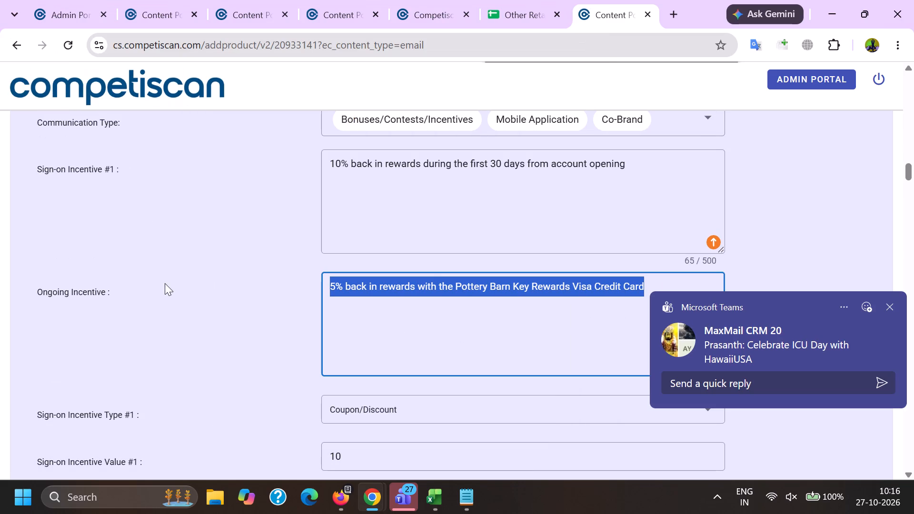
Paste the 5% back in rewards text for the Pottery Barn Key Rewards Visa as record 91080711's Ongoing Incentive.
key(alt+Tab)
key(ctrl+v)
Fill in the Sign-on Incentive #1 details, choosing its type and entering a value of 10.00 and a 1-month window.
scroll(207, 205, down, 2)
click(245, 235)
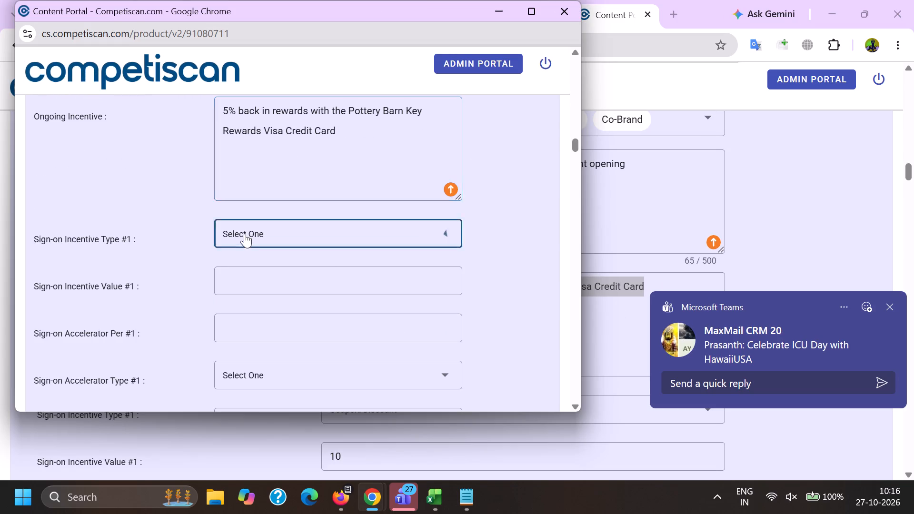
scroll(245, 232, down, 8)
drag(263, 294, 258, 294)
drag(152, 282, 195, 291)
click(243, 287)
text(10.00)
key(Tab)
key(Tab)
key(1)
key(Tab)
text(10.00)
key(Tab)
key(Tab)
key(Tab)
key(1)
scroll(248, 287, down, 3)
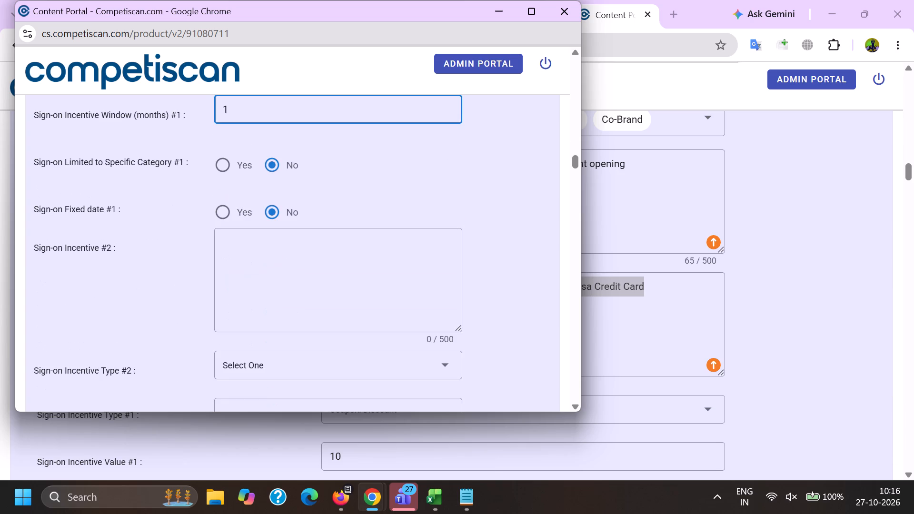
click(231, 215)
Complete the loan pricing details with an upper APR of 36 and a lower APR of 0.
scroll(231, 214, down, 20)
scroll(231, 214, down, 5)
click(255, 198)
click(264, 267)
drag(122, 281, 129, 280)
scroll(225, 260, down, 3)
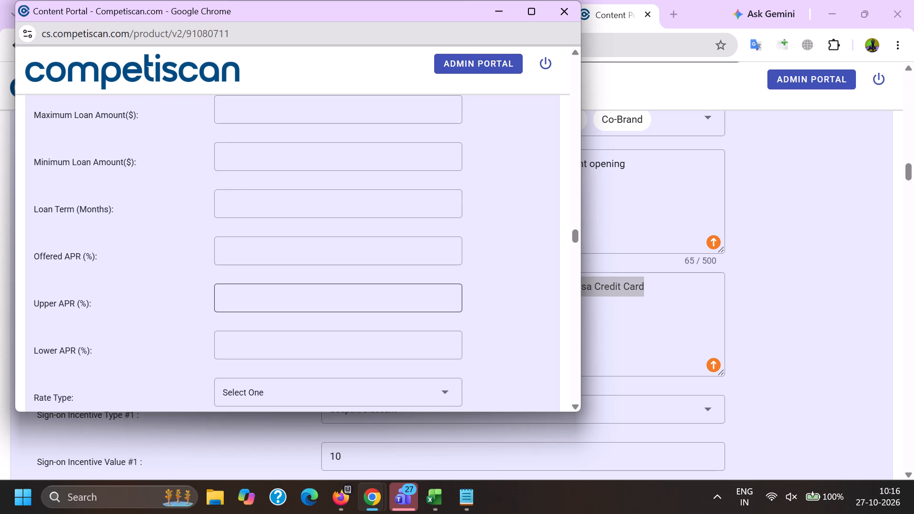
click(257, 286)
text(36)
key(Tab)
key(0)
Set the payment card's application type to Invitation to Apply and its card network to Visa.
scroll(234, 326, down, 4)
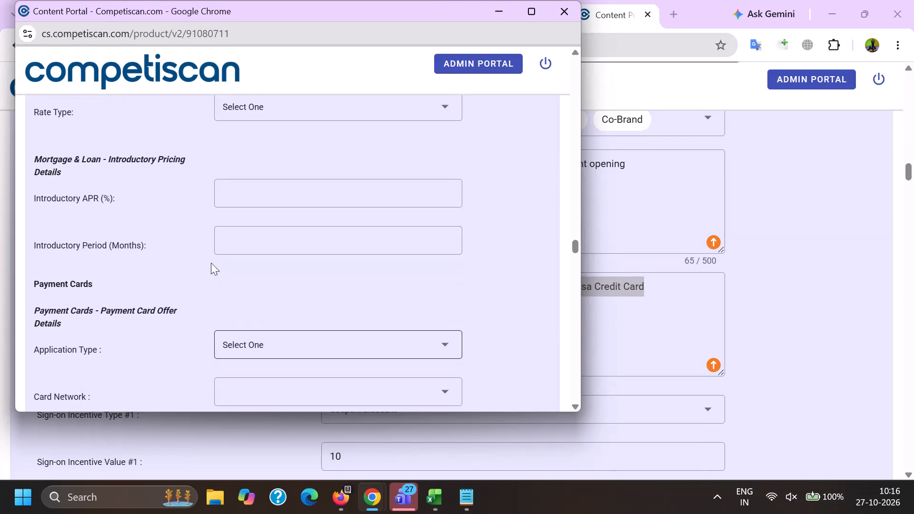
scroll(224, 282, down, 2)
click(258, 206)
click(284, 249)
drag(278, 207, 278, 211)
click(279, 268)
drag(140, 269, 160, 270)
click(253, 248)
scroll(251, 166, down, 1)
click(266, 317)
drag(111, 301, 131, 298)
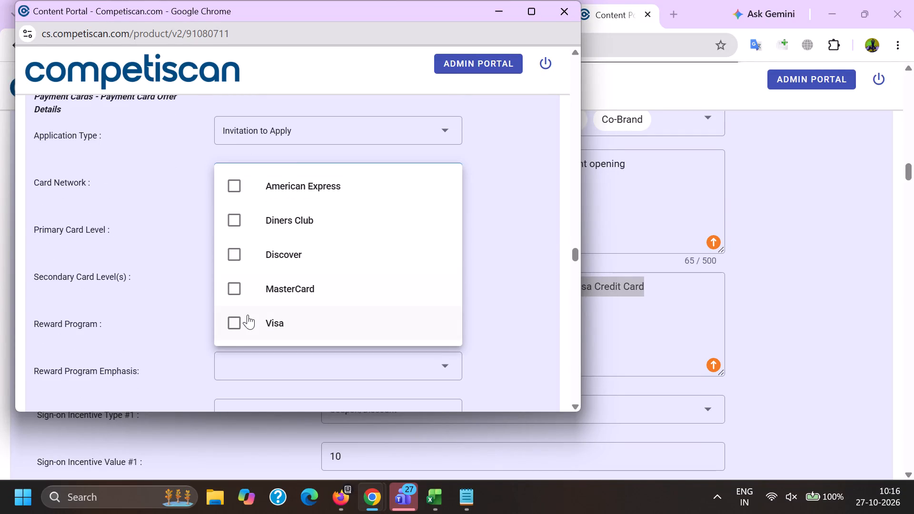
Choose the primary card level for the Visa card offer.
click(234, 217)
scroll(236, 326, down, 5)
scroll(234, 342, up, 1)
scroll(235, 344, down, 2)
scroll(248, 340, up, 5)
scroll(248, 224, down, 6)
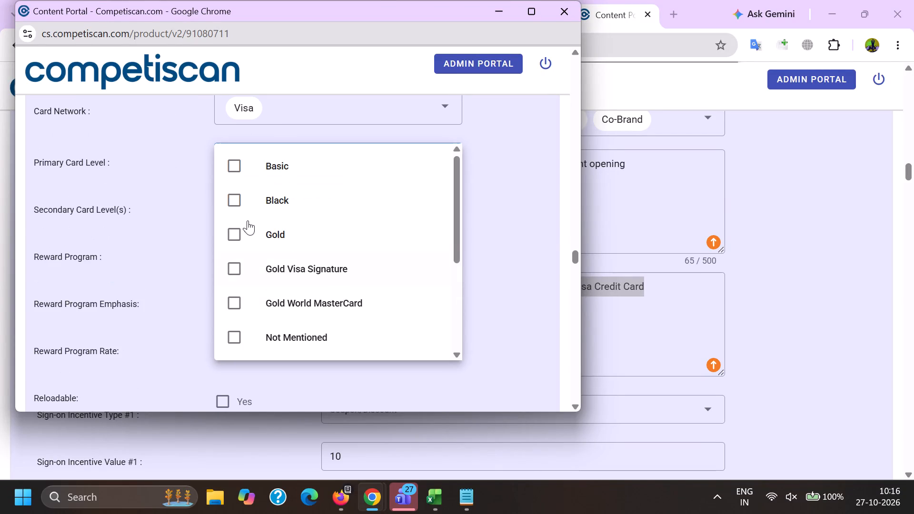
click(291, 293)
drag(129, 287, 141, 288)
click(228, 274)
double_click(164, 281)
Mark the credit card as mentioned and submit the product form for record 91080711.
key(End)
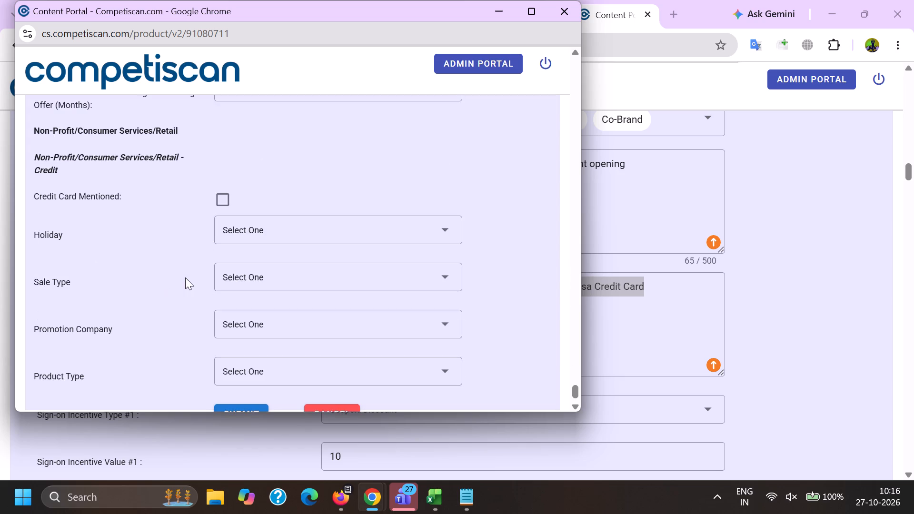
click(238, 196)
click(227, 188)
click(247, 395)
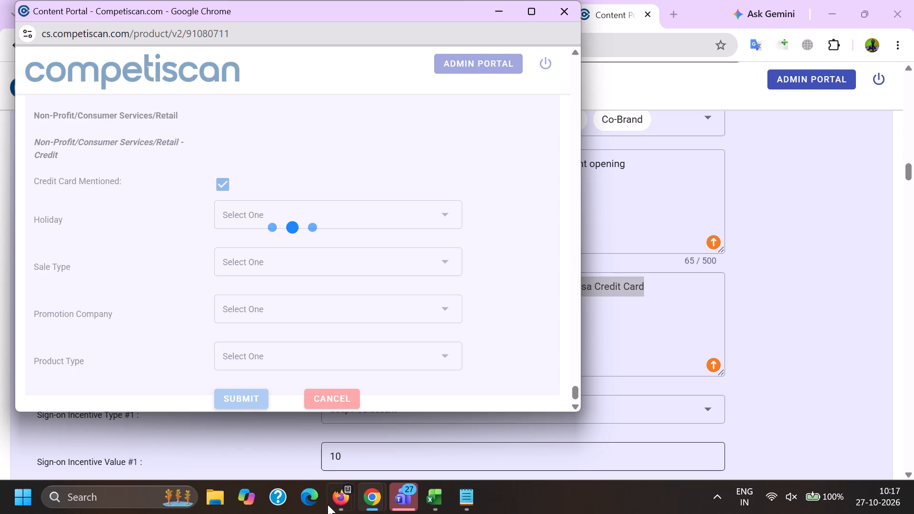
Switch to Firefox, refresh the "Capital one" email queue and rerun the search for the Capital One Shopping sender.
click(327, 505)
click(141, 420)
scroll(158, 389, down, 2)
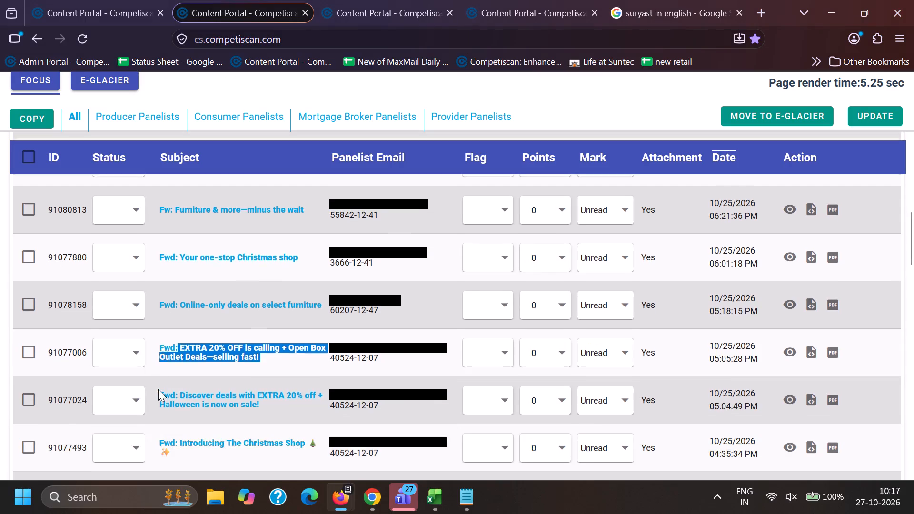
click(110, 0)
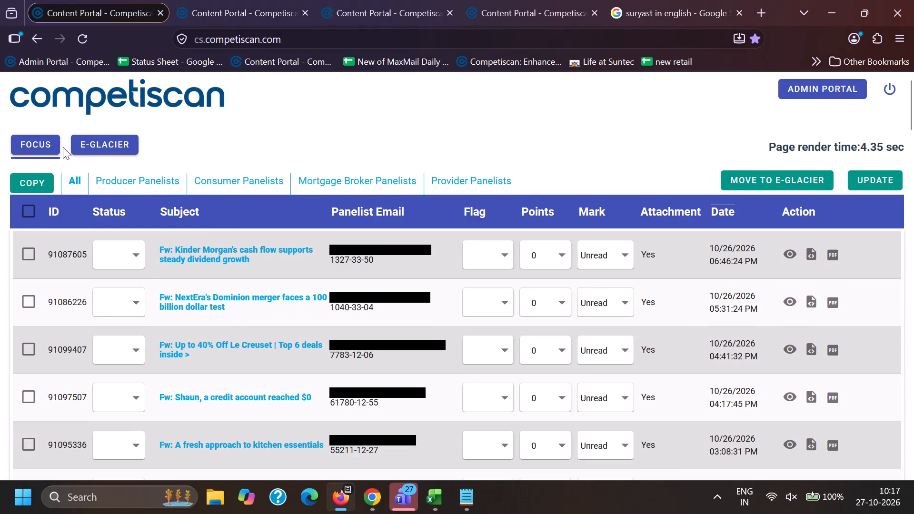
click(50, 146)
click(429, 0)
click(495, 0)
click(484, 289)
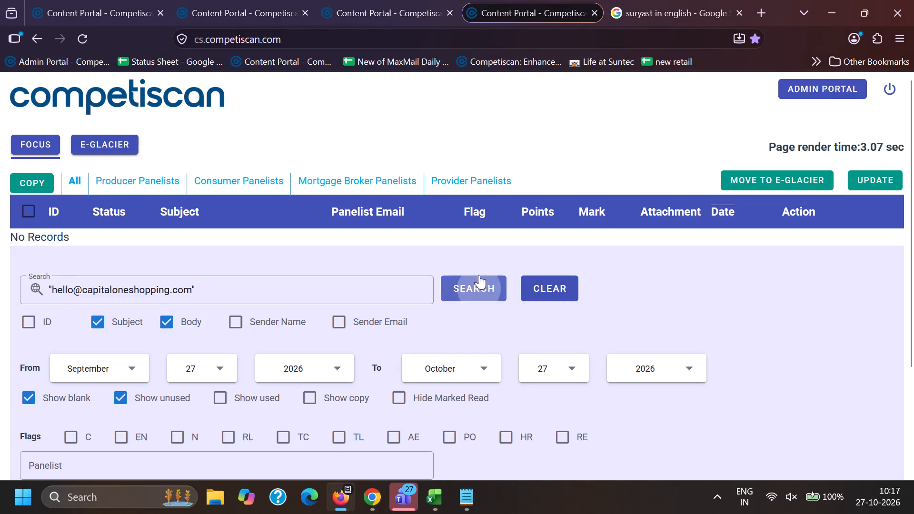
click(309, 0)
click(349, 0)
click(73, 0)
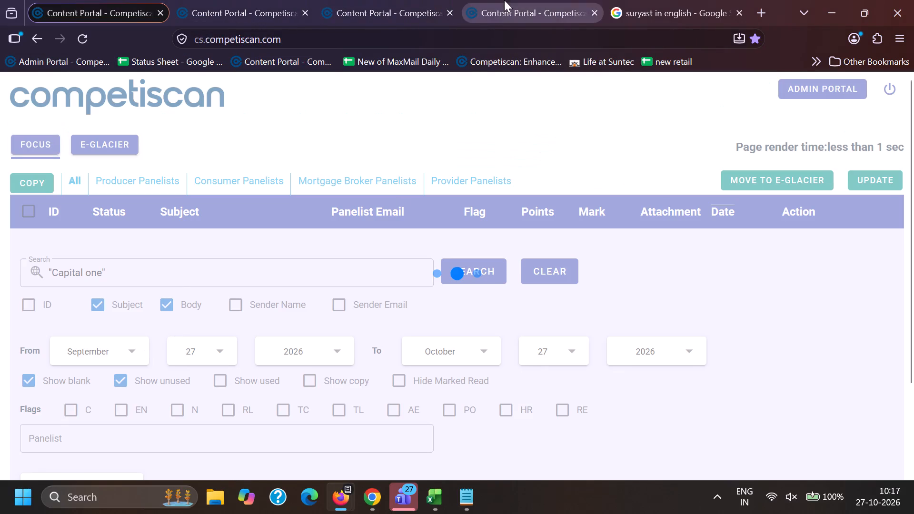
click(504, 0)
click(91, 22)
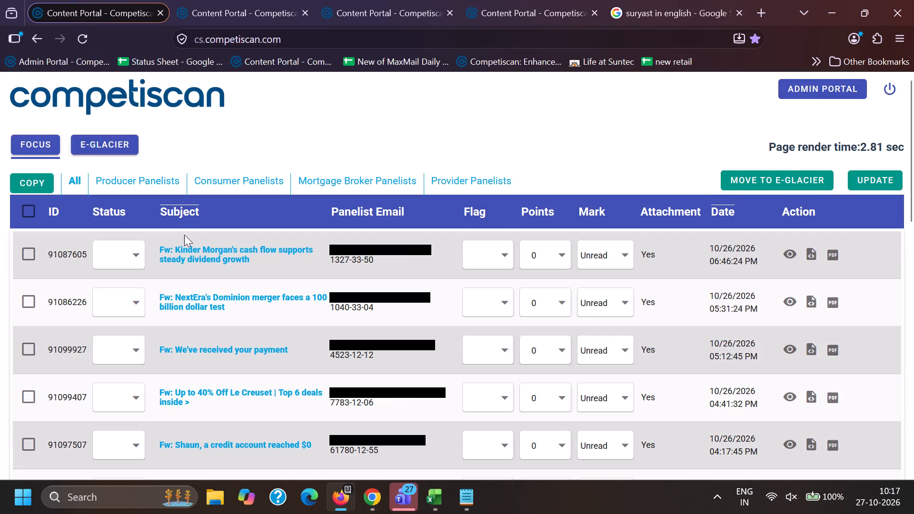
Copy the subject "Exclusive referral rewards: Earn $750 for every business you refer" from email 91099828 and search Chrome's content portal for it by subject.
scroll(181, 237, down, 2)
scroll(156, 272, down, 2)
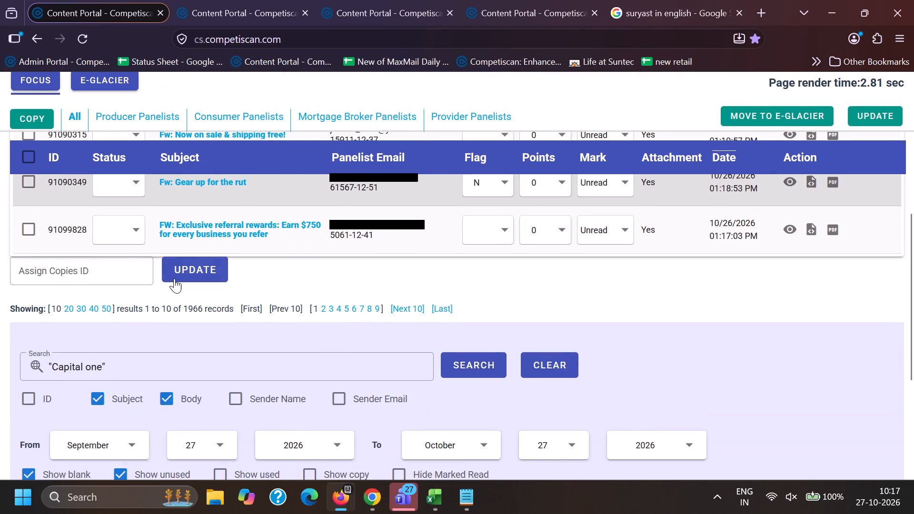
drag(176, 212, 301, 241)
key(ctrl+c)
key(ctrl+c)
click(375, 513)
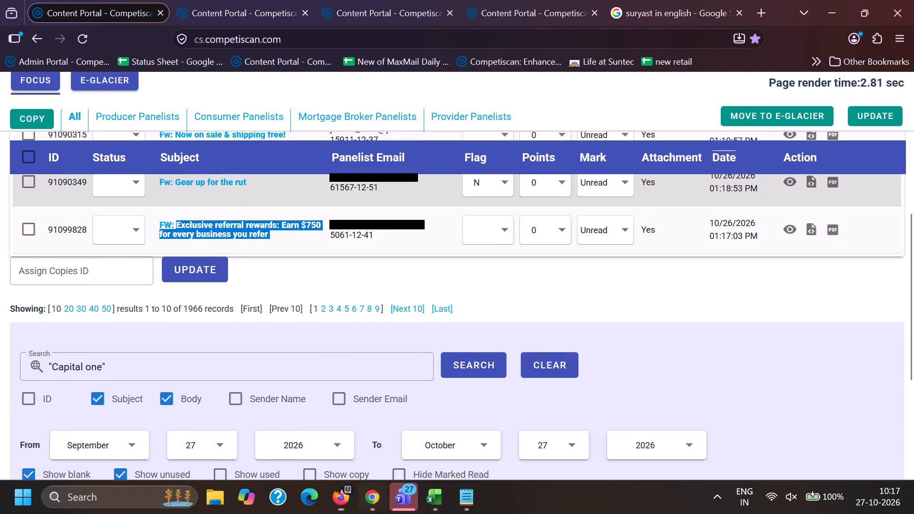
click(275, 450)
click(185, 0)
click(262, 0)
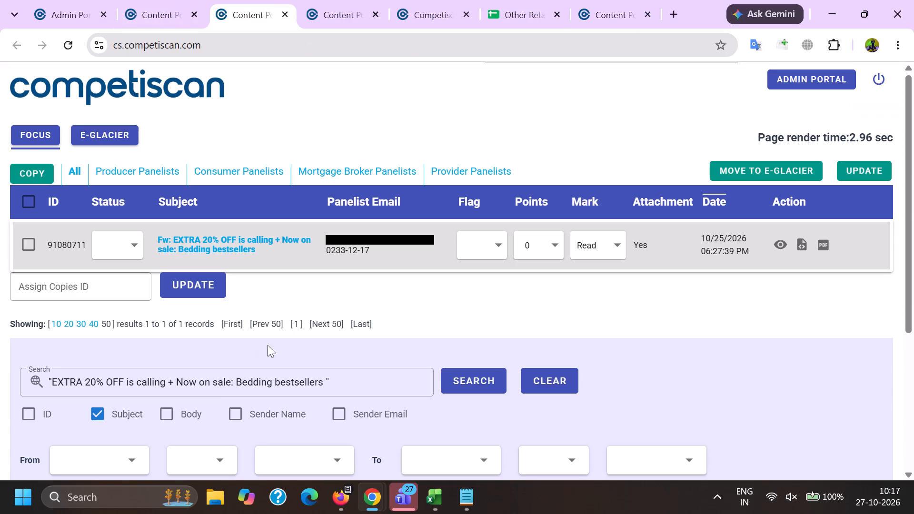
drag(349, 380, 0, 406)
key(BackSpace)
key(shift+quotedbl)
key(ctrl+v)
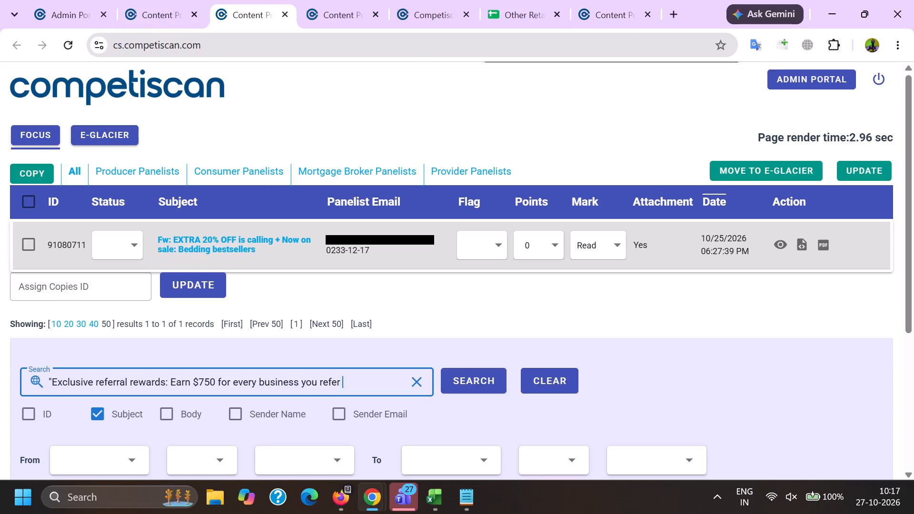
key(shift+quotedbl)
key(Return)
click(348, 6)
scroll(92, 270, up, 11)
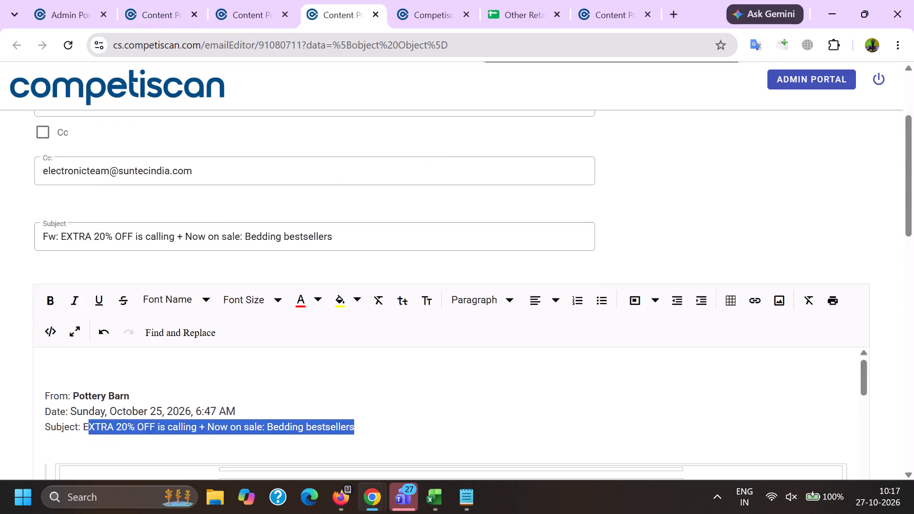
scroll(92, 271, up, 2)
ctrl+click(433, 211)
click(232, 0)
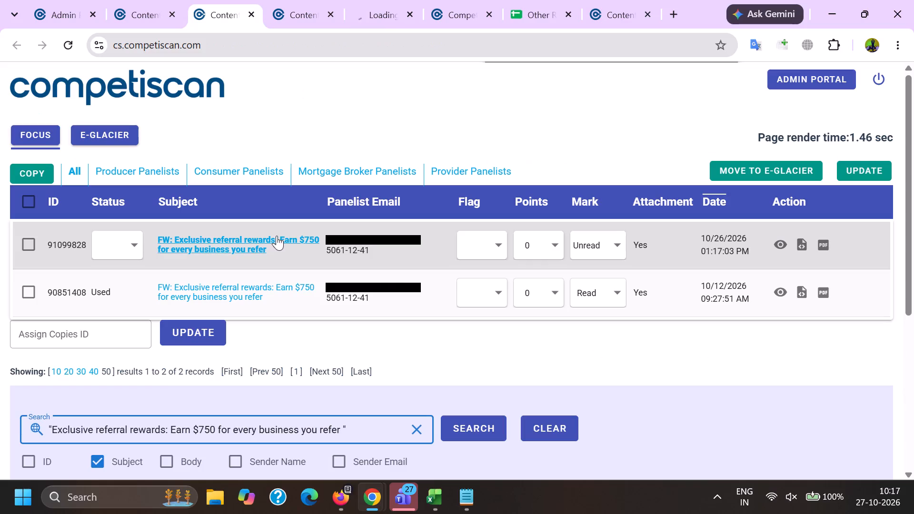
Show 50 results per page in Firefox's "Capital one" email queue and check the other queue tabs.
click(339, 505)
click(83, 406)
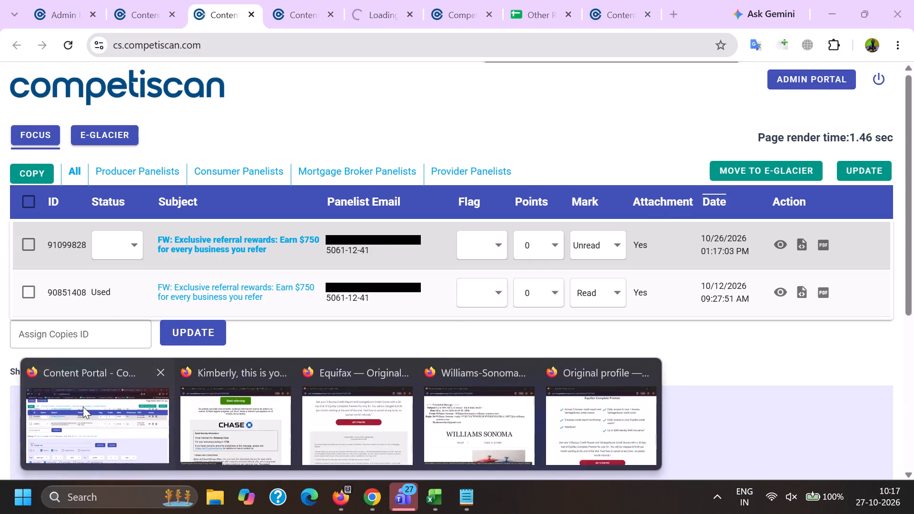
click(109, 307)
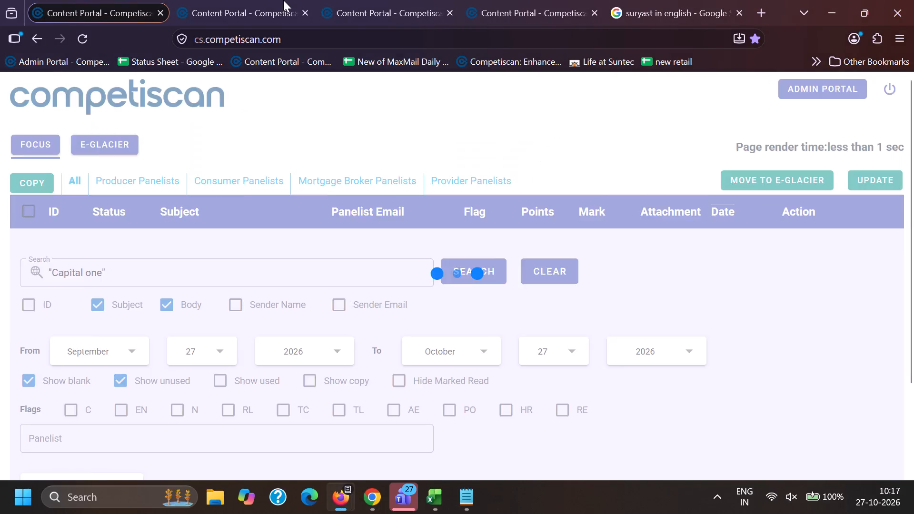
click(281, 0)
click(398, 0)
click(541, 0)
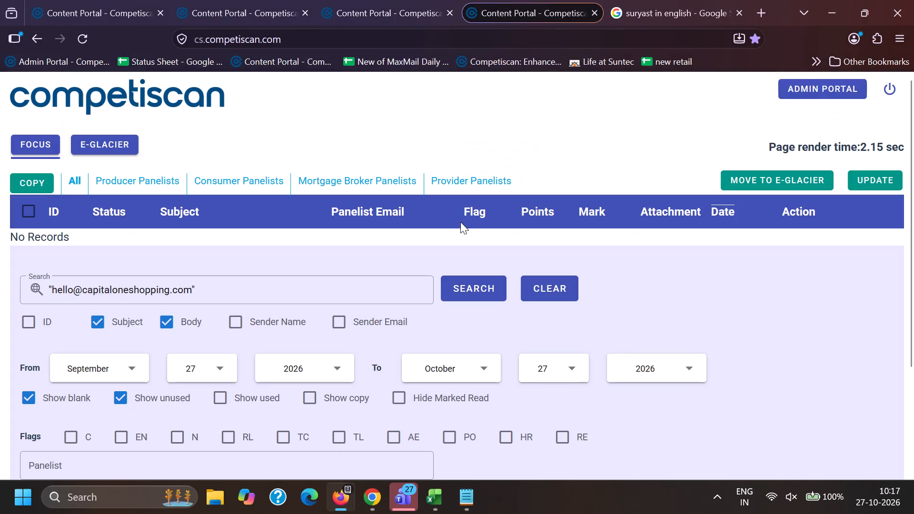
Switch to the strings (2) workbook in Excel and look through the sender and keyword search strings on Sheet1.
click(436, 513)
click(427, 458)
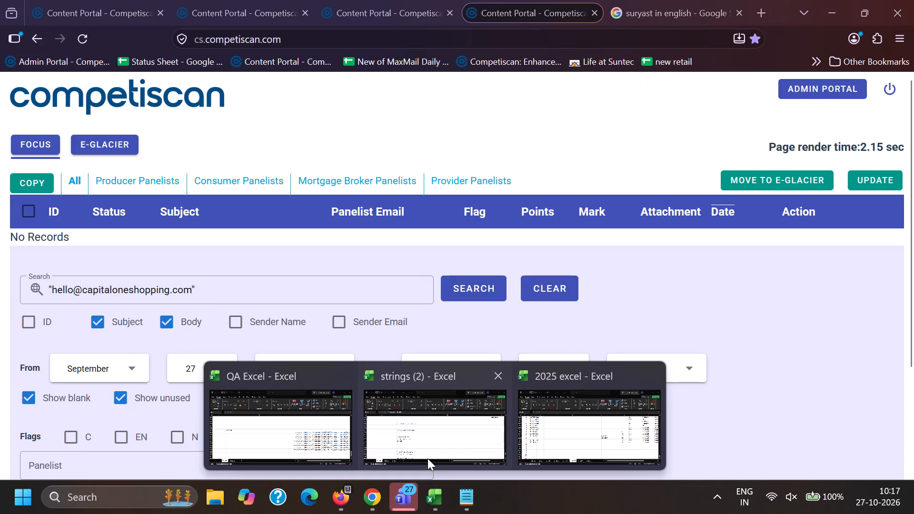
click(151, 358)
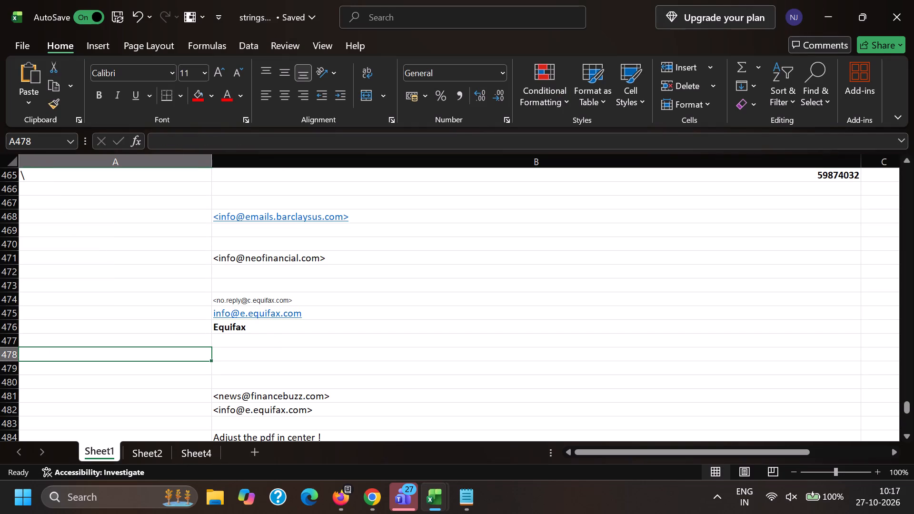
key(ctrl+f)
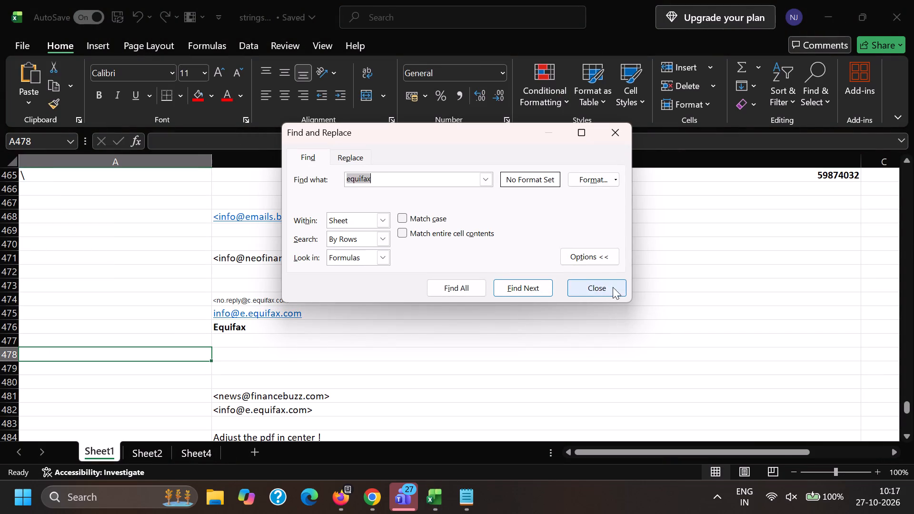
click(601, 289)
scroll(397, 314, down, 13)
scroll(393, 307, up, 17)
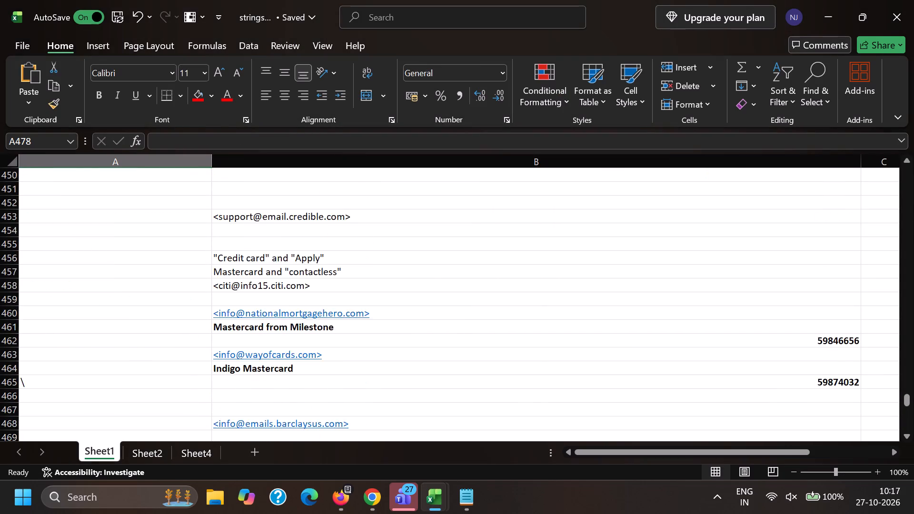
Copy the string "Credit card" and "Apply" from the Excel strings sheet and search the Firefox portal's emails for it in added quotation marks.
scroll(338, 311, up, 5)
scroll(321, 325, down, 4)
click(268, 252)
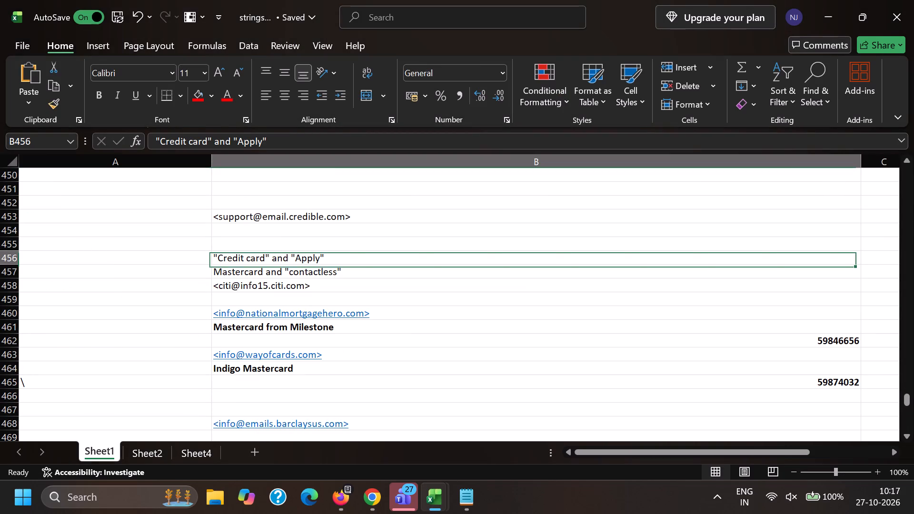
key(ctrl+c)
key(alt+Tab)
drag(243, 286, 203, 285)
click(364, 0)
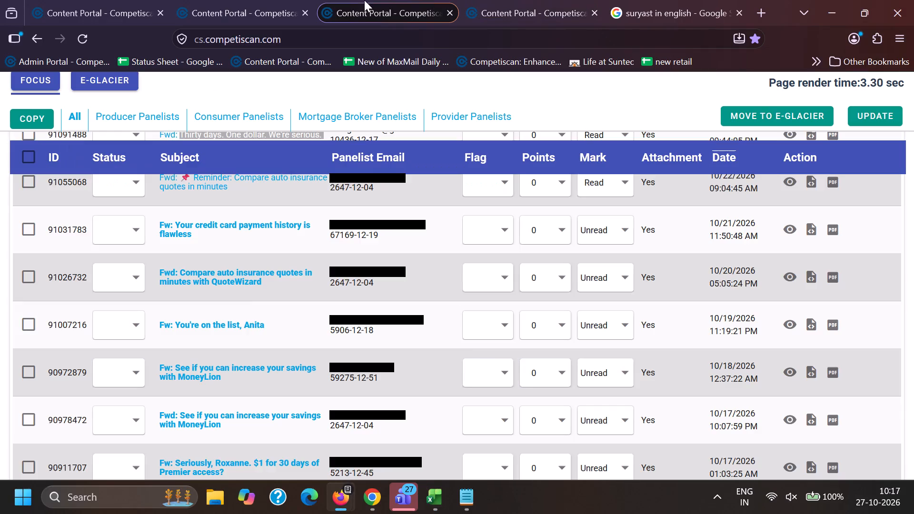
scroll(215, 310, down, 15)
scroll(232, 331, down, 14)
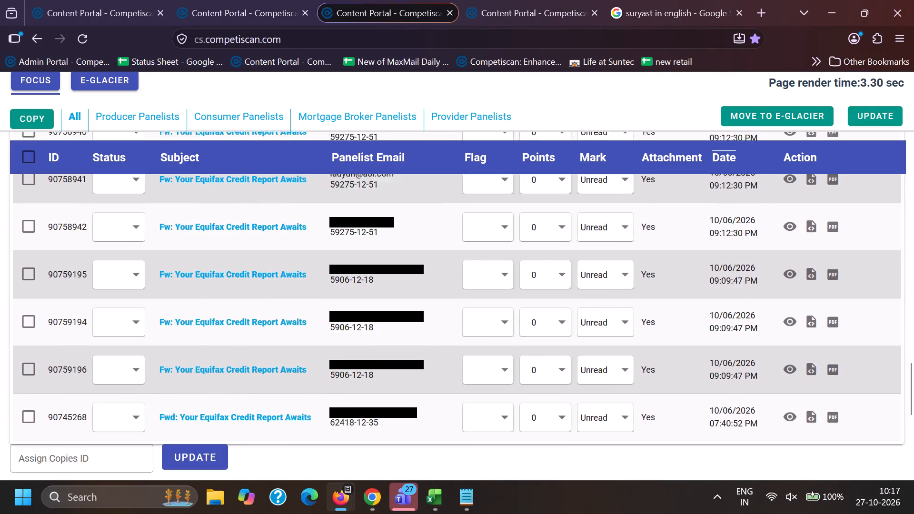
scroll(268, 302, up, 2)
drag(279, 301, 2, 311)
key(BackSpace)
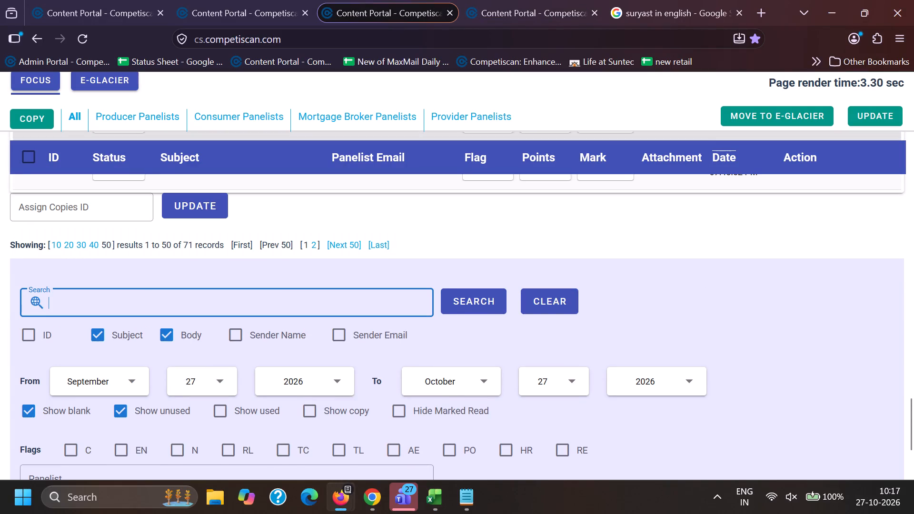
key(shift+quotedbl)
key(ctrl+v)
key(shift+quotedbl)
key(Return)
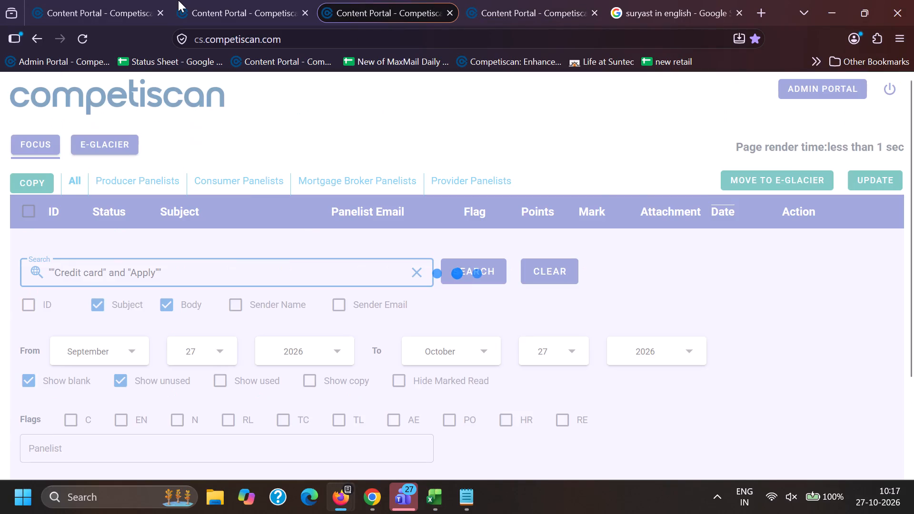
Look through the email list in the first Firefox portal tab and highlight the subject text of Capital One email 91099373.
click(179, 0)
click(66, 0)
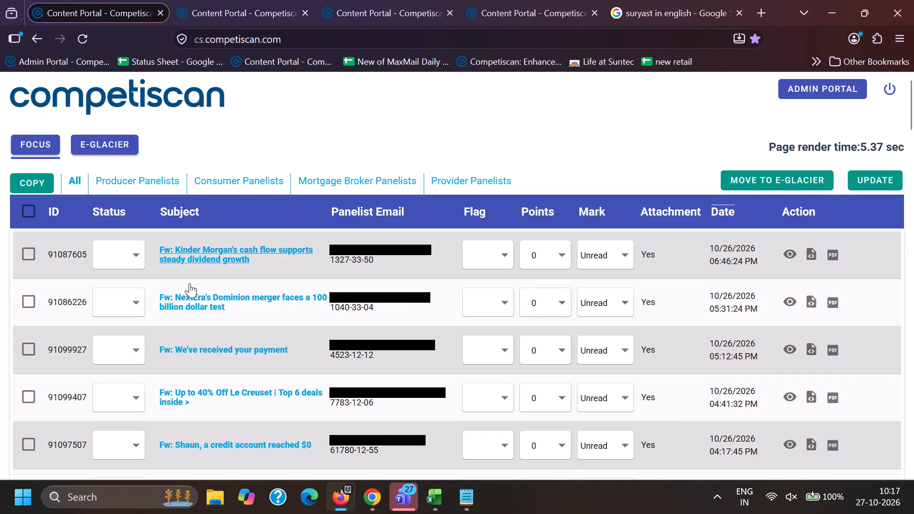
scroll(236, 360, down, 6)
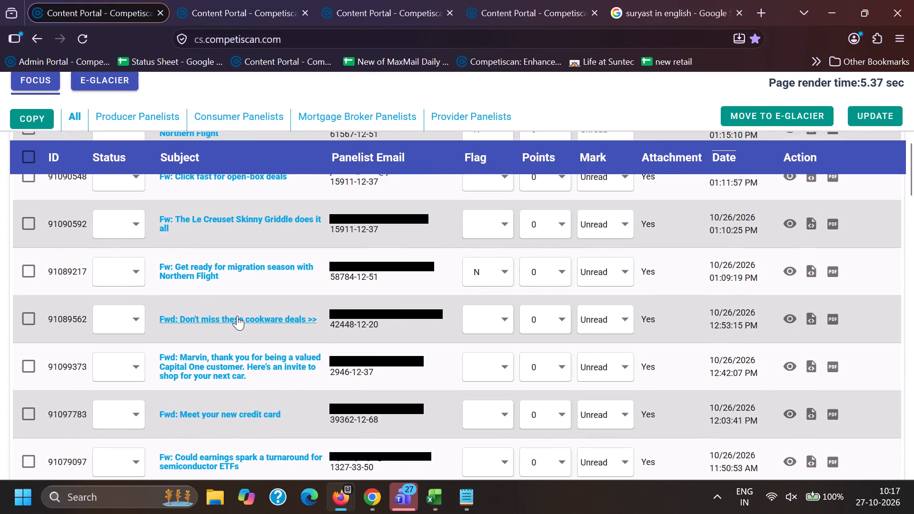
scroll(237, 316, down, 1)
drag(205, 267, 262, 306)
click(297, 321)
drag(208, 276, 286, 304)
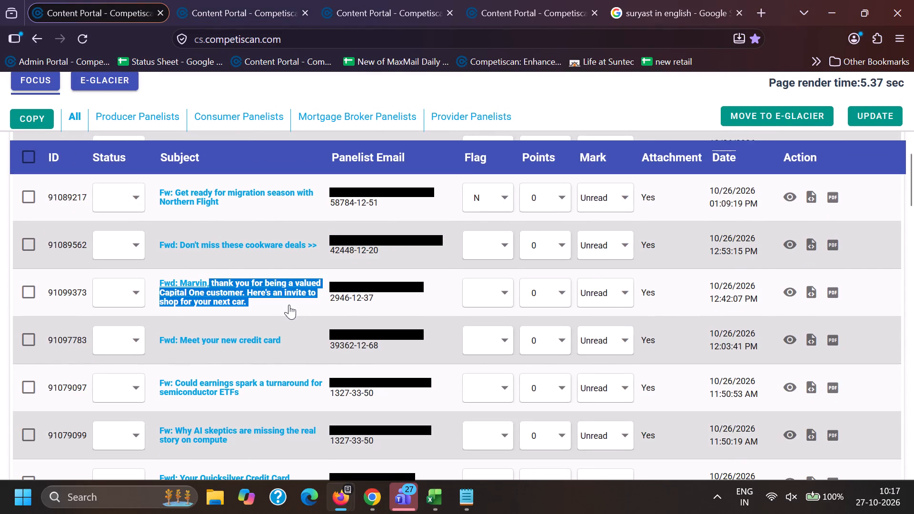
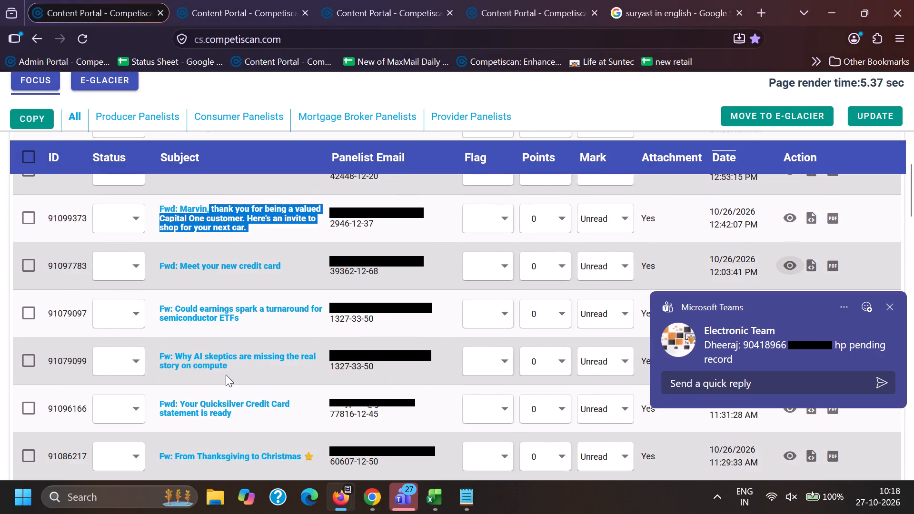
Copy the subject text "Special offer: Earn 90,000 bonus miles with Venture X" of email 91091935 in Firefox.
scroll(224, 381, down, 2)
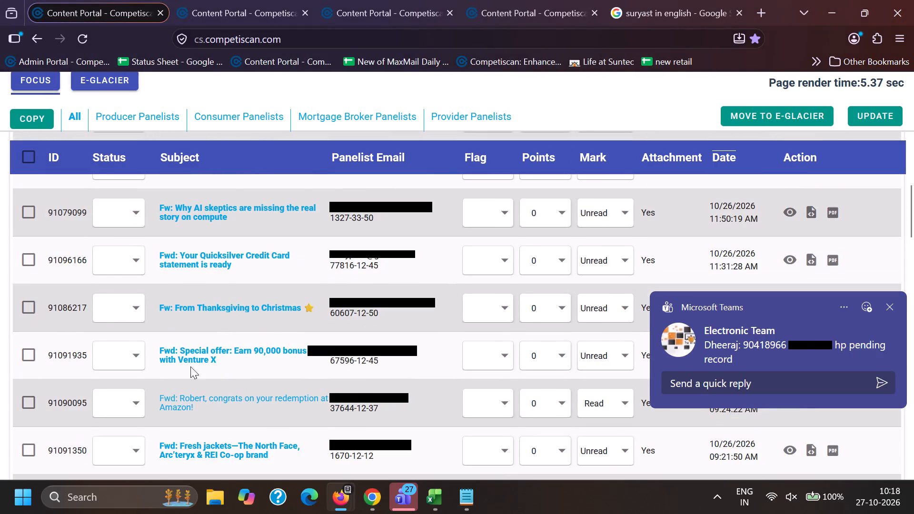
drag(179, 344, 283, 370)
key(ctrl+c)
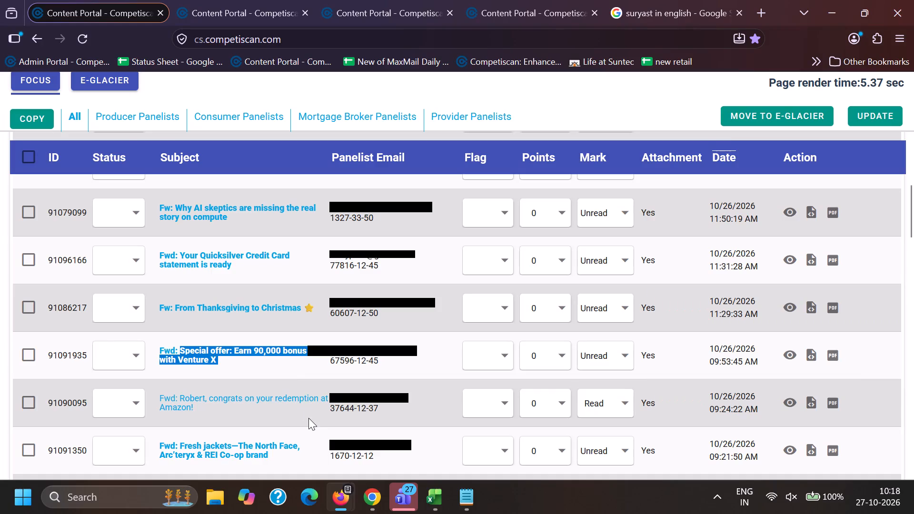
key(ctrl+c)
Switch to Chrome and preview the used Capital One car-shopping email 90703843 from the search results.
key(alt+Tab)
drag(515, 140, 510, 141)
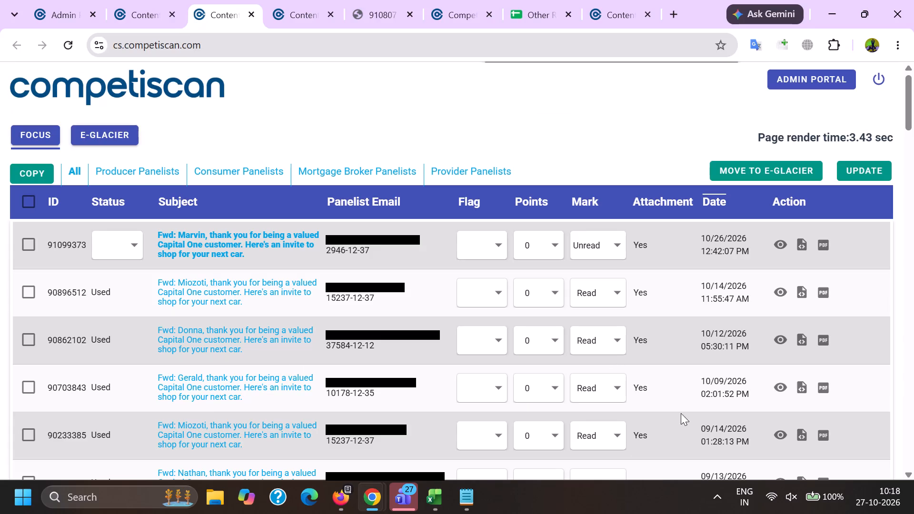
click(783, 388)
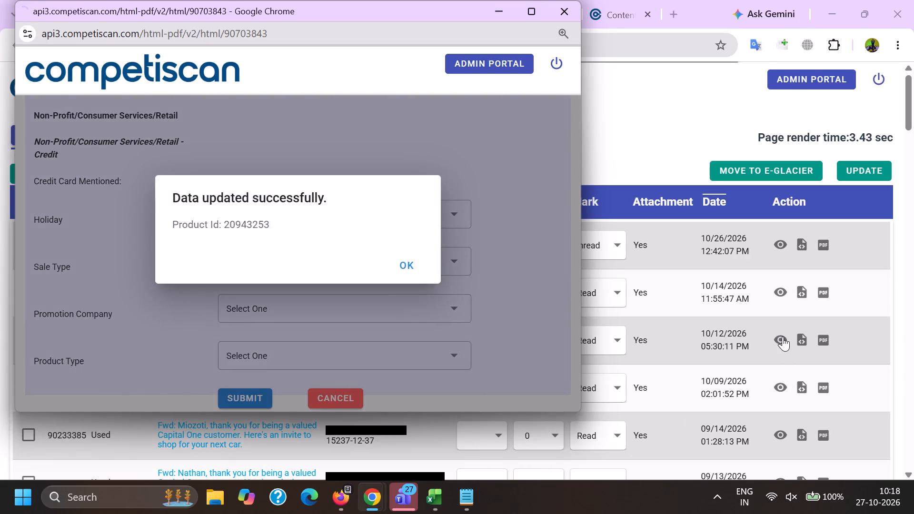
scroll(275, 253, down, 12)
key(alt+Tab)
Replace the Chrome portal's subject search with the copied Venture X subject in quotation marks and run it.
scroll(288, 296, down, 8)
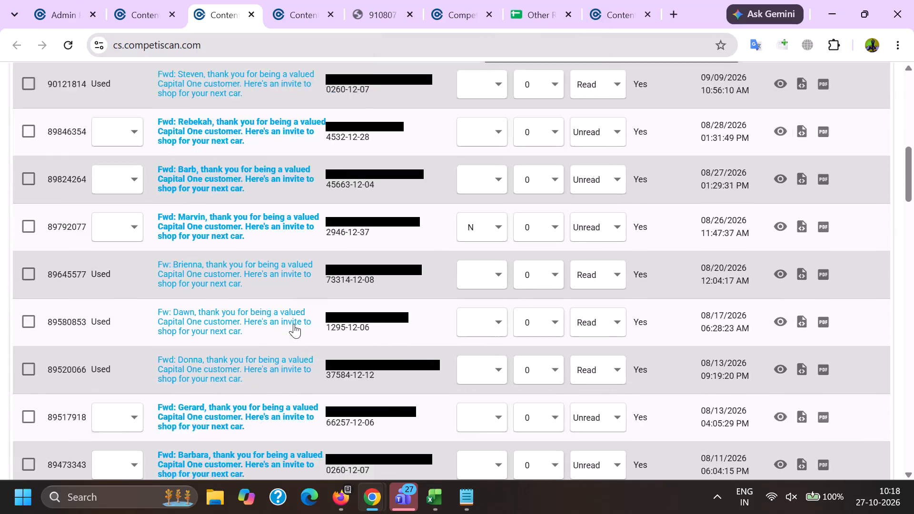
scroll(294, 324, down, 14)
scroll(298, 345, down, 7)
scroll(313, 402, down, 2)
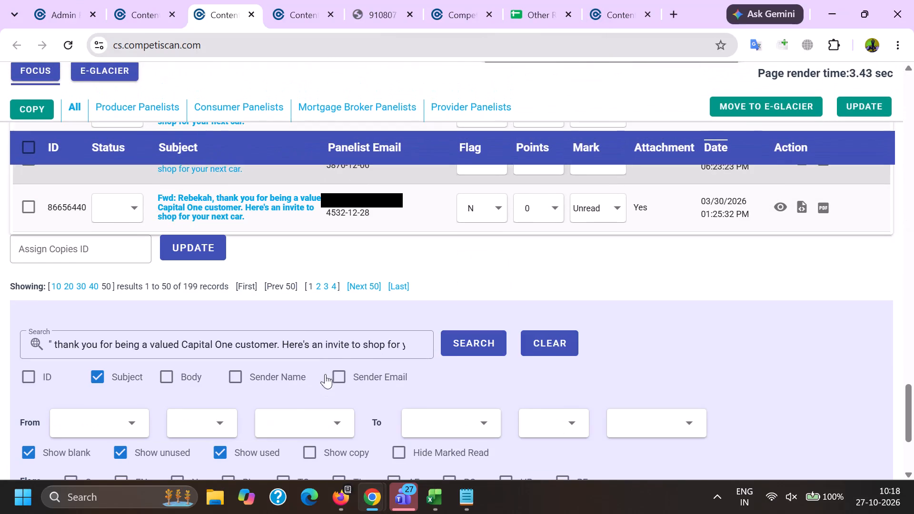
triple_click(344, 342)
key(BackSpace)
key(shift+quotedbl)
key(ctrl+v)
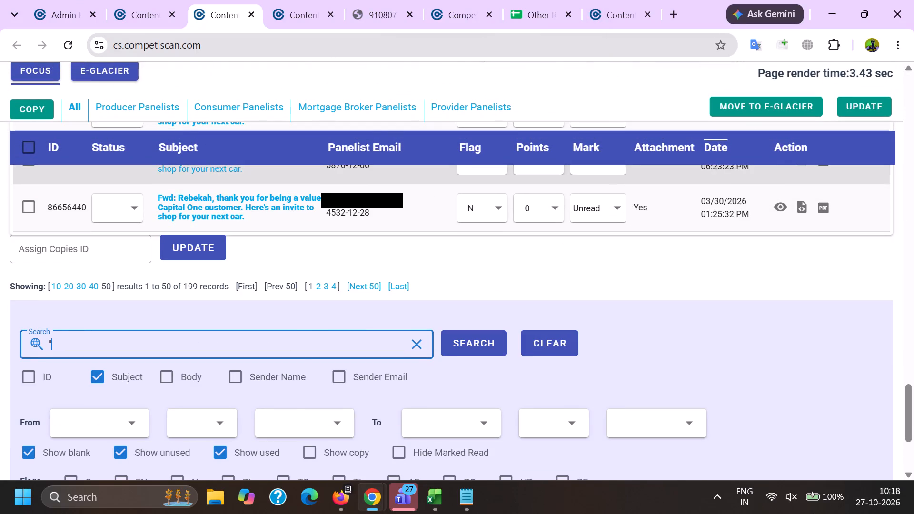
key(shift+quotedbl)
key(Return)
Look through the remaining "Capital one" emails in Firefox for card and bank offers, and open a further page of results.
key(alt+Tab)
key(alt+Tab)
key(alt+Tab)
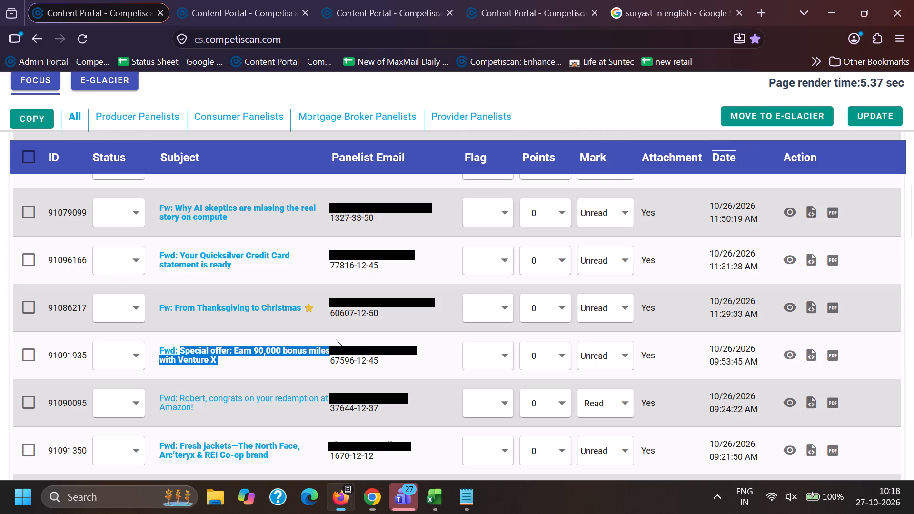
scroll(220, 347, down, 2)
scroll(179, 370, down, 3)
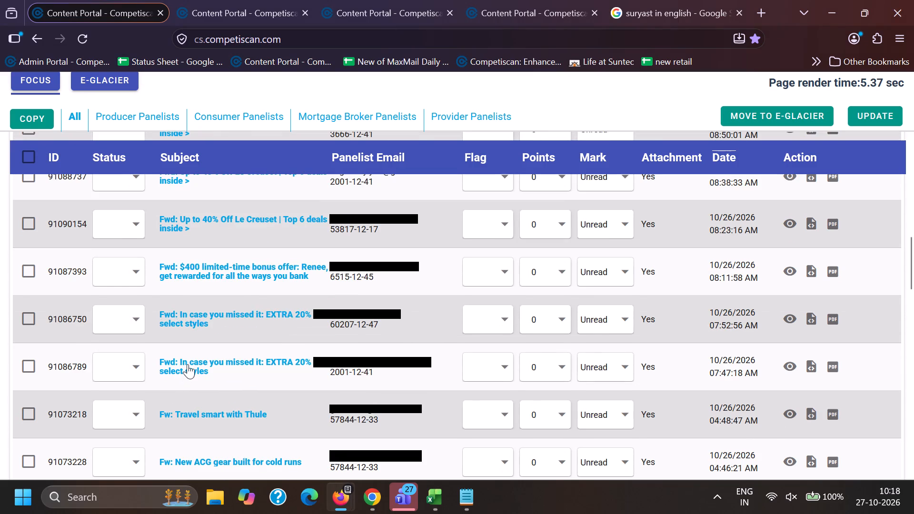
scroll(253, 395, down, 4)
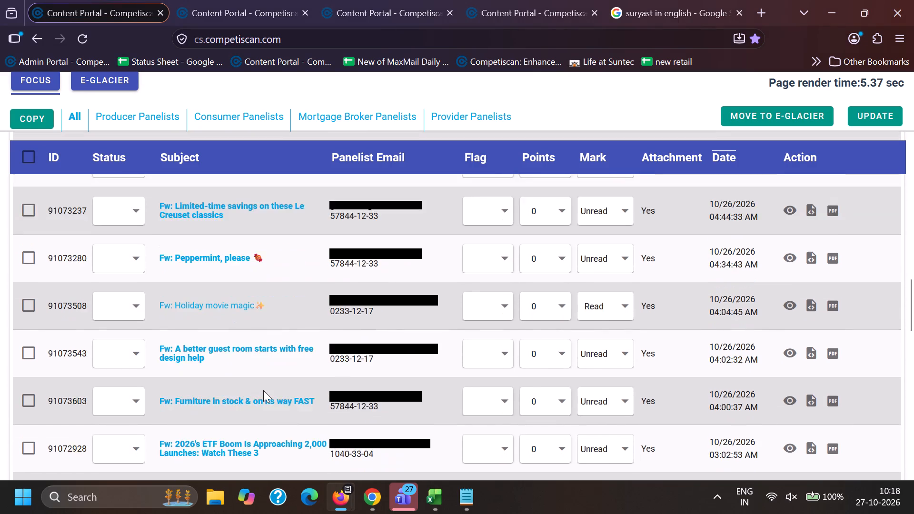
scroll(263, 390, down, 4)
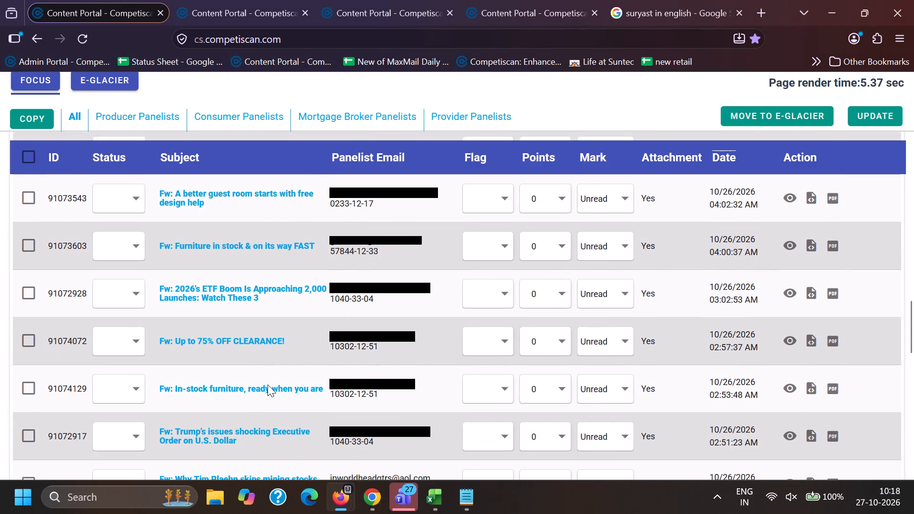
scroll(268, 385, down, 3)
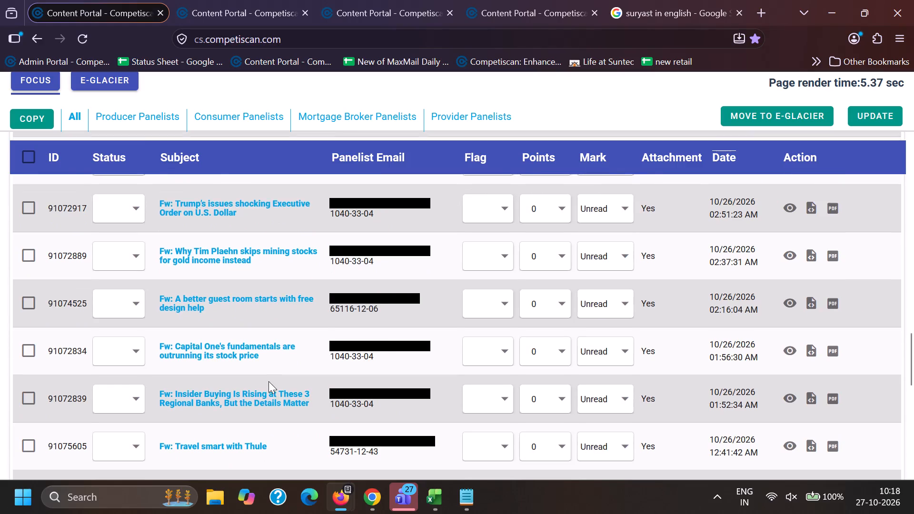
scroll(287, 376, down, 3)
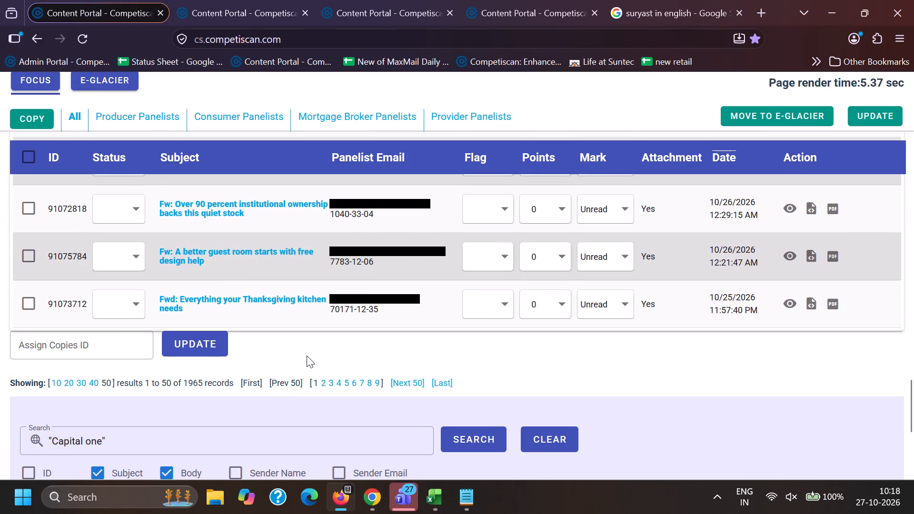
click(347, 356)
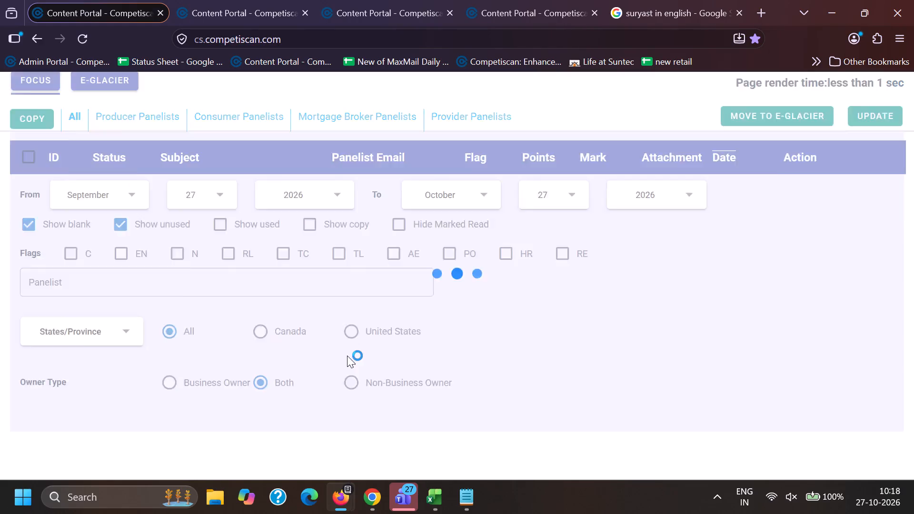
Check the status of the emails listed for the Venture X subject search in Chrome.
key(alt+Tab)
key(alt+Tab)
key(alt+Tab)
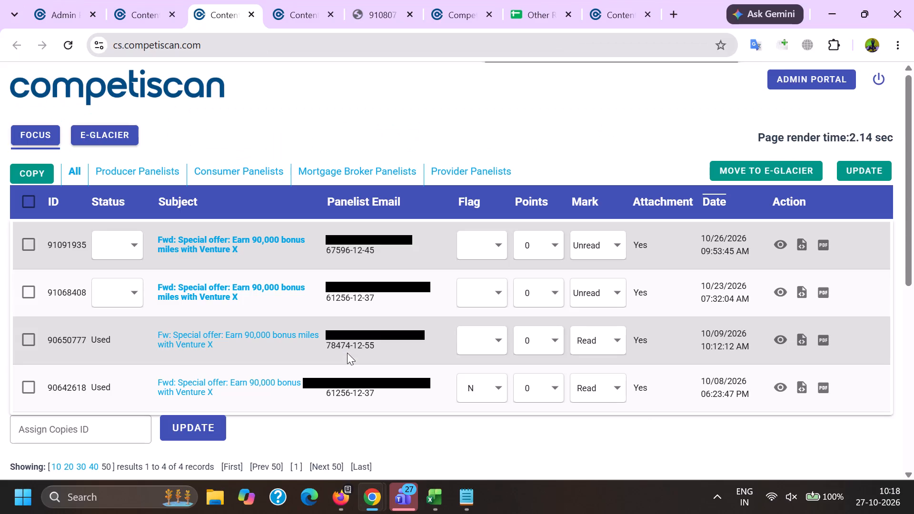
key(alt+Tab)
Copy "your bonus up to $1,500 is here" from the subject of Firefox email 91092537 and search Chrome for it in quotation marks.
key(alt+Tab)
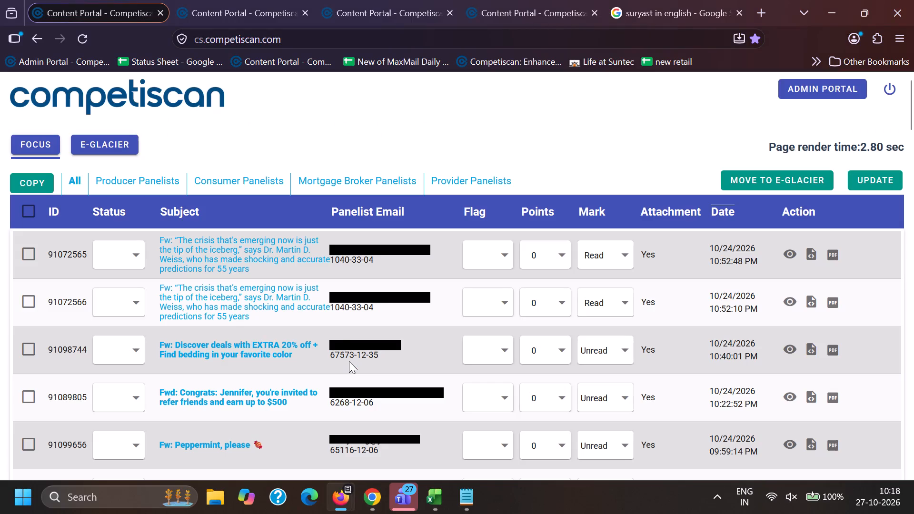
scroll(275, 336, down, 1)
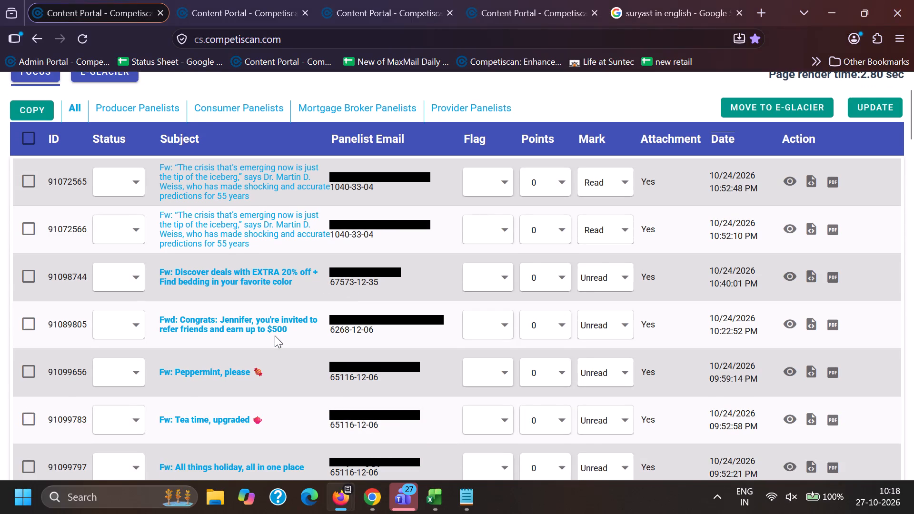
scroll(275, 336, down, 4)
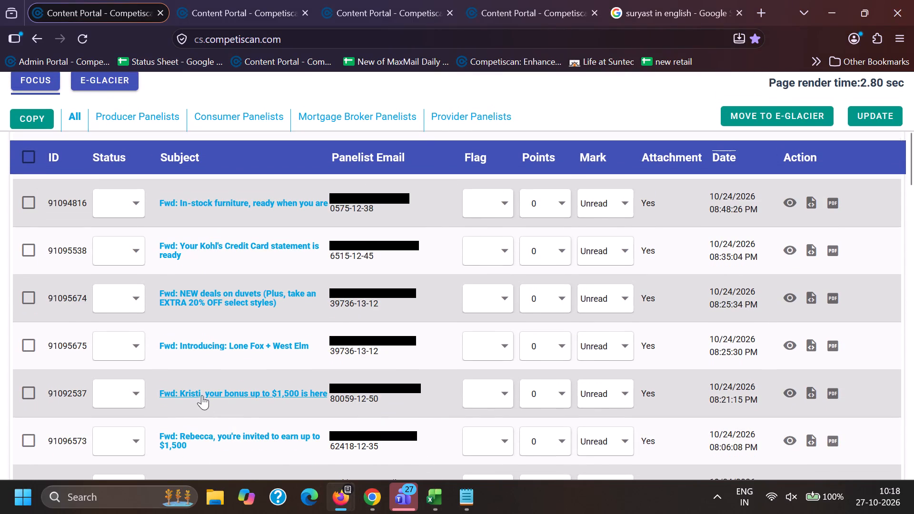
drag(202, 395, 328, 399)
key(ctrl+c)
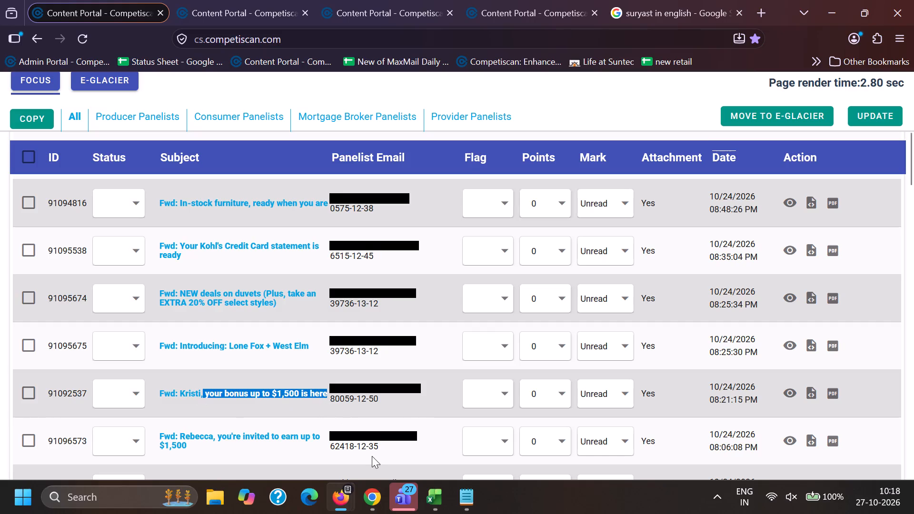
click(373, 502)
click(286, 435)
scroll(271, 284, down, 3)
drag(329, 316, 328, 316)
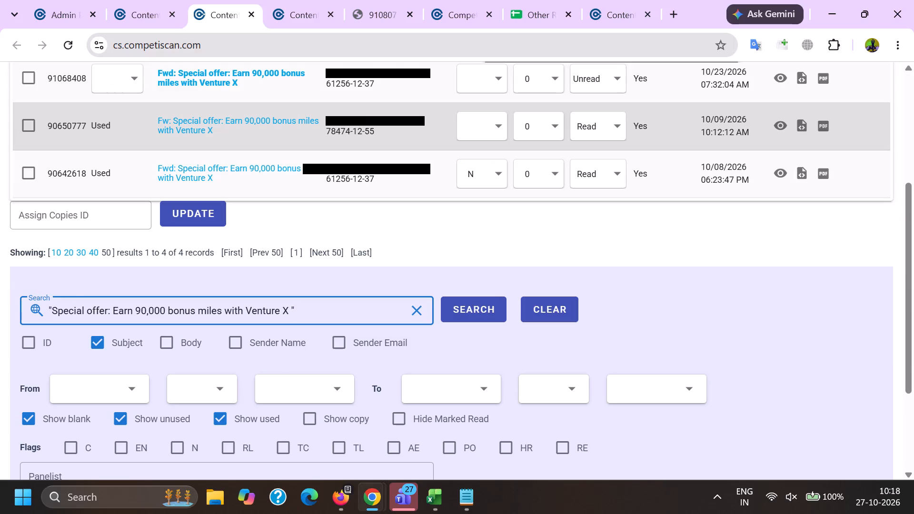
drag(328, 316, 1, 285)
key(BackSpace)
key(shift+quotedbl)
key(ctrl+v)
key(shift+quotedbl)
key(Return)
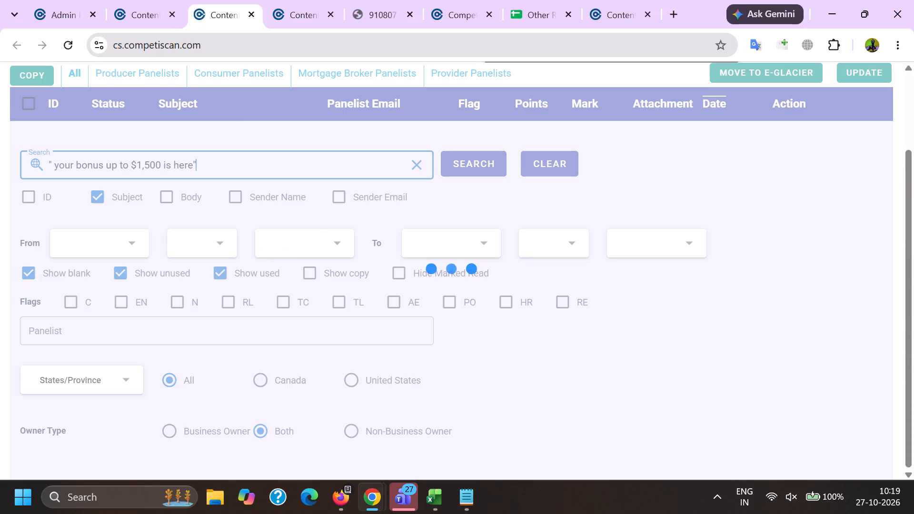
click(308, 0)
click(330, 11)
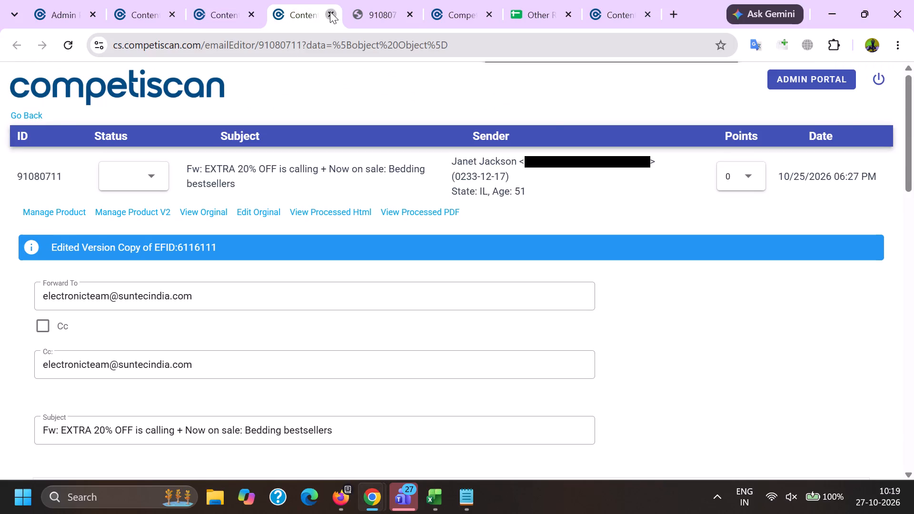
click(330, 11)
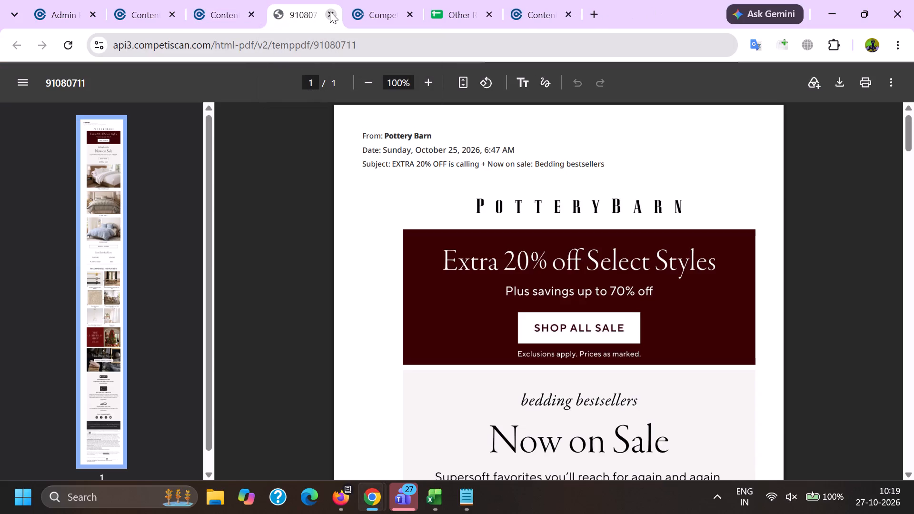
Show all temp products in Temp Product Management instead of only record 90640101.
click(305, 0)
click(499, 177)
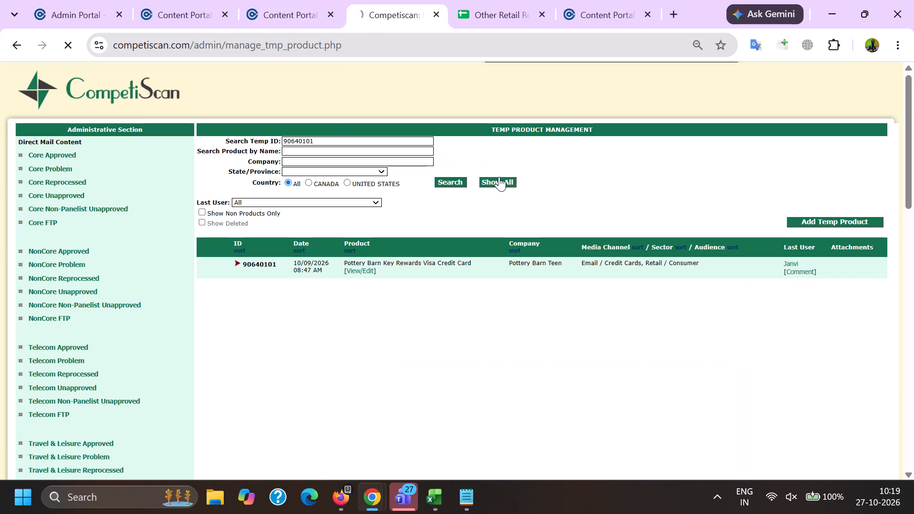
Preview Capital One $1,500 bonus emails 91092537, 91064080 and 91063342 from the search results to compare their offers.
click(337, 0)
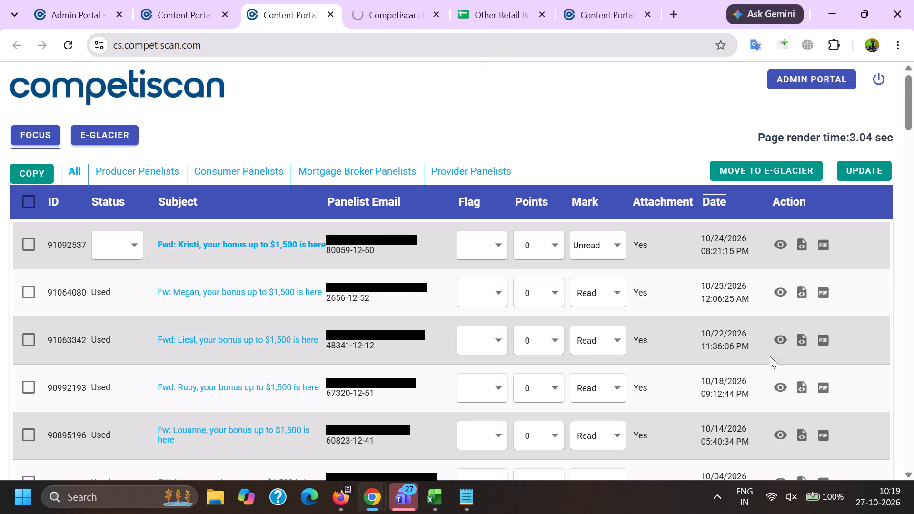
click(781, 241)
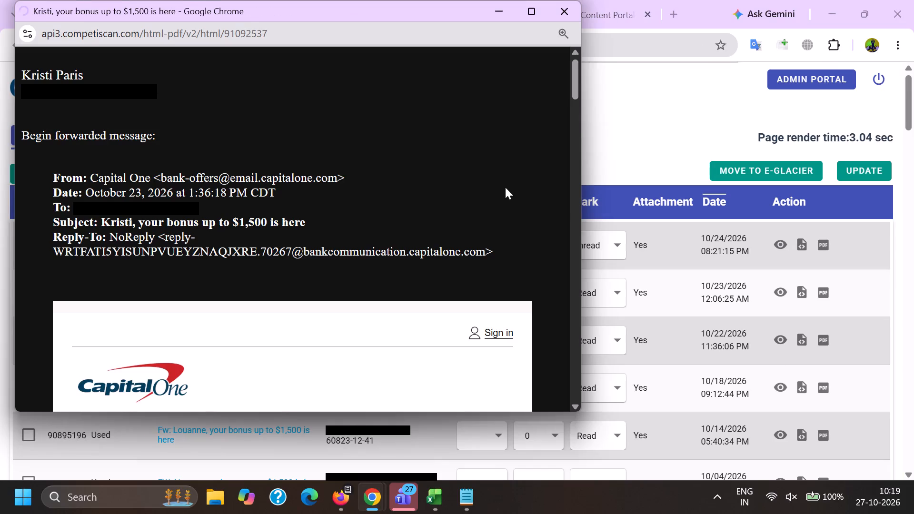
scroll(406, 188, down, 10)
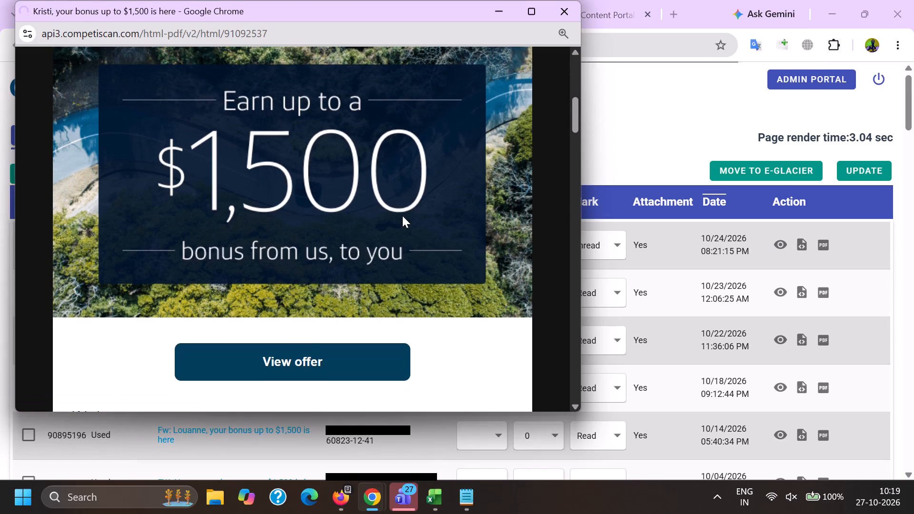
key(alt+Tab)
click(772, 289)
scroll(381, 206, down, 7)
key(alt+Tab)
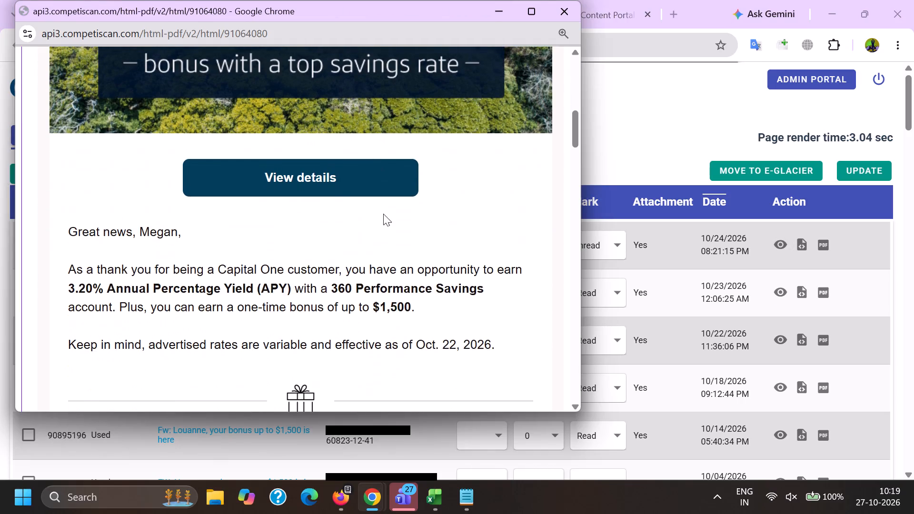
click(775, 350)
click(780, 332)
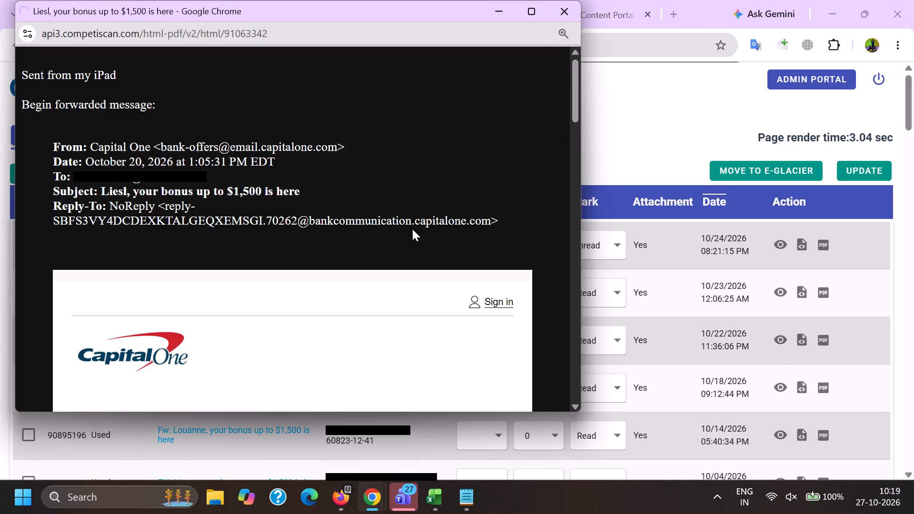
scroll(412, 229, down, 6)
key(alt+Tab)
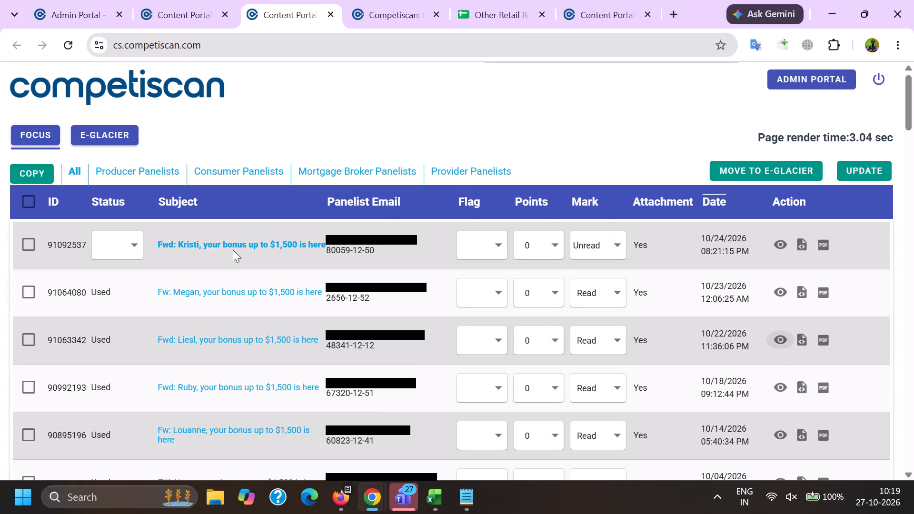
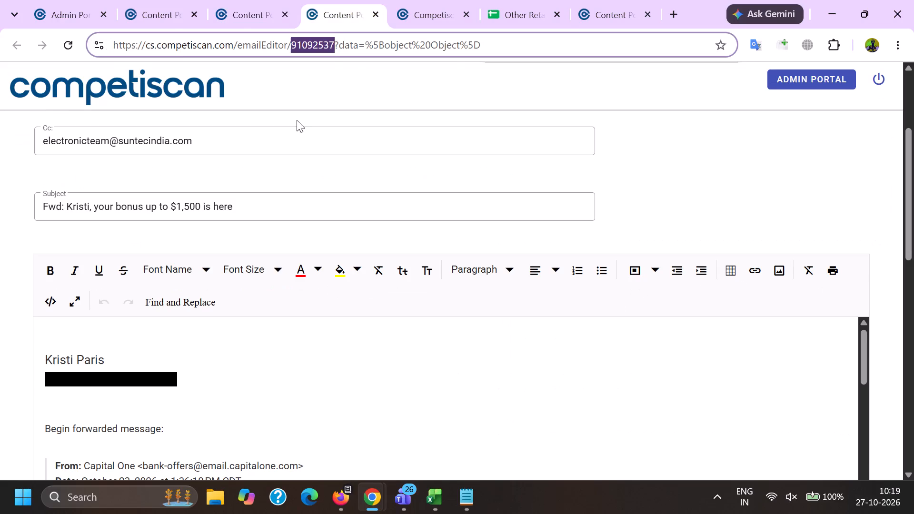
Log email 91092537 as entry 15 on Excel's may 26 sheet with ml, bk, NC and Upgrad.
click(421, 495)
click(594, 441)
click(89, 341)
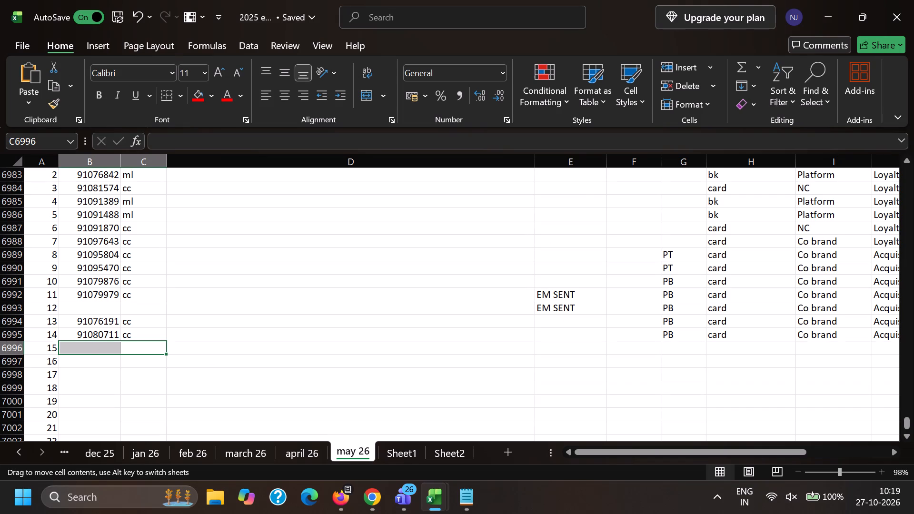
click(111, 349)
key(ctrl+v)
click(148, 346)
text(ml)
key(Right)
key(Right)
key(Right)
key(Right)
key(Right)
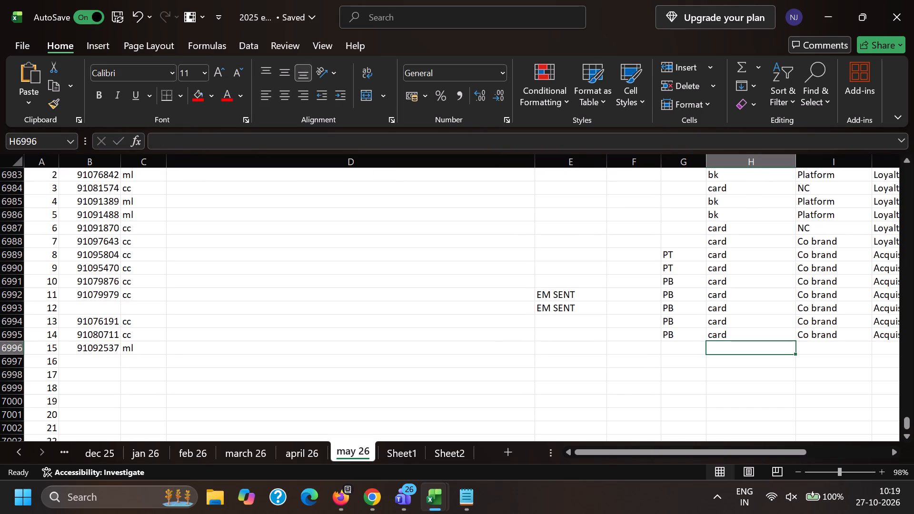
key(b)
key(Right)
key(n)
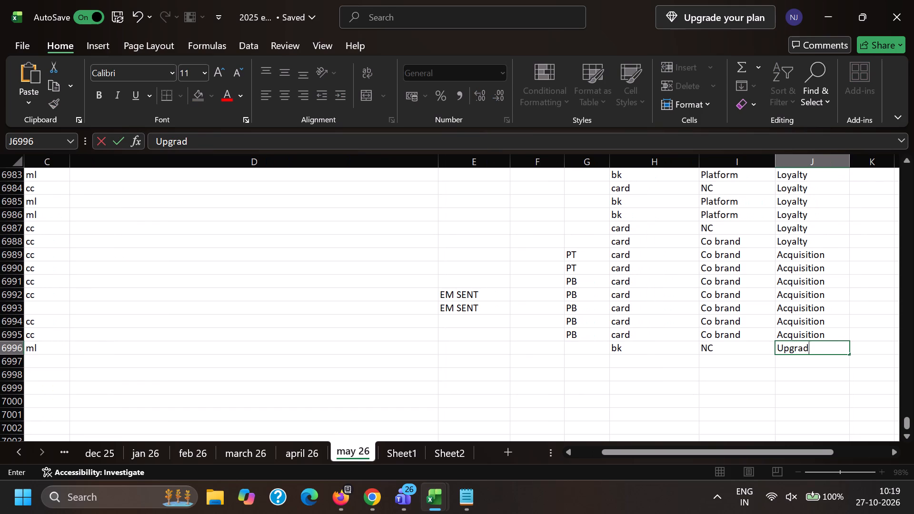
key(Return)
In the Chrome email editor for 91092537, delete the forwarder's signature and the forwarded-message intro above the From line.
key(alt+Tab)
scroll(165, 179, down, 3)
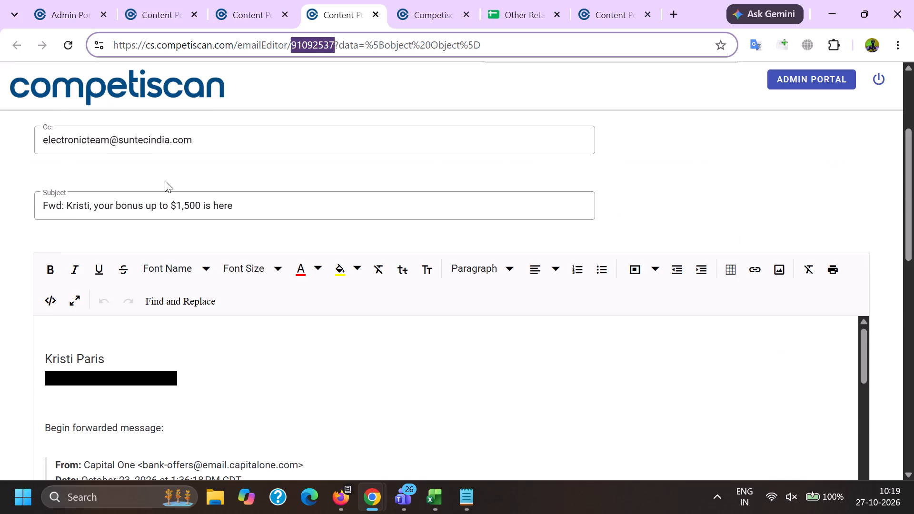
drag(199, 217, 0, 119)
key(BackSpace)
scroll(106, 379, up, 1)
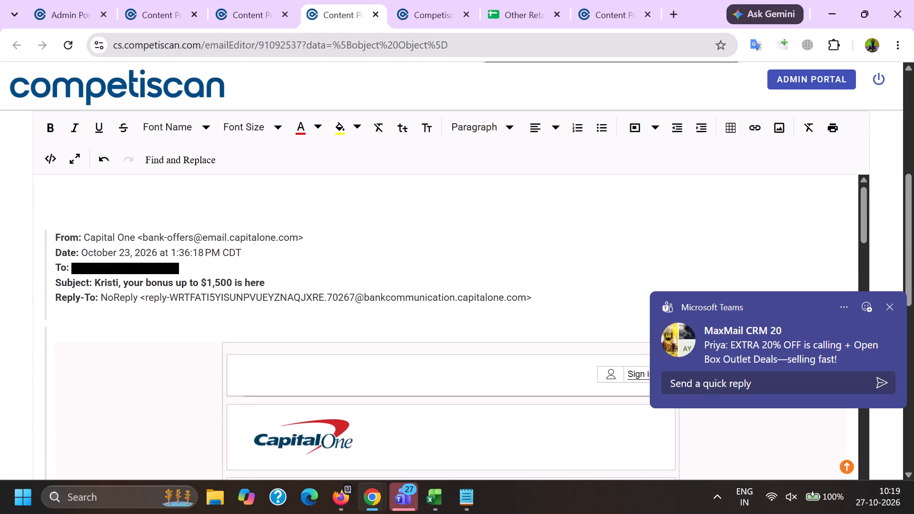
click(47, 234)
key(BackSpace)
Delete the To line, the Capital One sender's address and the Reply-To line from the email header.
drag(41, 251, 193, 244)
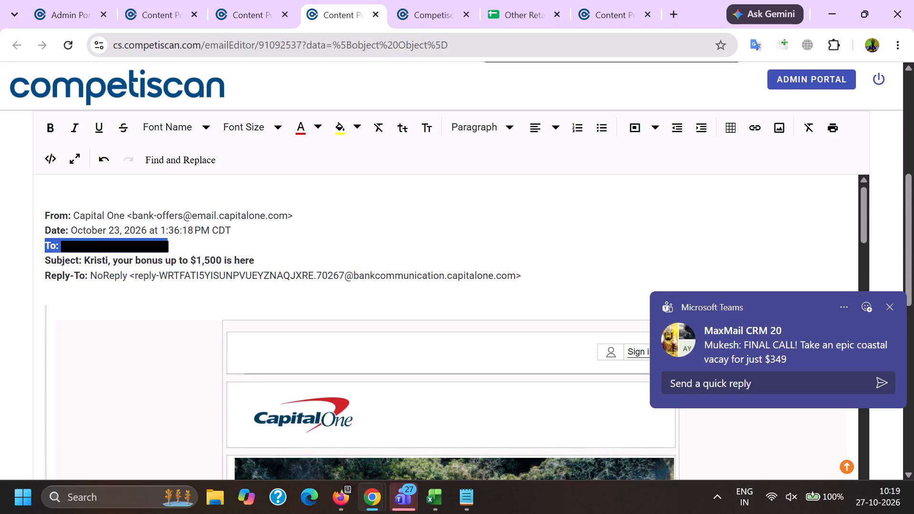
drag(193, 244, 193, 246)
key(BackSpace)
key(BackSpace)
drag(125, 212, 320, 219)
key(BackSpace)
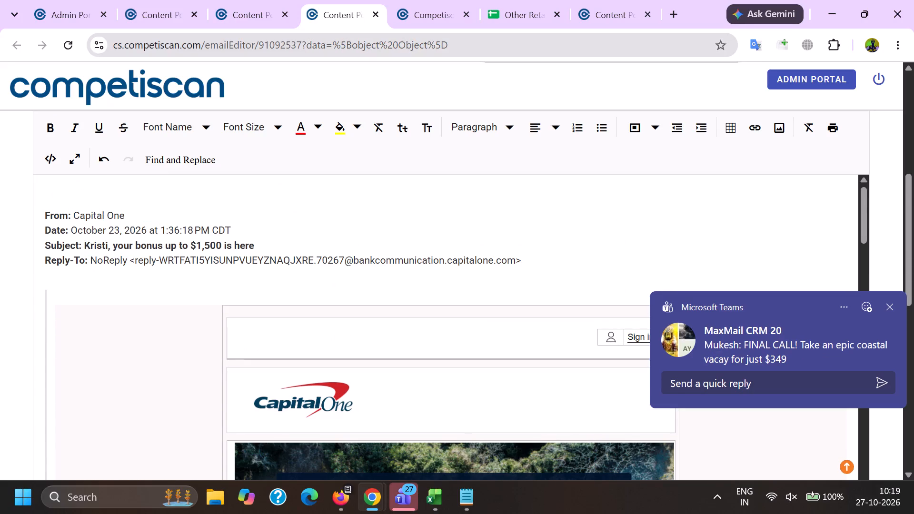
drag(535, 261, 4, 263)
key(BackSpace)
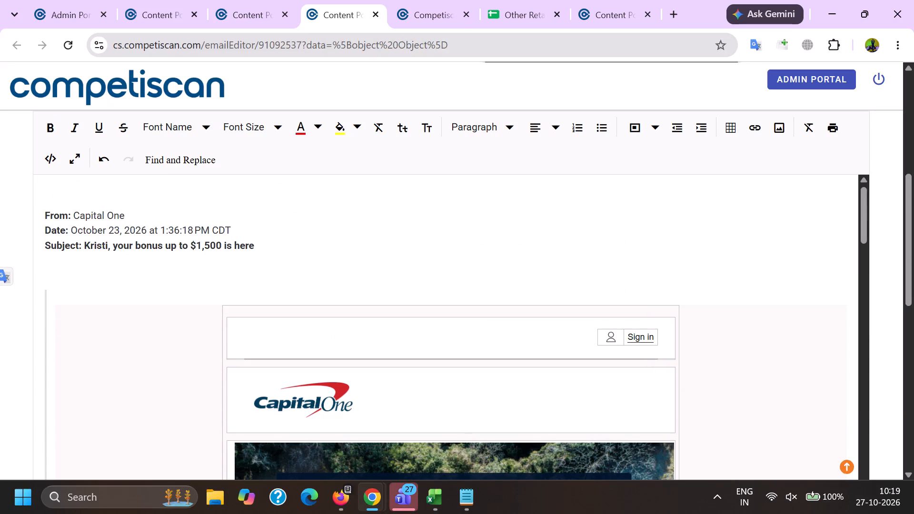
Find and delete the recipient's first name in the email's subject line and in the body greeting.
double_click(99, 248)
key(ctrl+c)
key(BackSpace)
key(ctrl+f)
key(ctrl+v)
key(Return)
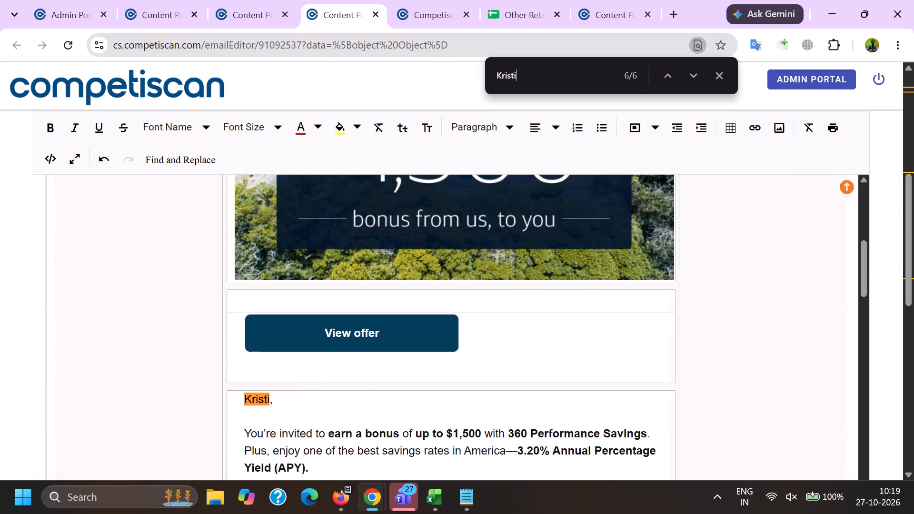
key(Return)
key(Return)
key(Return)
key(Return)
key(Return)
double_click(255, 213)
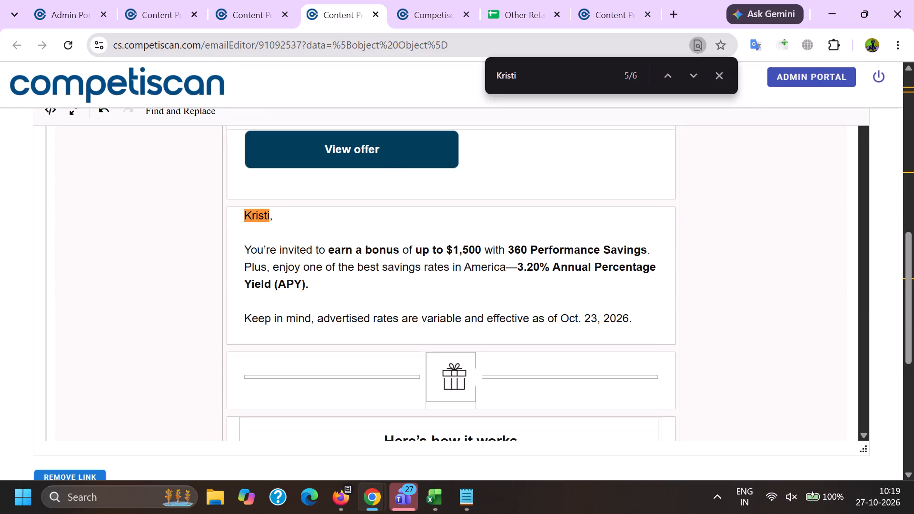
key(BackSpace)
Delete promo code EARN1500 from the how-it-works steps, the STEP 1 terms and the bonus payout table.
scroll(430, 282, down, 4)
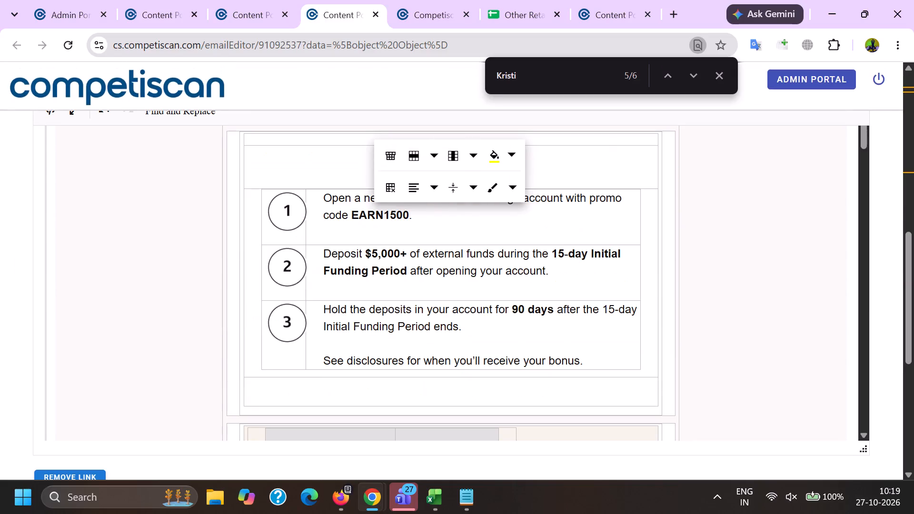
double_click(358, 210)
key(ctrl+c)
key(BackSpace)
key(ctrl+f)
key(ctrl+v)
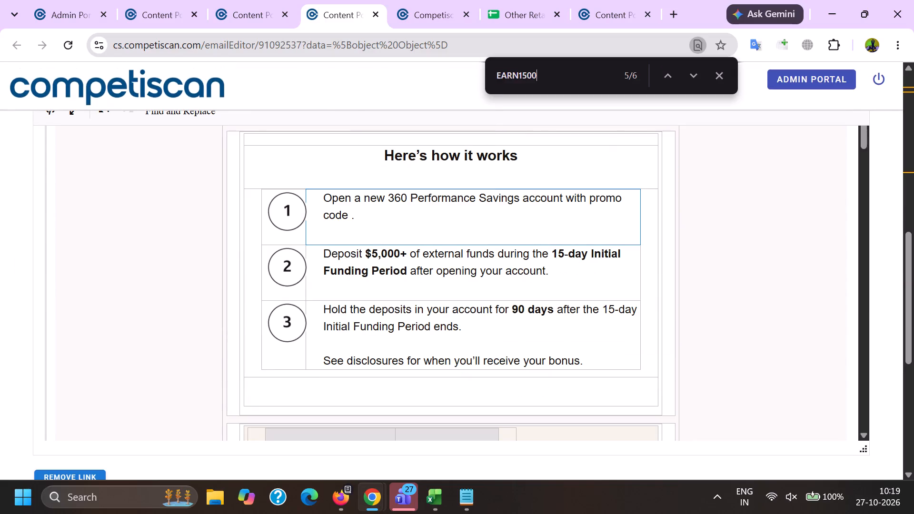
key(Return)
key(Return)
key(Return)
key(Return)
key(Return)
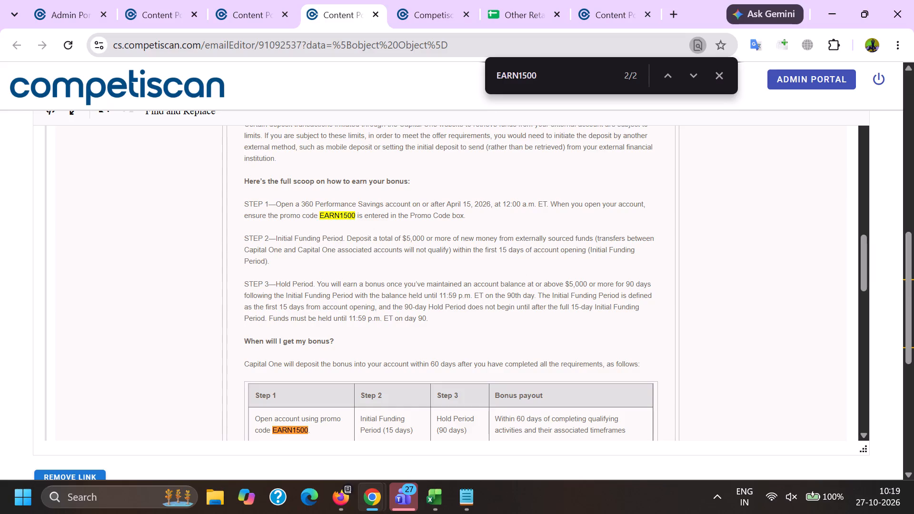
double_click(345, 212)
key(BackSpace)
scroll(276, 383, down, 2)
double_click(283, 284)
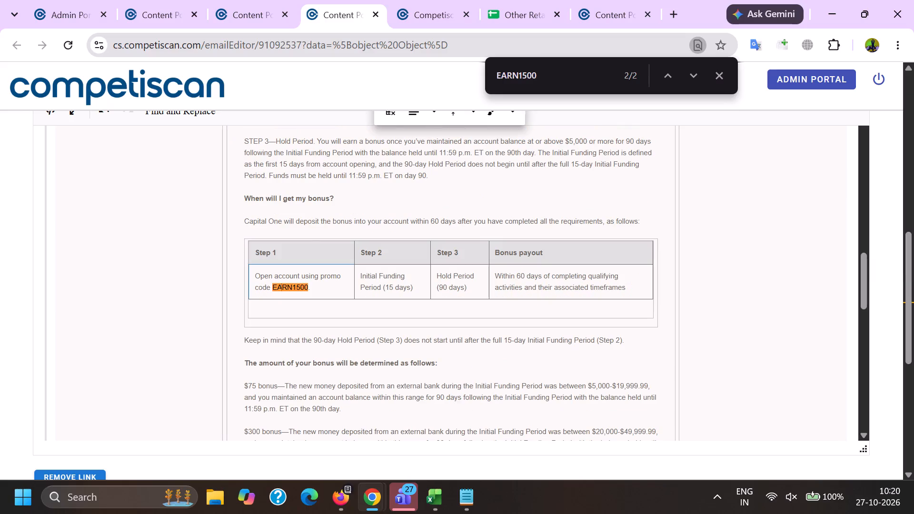
key(BackSpace)
Copy the web address of the Privacy link in the Capital One footer.
scroll(301, 287, down, 12)
scroll(354, 333, up, 2)
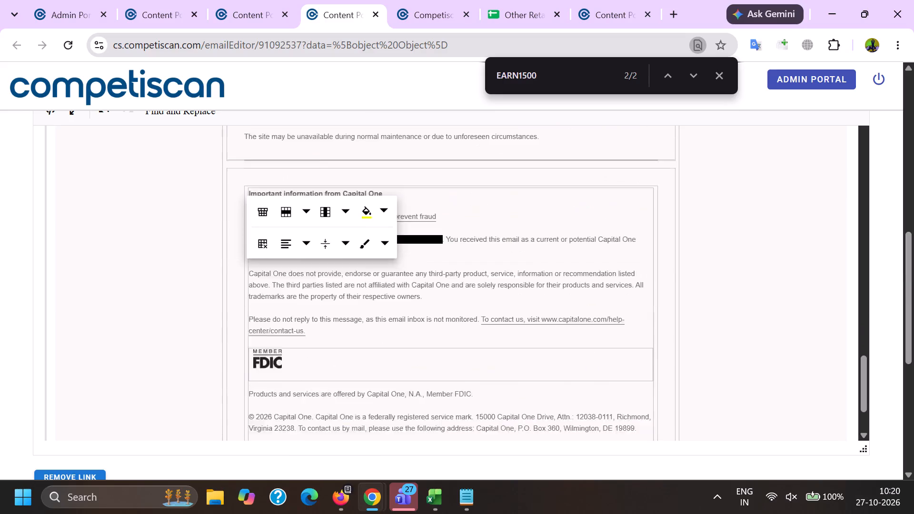
right_click(352, 325)
click(405, 164)
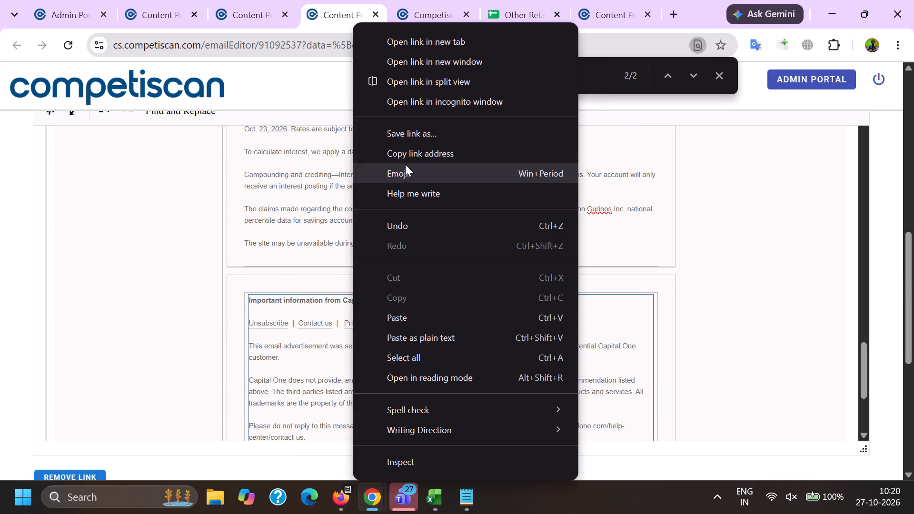
key(super+period)
right_click(356, 324)
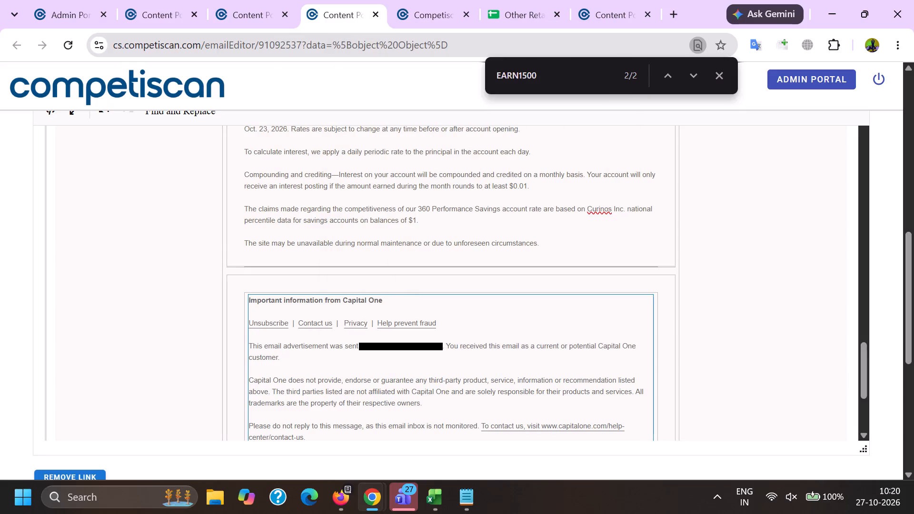
right_click(356, 324)
click(403, 158)
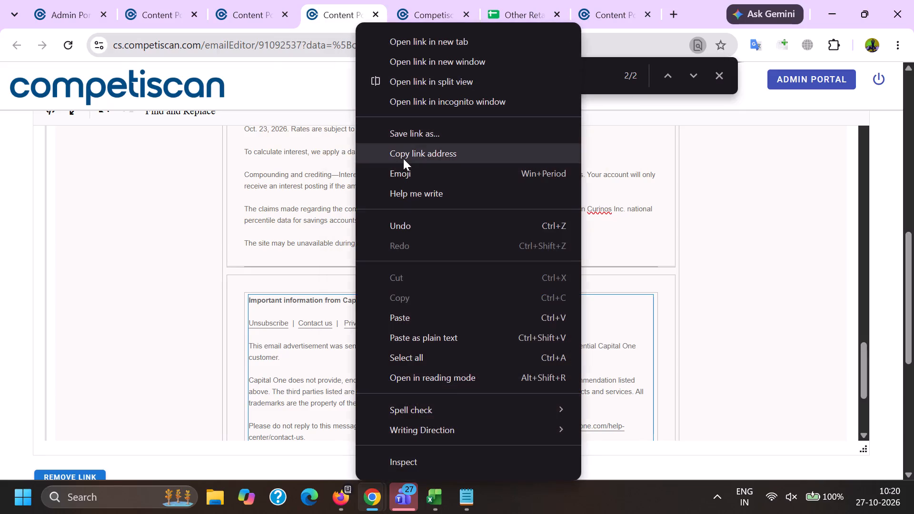
Remove the links from the email body.
scroll(0, 199, down, 3)
click(68, 261)
click(510, 139)
Insert the copied web address as a link at Privacy in the footer, opening in a new window.
scroll(382, 343, up, 2)
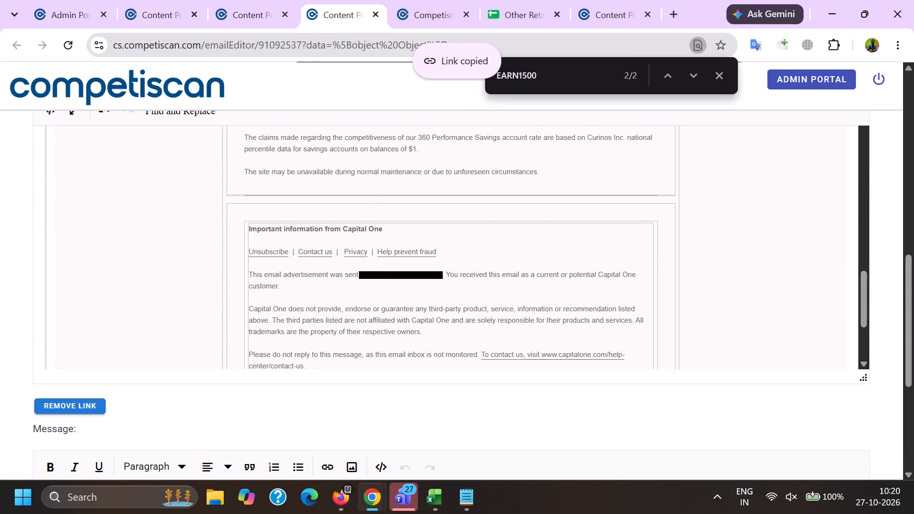
click(355, 254)
key(ctrl+k)
key(ctrl+v)
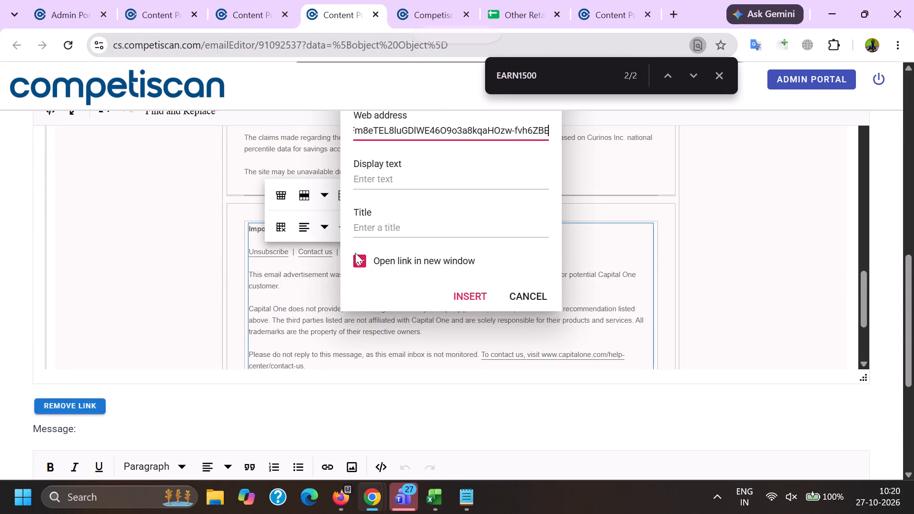
click(493, 290)
Delete the recipient's email address from the footer and the tracking codes below the copyright text.
scroll(359, 180, down, 10)
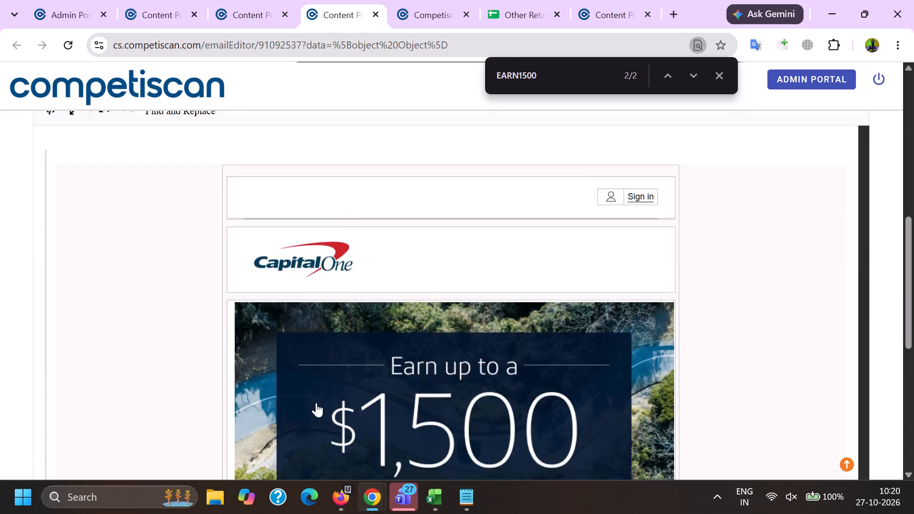
scroll(316, 403, down, 20)
scroll(316, 403, down, 10)
scroll(358, 351, down, 4)
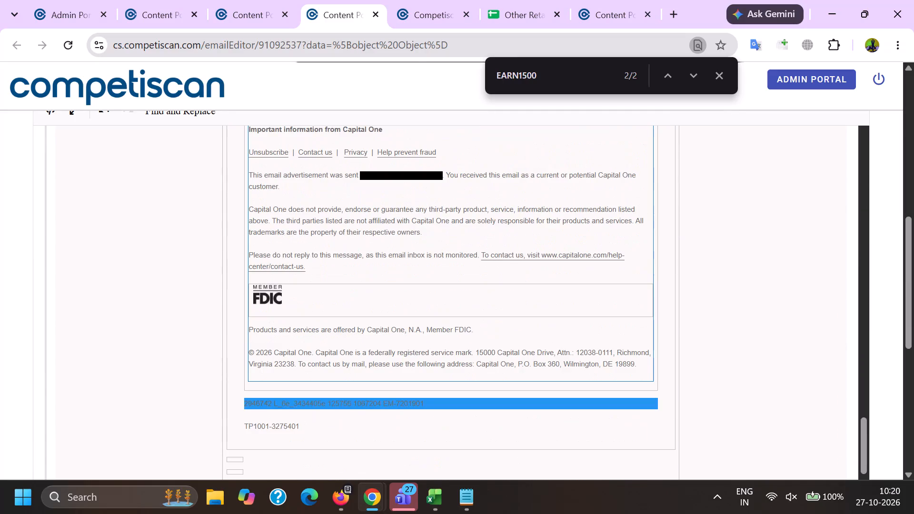
drag(368, 158, 439, 159)
key(BackSpace)
scroll(316, 178, down, 2)
drag(243, 238, 346, 244)
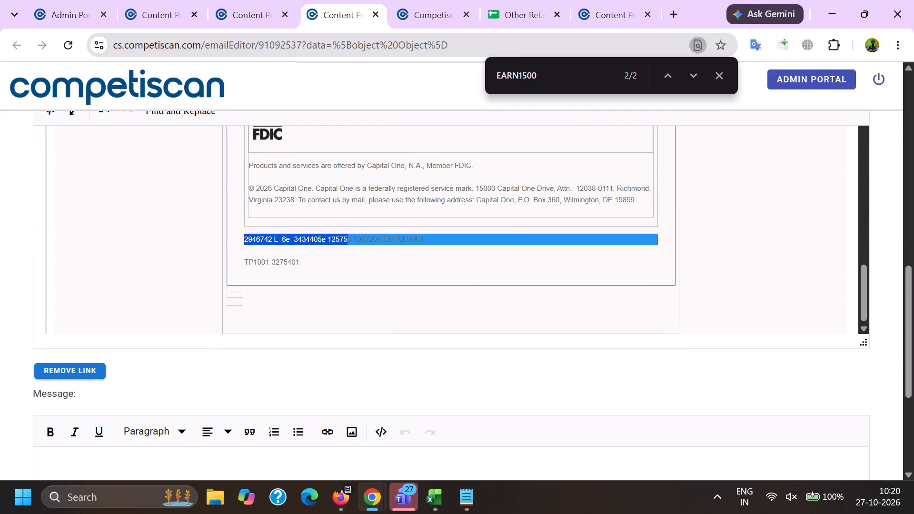
drag(346, 244, 359, 264)
key(BackSpace)
key(BackSpace)
Save the product info of the edited email 91092537.
scroll(285, 257, down, 13)
click(359, 344)
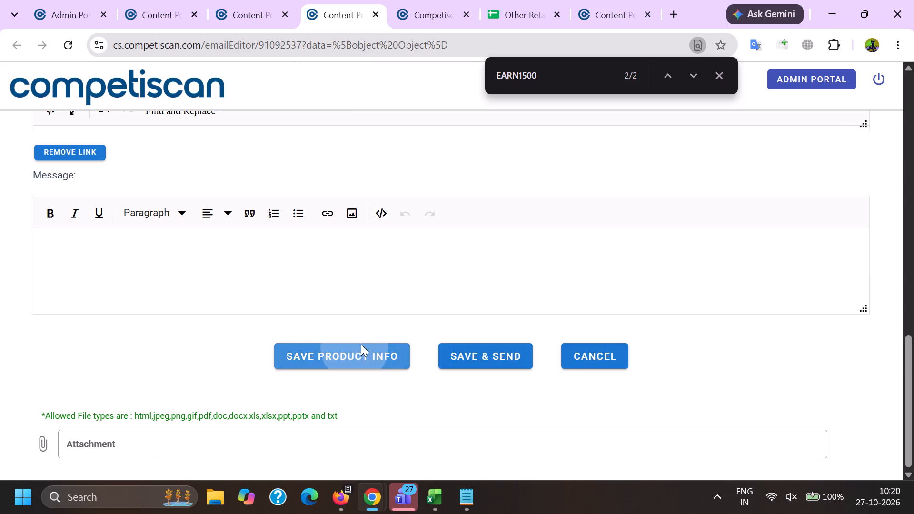
click(473, 306)
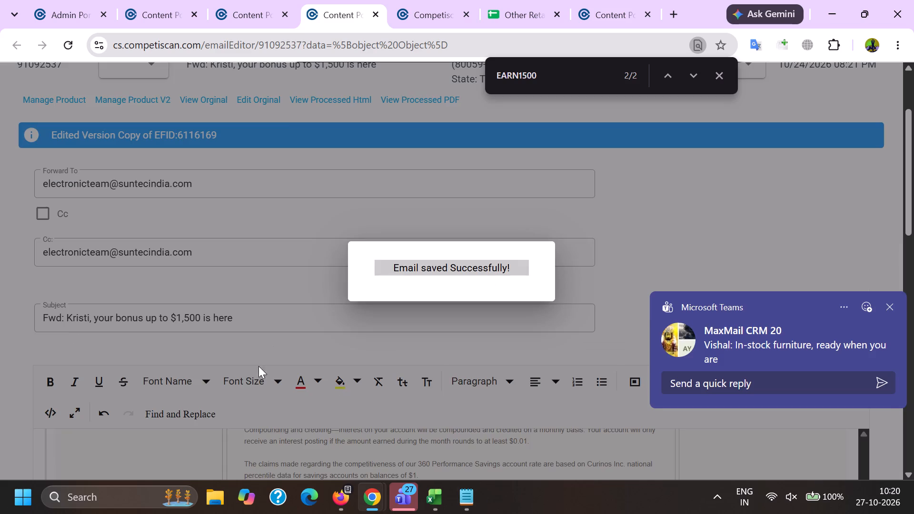
drag(0, 309, 1, 303)
click(47, 99)
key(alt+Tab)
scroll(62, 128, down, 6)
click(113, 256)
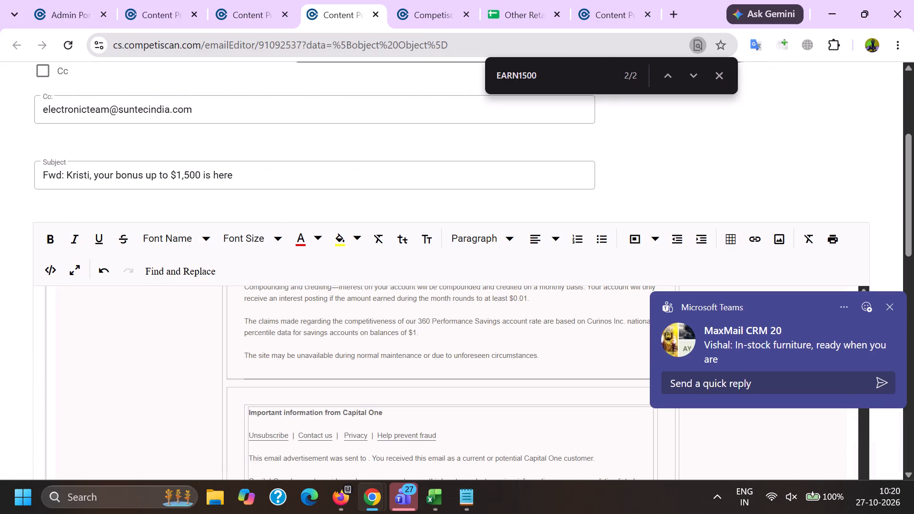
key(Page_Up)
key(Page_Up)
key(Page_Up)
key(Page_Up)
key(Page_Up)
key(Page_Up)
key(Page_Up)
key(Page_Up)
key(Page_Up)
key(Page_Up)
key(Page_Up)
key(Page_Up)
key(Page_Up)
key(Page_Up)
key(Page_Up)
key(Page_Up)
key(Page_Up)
click(240, 0)
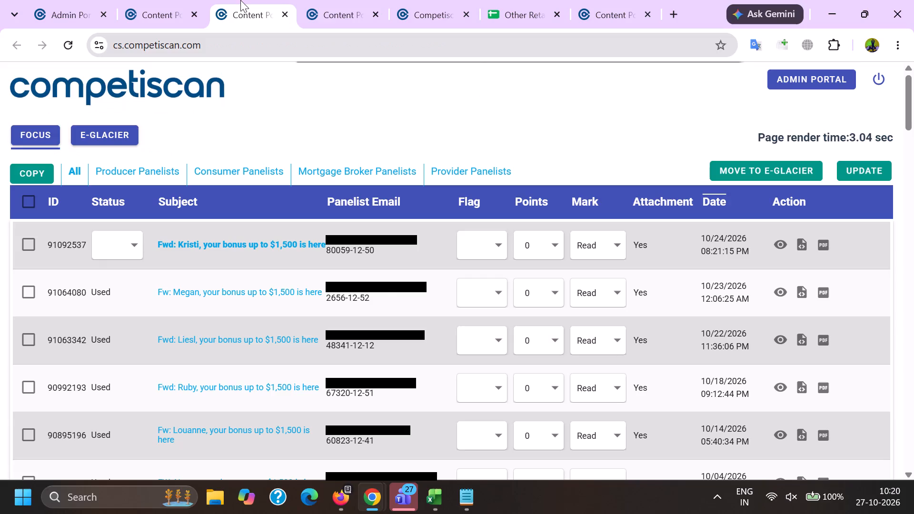
double_click(75, 282)
key(ctrl+c)
click(420, 0)
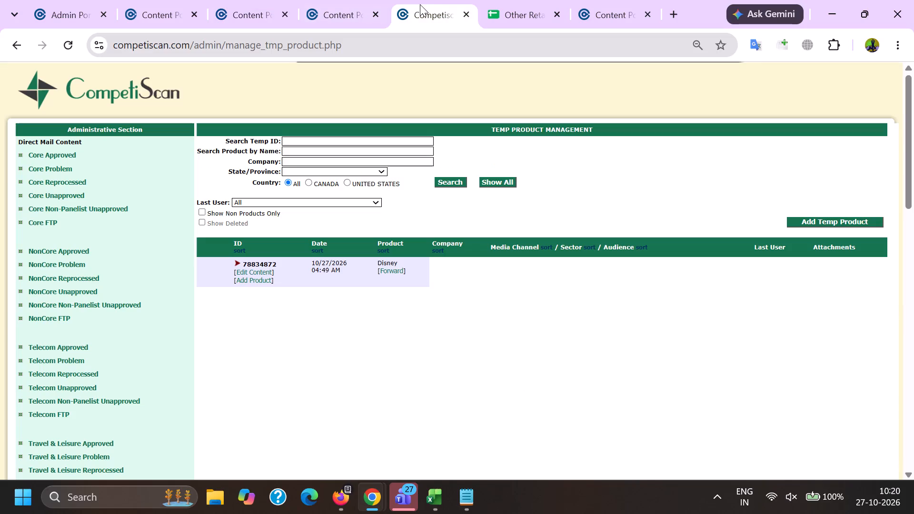
click(289, 146)
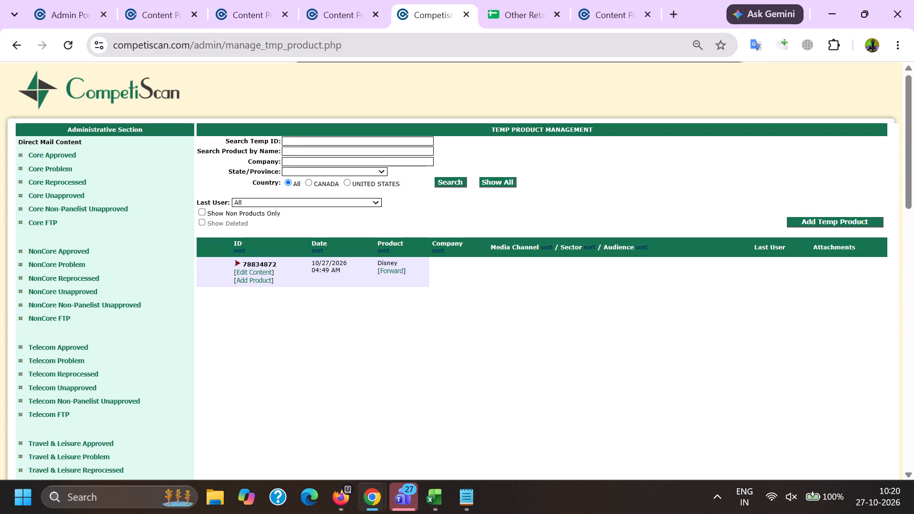
key(ctrl+v)
ctrl+click(289, 138)
key(ctrl+v)
key(Return)
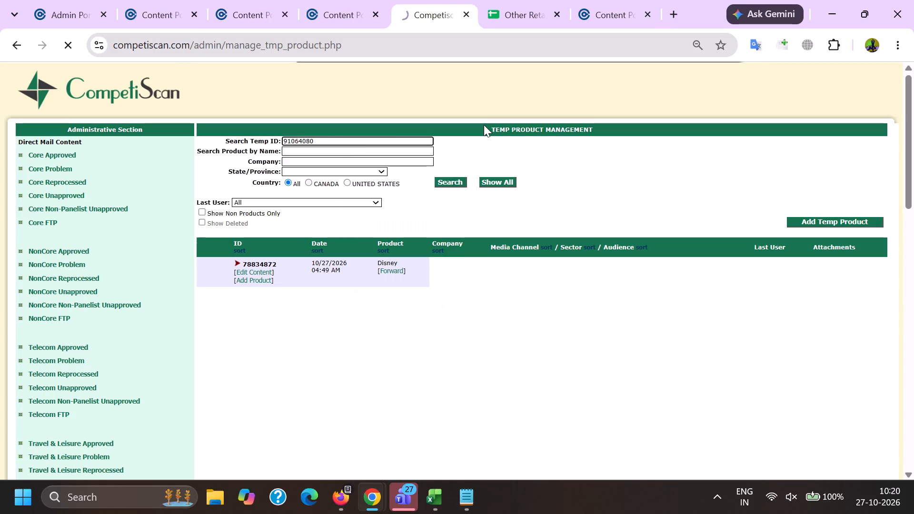
Close the Content Portal tab that follows the Other Retail spreadsheet.
click(644, 0)
click(645, 13)
Open the product record of 91064080 for viewing and editing, and copy its product name, Capital One 360 Performance Savings.
click(462, 0)
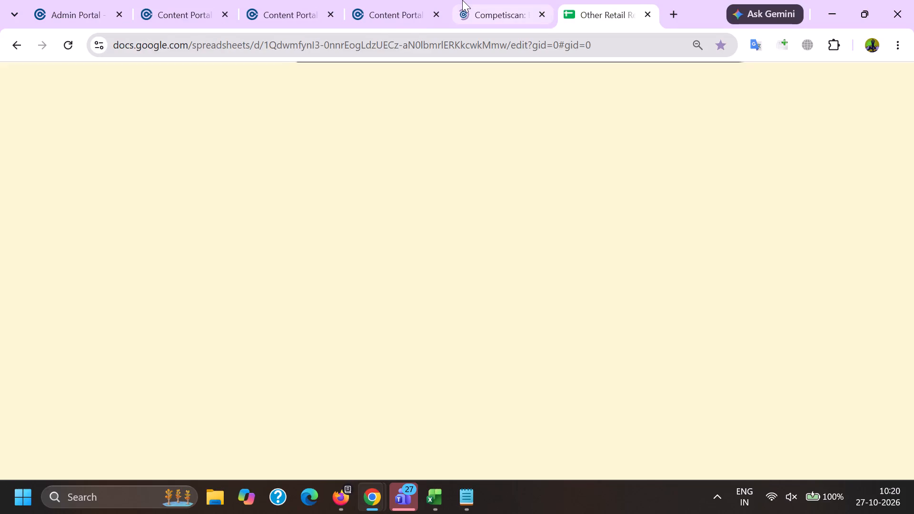
ctrl+click(364, 274)
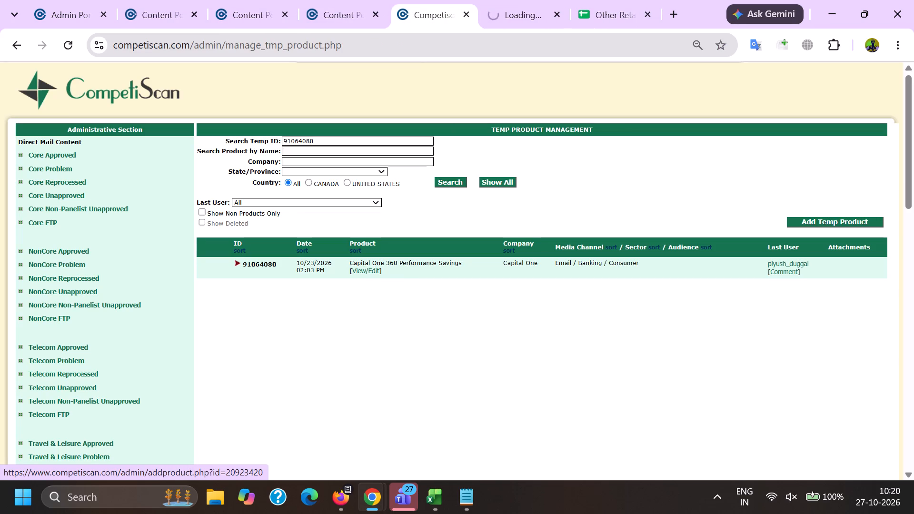
triple_click(351, 259)
key(ctrl+c)
key(alt+Tab)
scroll(288, 144, down, 6)
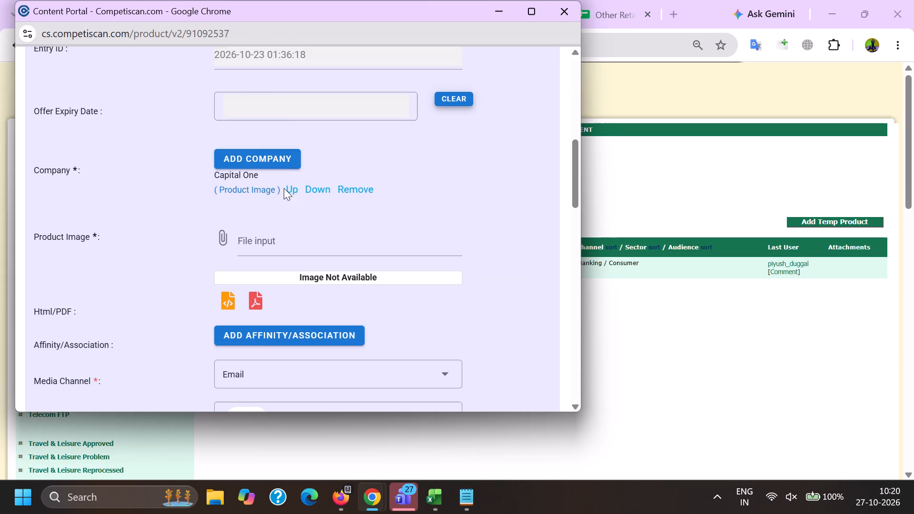
click(258, 186)
scroll(254, 145, down, 4)
click(260, 219)
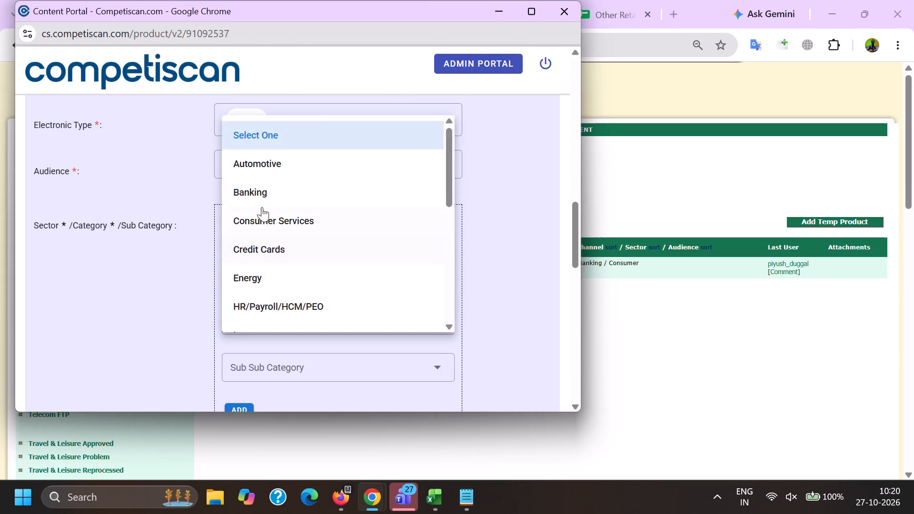
drag(262, 188, 260, 193)
drag(191, 228, 200, 234)
click(248, 276)
scroll(259, 198, down, 1)
drag(264, 287, 257, 287)
drag(167, 273, 201, 270)
click(247, 242)
scroll(253, 166, down, 1)
click(288, 268)
drag(176, 258, 186, 255)
click(244, 258)
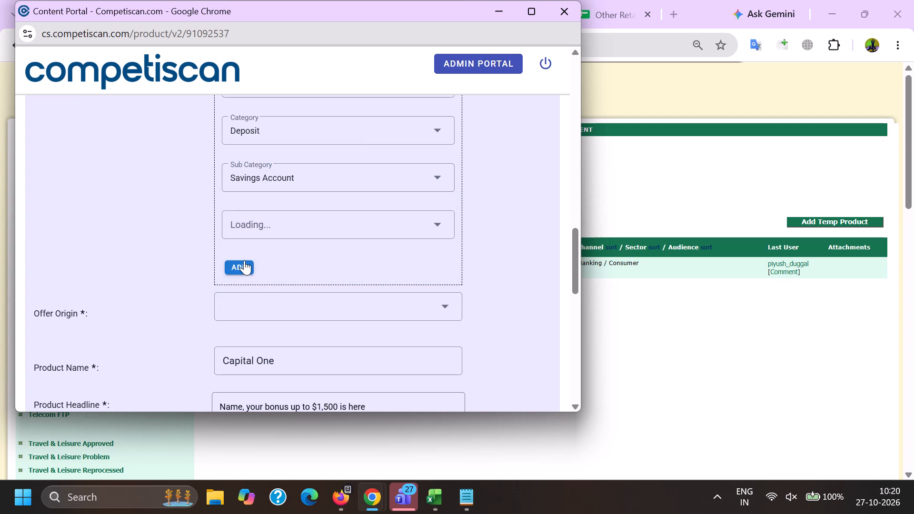
In the 91092537 product form, set the offer origin to Provider/Bank and the product name to Capital One 360 Performance Savings.
click(245, 263)
scroll(258, 186, down, 1)
click(252, 272)
drag(275, 325, 279, 325)
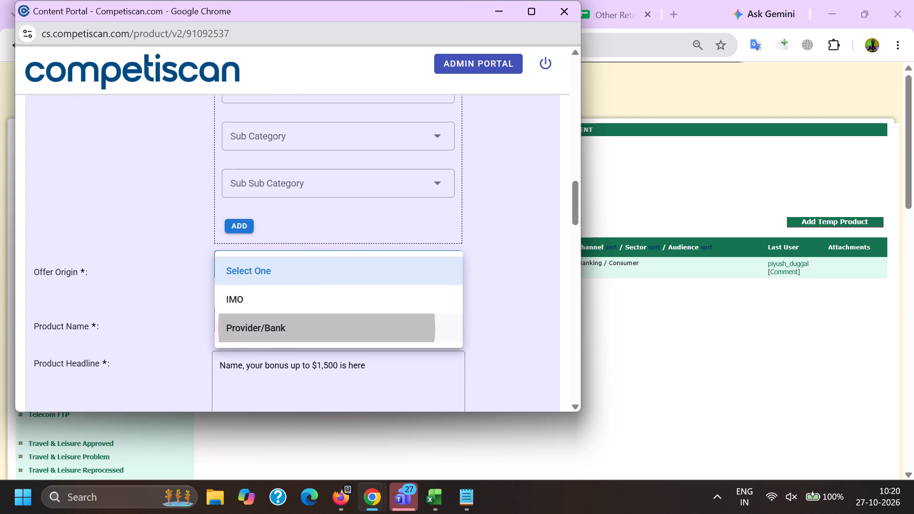
drag(310, 312, 105, 306)
key(ctrl+v)
Replace the form's product headline with the existing product record's headline beginning "[Name], your bonus up to $1,500 is here".
key(alt+Tab)
click(563, 0)
scroll(548, 229, down, 3)
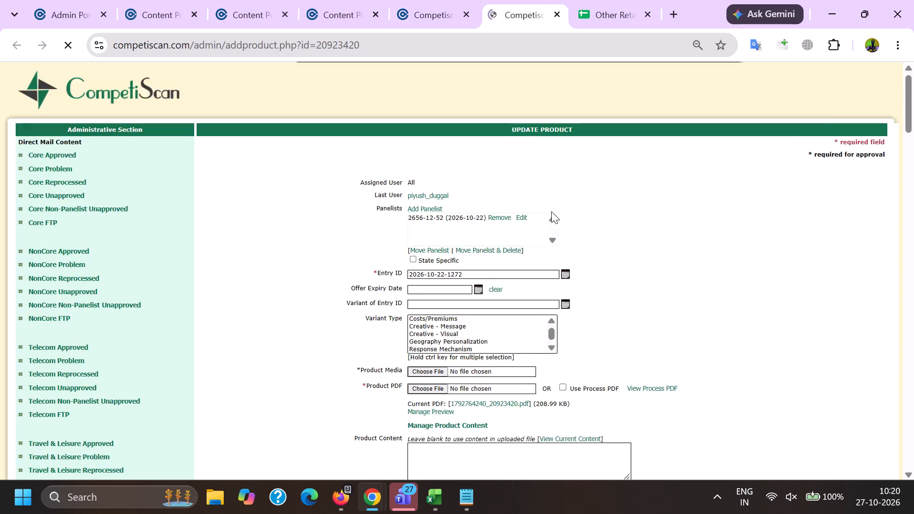
scroll(551, 211, down, 2)
drag(608, 314, 206, 257)
key(ctrl+c)
key(alt+Tab)
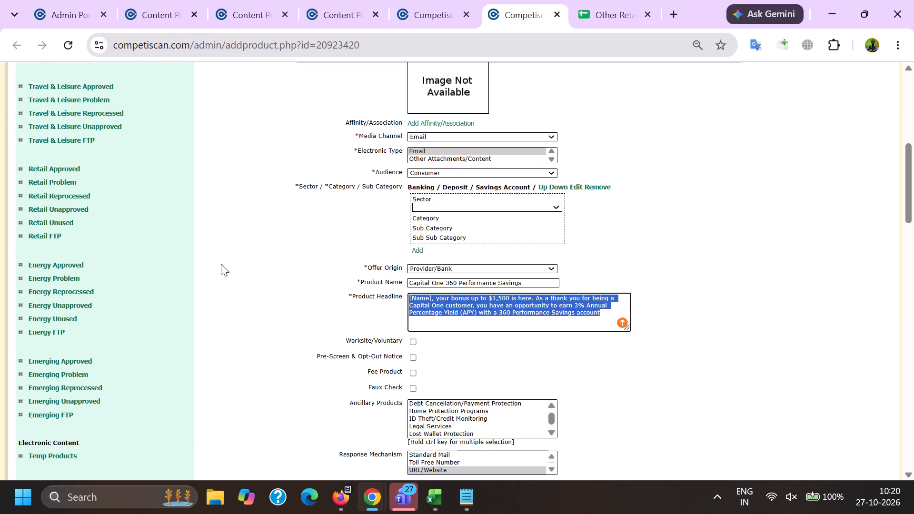
drag(382, 366, 8, 283)
key(ctrl+v)
Set the response mechanism to URL/Website and mark the product as Personalized.
scroll(178, 250, down, 6)
click(254, 258)
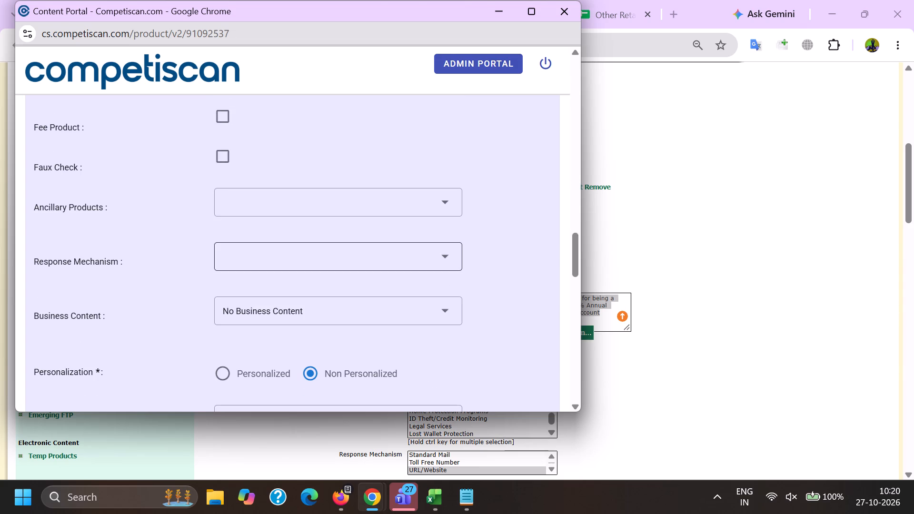
scroll(256, 158, down, 8)
drag(260, 360, 255, 357)
drag(161, 344, 169, 342)
click(229, 297)
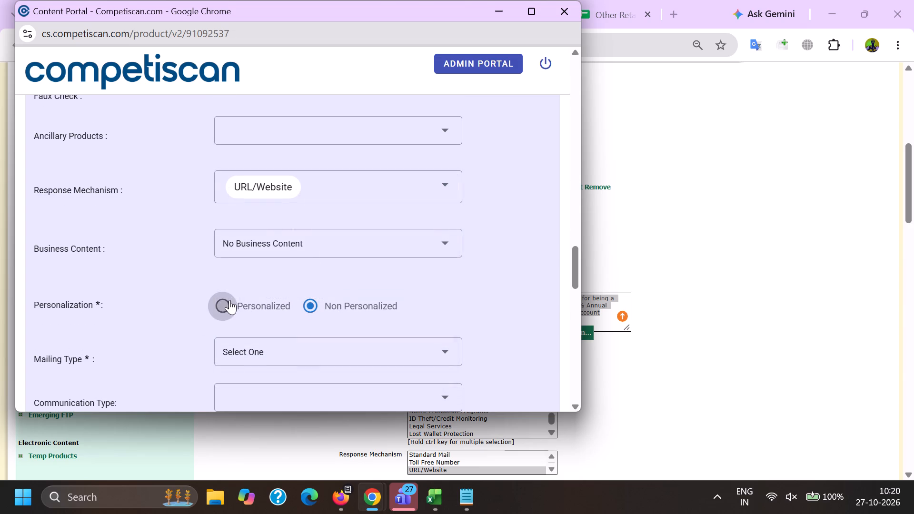
Set the mailing type to Upgrade/Cross-Sell and the communication type to Bonuses/Contests/Incentives.
click(238, 348)
scroll(270, 159, down, 2)
drag(275, 209, 264, 214)
drag(87, 203, 119, 222)
click(227, 252)
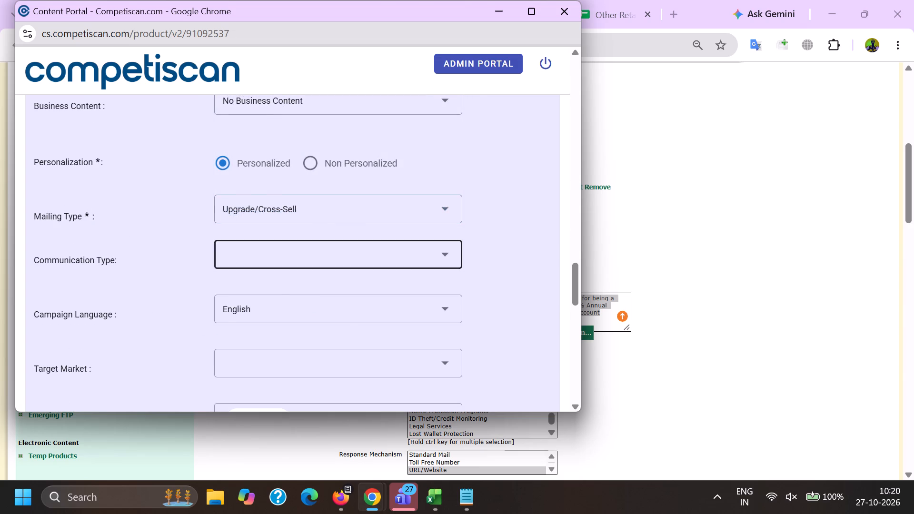
scroll(258, 138, down, 2)
click(283, 231)
Copy the Sign-on Incentive #1 text from the existing product record into the same field of the 91092537 form.
key(alt+Tab)
scroll(552, 212, down, 3)
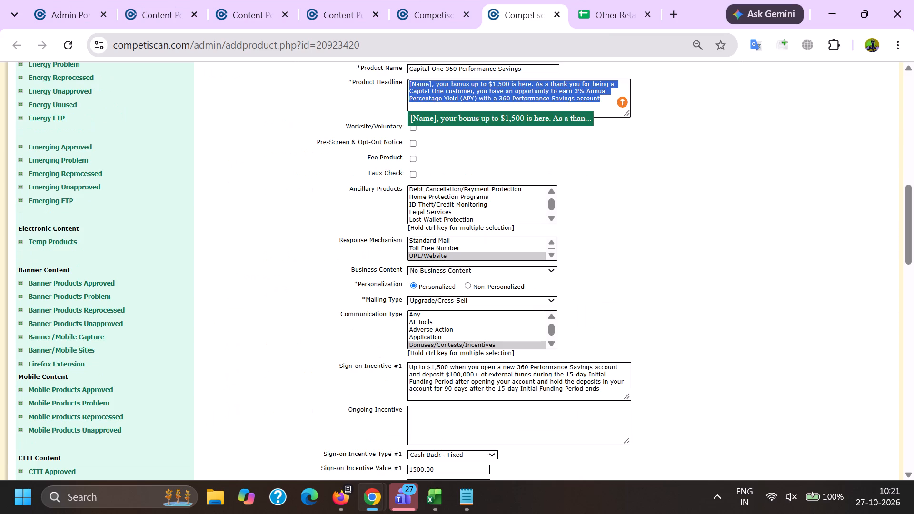
drag(612, 385, 193, 270)
key(ctrl+c)
key(alt+Tab)
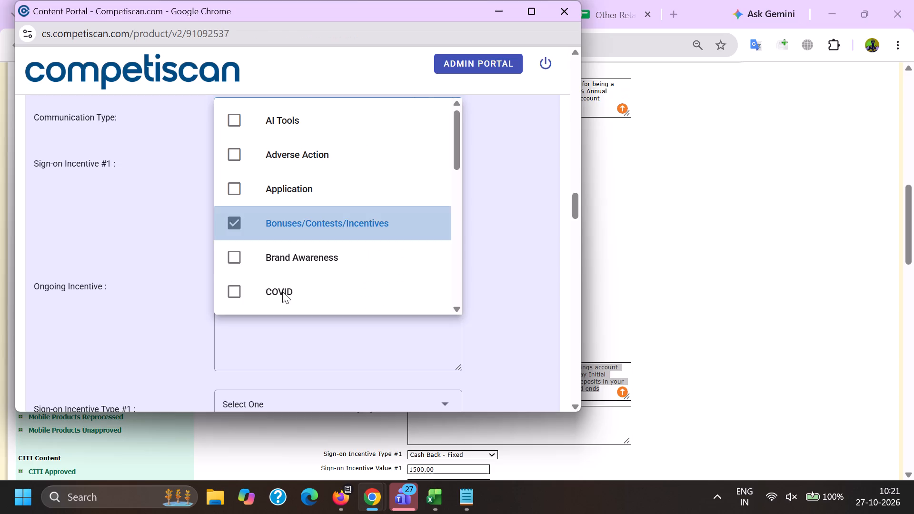
drag(102, 241, 129, 244)
click(275, 198)
key(ctrl+v)
Set Sign-on Incentive Type #1 to Cash Back - Fixed, matching the existing product record.
scroll(236, 102, down, 2)
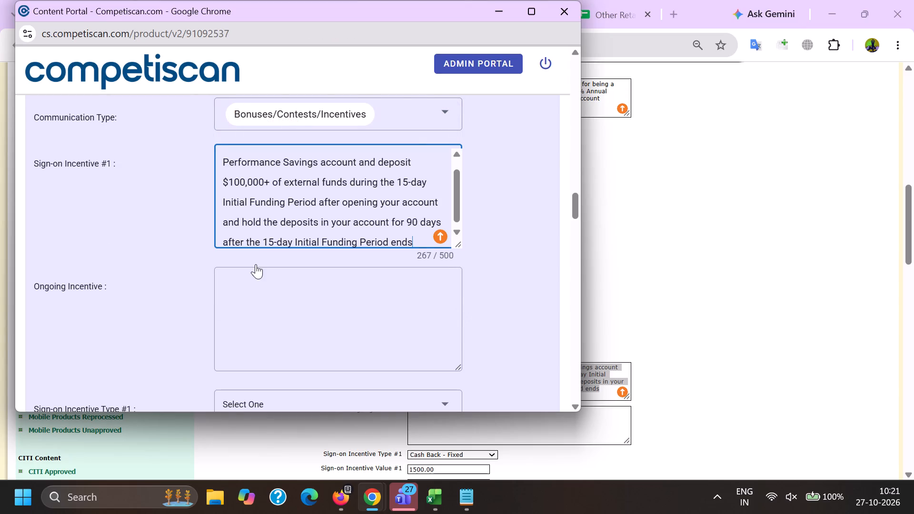
click(241, 262)
key(alt+Tab)
scroll(276, 277, down, 4)
key(alt+Tab)
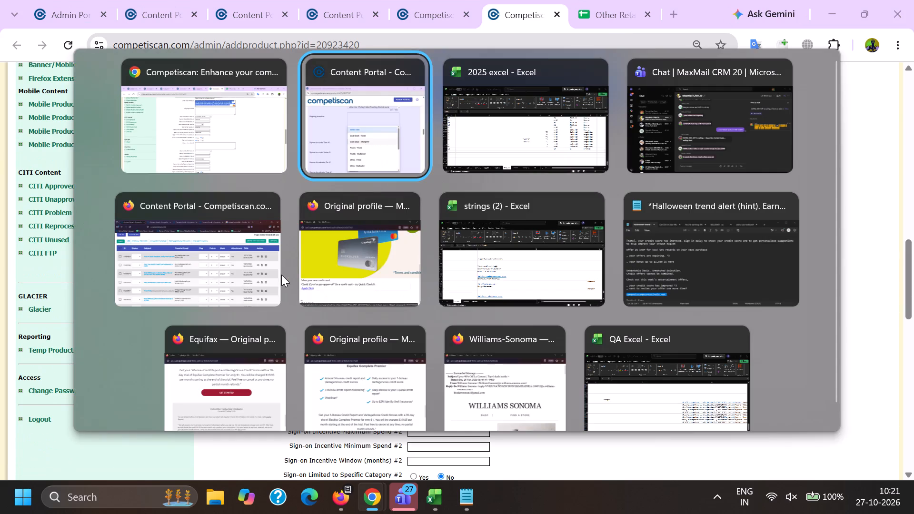
click(347, 138)
click(265, 237)
drag(189, 246, 199, 257)
Copy 1500.00 from the existing record into Sign-on Incentive Value #1 and Sign-on Max award #1.
click(243, 304)
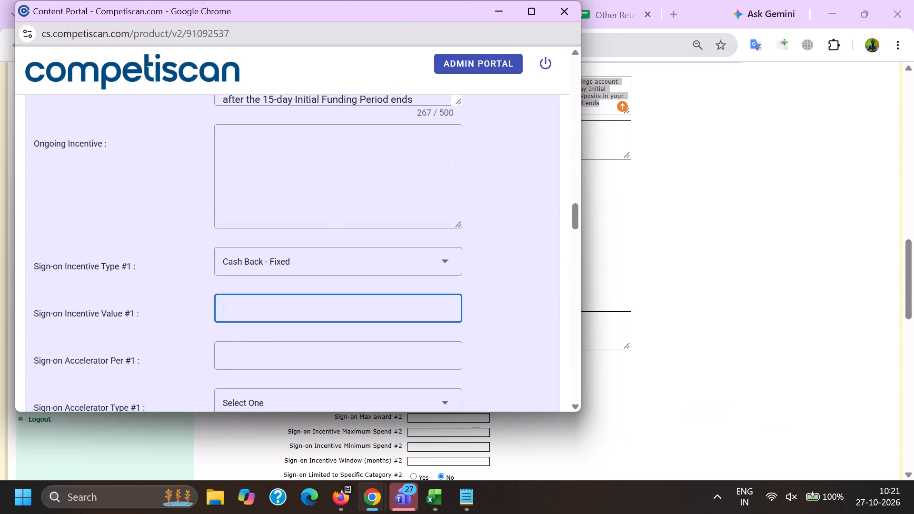
key(alt+Tab)
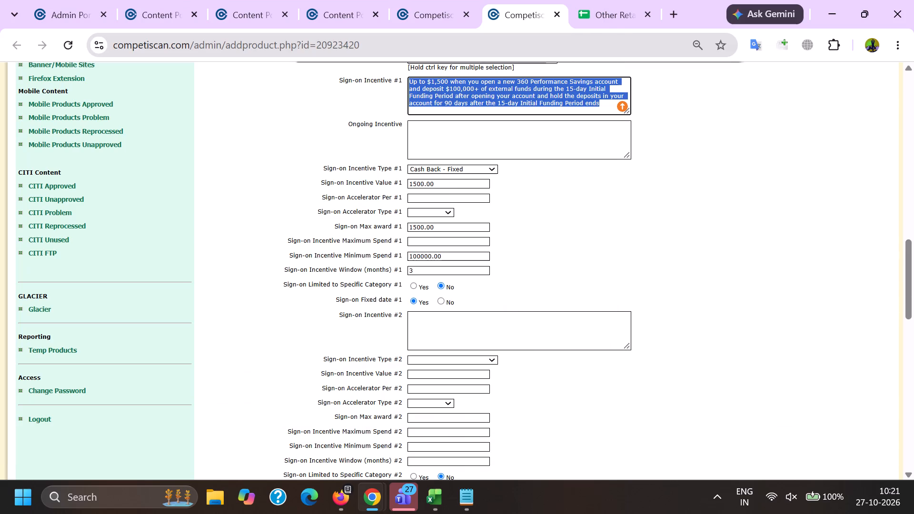
drag(437, 185, 278, 178)
key(ctrl+c)
key(alt+Tab)
key(ctrl+v)
scroll(228, 327, down, 3)
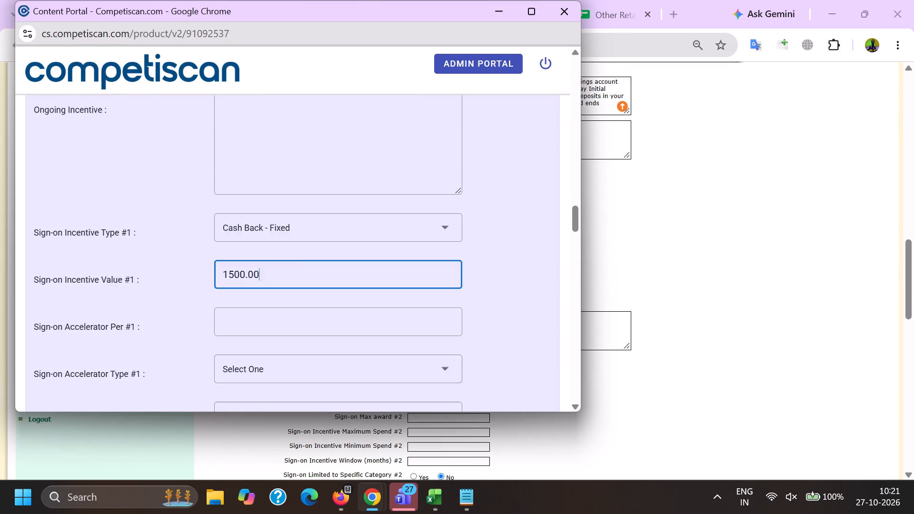
click(241, 222)
key(ctrl+v)
Copy 100000.00 into Sign-on Incentive Minimum Spend #1 and set Sign-on Incentive Window #1 to 3 months.
key(alt+Tab)
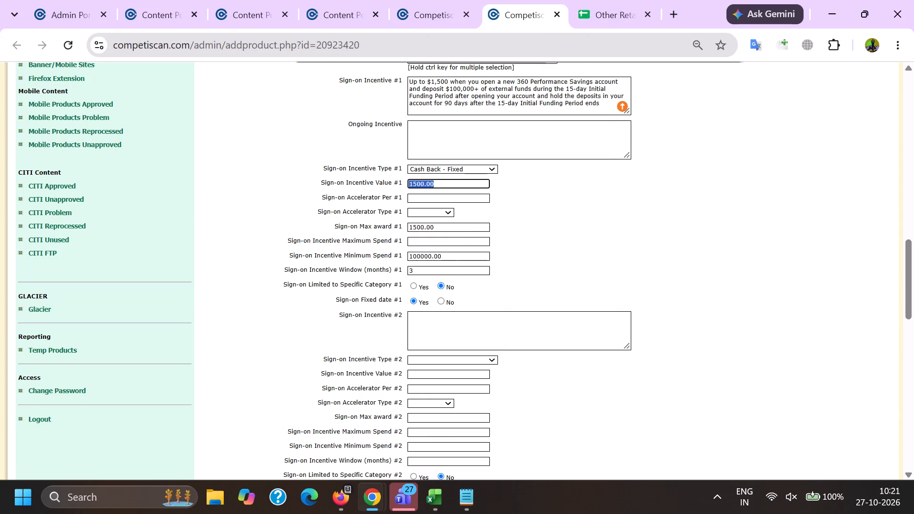
drag(446, 257, 347, 251)
key(ctrl+c)
key(alt+Tab)
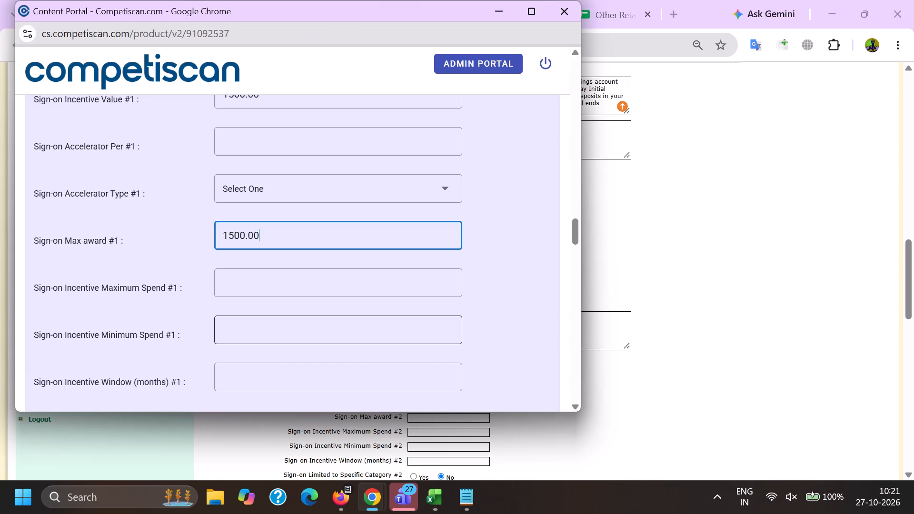
ctrl+click(281, 337)
key(ctrl+v)
click(241, 368)
scroll(270, 220, down, 2)
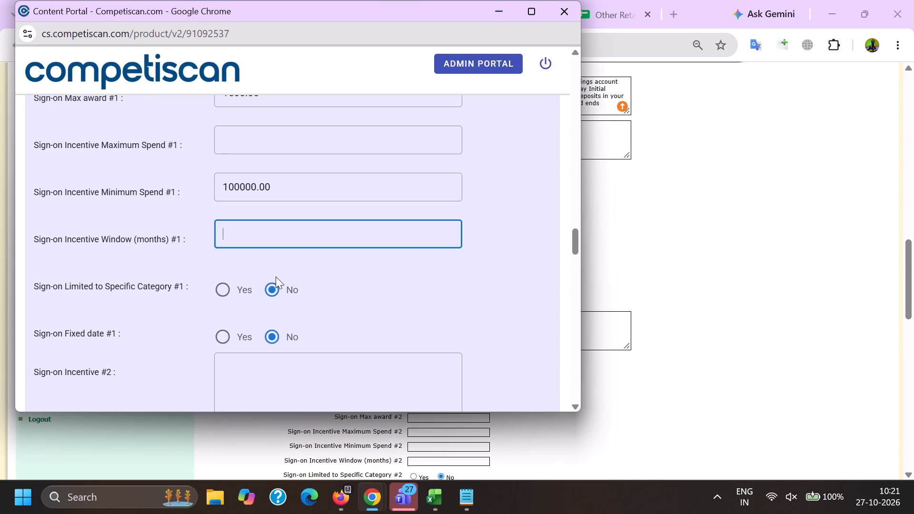
key(3)
key(alt+Tab)
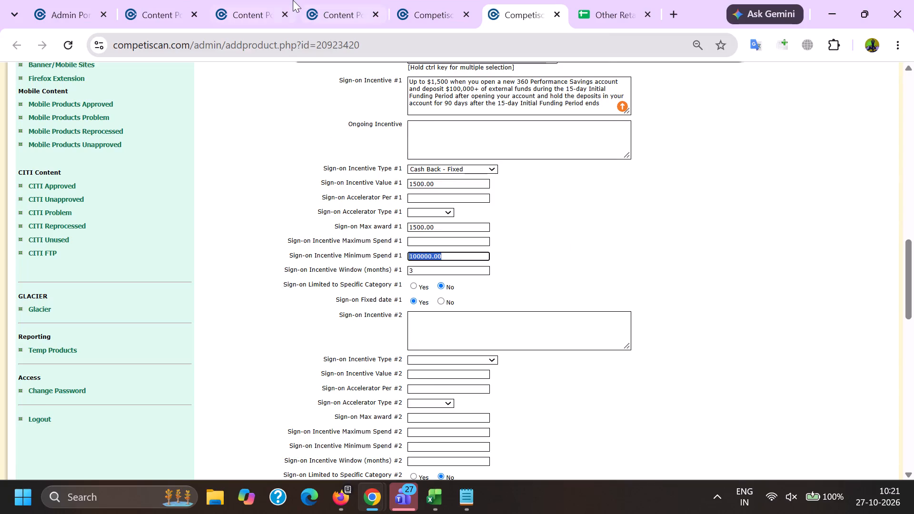
click(293, 0)
click(348, 0)
scroll(335, 235, down, 6)
scroll(330, 274, down, 10)
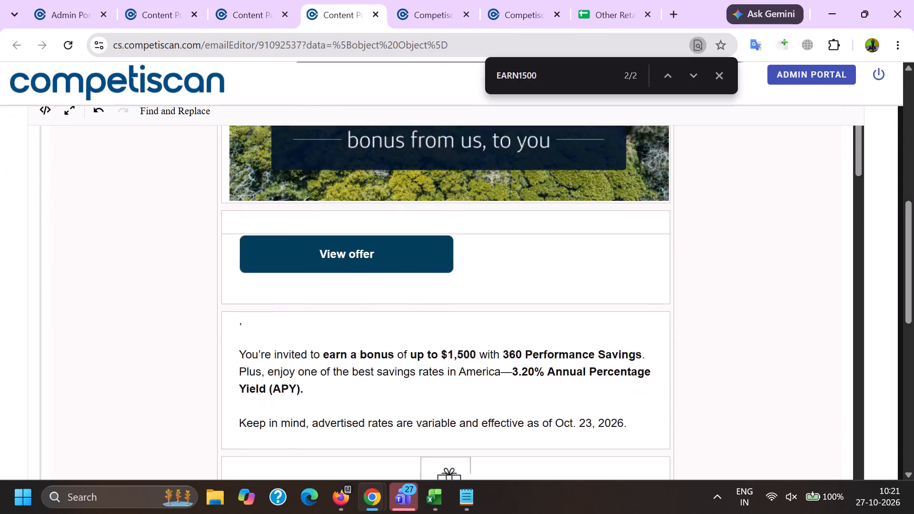
scroll(325, 278, up, 2)
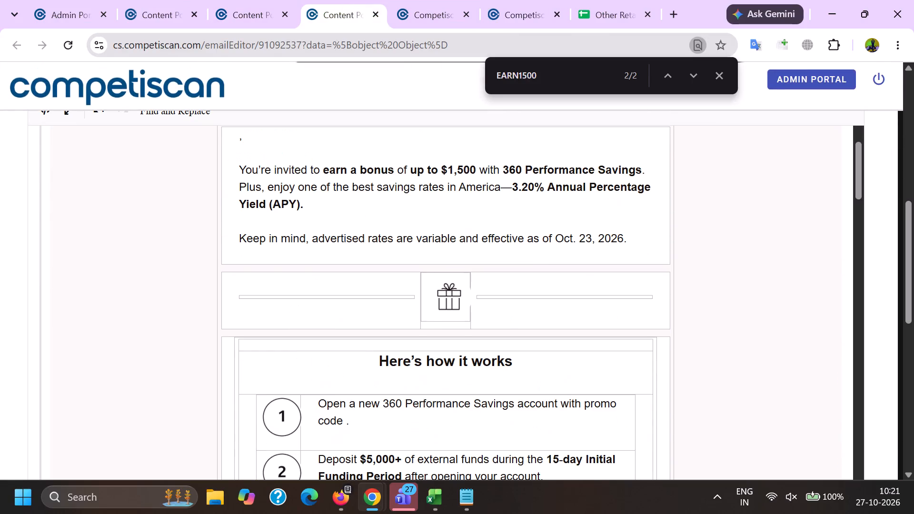
key(alt+Tab)
scroll(283, 229, down, 6)
scroll(232, 279, up, 5)
click(219, 264)
Enter a minimum deposit of 0 and a saving APY of 3.2 in the banking details, and submit the product form.
scroll(218, 264, down, 20)
scroll(224, 251, down, 2)
click(238, 134)
key(0)
key(Tab)
key(Tab)
key(Tab)
key(Tab)
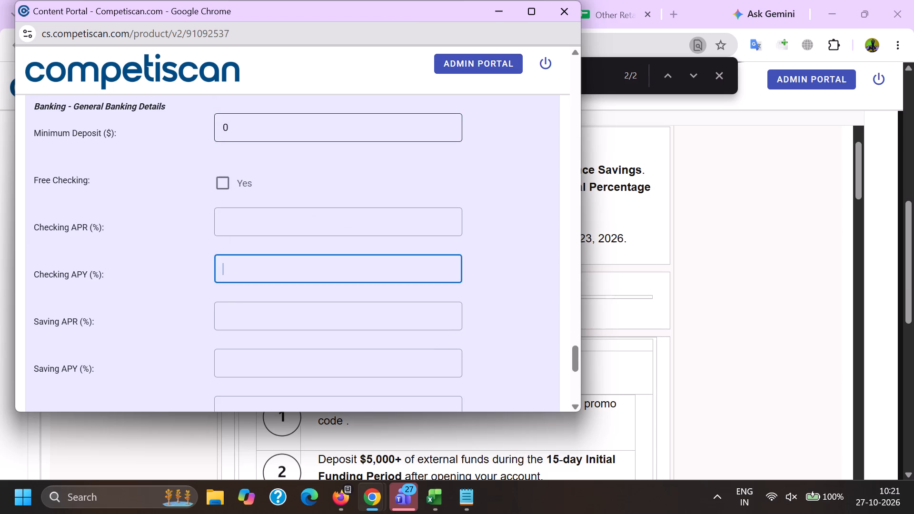
key(Tab)
key(Tab)
click(256, 357)
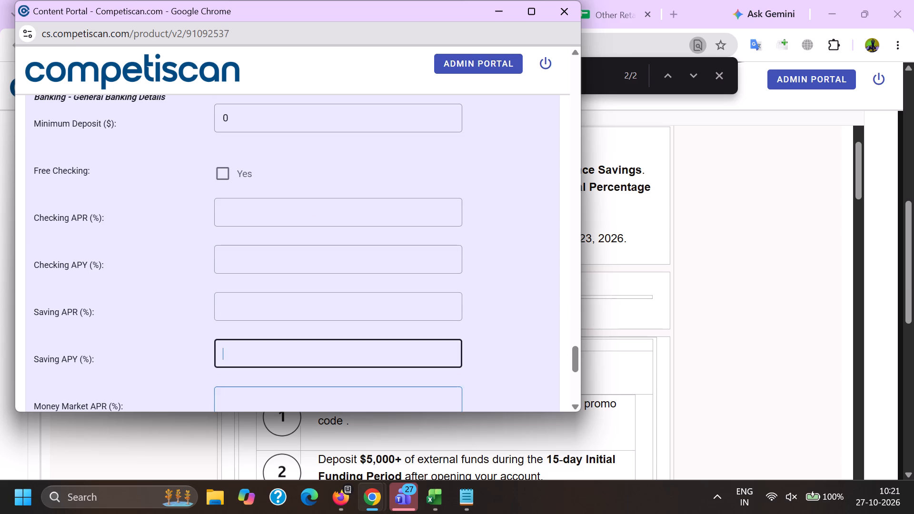
key(3)
text(.2)
key(Tab)
scroll(295, 281, down, 14)
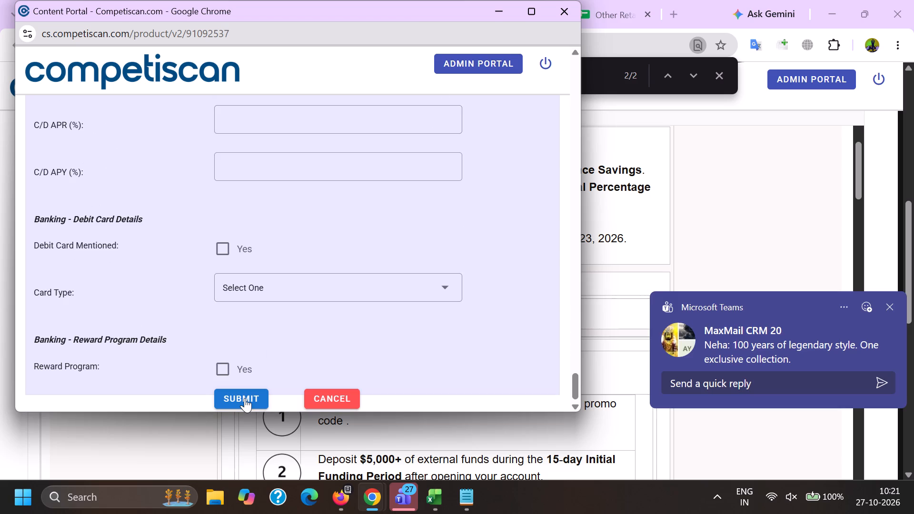
click(243, 399)
In the Firefox email list, copy the subject text ", you're invited to earn up to $1,500" from email 91096573, omitting the recipient's name.
click(335, 512)
click(109, 426)
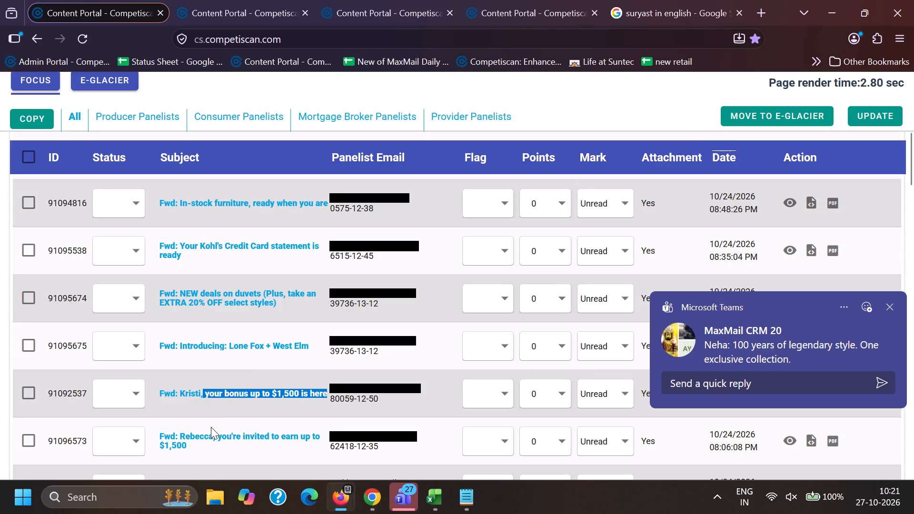
drag(212, 429, 234, 445)
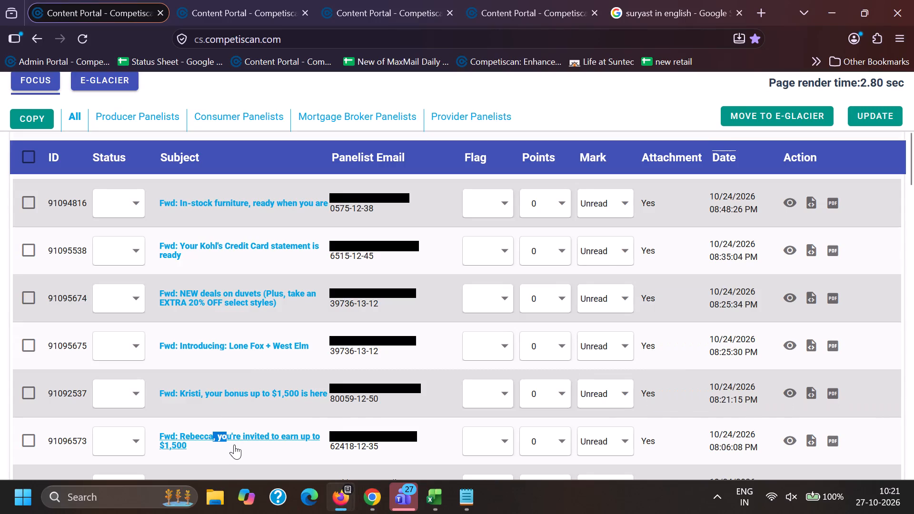
key(ctrl+c)
key(ctrl+c)
scroll(250, 324, down, 3)
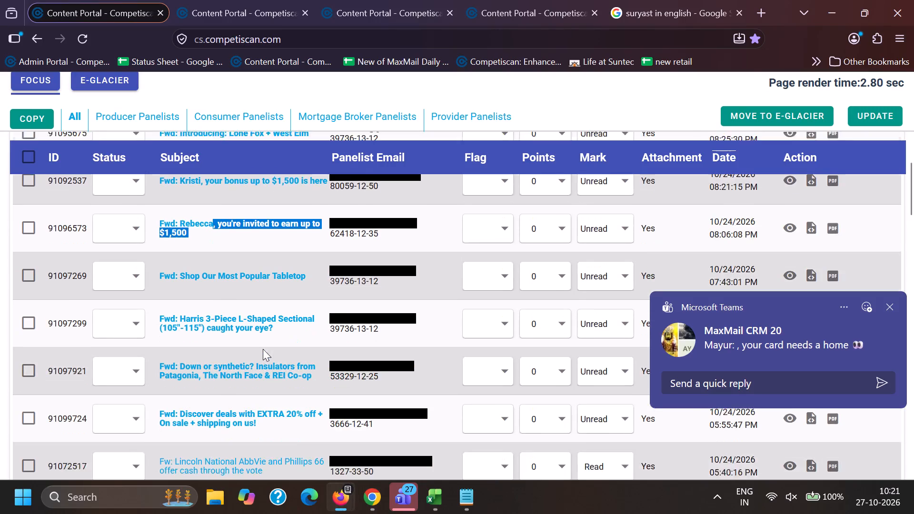
In Chrome's Content Portal list, search email subjects for the exact quoted phrase ", you're invited to earn up to $1,500".
click(378, 501)
click(286, 441)
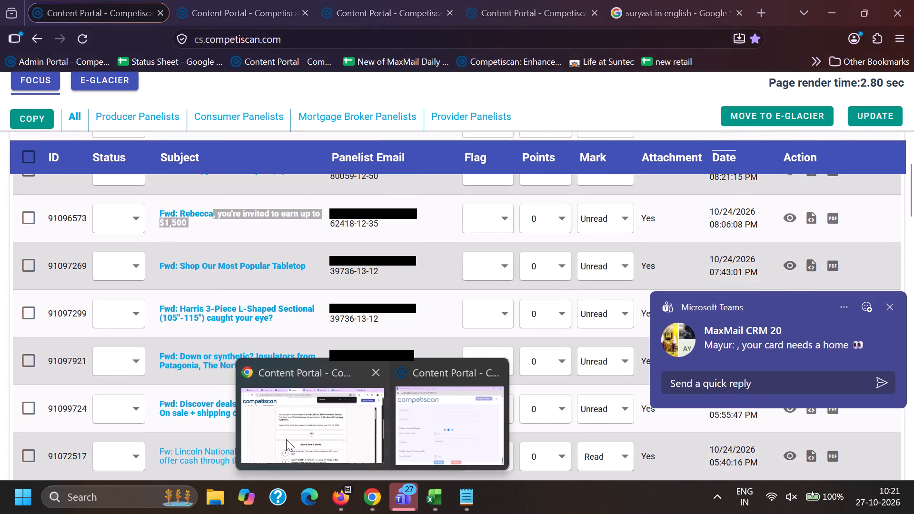
click(242, 0)
scroll(244, 335, down, 17)
scroll(273, 366, down, 6)
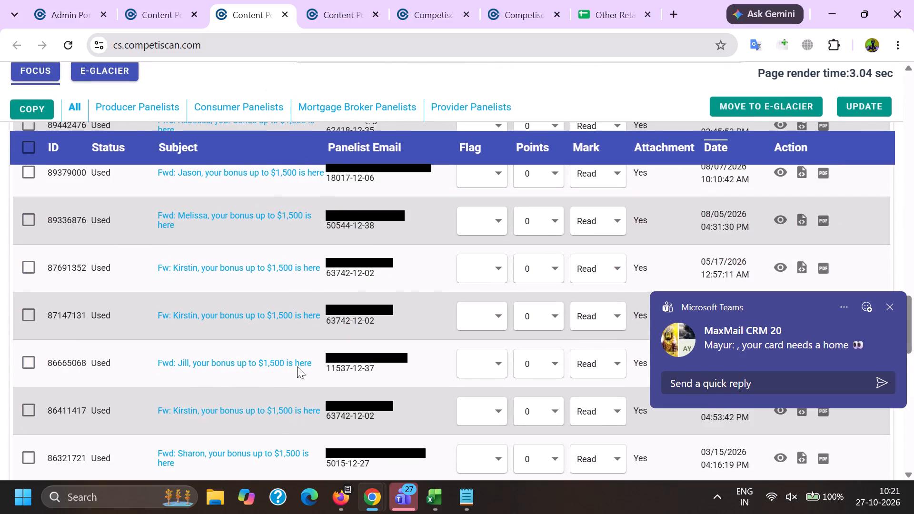
scroll(301, 365, down, 4)
scroll(317, 420, down, 4)
drag(327, 346, 0, 287)
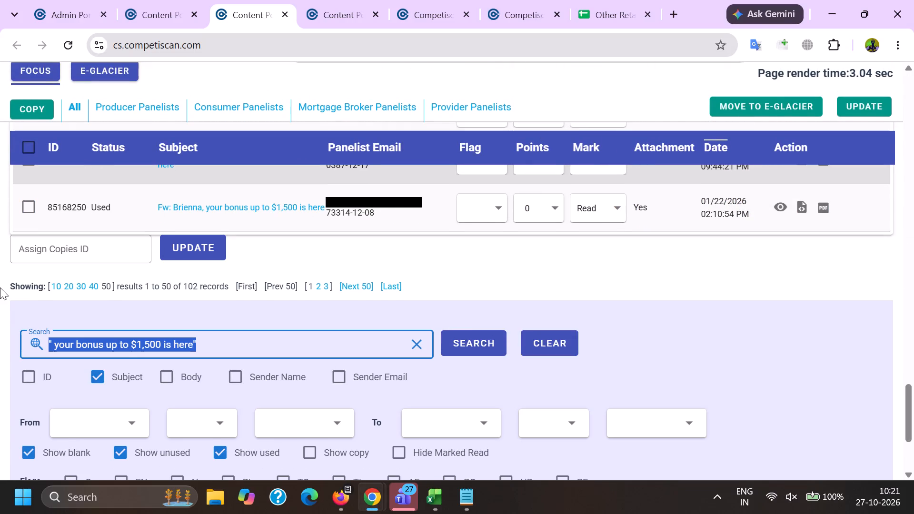
key(BackSpace)
key(shift+quotedbl)
key(ctrl+v)
key(shift+quotedbl)
key(Return)
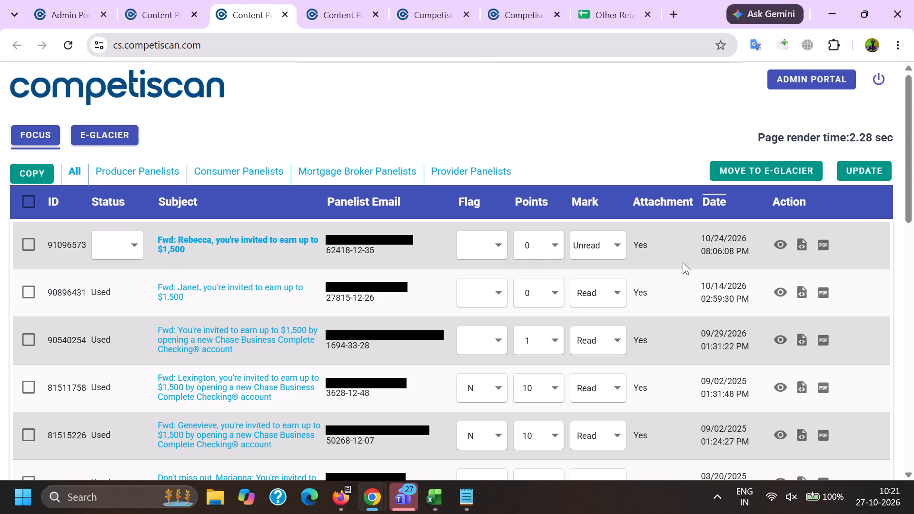
Open emails 91096573 and 90896431 and compare their bonus, savings rate and offer terms for duplication.
click(782, 244)
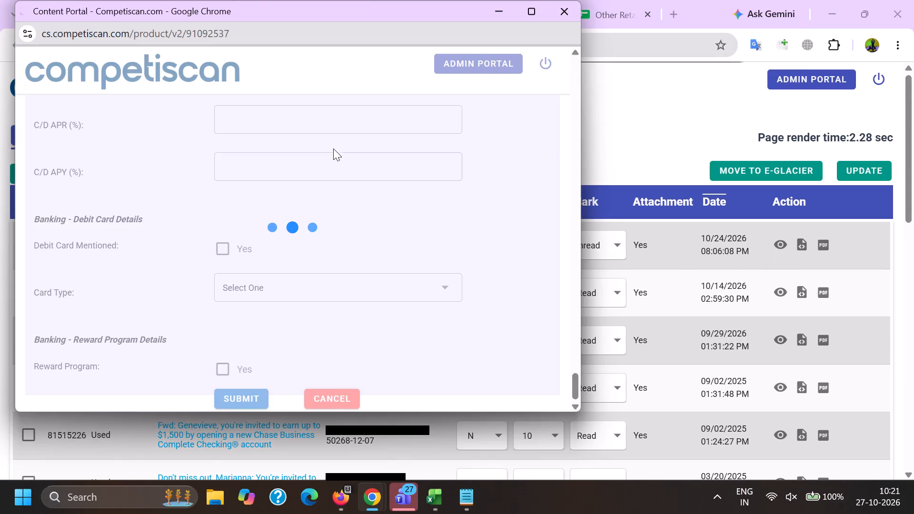
scroll(330, 150, down, 8)
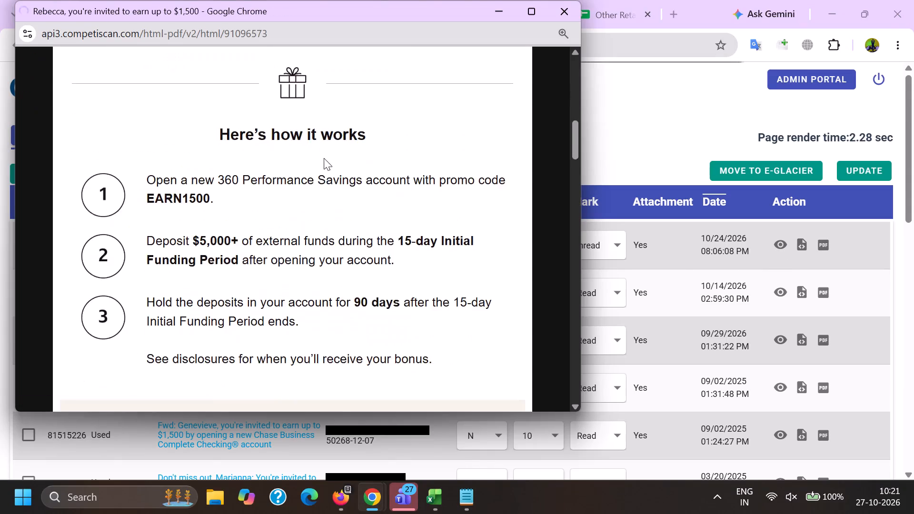
scroll(320, 172, up, 3)
key(alt+Tab)
click(770, 288)
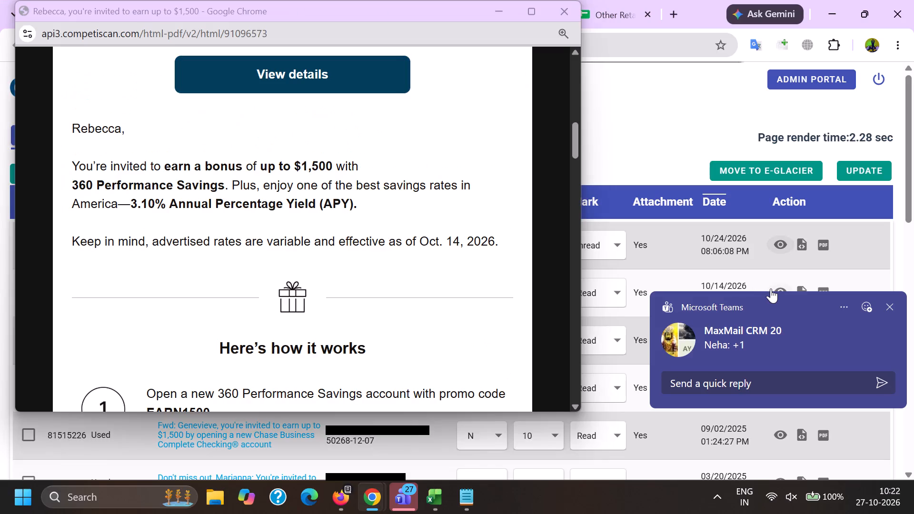
scroll(409, 204, down, 14)
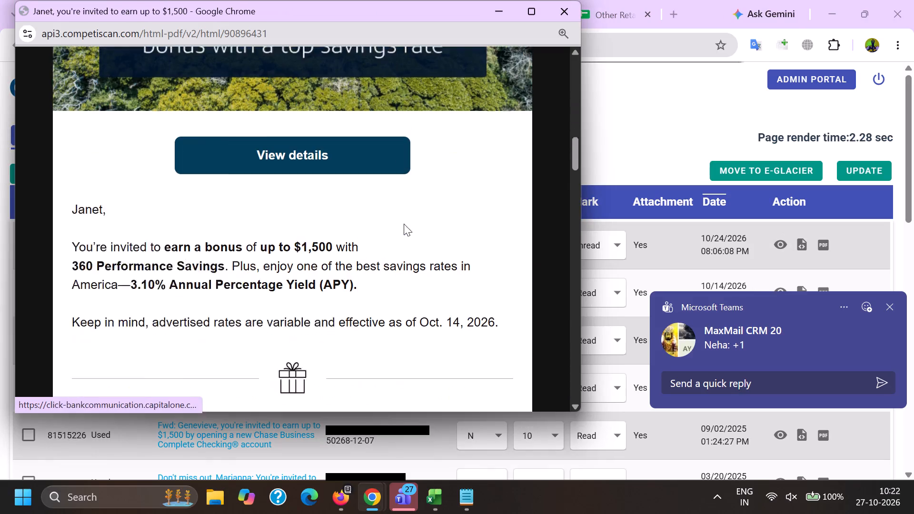
key(alt+Tab)
key(alt+Tab)
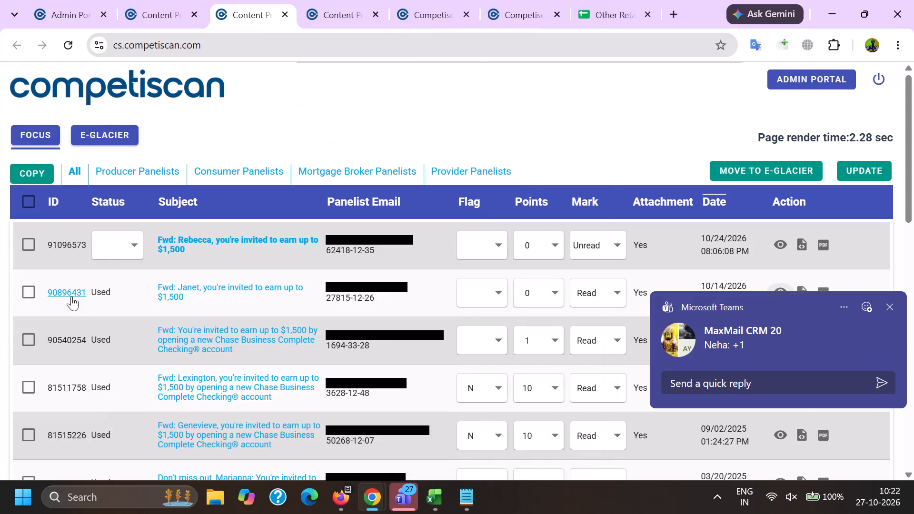
Reopen email 91096573 and check its header and offer content against the existing record.
key(alt+Tab)
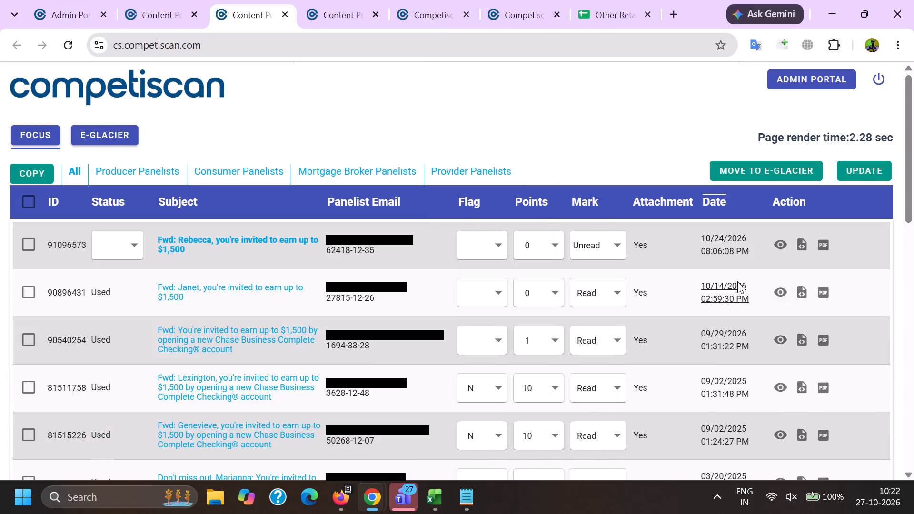
click(773, 246)
scroll(339, 220, down, 5)
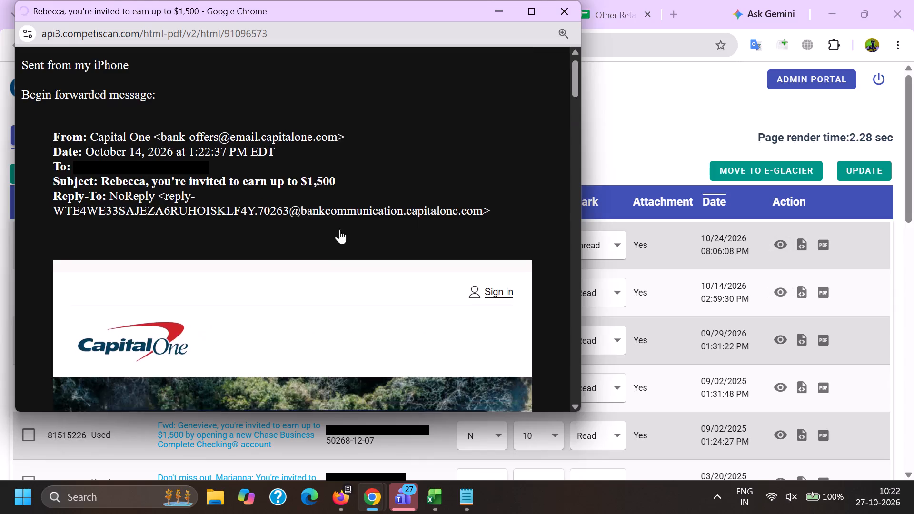
scroll(339, 229, down, 2)
key(alt+Tab)
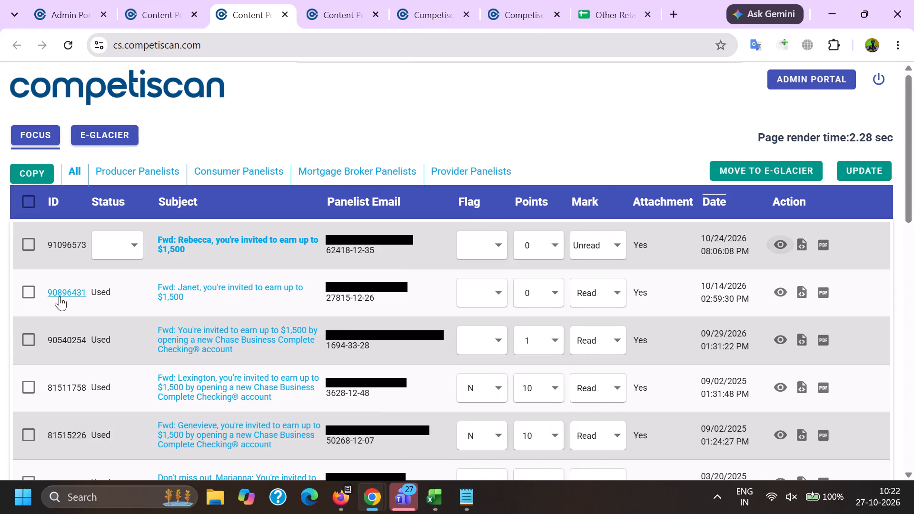
Mark email 91096573 as a copy of 90896431 and submit the update.
triple_click(60, 296)
click(60, 296)
click(29, 249)
click(863, 174)
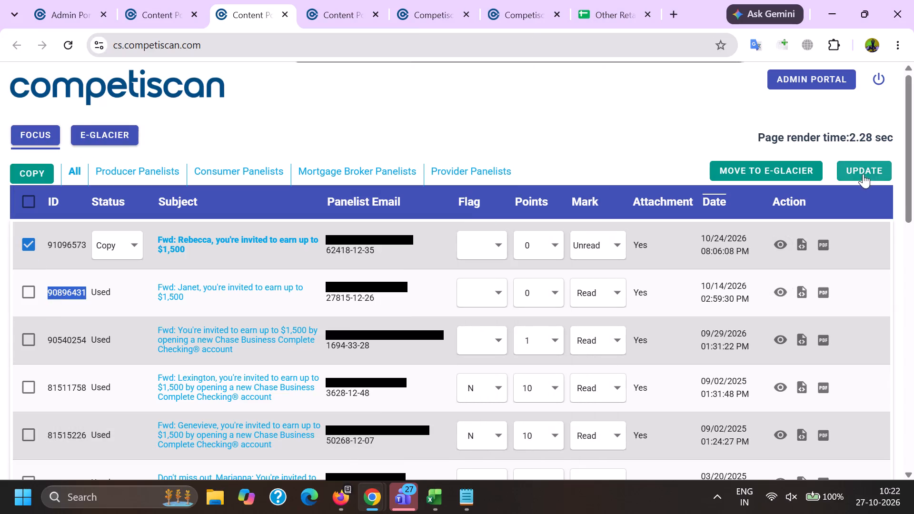
In the Notepad notes starting with "Get $10 in Star Mo", copy the subject line "You've landed an opportunity to earn up to $1,500".
click(472, 499)
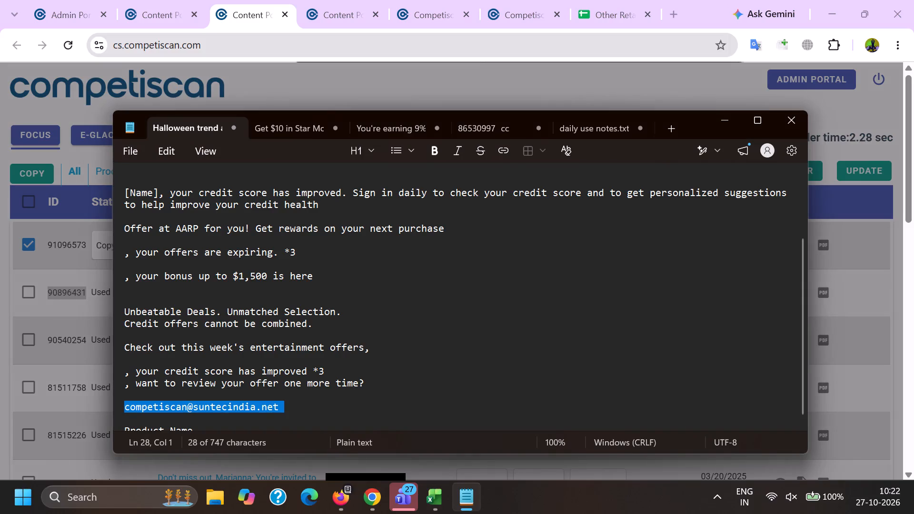
click(277, 128)
scroll(197, 309, down, 15)
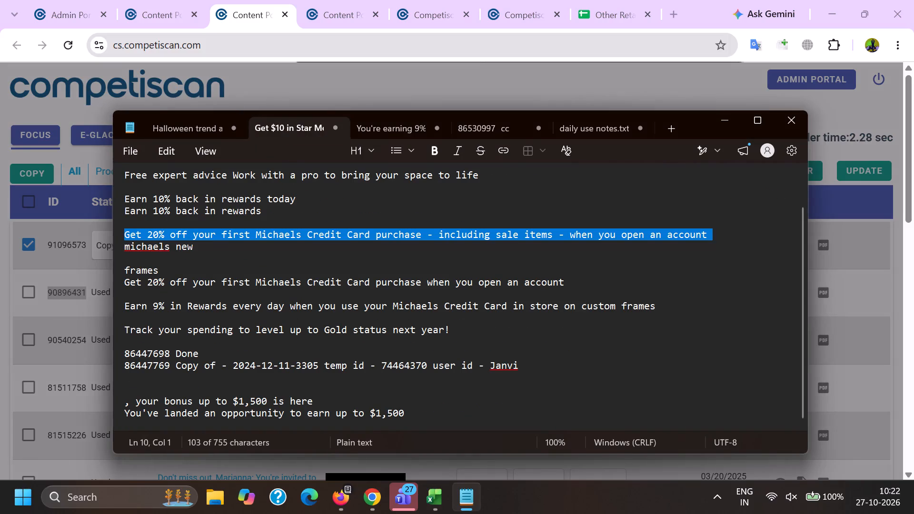
triple_click(177, 414)
key(ctrl+c)
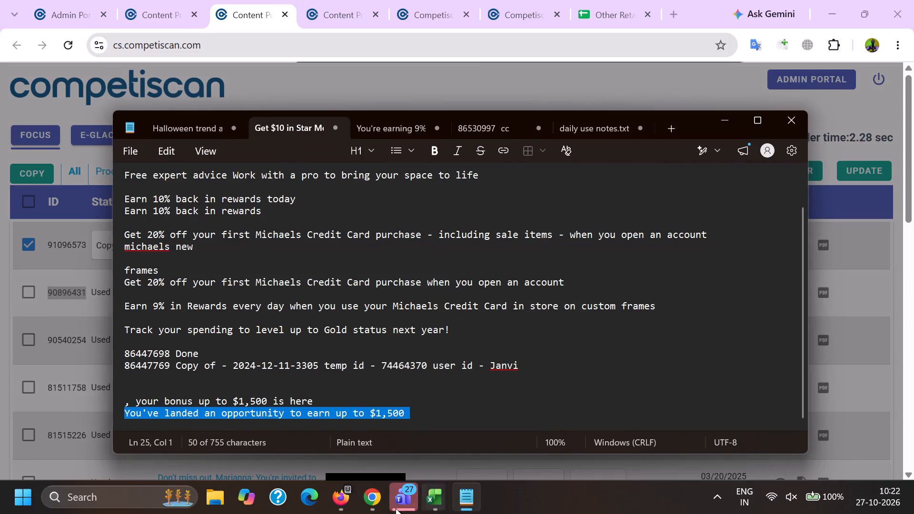
In Chrome's Content Portal list, search email subjects for the exact quoted phrase "You've landed an opportunity to earn up to $1,500", discarding unsaved changes.
click(372, 506)
click(268, 449)
click(246, 349)
scroll(246, 349, down, 9)
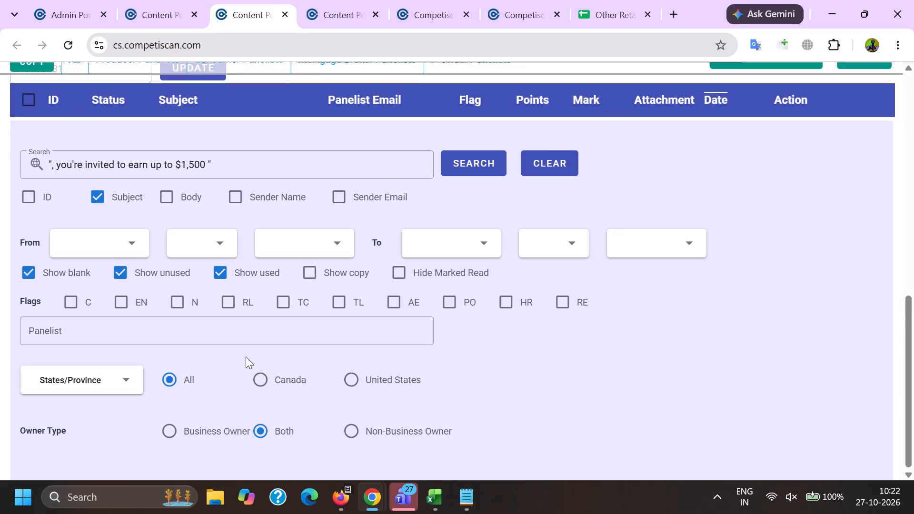
scroll(247, 355, up, 2)
drag(272, 312, 6, 266)
key(BackSpace)
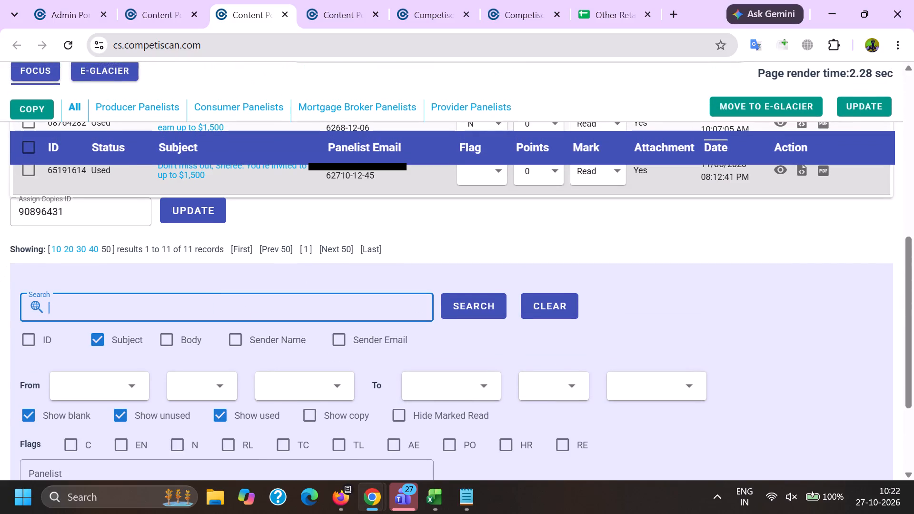
key(shift+quotedbl)
key(ctrl+v)
key(shift+quotedbl)
key(Return)
key(Return)
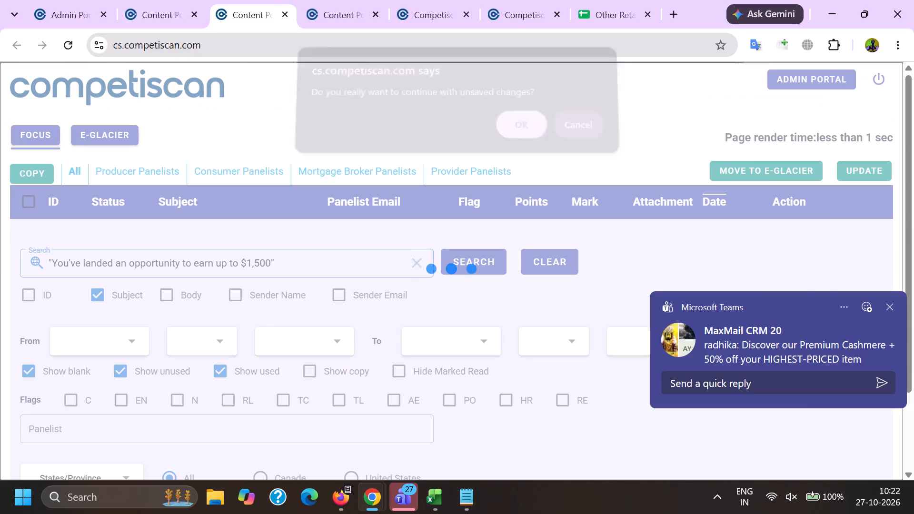
Return to the open preview of email 91096573 to review its bonus and savings rate.
key(alt+Tab)
key(alt+Tab)
key(alt+Tab)
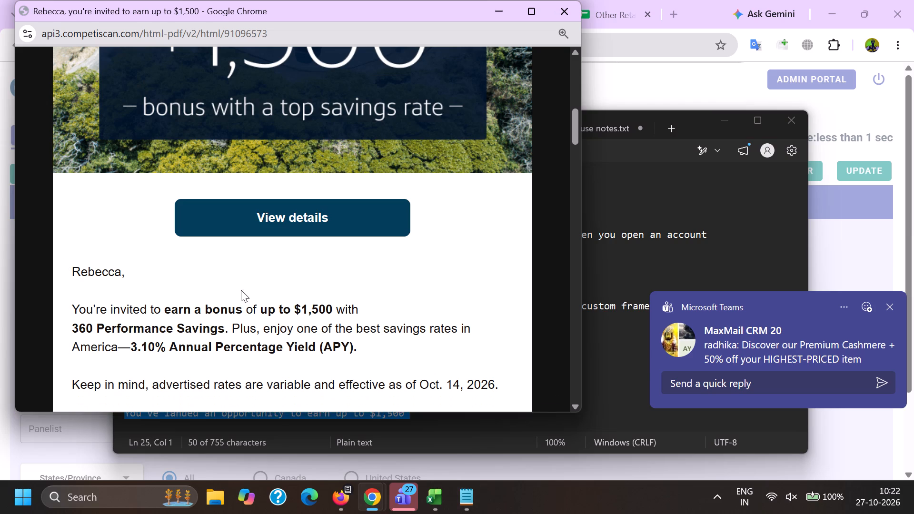
In the Firefox email list, copy "Friends can earn 75,000 miles and a $300 stays credit when they open a Venture Card" from email 91099597's subject.
key(alt+Tab)
key(alt+Tab)
key(alt+Tab)
scroll(261, 340, down, 2)
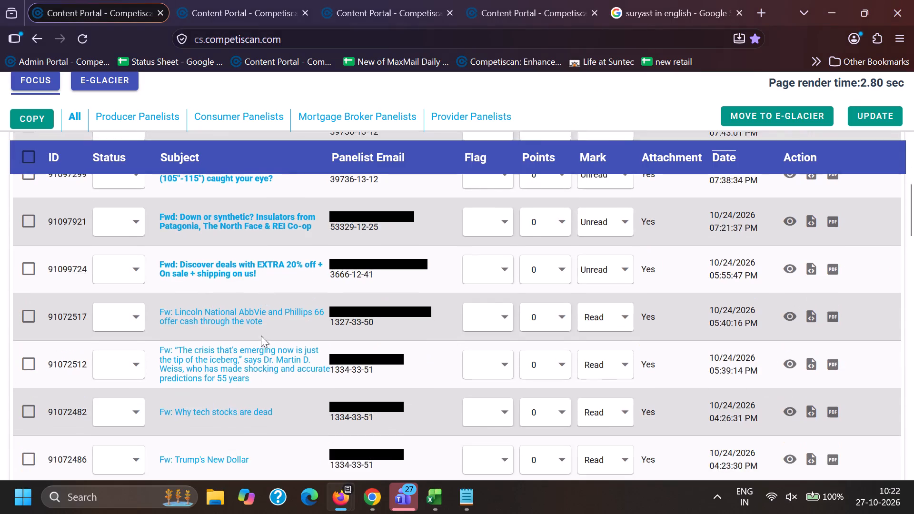
scroll(261, 330, down, 3)
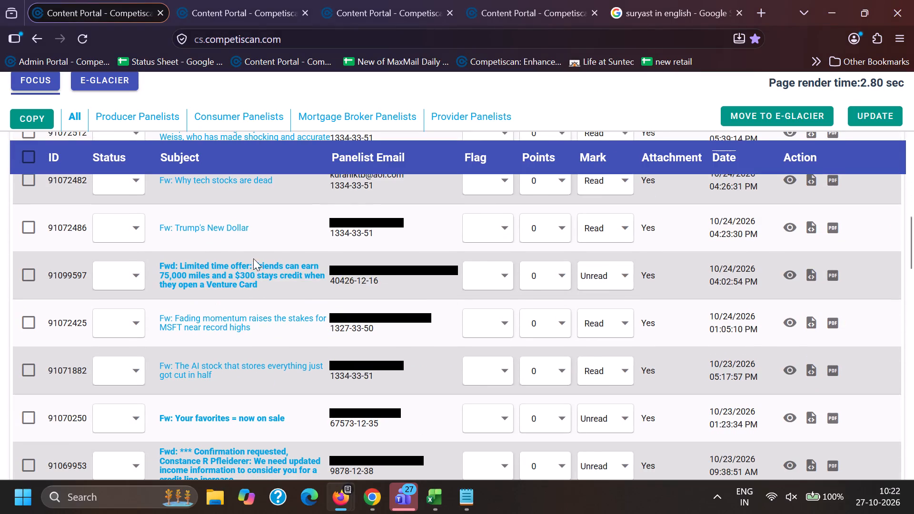
drag(253, 258, 267, 291)
key(ctrl+c)
key(ctrl+c)
scroll(283, 317, down, 1)
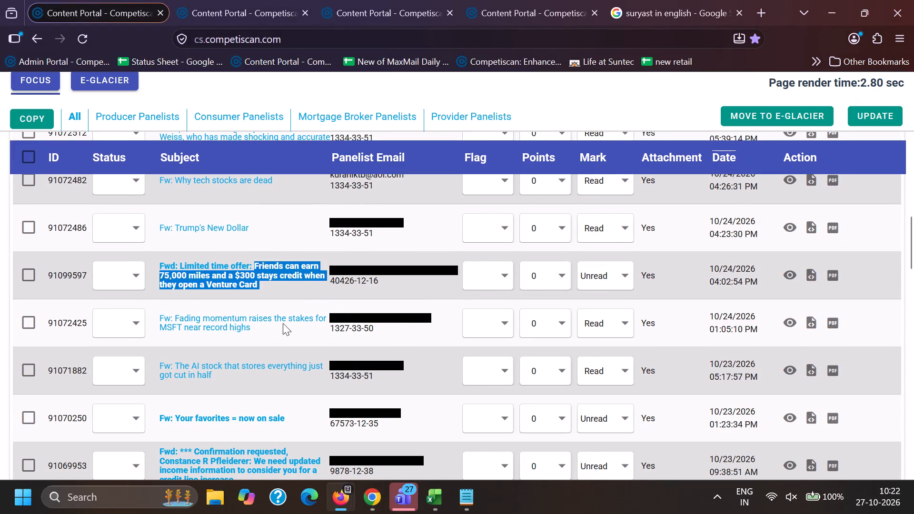
scroll(283, 323, down, 1)
In Chrome's Content Portal, search subjects for the quoted phrase "Friends can earn 75,000 miles and a $300 stays credit when they open a Venture Card".
click(369, 500)
click(322, 456)
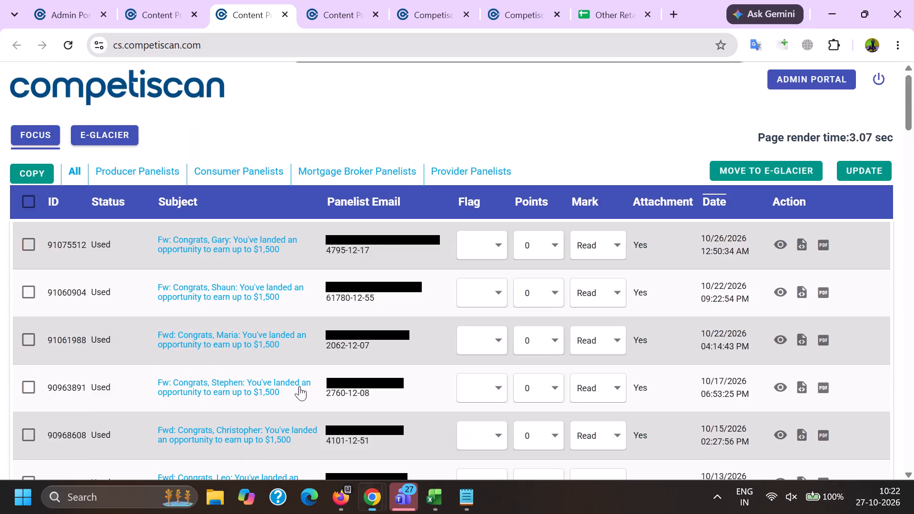
scroll(298, 383, down, 20)
scroll(298, 383, down, 8)
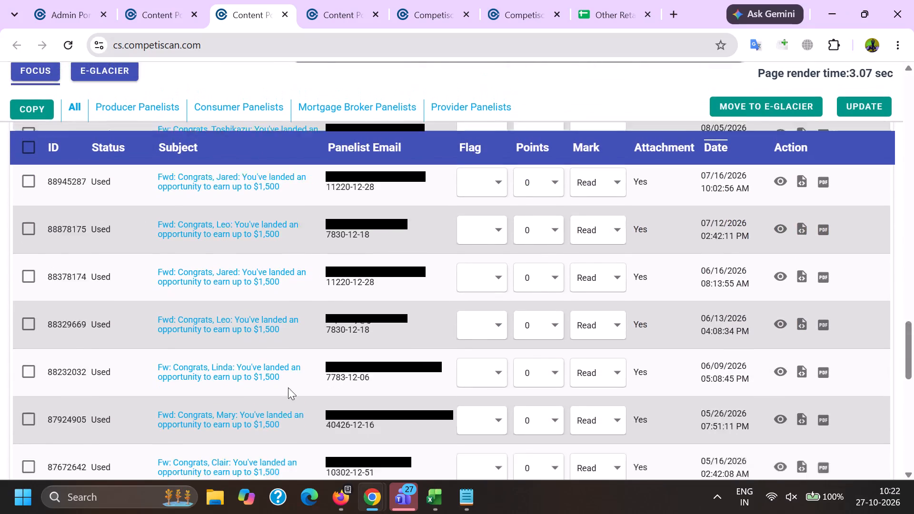
scroll(299, 373, down, 2)
drag(329, 419, 0, 379)
key(BackSpace)
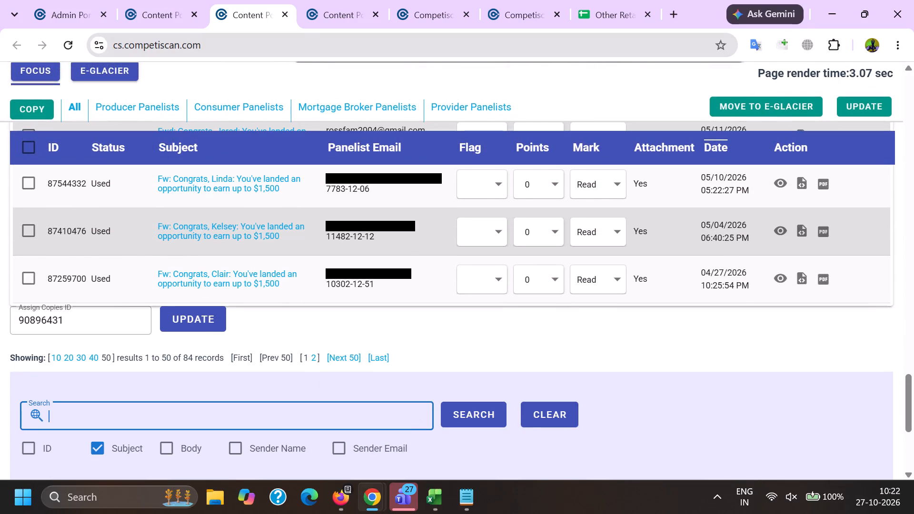
key(shift+quotedbl)
key(ctrl+v)
key(shift+quotedbl)
key(Return)
In the Firefox email list, copy the subject text "Special offer: Earn 90,000 bonus miles with Venture" from email 91067545.
key(alt+Tab)
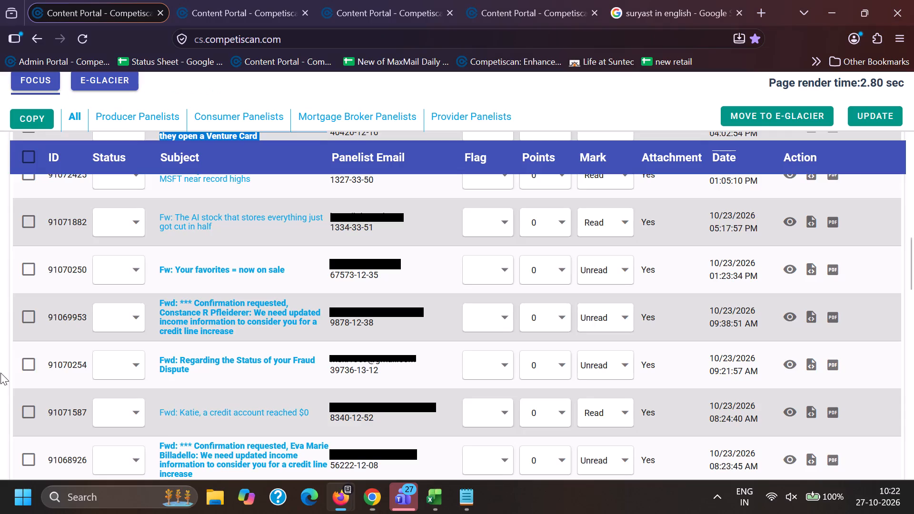
scroll(231, 306, down, 3)
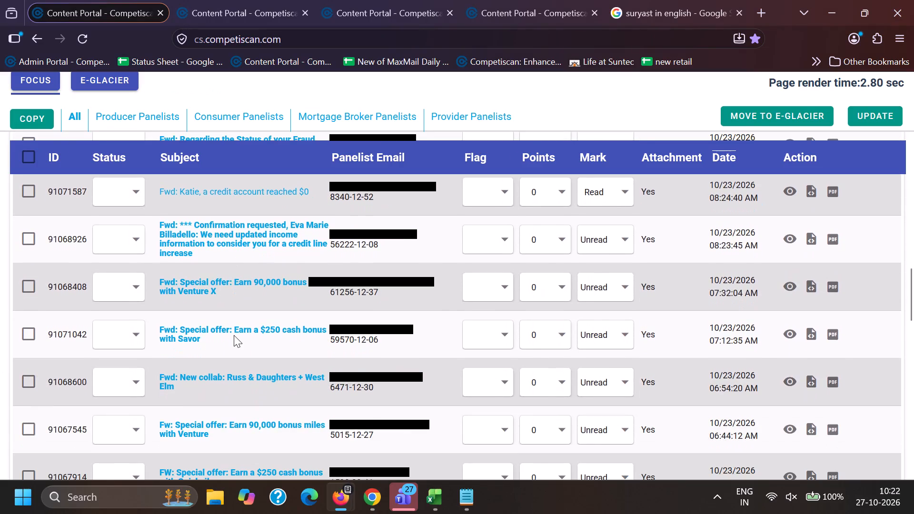
scroll(228, 360, down, 1)
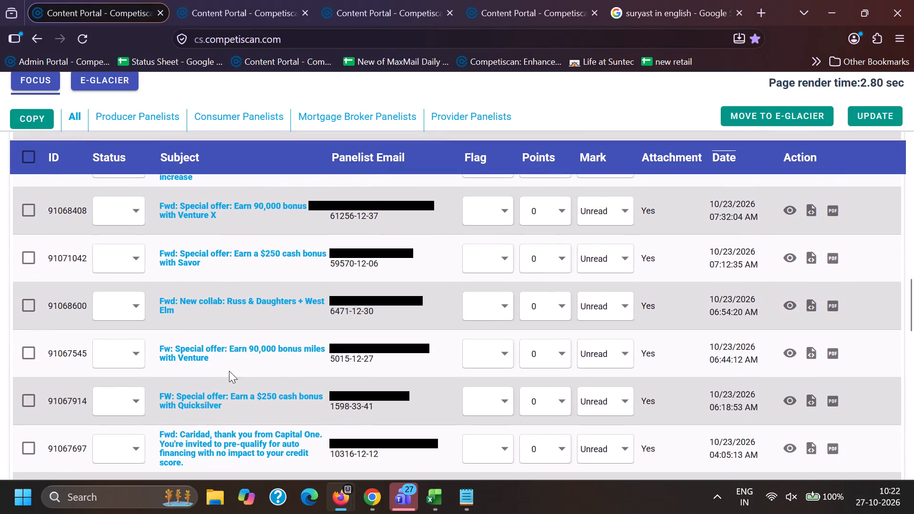
scroll(229, 374, down, 1)
scroll(253, 348, up, 1)
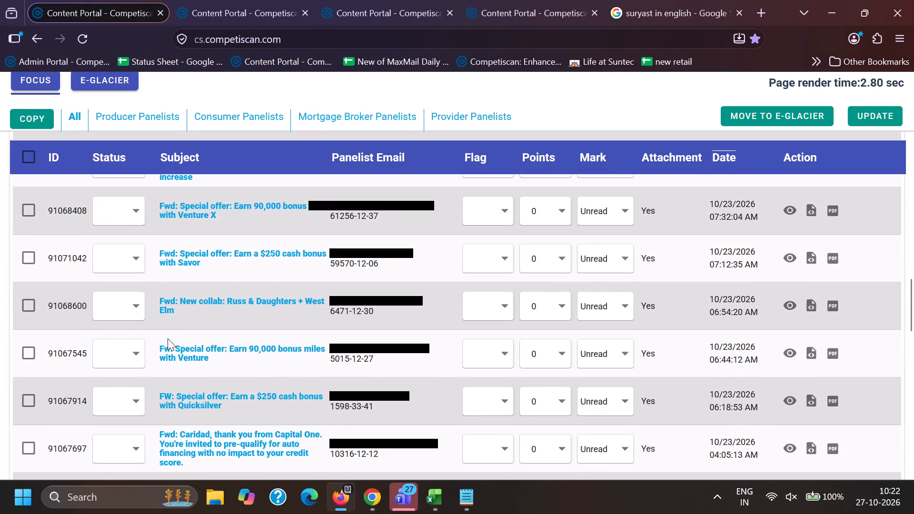
drag(175, 339, 232, 362)
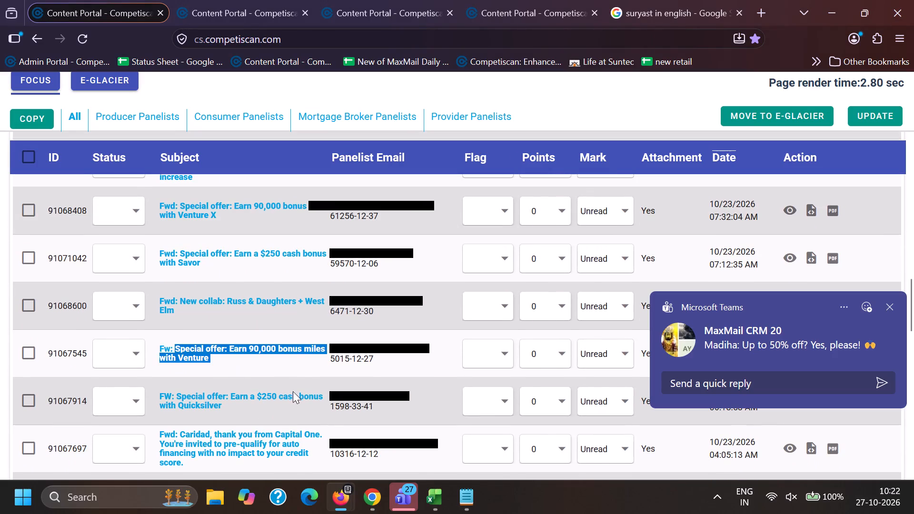
key(ctrl+c)
key(ctrl+c)
In Chrome, open emails 90717969 and 91099597 and compare their Venture Card referral offer content for duplication.
key(alt+Tab)
scroll(254, 338, down, 1)
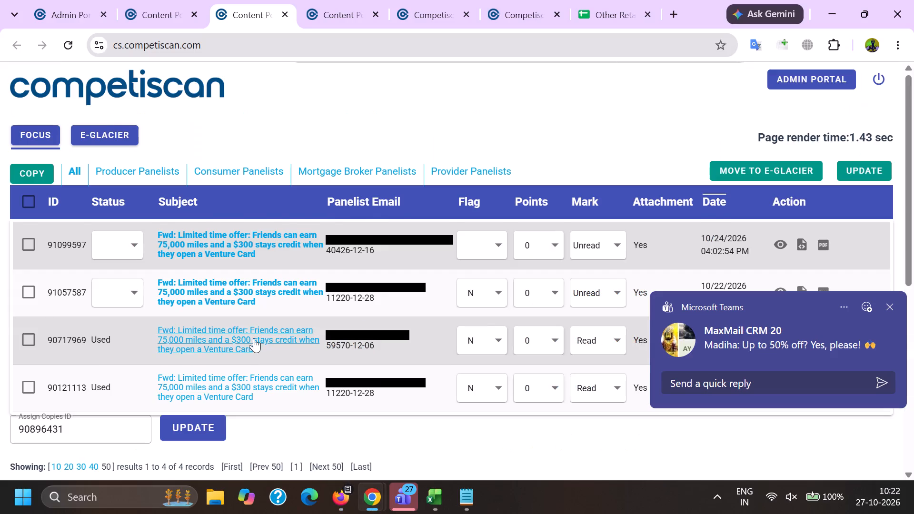
scroll(368, 323, down, 1)
click(784, 195)
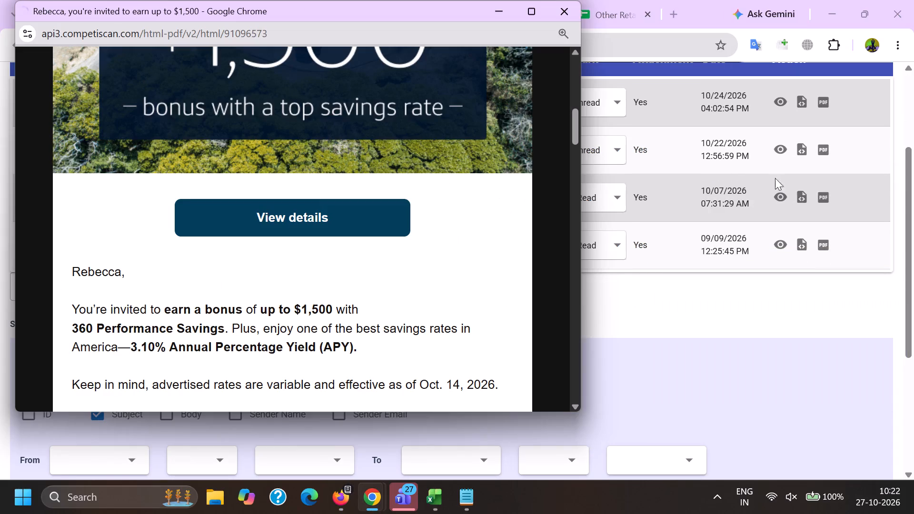
scroll(479, 144, down, 4)
scroll(455, 187, down, 4)
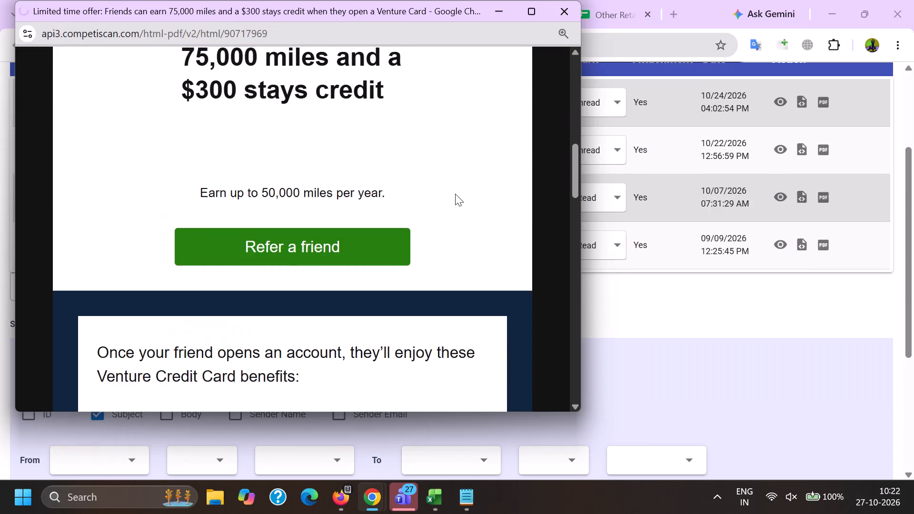
scroll(453, 200, down, 9)
scroll(437, 239, up, 3)
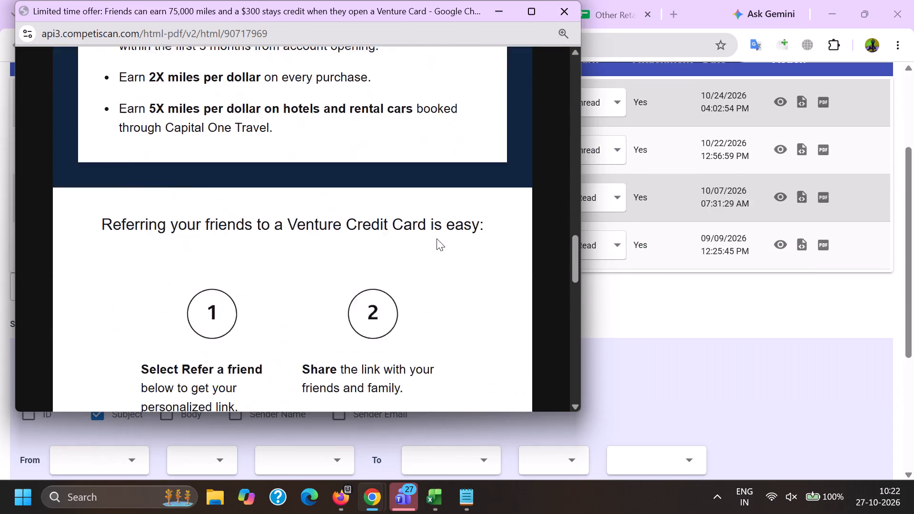
scroll(437, 238, up, 11)
scroll(378, 238, up, 5)
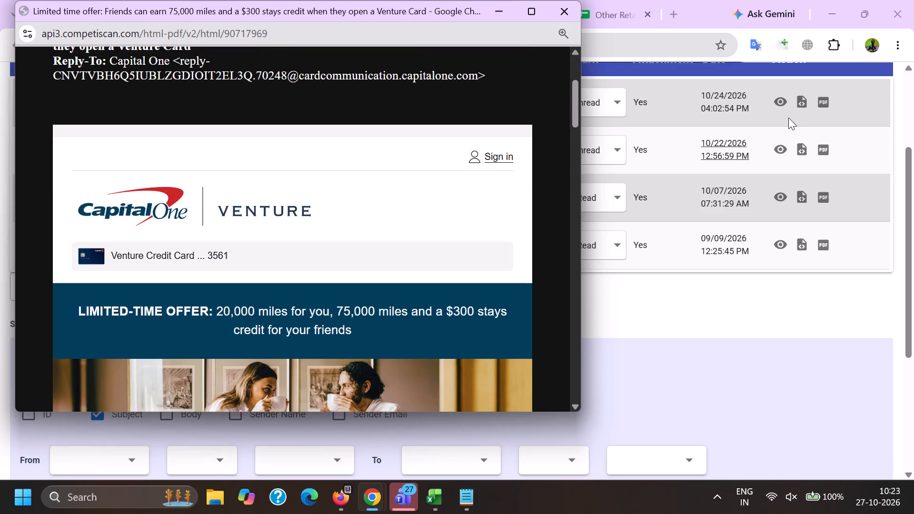
click(779, 103)
scroll(413, 171, down, 5)
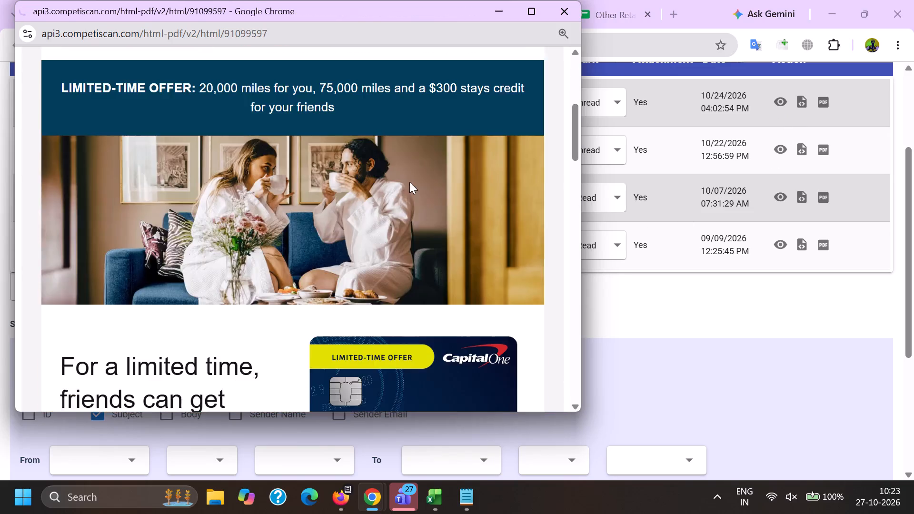
scroll(409, 182, down, 19)
Search the Chrome Content Portal subjects for the quoted phrase "Special offer: Earn 90,000 bonus miles with Venture ".
key(alt+Tab)
scroll(318, 281, down, 2)
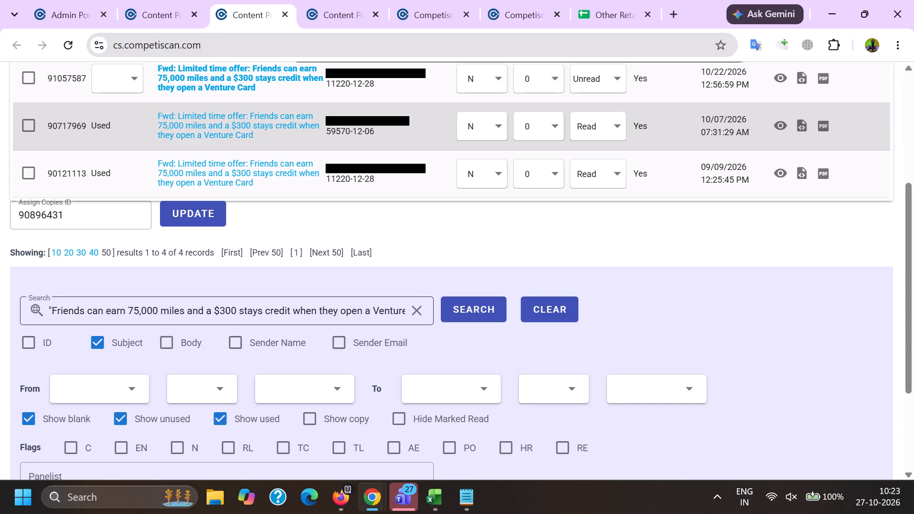
triple_click(315, 306)
key(BackSpace)
key(shift+quotedbl)
key(ctrl+v)
key(shift+quotedbl)
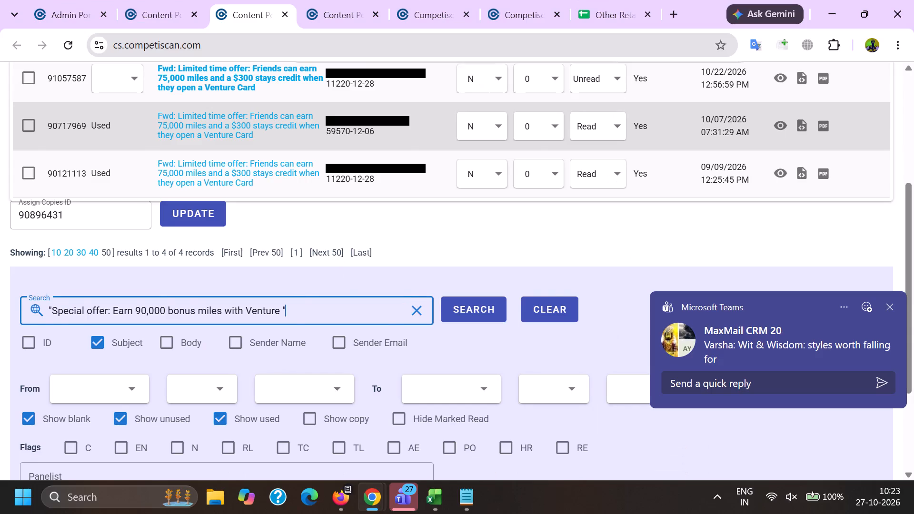
key(Return)
Scan the remaining subjects in the Firefox "Capital one" email list for further offers to check.
key(alt+Tab)
key(alt+Tab)
scroll(262, 296, down, 3)
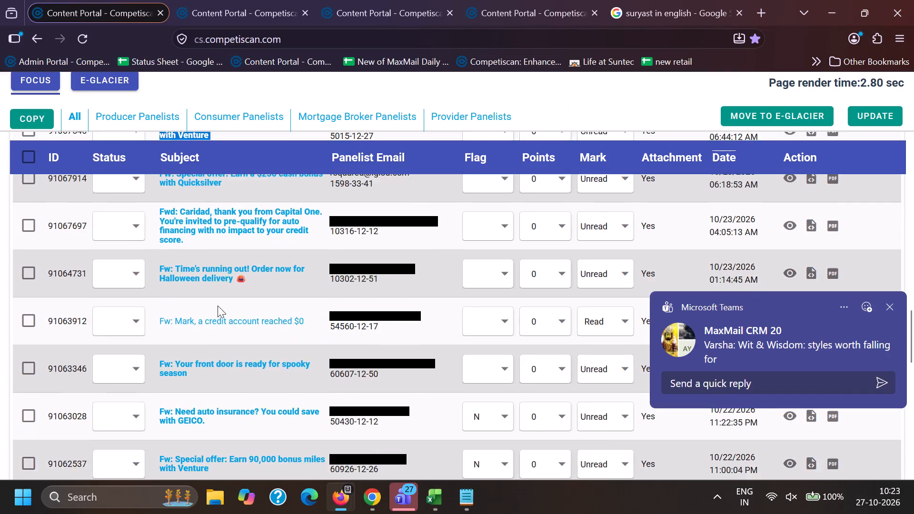
scroll(214, 316, down, 2)
scroll(236, 404, down, 1)
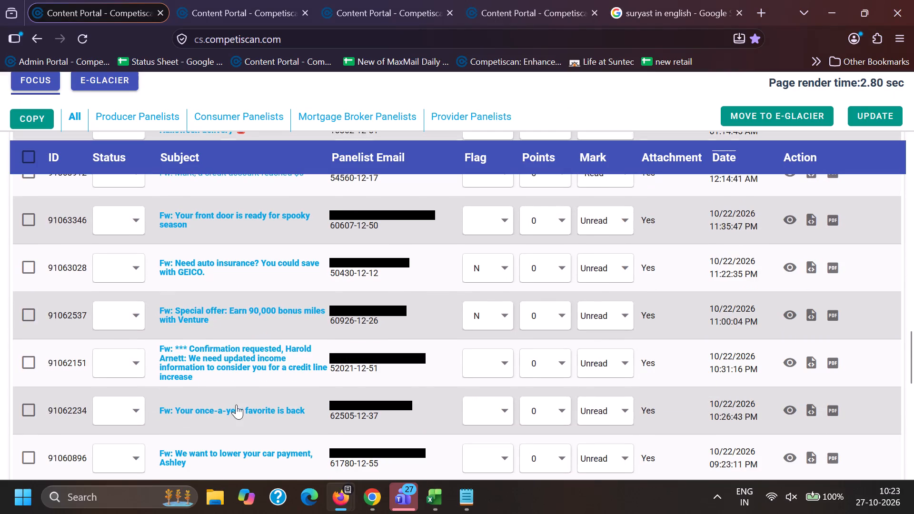
scroll(236, 405, down, 2)
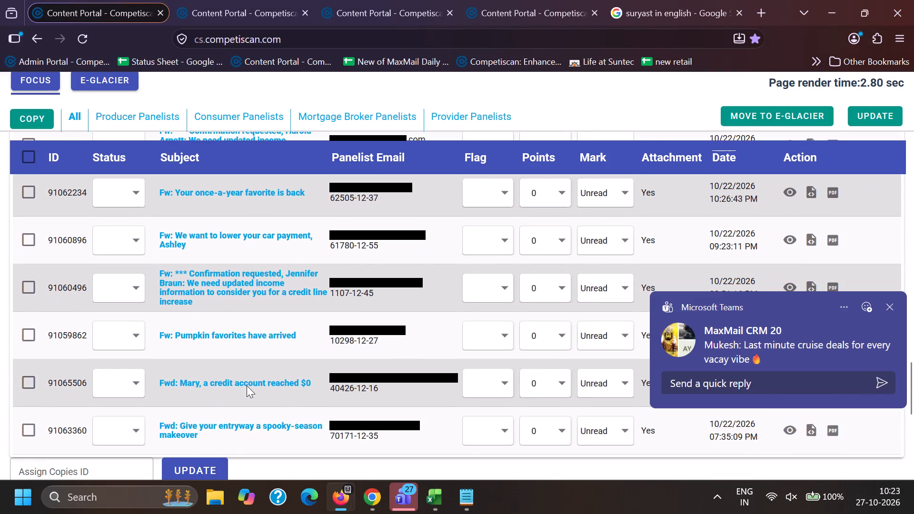
Return to Chrome's Content Portal and review the matches for the 90,000 bonus miles Venture subject search.
key(alt+Tab)
key(alt+Tab)
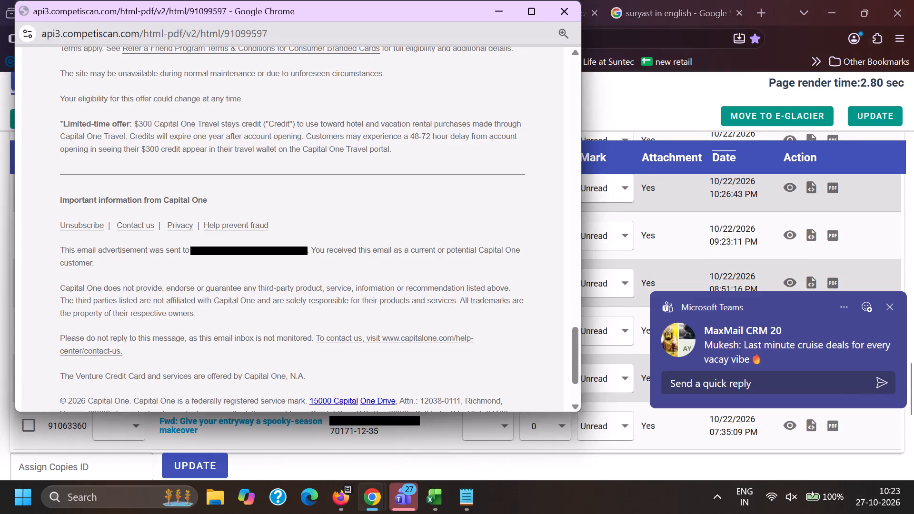
key(alt+Tab)
key(alt+Tab)
key(alt+Tab)
alt+click(488, 139)
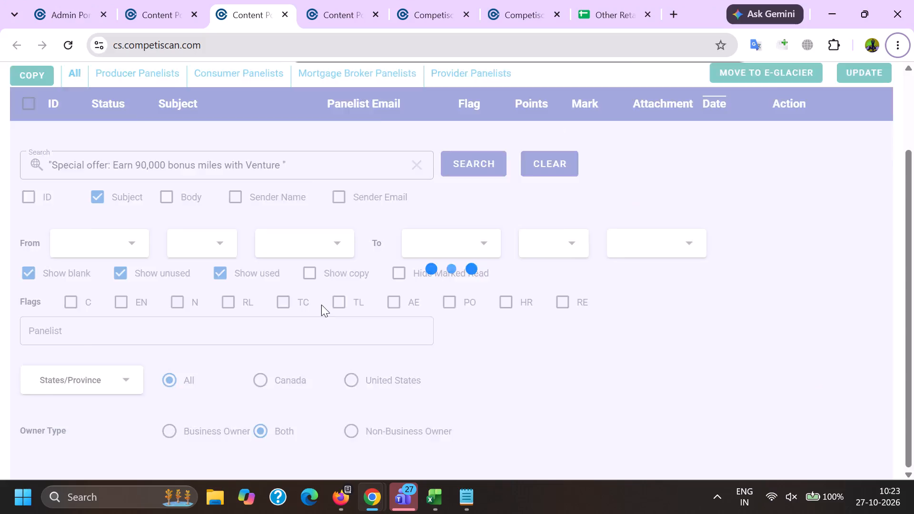
scroll(321, 304, down, 2)
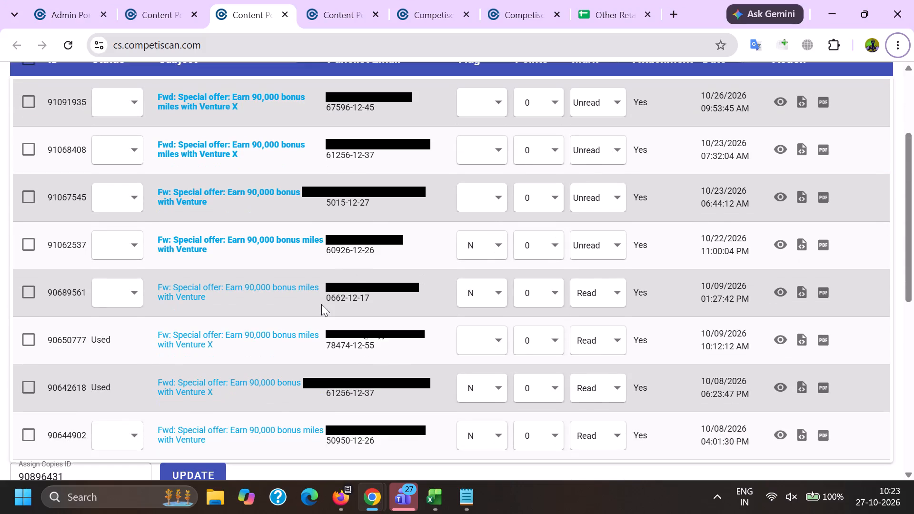
In Firefox, go to page 4 of the "Capital one" email search results.
click(346, 495)
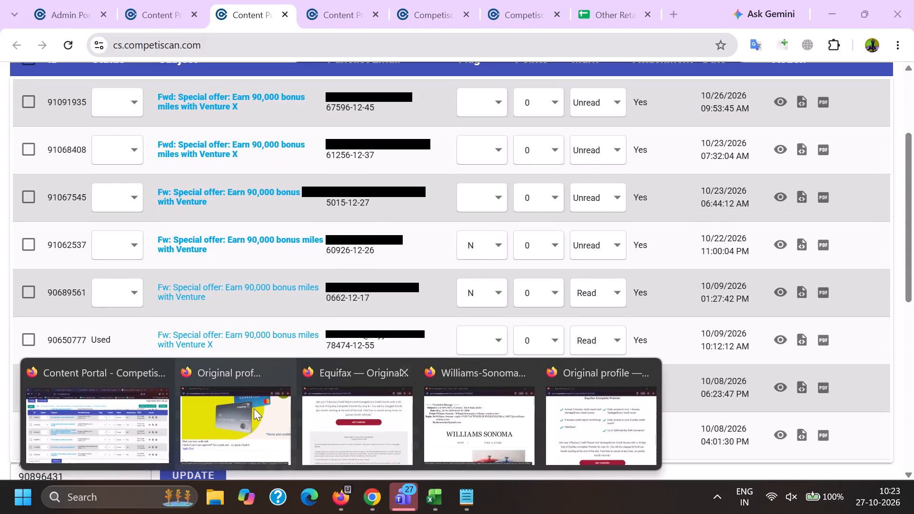
click(126, 402)
scroll(206, 349, down, 2)
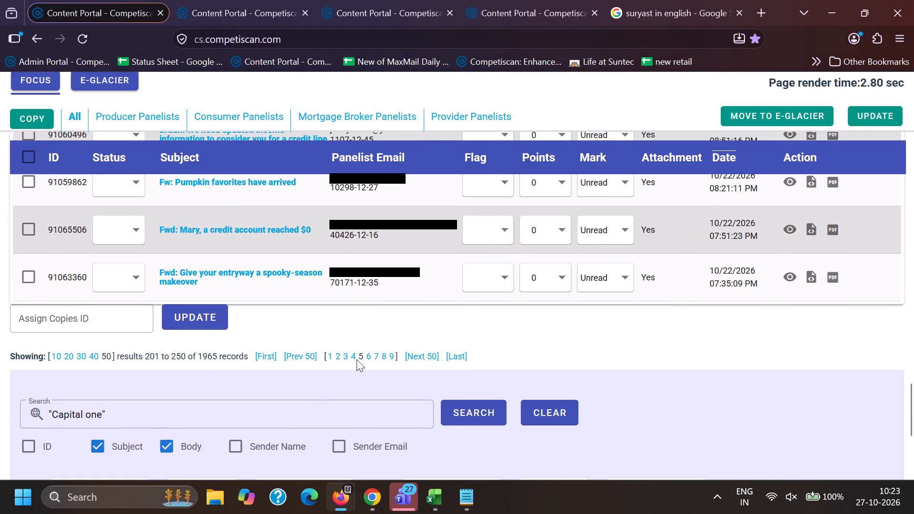
click(351, 353)
In Firefox's third Content Portal list, copy email 91099428's subject text from ": You've landed" through "100,000 bonus points.", omitting the recipient's name.
click(246, 0)
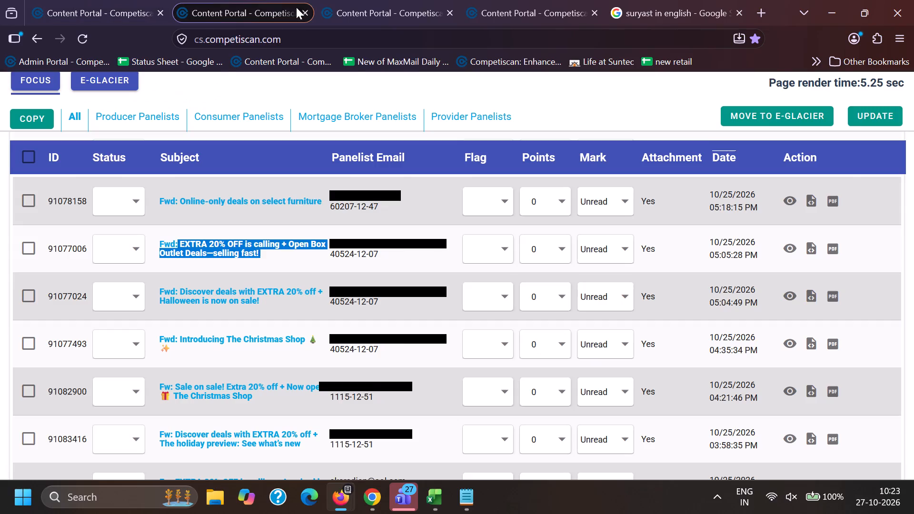
click(346, 0)
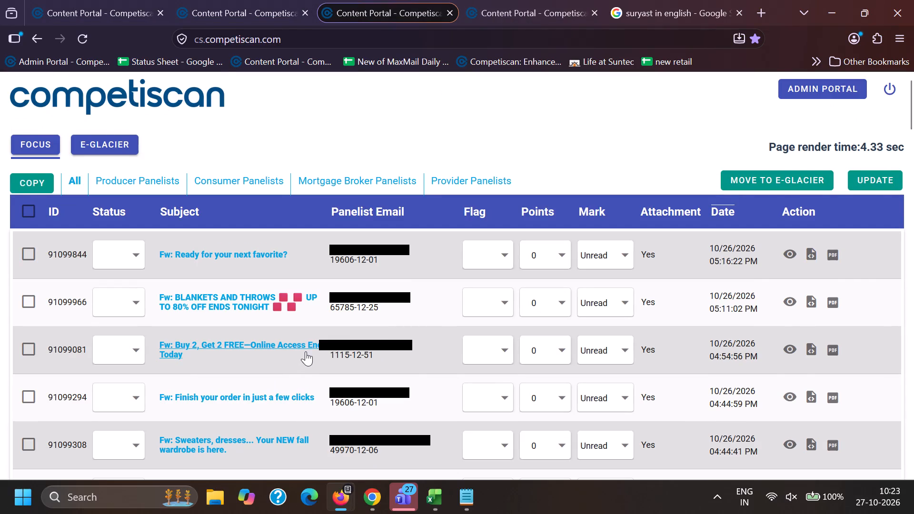
scroll(306, 350, down, 3)
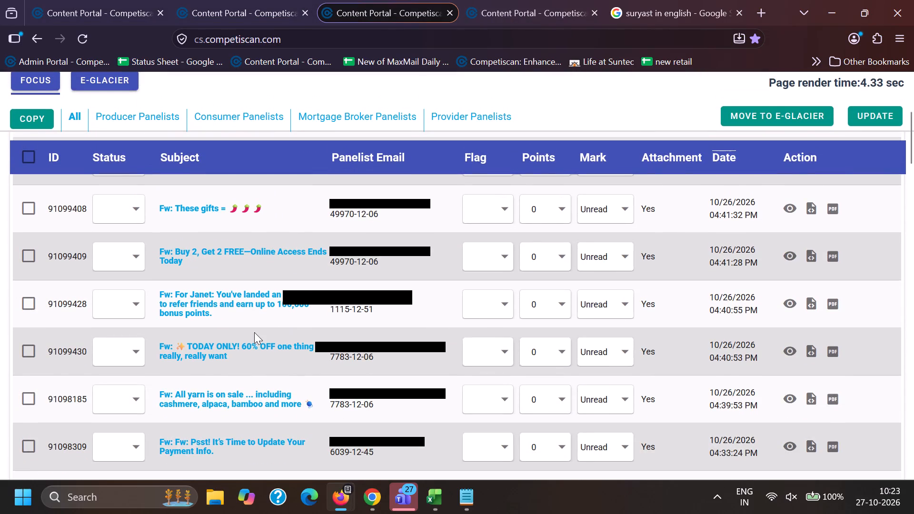
drag(211, 289, 220, 305)
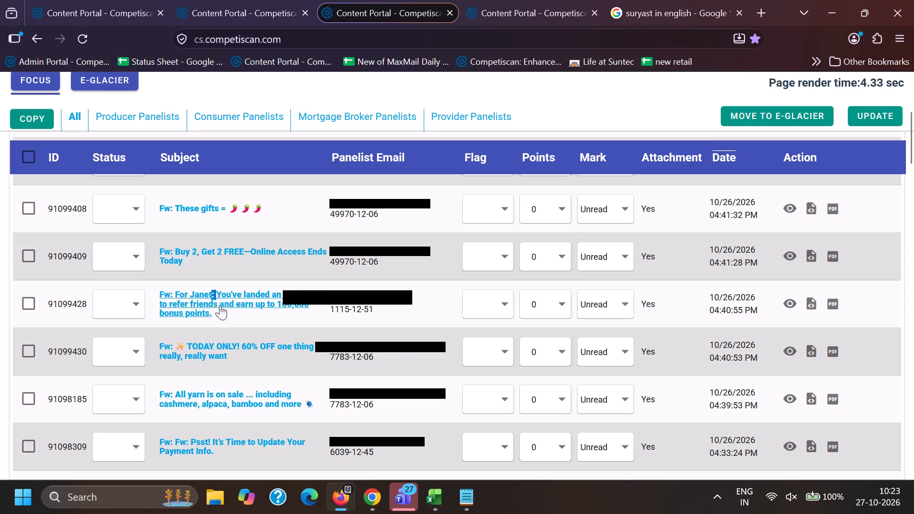
drag(220, 305, 227, 321)
key(ctrl+c)
key(ctrl+c)
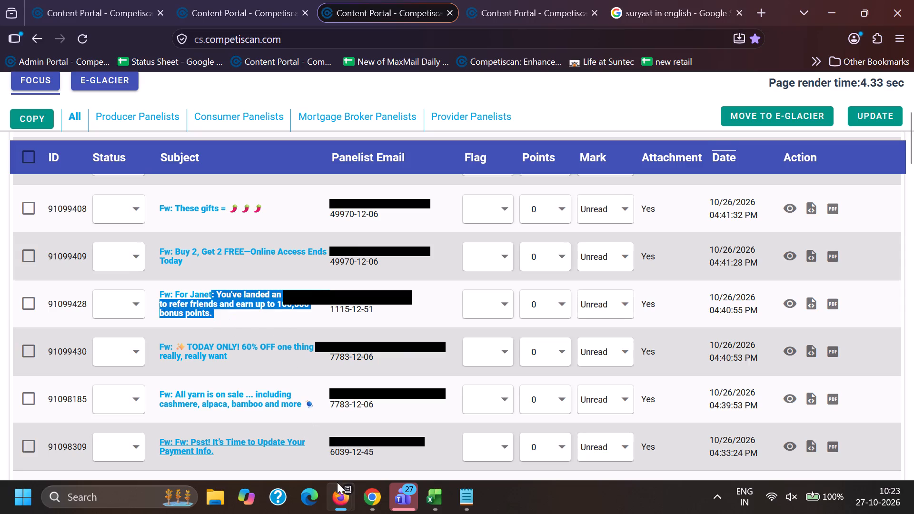
In Chrome's Content Portal, search subjects for the quoted phrase ": You've landed an opportunity to refer friends and earn up to 100,000 bonus points. ".
click(367, 501)
click(297, 437)
scroll(259, 311, down, 3)
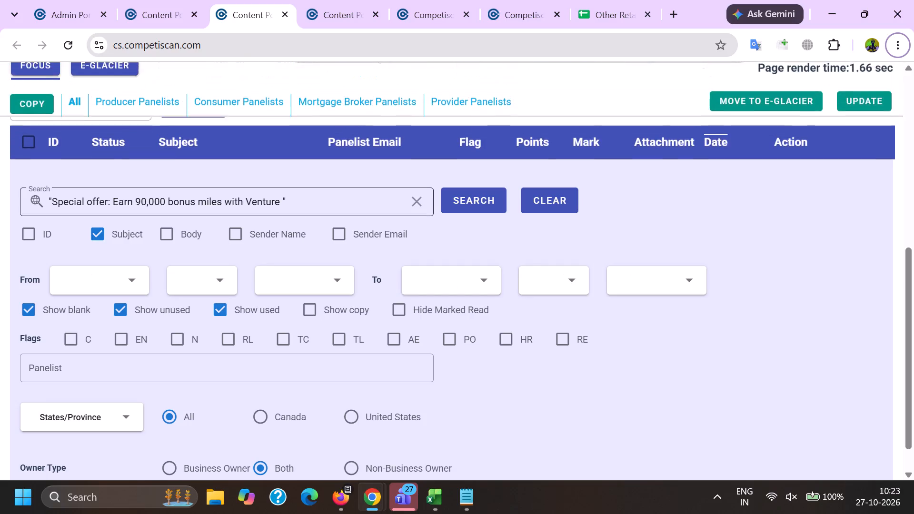
drag(356, 196, 0, 292)
key(BackSpace)
key(shift+quotedbl)
key(ctrl+v)
key(shift+quotedbl)
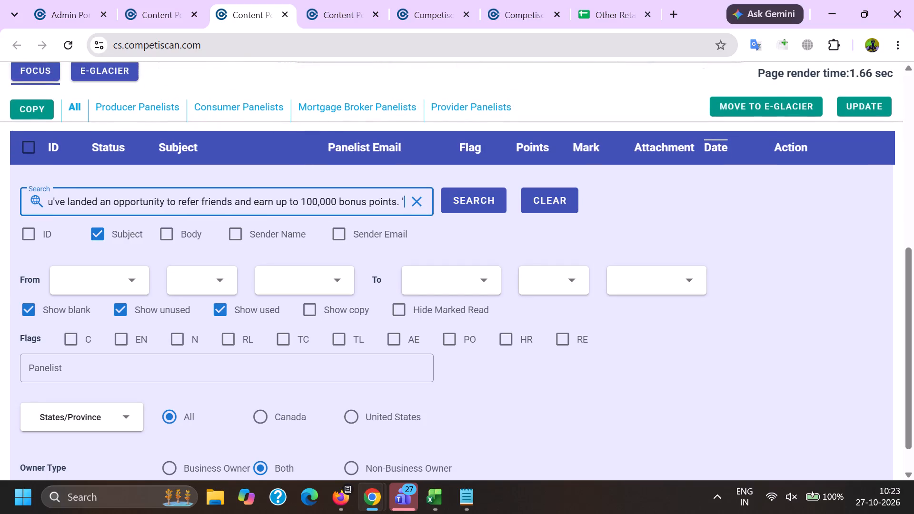
key(Return)
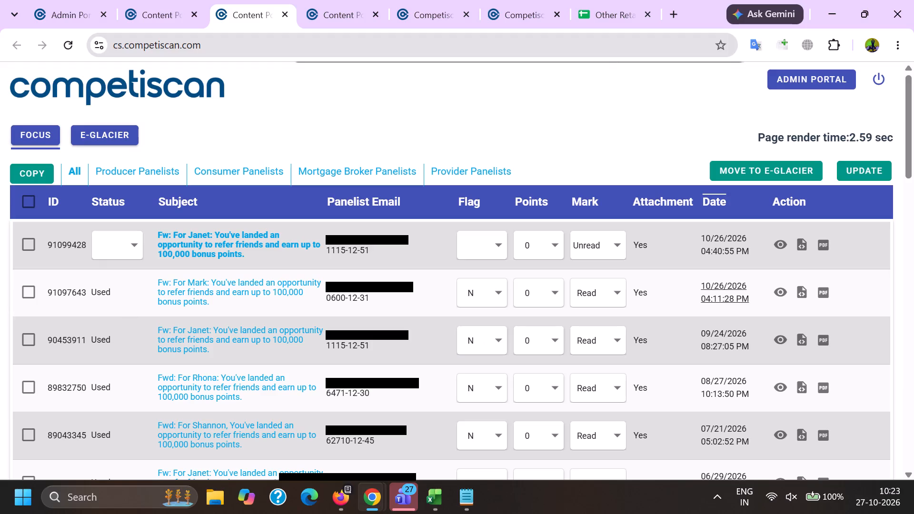
Preview emails 91097643 and 91099428 in Chrome's Content Portal and compare their 100,000 bonus points referral content.
click(775, 292)
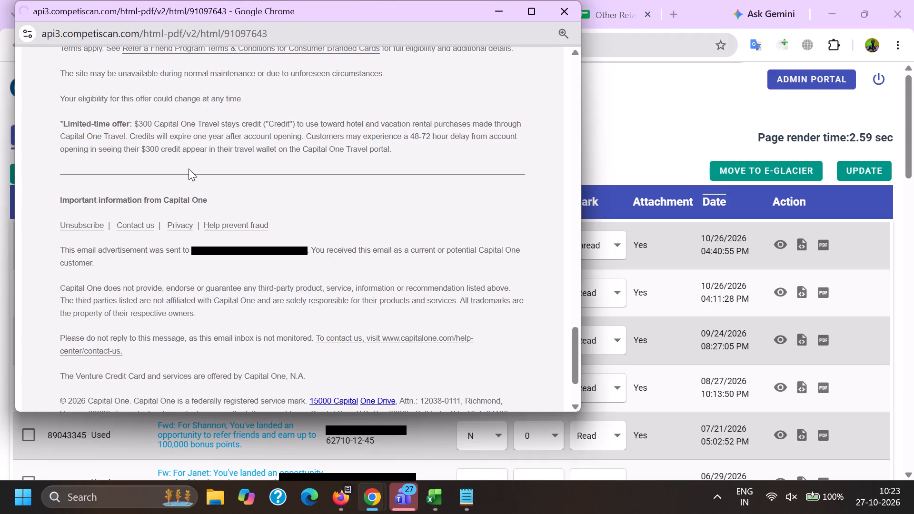
scroll(189, 168, down, 4)
scroll(292, 177, up, 6)
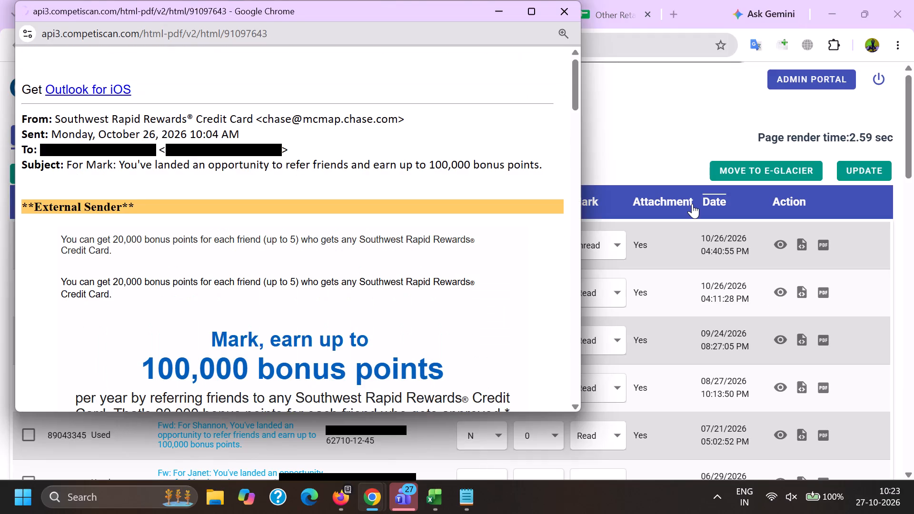
click(778, 242)
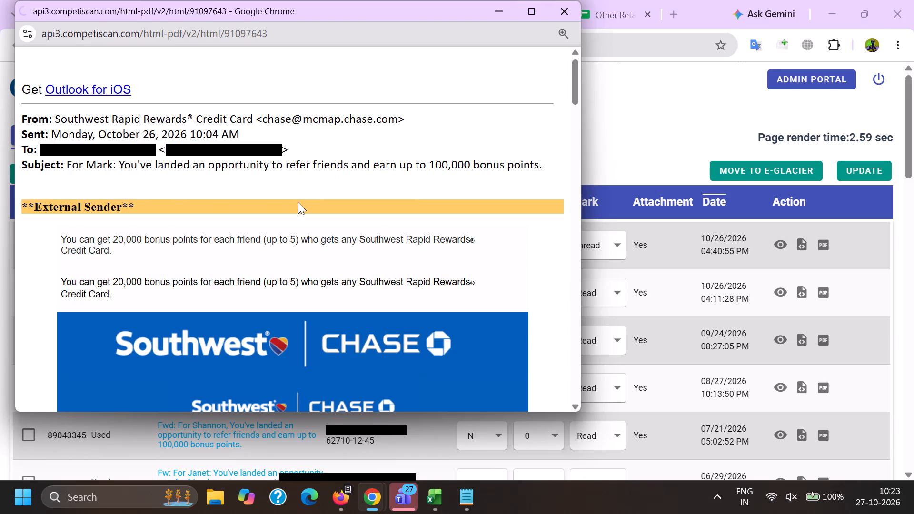
scroll(298, 202, down, 9)
key(alt+Tab)
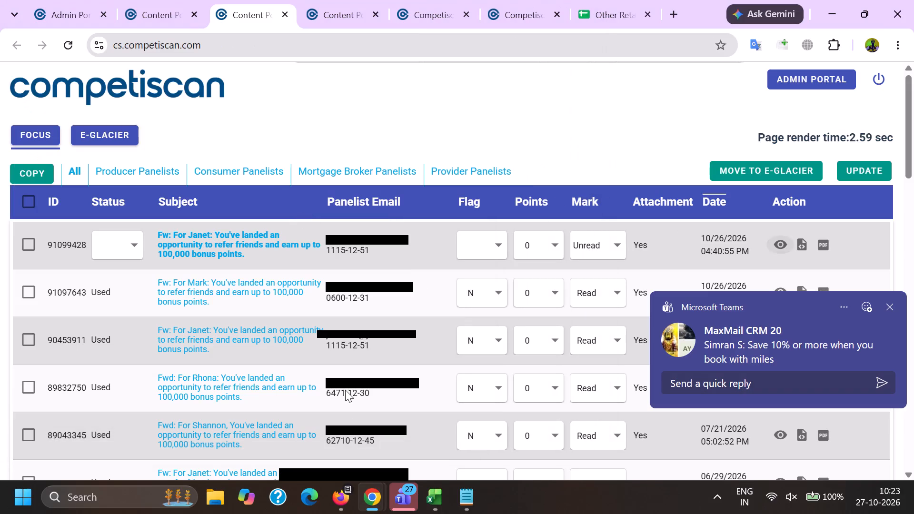
In Firefox's third Content Portal list, scan the first page of "Credit card" and "Apply" results for unprocessed offers, then open page 2.
click(341, 498)
click(131, 423)
scroll(172, 301, down, 2)
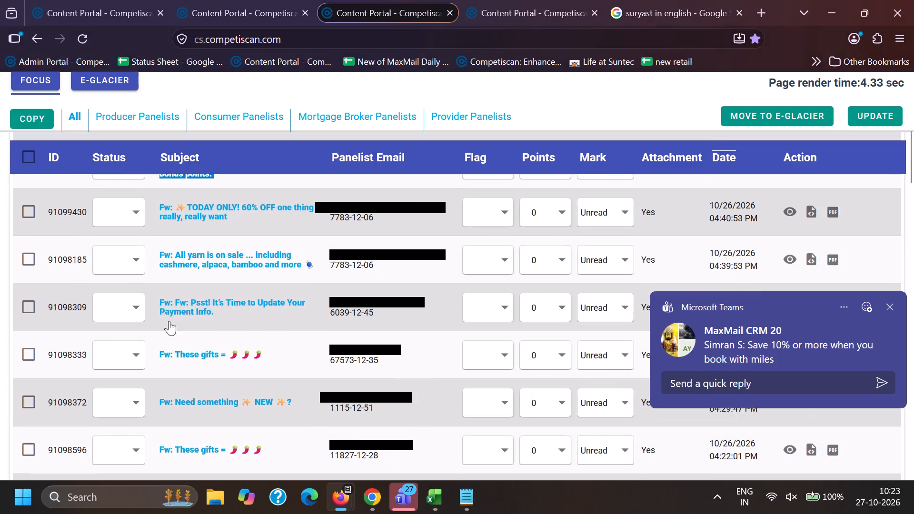
scroll(188, 327, down, 3)
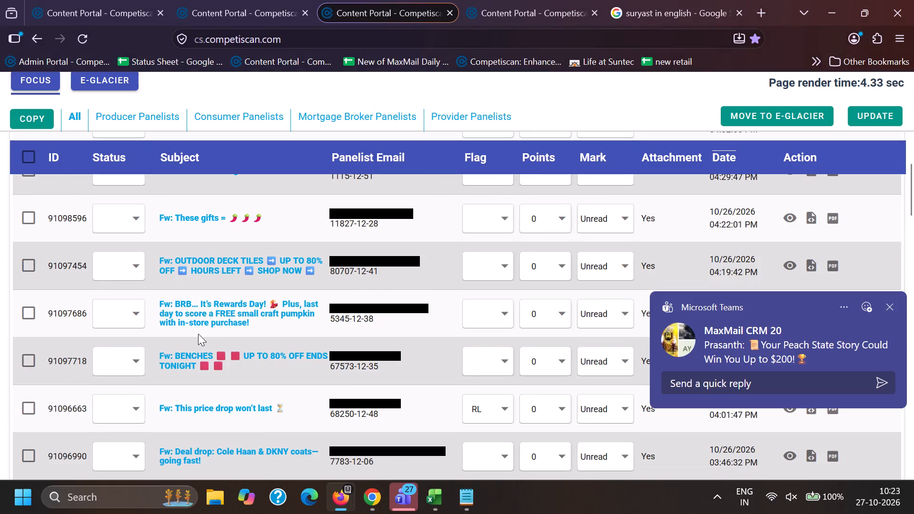
scroll(198, 333, down, 3)
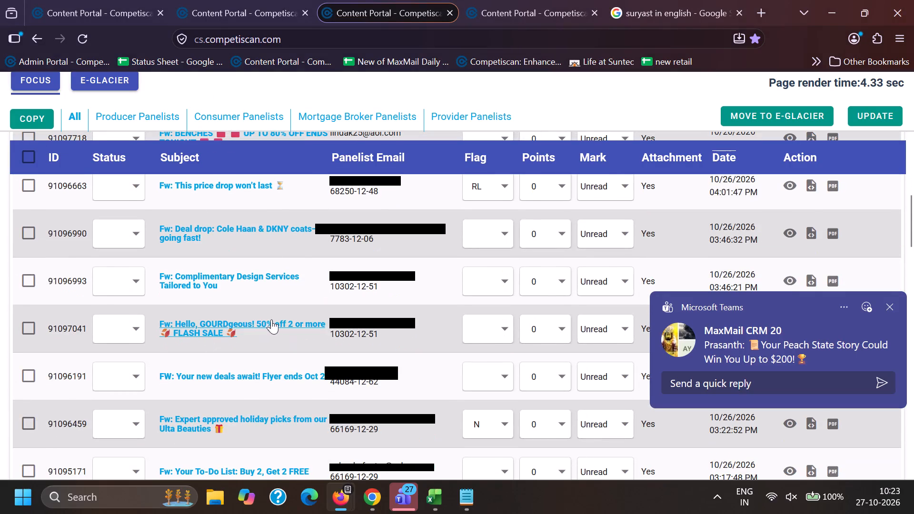
scroll(268, 366, down, 2)
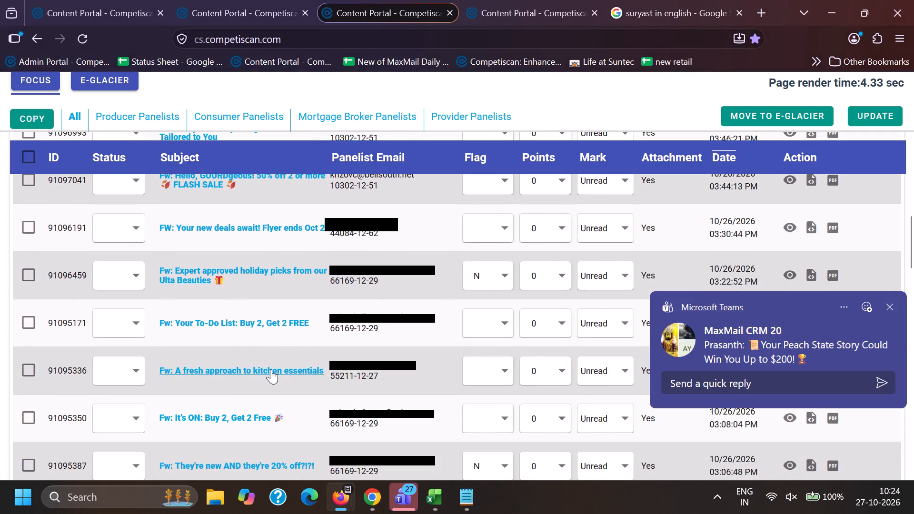
scroll(271, 369, down, 3)
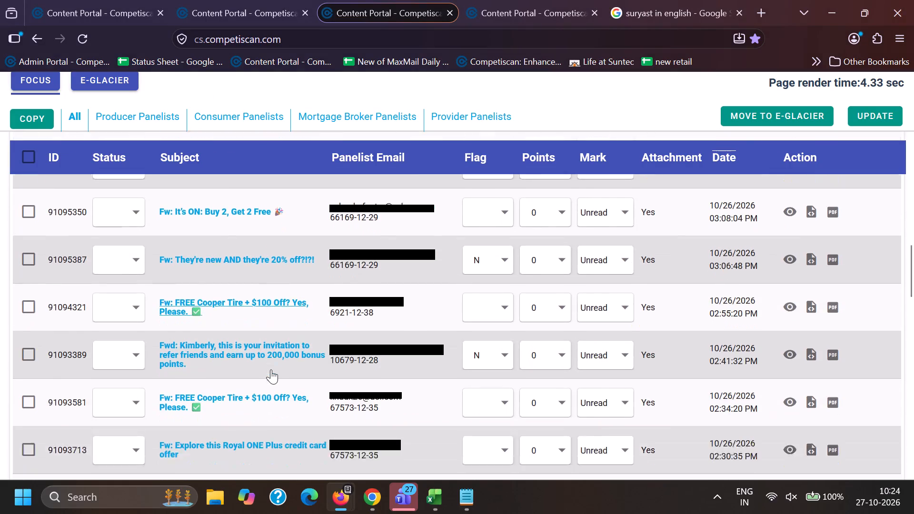
scroll(261, 358, down, 3)
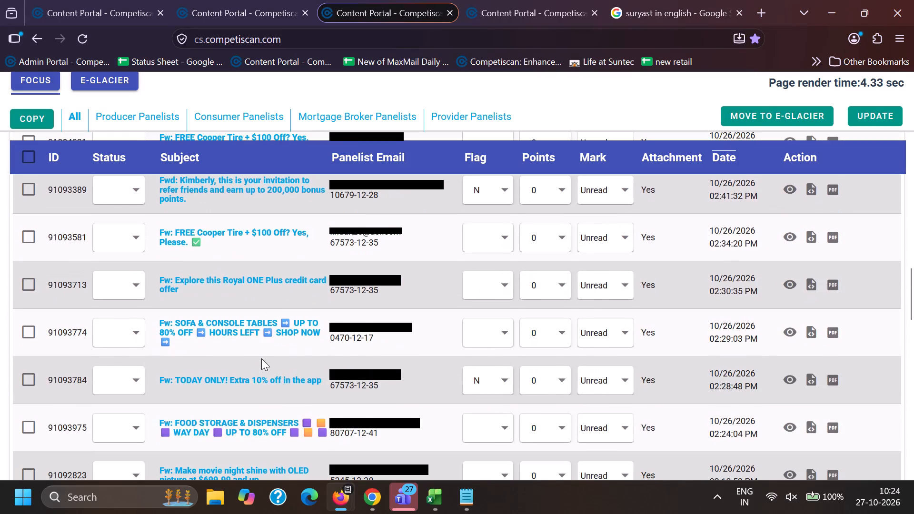
scroll(261, 358, down, 4)
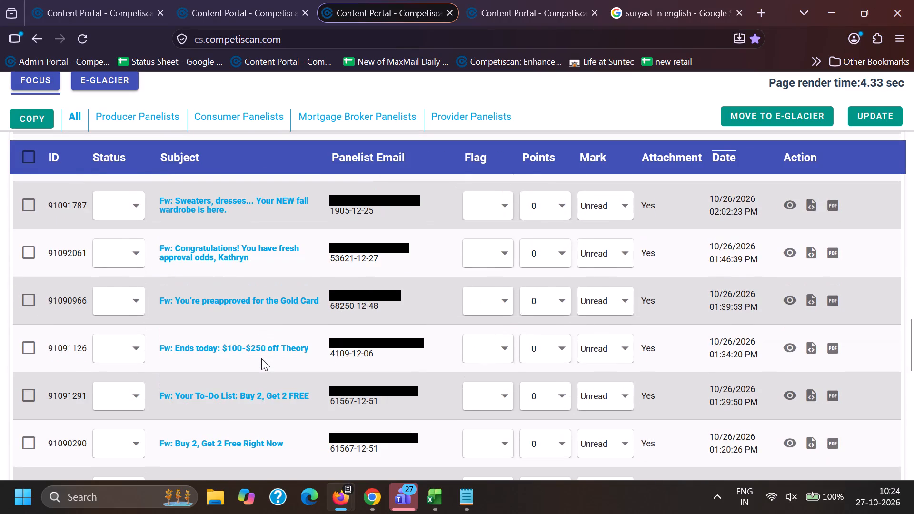
scroll(259, 366, down, 7)
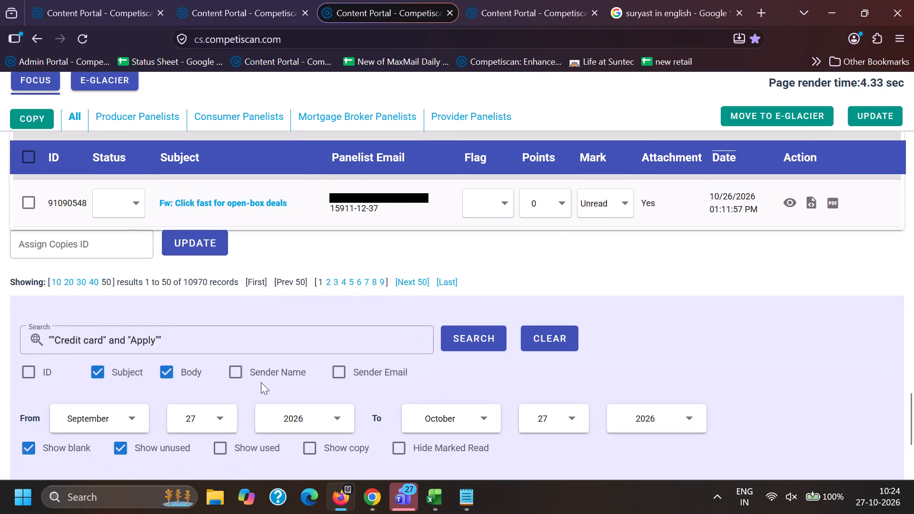
click(328, 280)
In Firefox's first Content Portal list, scan page 4 of the "Capital one" results for unprocessed offers, then go to page 3.
click(123, 0)
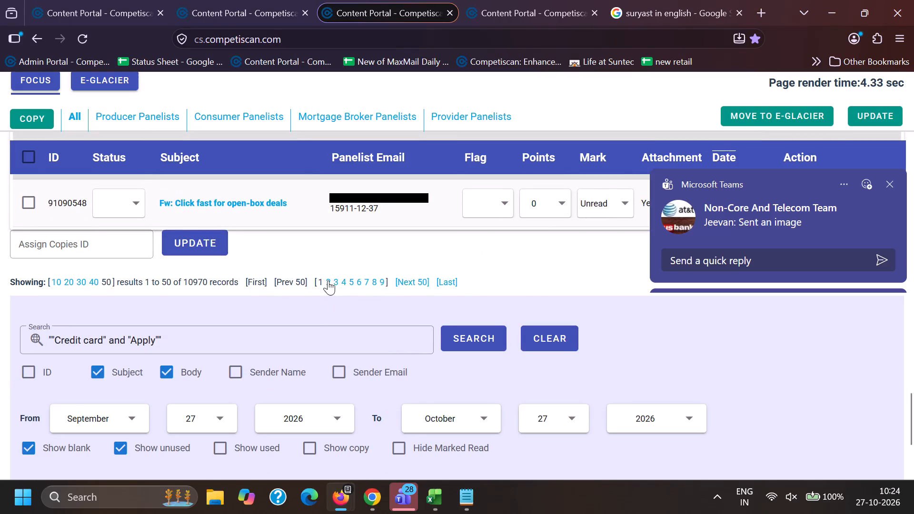
scroll(295, 348, down, 1)
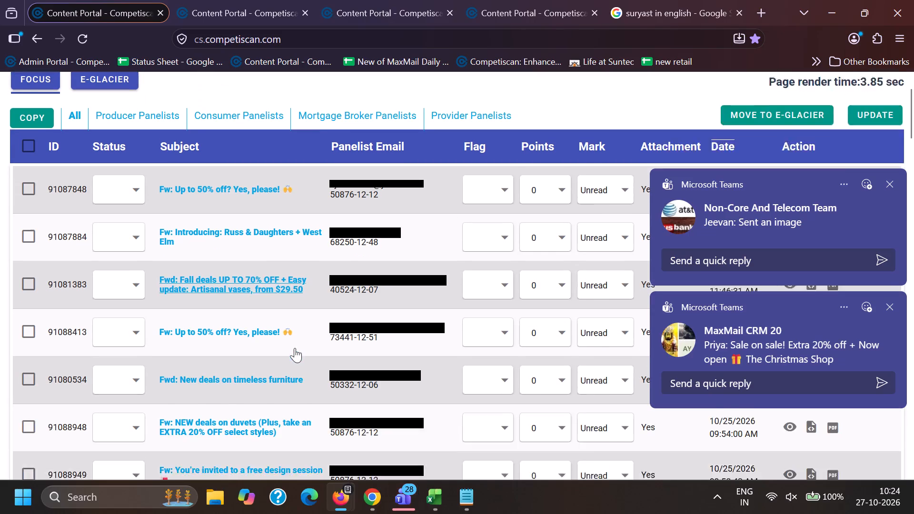
scroll(295, 348, down, 7)
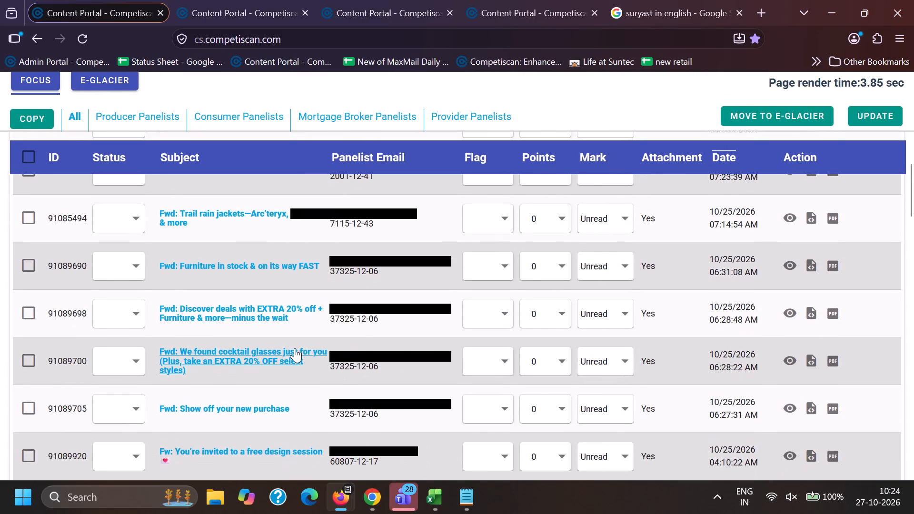
scroll(295, 348, down, 6)
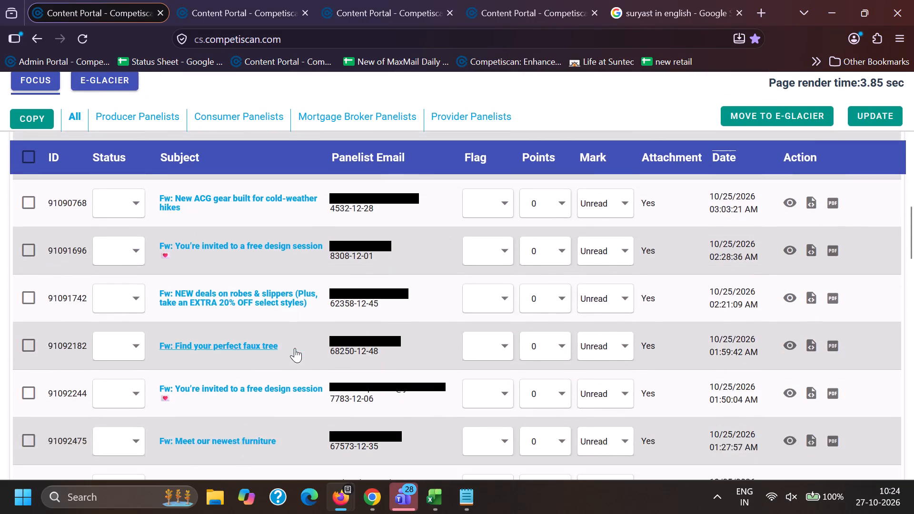
scroll(295, 348, down, 4)
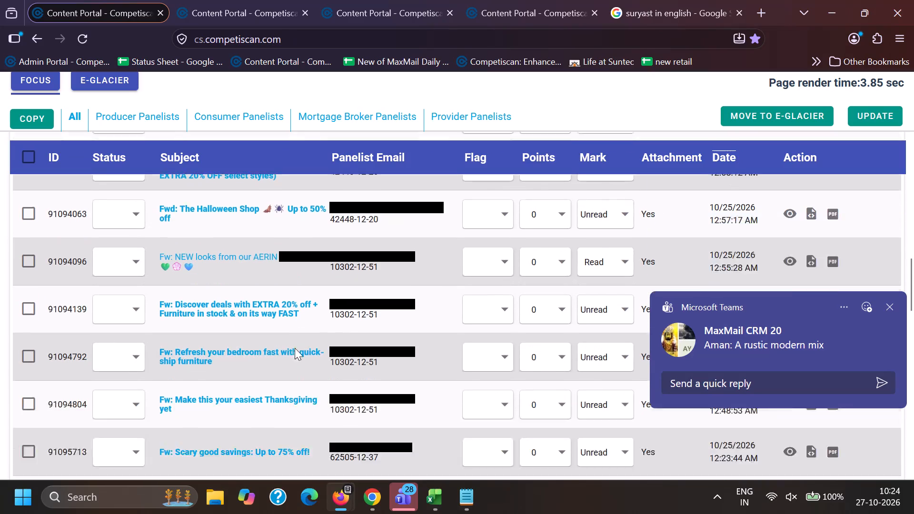
scroll(295, 348, down, 2)
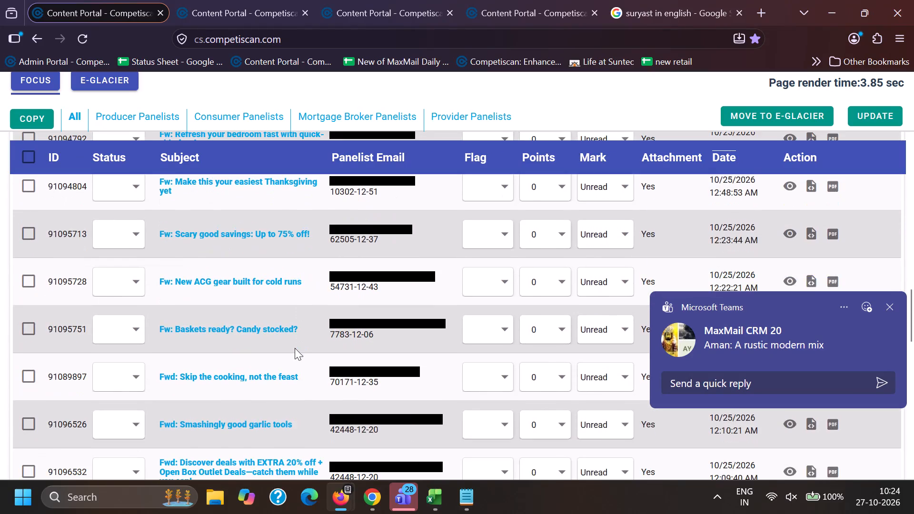
scroll(295, 348, down, 4)
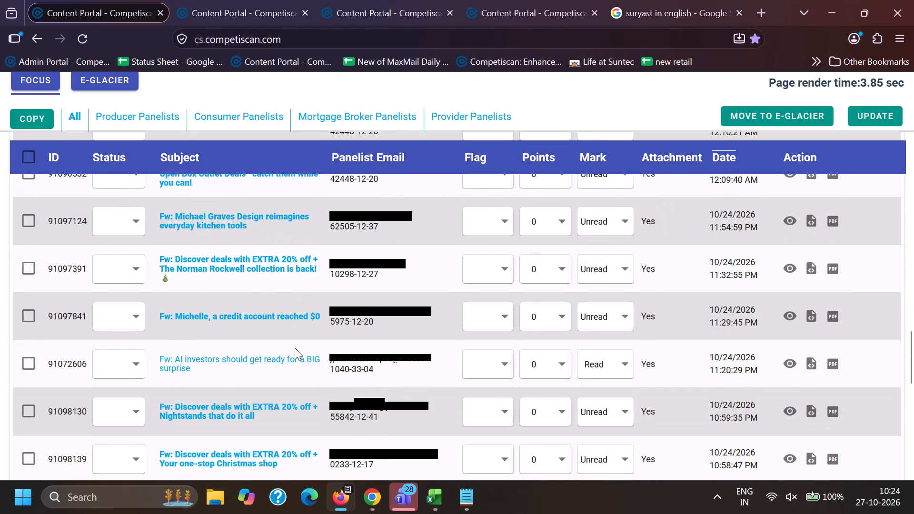
scroll(295, 348, down, 3)
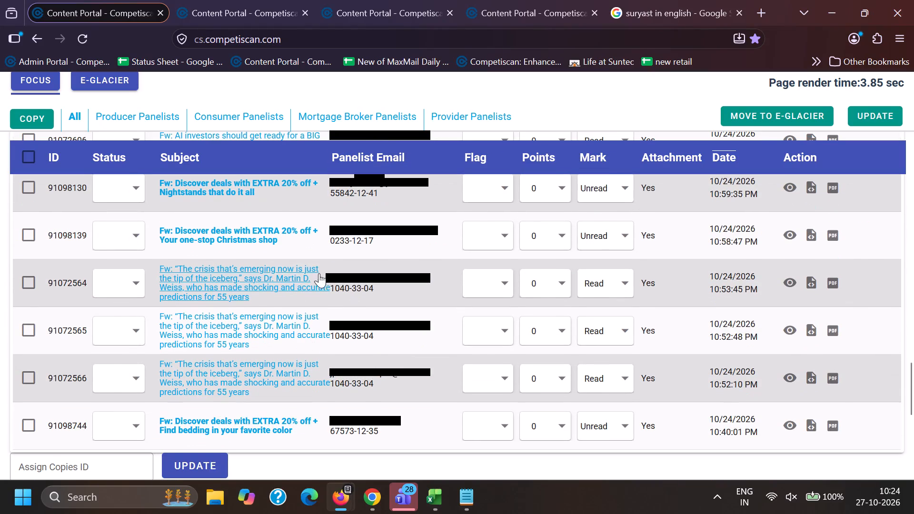
scroll(203, 357, down, 3)
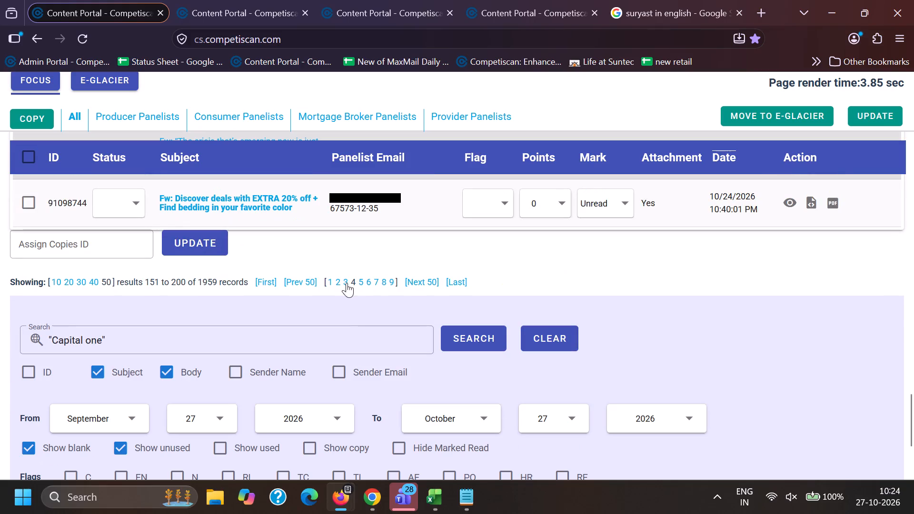
click(347, 282)
Return to Firefox's third Content Portal list and scan page 2 of the "Credit card" and "Apply" results for unprocessed offers.
click(264, 0)
click(363, 0)
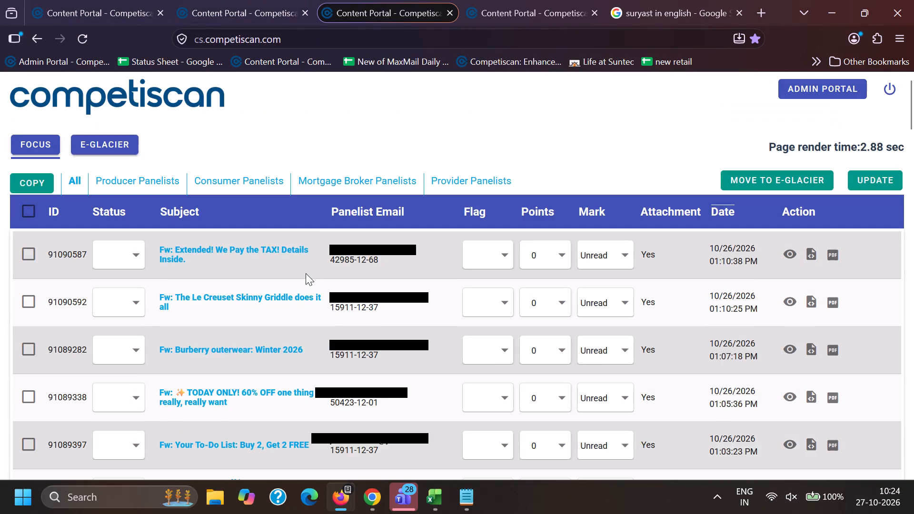
scroll(305, 272, down, 2)
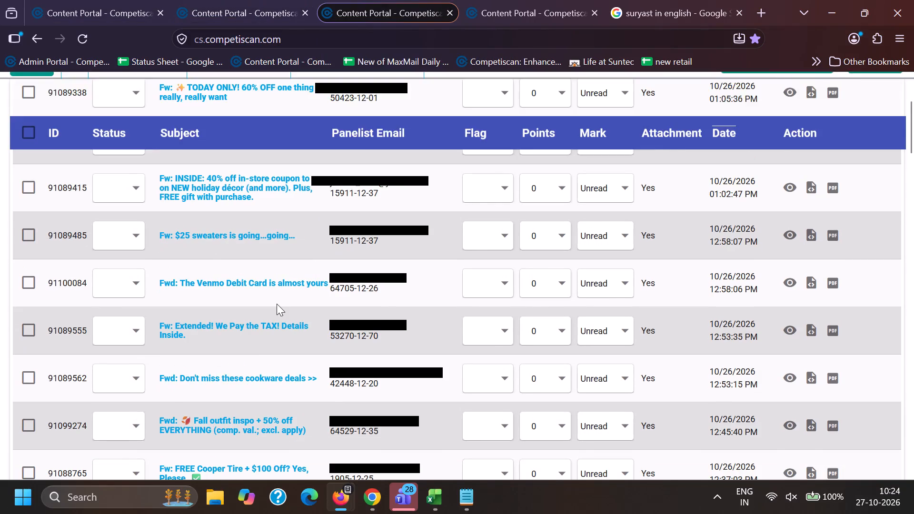
scroll(248, 273, down, 4)
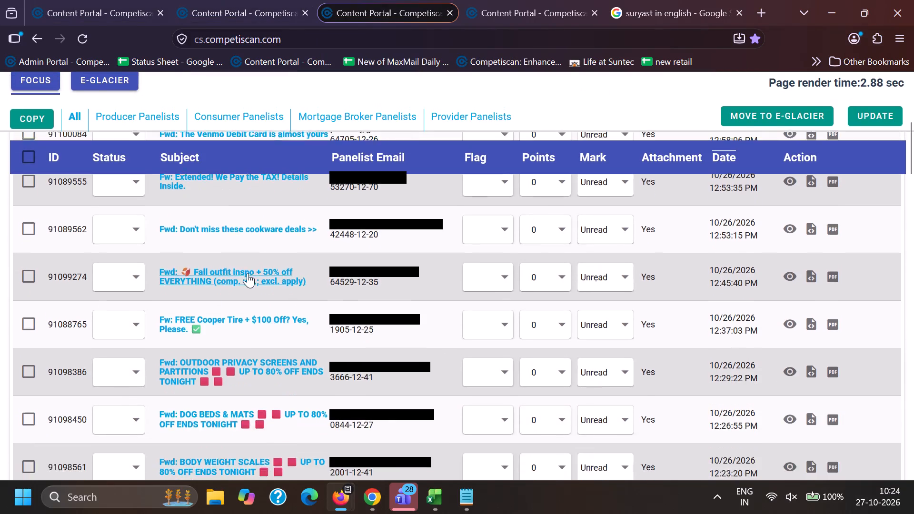
scroll(248, 273, down, 9)
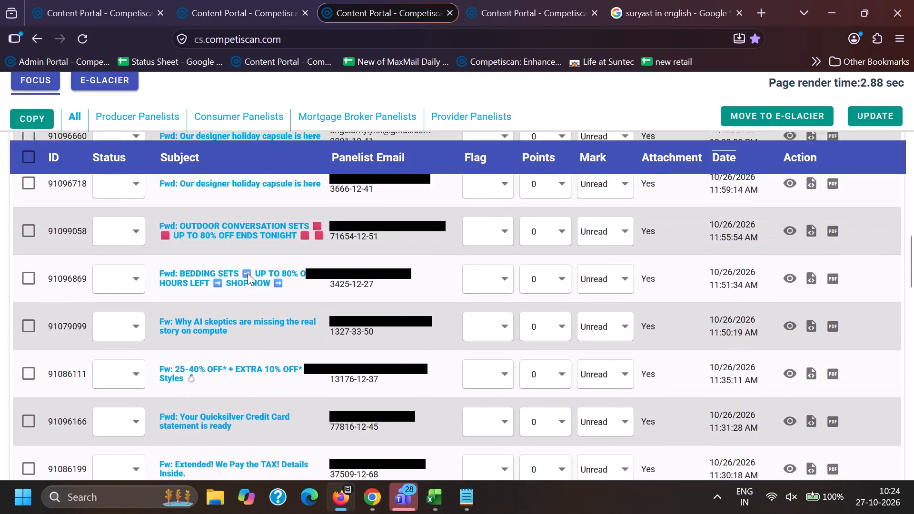
scroll(248, 273, down, 12)
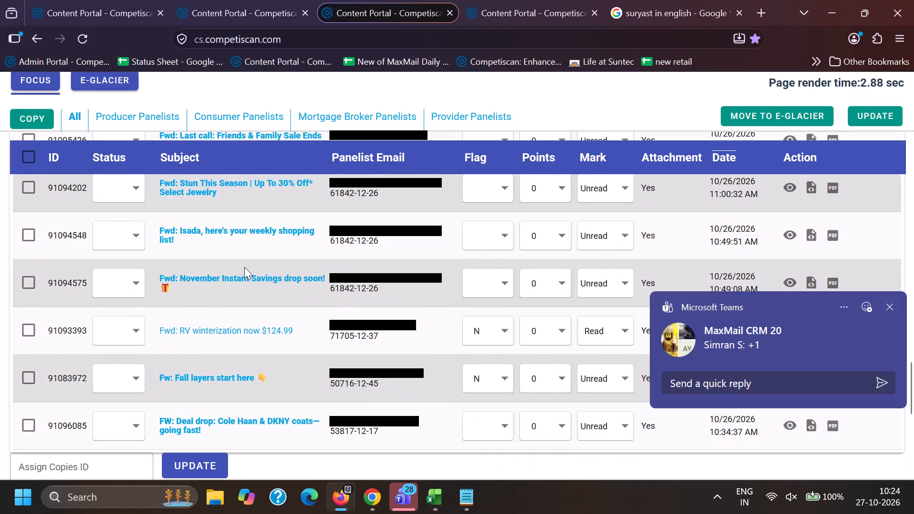
In Firefox's second Content Portal list, replace the e.potterybarn.com search and search subjects and bodies for "United airlines".
click(225, 0)
scroll(249, 257, down, 6)
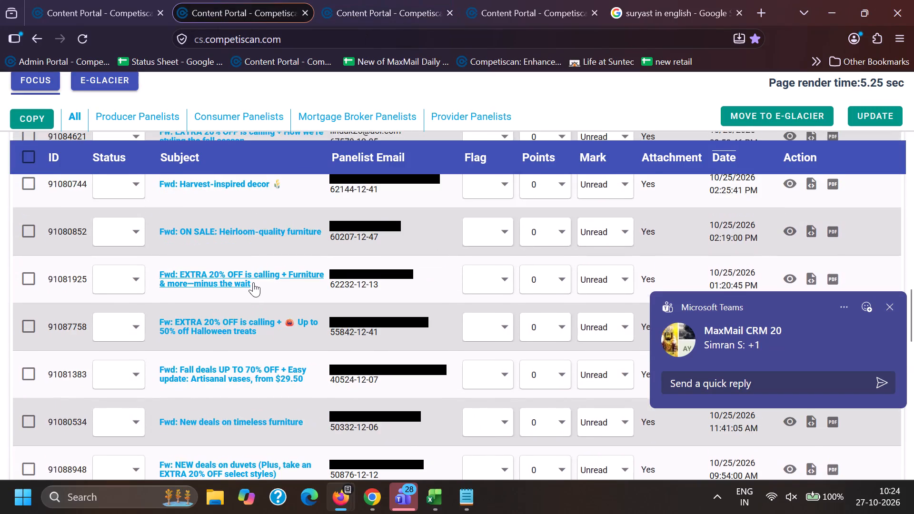
scroll(246, 299, down, 13)
scroll(217, 368, up, 2)
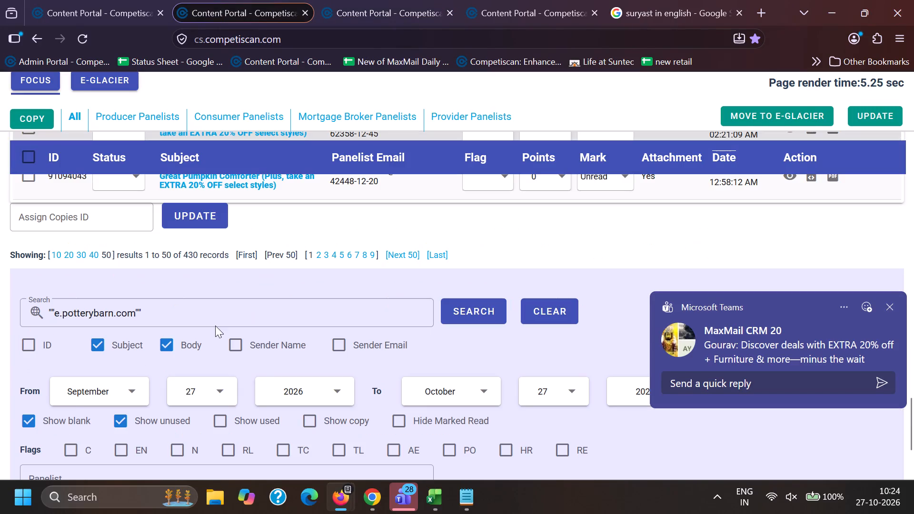
drag(215, 309, 0, 288)
key(BackSpace)
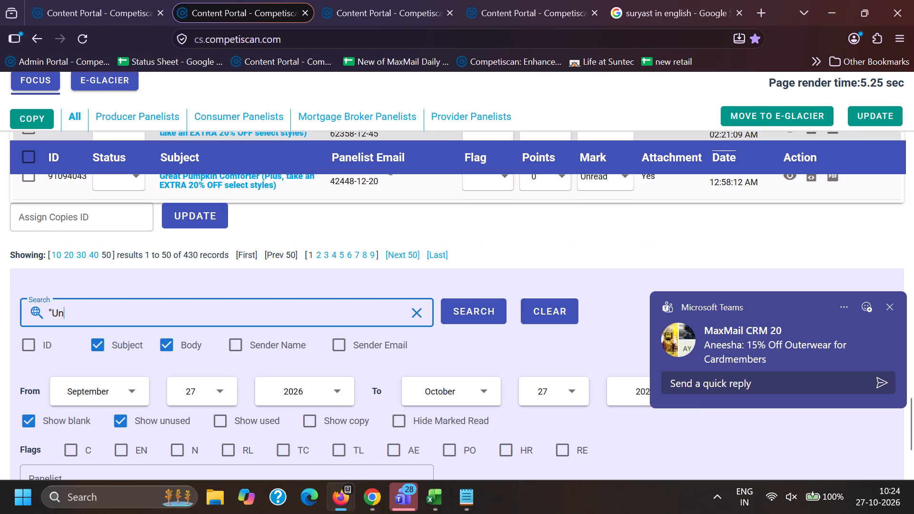
key(BackSpace)
key(BackSpace)
key(BackSpace)
key(BackSpace)
key(BackSpace)
key(BackSpace)
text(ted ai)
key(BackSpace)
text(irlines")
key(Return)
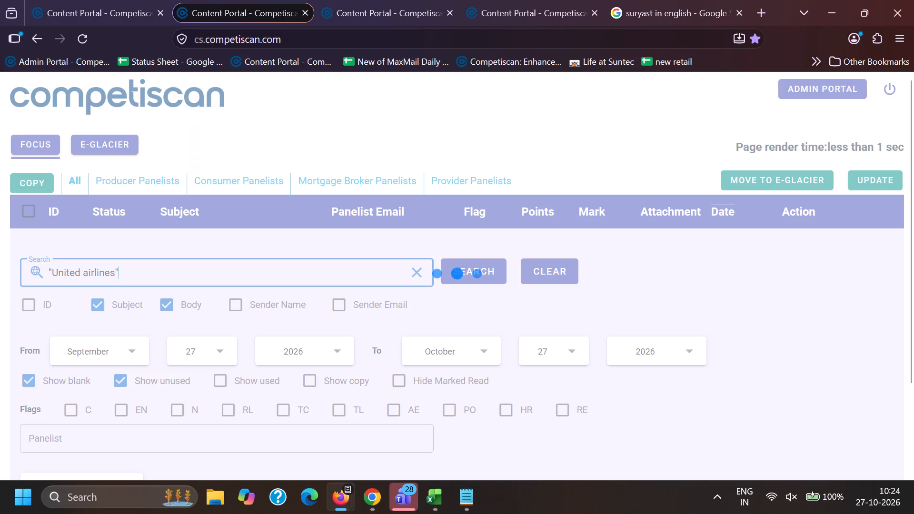
In Firefox's first Content Portal list, scan page 3 of the "Capital one" results for unprocessed offers, then go to page 2.
click(126, 0)
scroll(244, 289, down, 2)
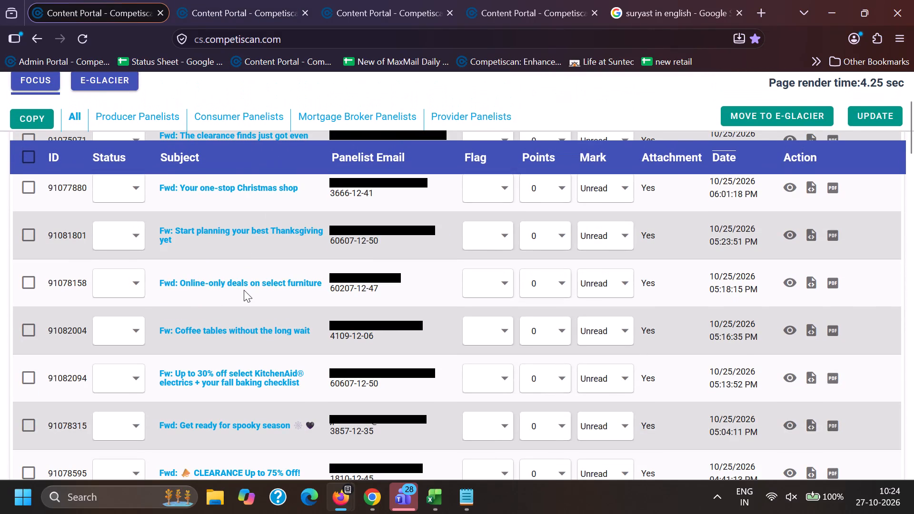
scroll(244, 290, down, 5)
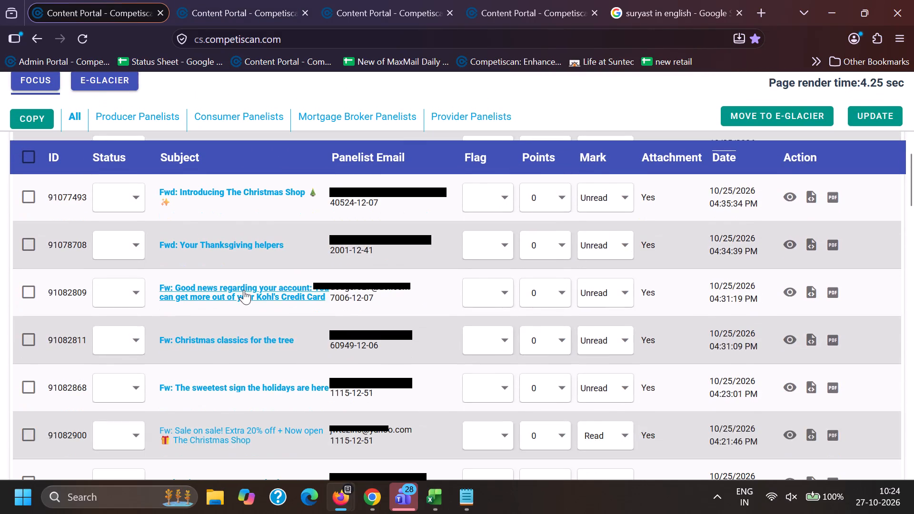
scroll(236, 319, down, 4)
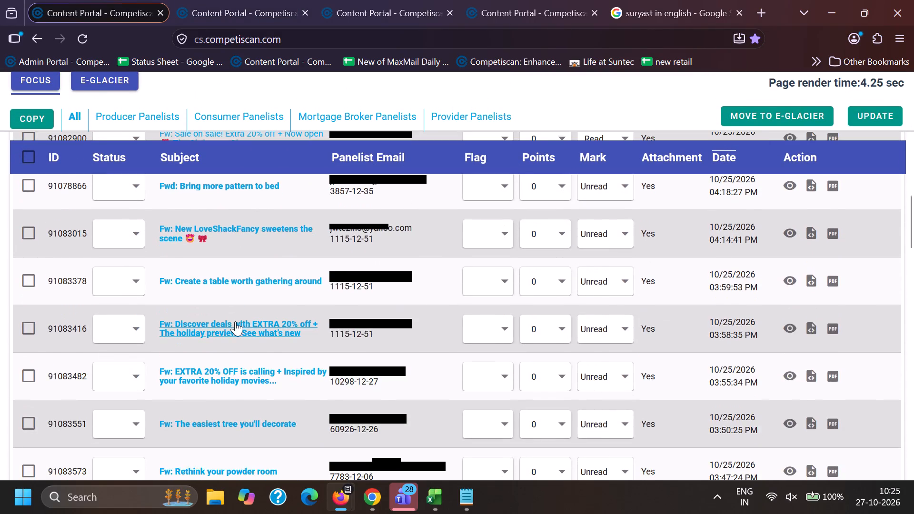
scroll(235, 321, down, 8)
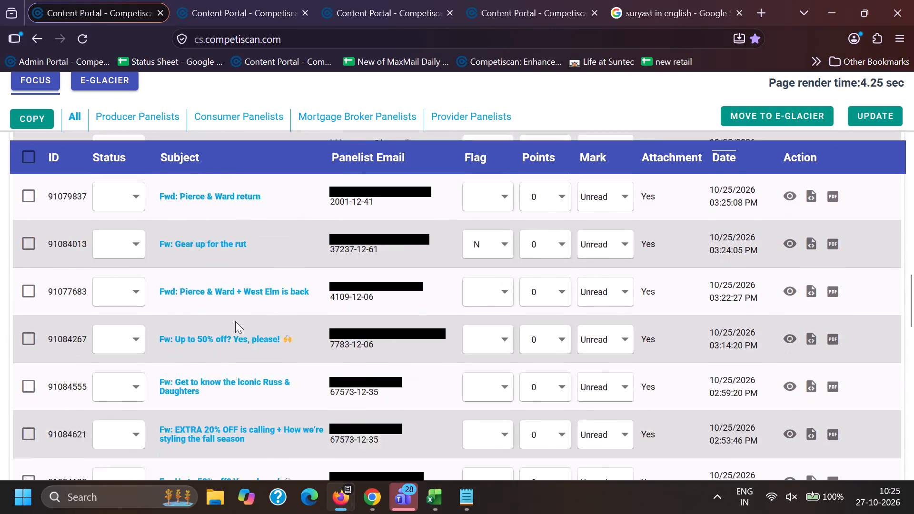
scroll(235, 321, down, 7)
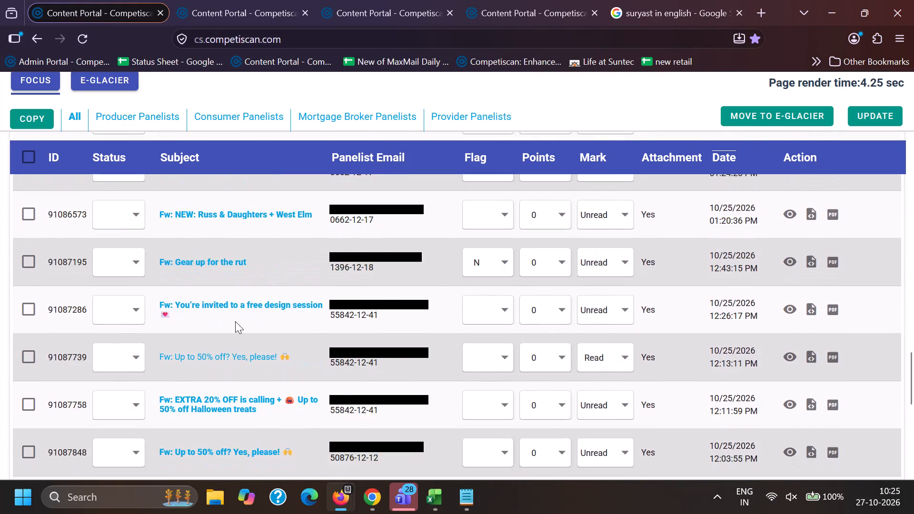
scroll(235, 321, down, 4)
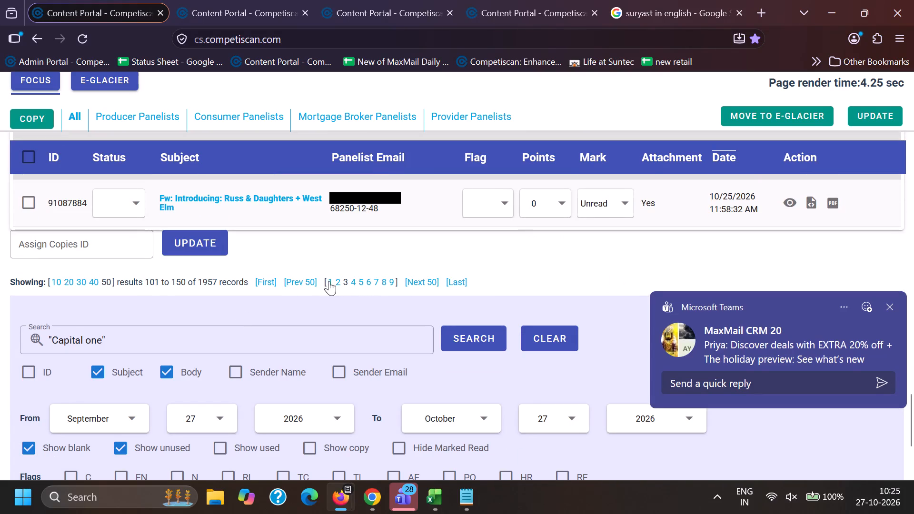
click(338, 282)
Return to Firefox's second Content Portal list and examine the "United airlines" results for unprocessed offers.
click(415, 0)
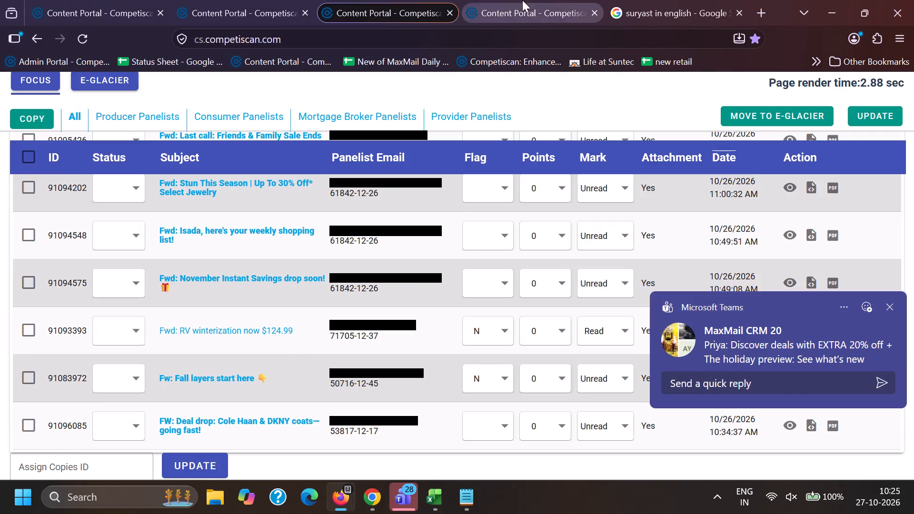
click(522, 0)
click(252, 0)
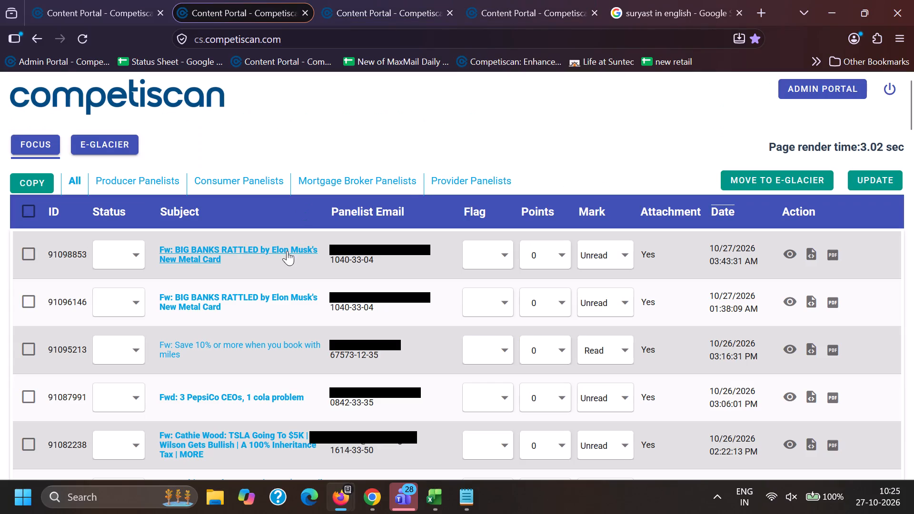
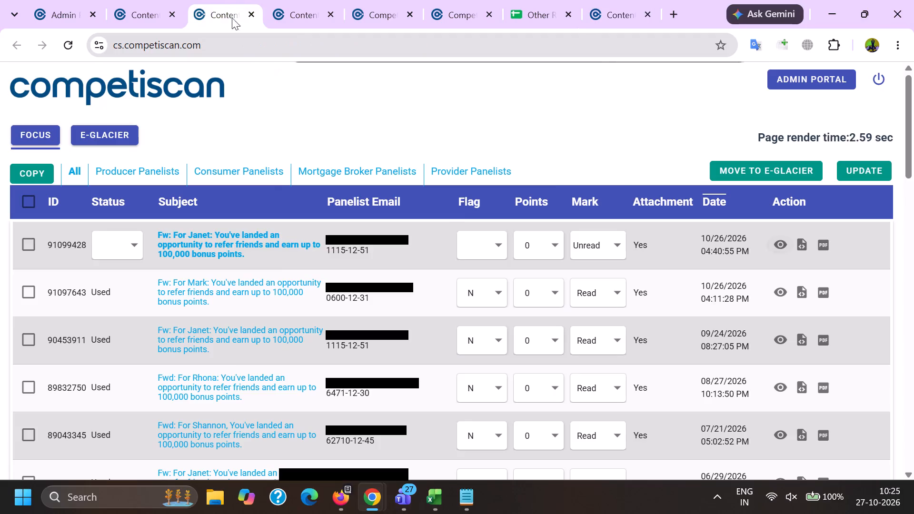
Open the email editor for email 90660610 in Chrome's fourth tab, then return to the Chrome results list.
click(289, 0)
double_click(278, 41)
key(ctrl+v)
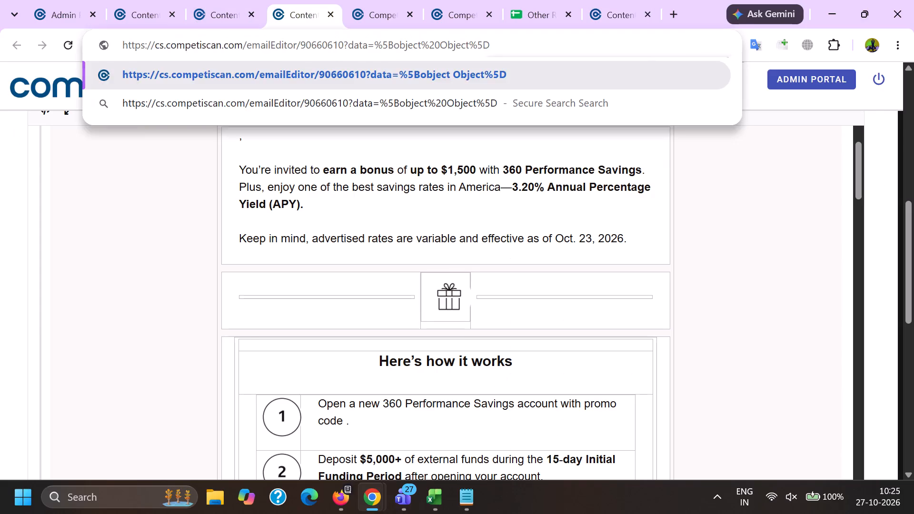
key(Return)
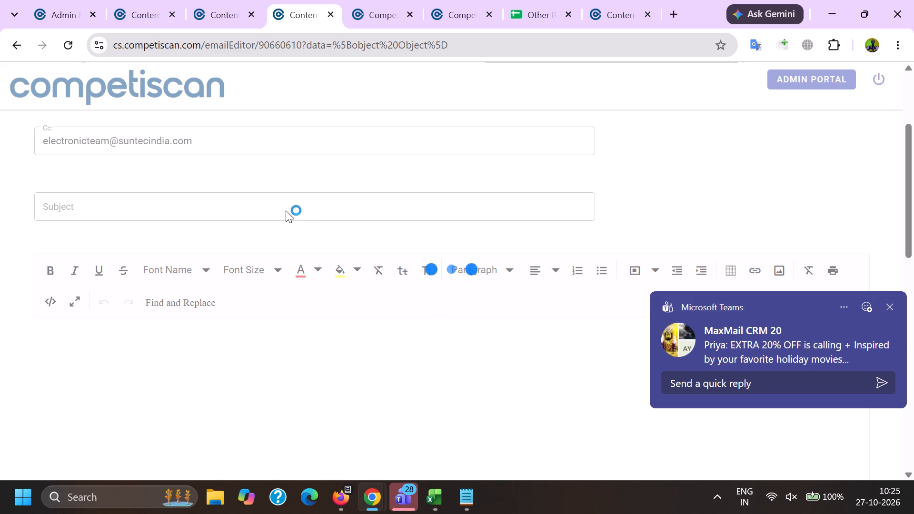
click(228, 0)
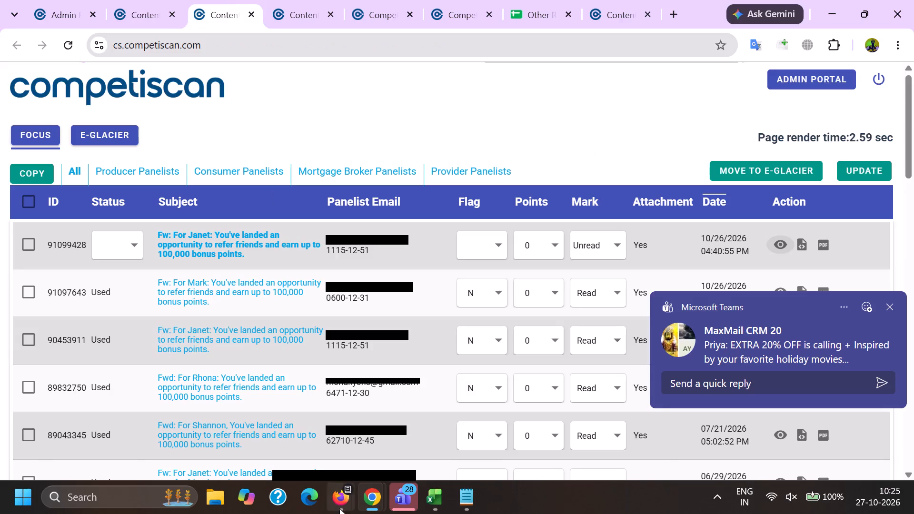
In Firefox's second Content Portal list, scan the first page of "United airlines" results for unprocessed offers.
click(339, 508)
click(149, 424)
scroll(215, 328, down, 2)
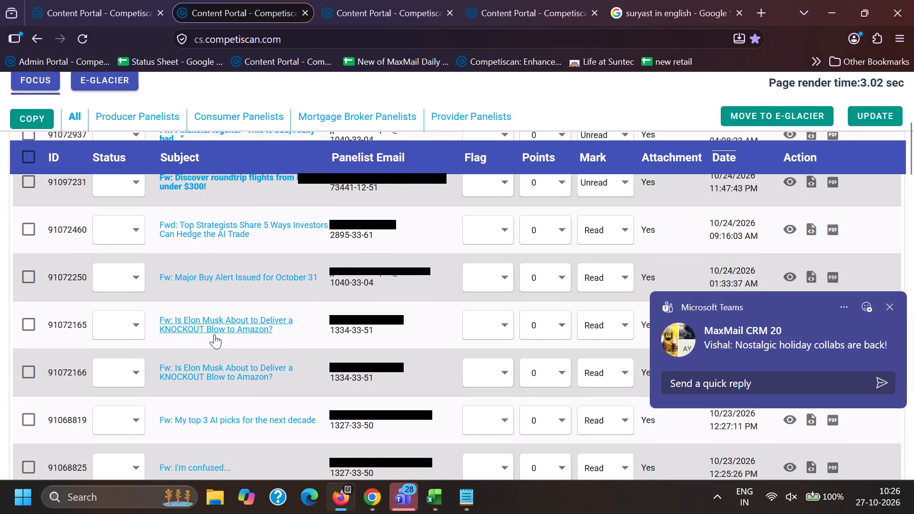
scroll(214, 335, down, 4)
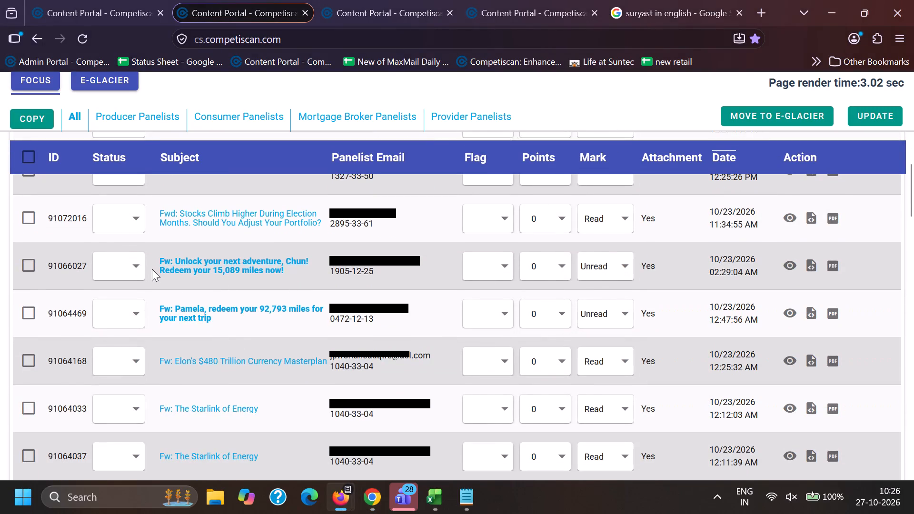
scroll(163, 320, down, 3)
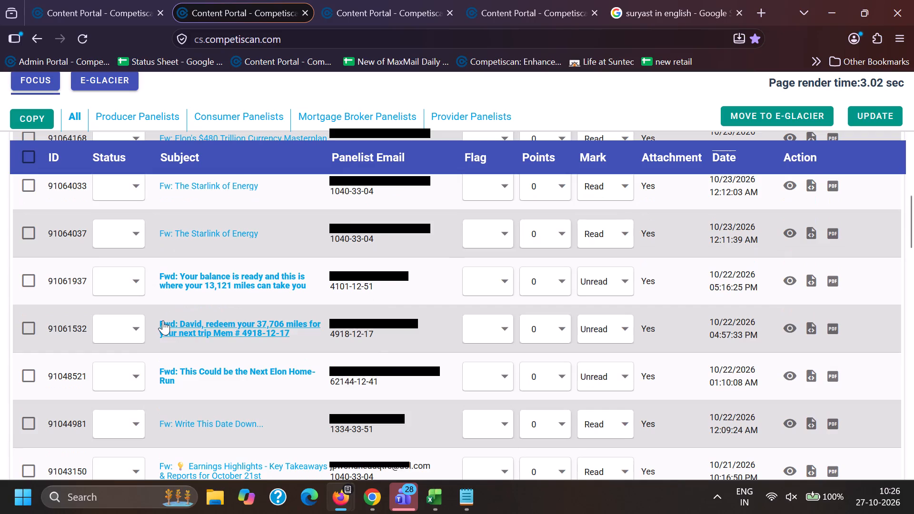
scroll(163, 320, down, 4)
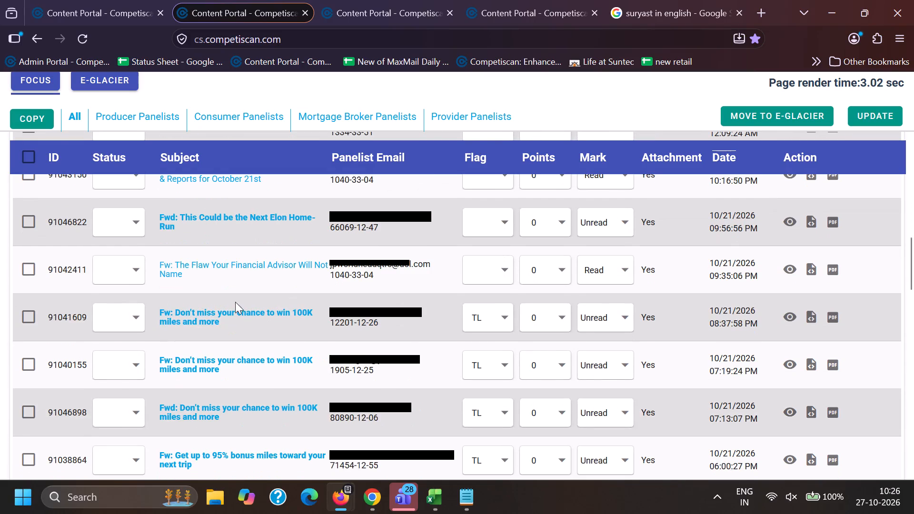
scroll(210, 308, down, 15)
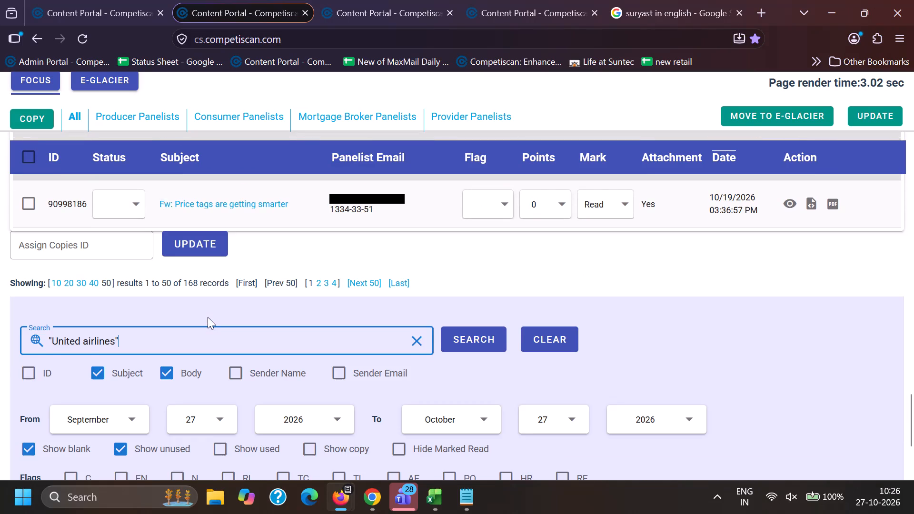
Restrict the "United airlines" search to emails flagged N and rerun it.
scroll(184, 403, down, 1)
click(181, 398)
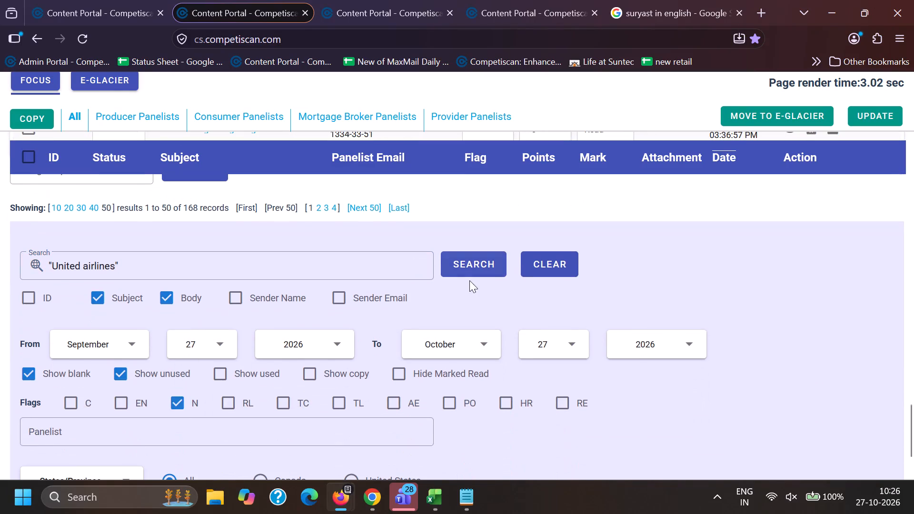
click(469, 280)
click(465, 263)
key(alt+Tab)
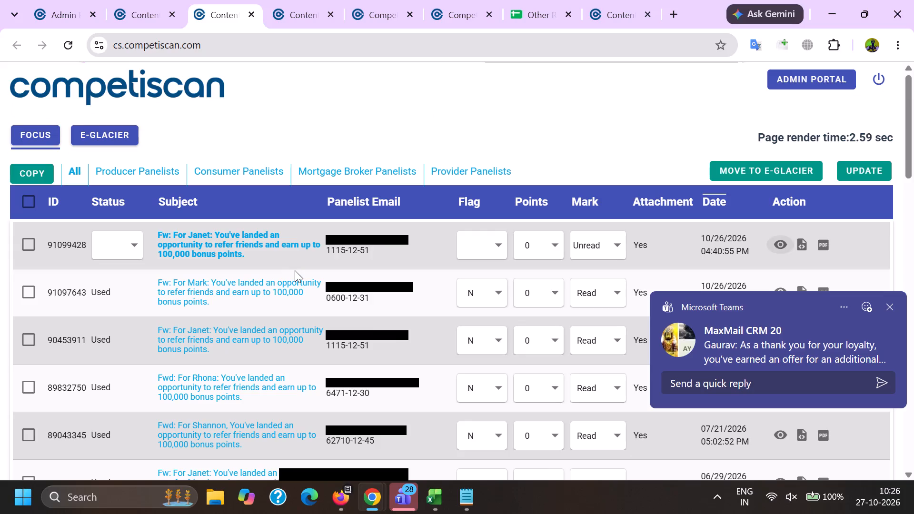
click(304, 0)
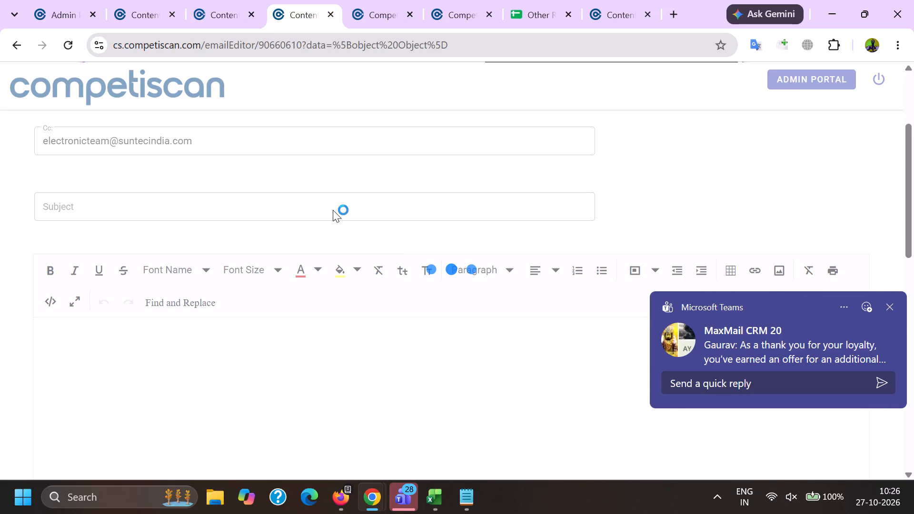
click(235, 0)
key(alt+Tab)
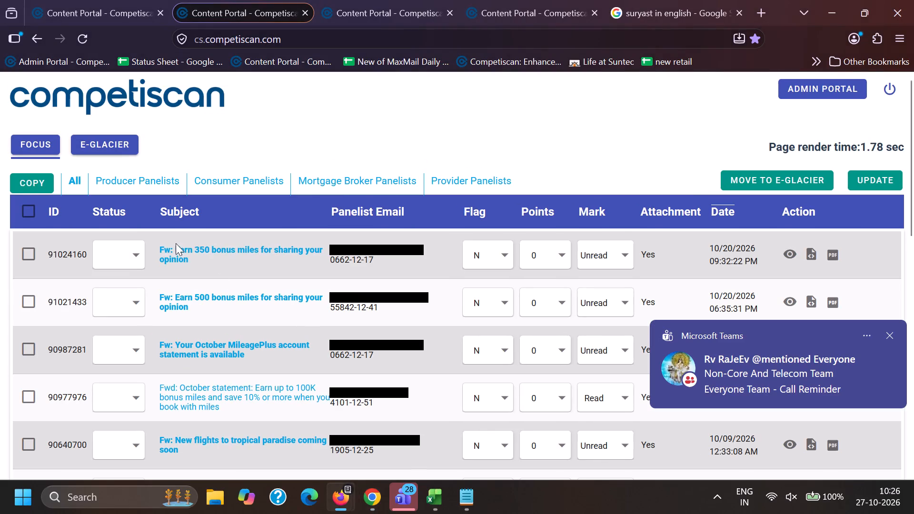
drag(176, 243, 203, 268)
key(ctrl+c)
key(ctrl+c)
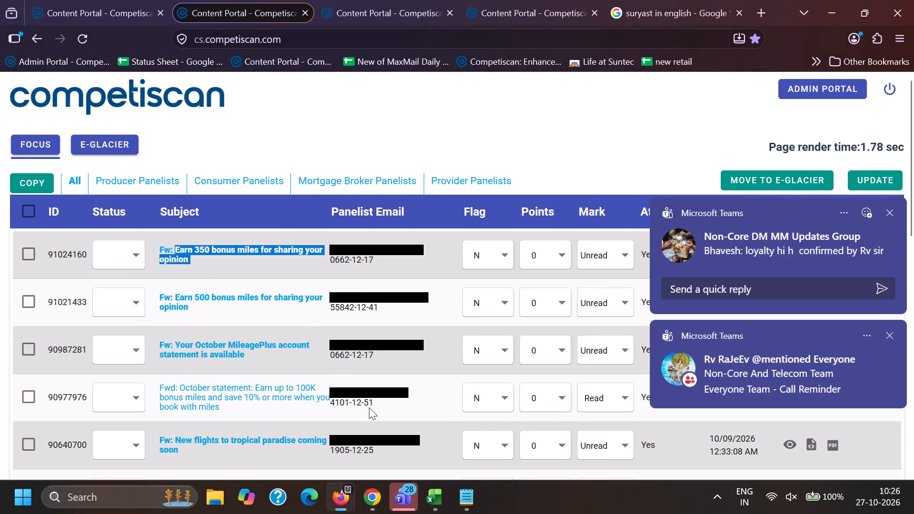
click(379, 501)
click(291, 427)
scroll(261, 247, down, 20)
scroll(261, 247, down, 3)
scroll(298, 391, up, 2)
triple_click(340, 311)
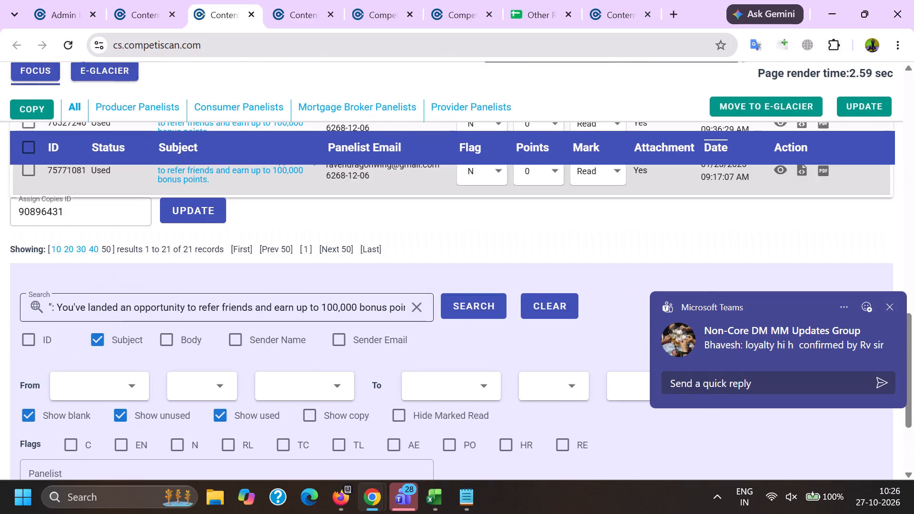
key(BackSpace)
key(shift+quotedbl)
key(ctrl+v)
key(shift+quotedbl)
key(Return)
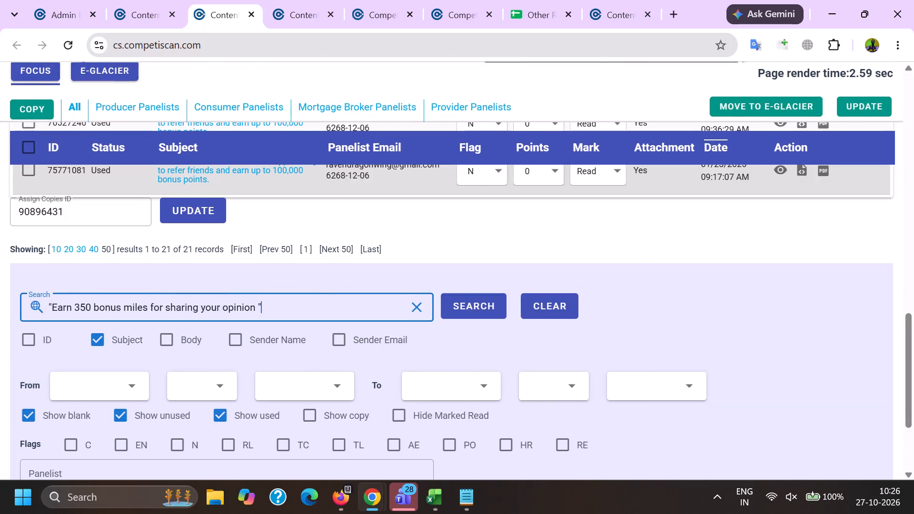
Reload the email editor page for email 90660610.
click(327, 0)
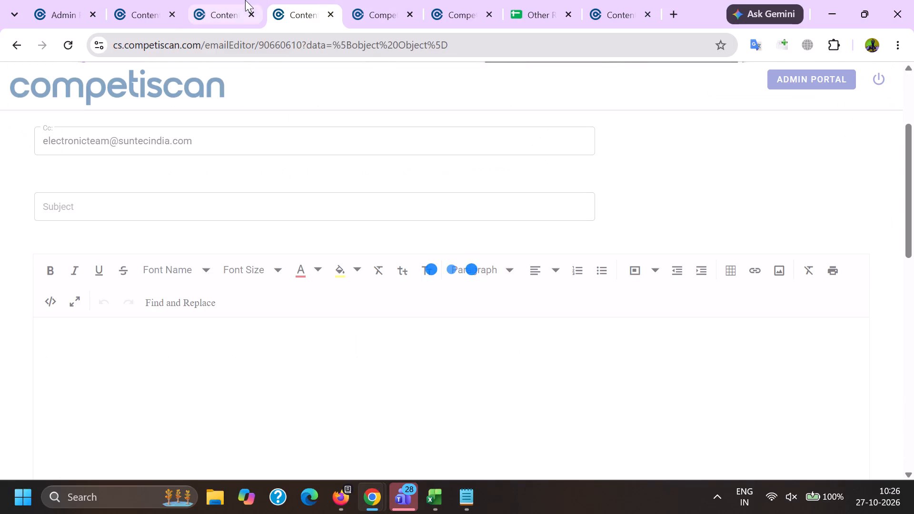
click(54, 51)
click(70, 44)
Preview email 91024160 from Chrome's results list and examine the United MileagePlus content for a card offer.
click(214, 0)
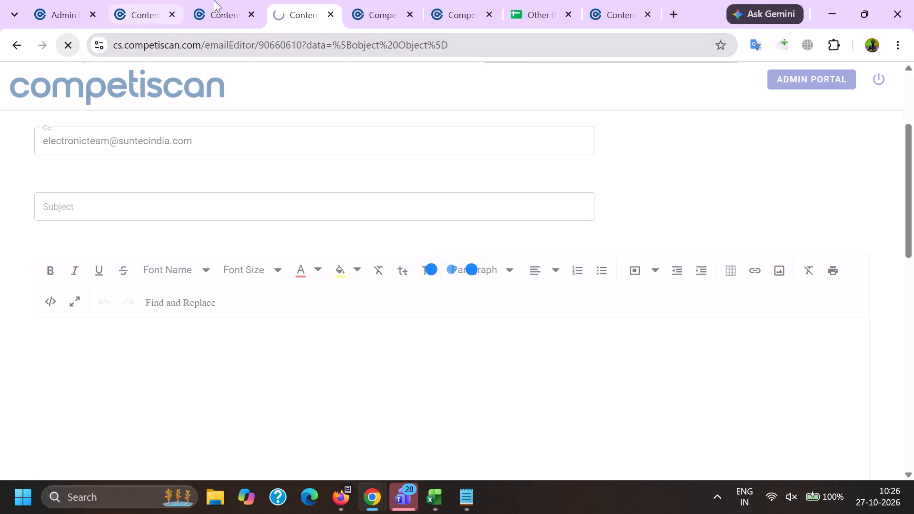
click(782, 251)
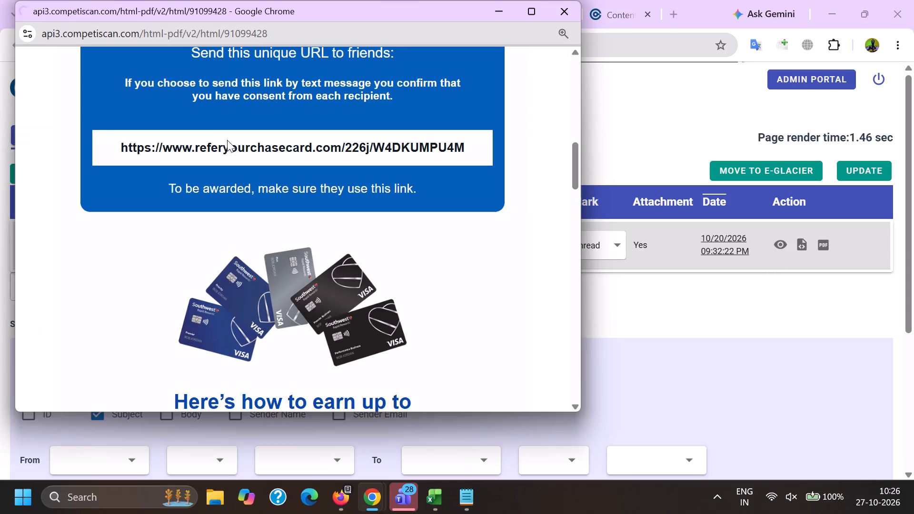
scroll(226, 143, down, 6)
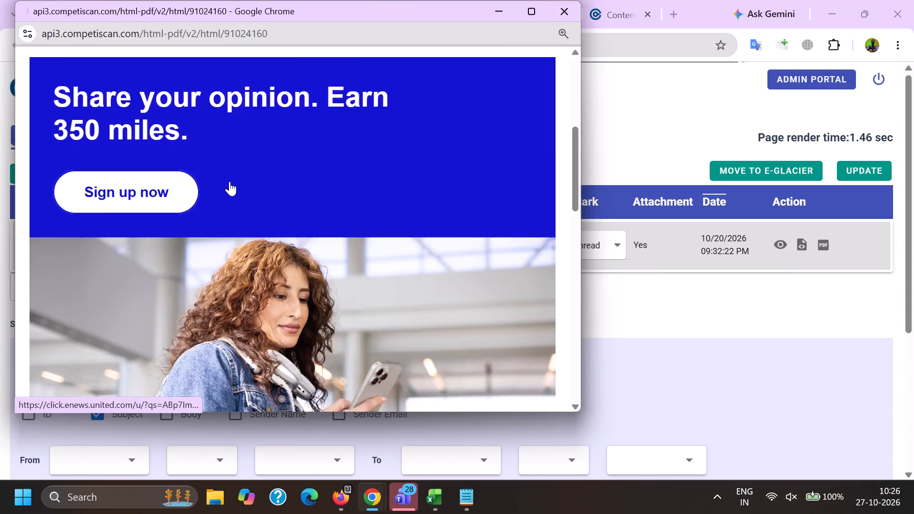
scroll(229, 181, down, 7)
scroll(230, 189, up, 5)
scroll(231, 195, down, 5)
scroll(237, 201, up, 3)
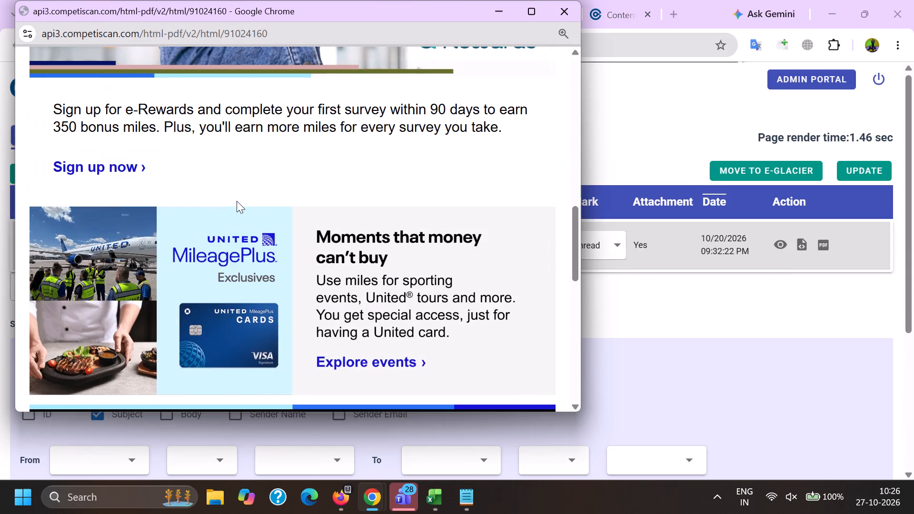
scroll(237, 201, up, 11)
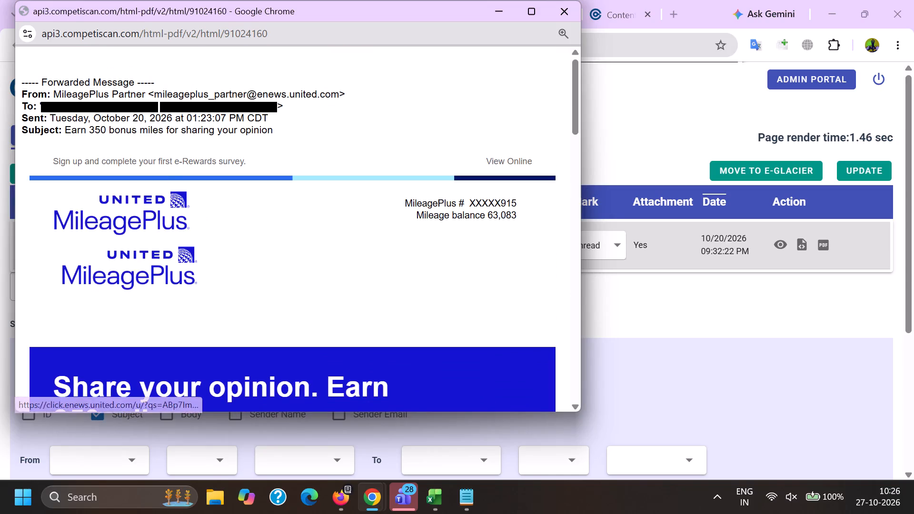
Copy the subject "Earn 350 bonus miles for sharing your opinion" from the preview of email 91024160.
drag(64, 128, 300, 134)
key(ctrl+c)
key(ctrl+c)
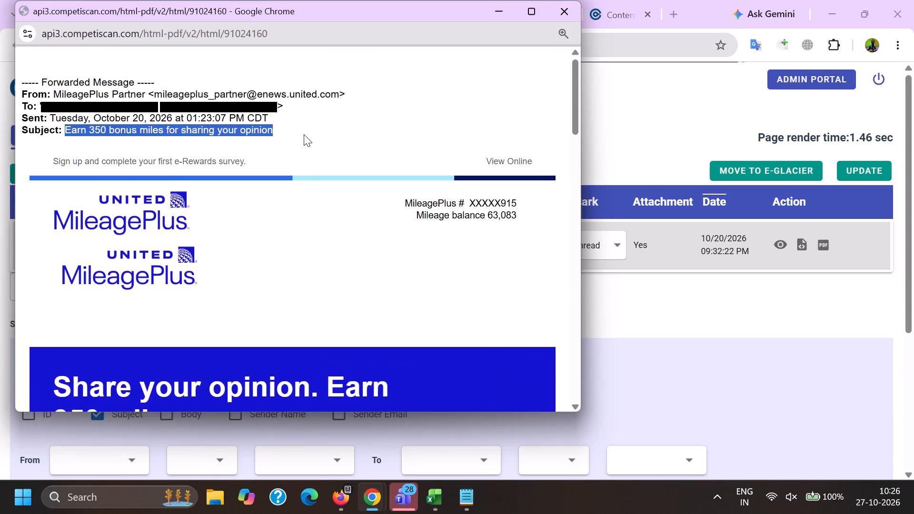
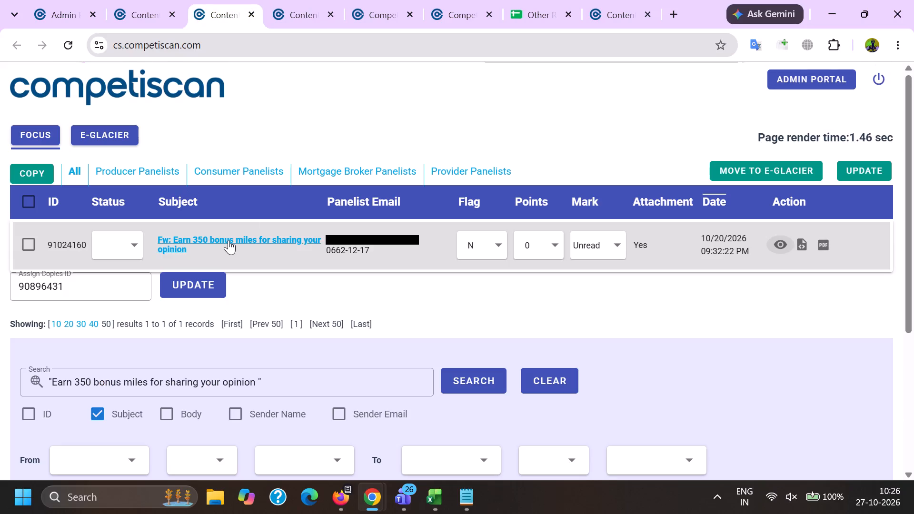
Copy ID 91024160 from its email editor page and log it in Excel's next empty row with type cc.
click(276, 0)
double_click(289, 41)
key(ctrl+c)
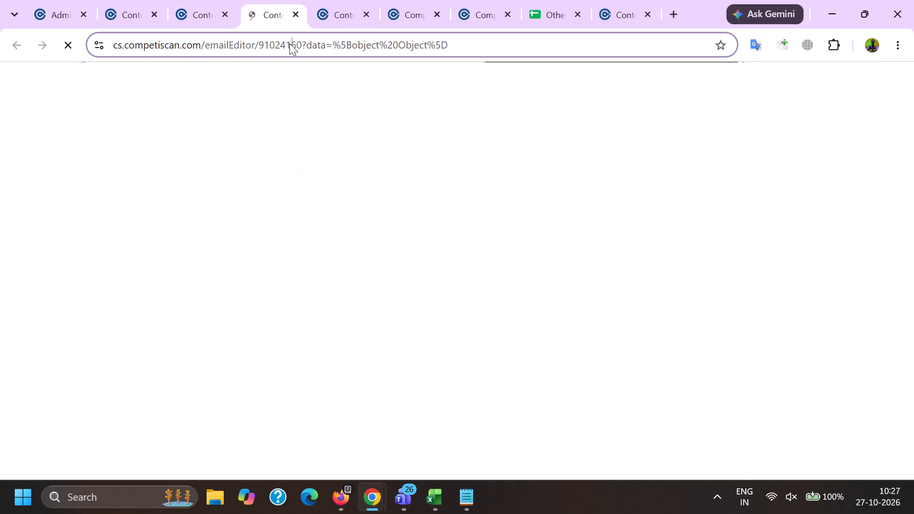
click(446, 513)
click(569, 445)
click(57, 360)
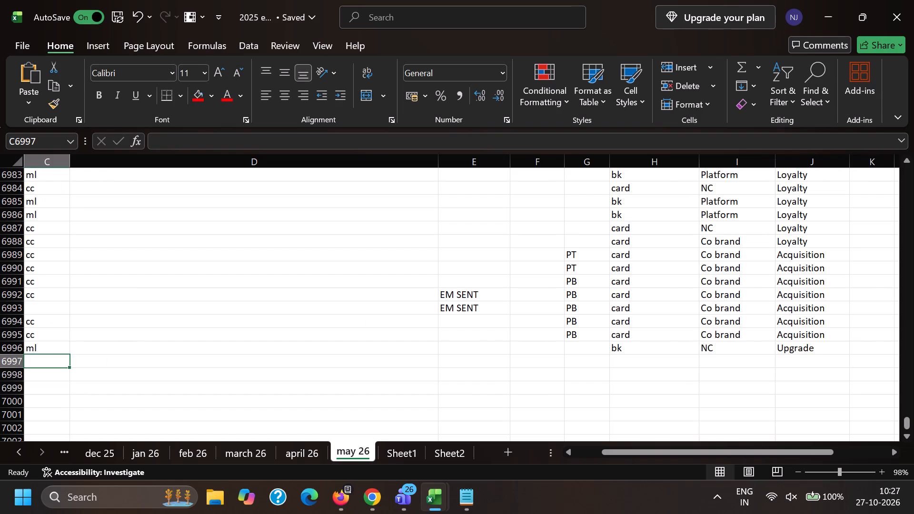
key(Left)
key(Left)
key(Right)
key(ctrl+v)
key(Right)
text(cc)
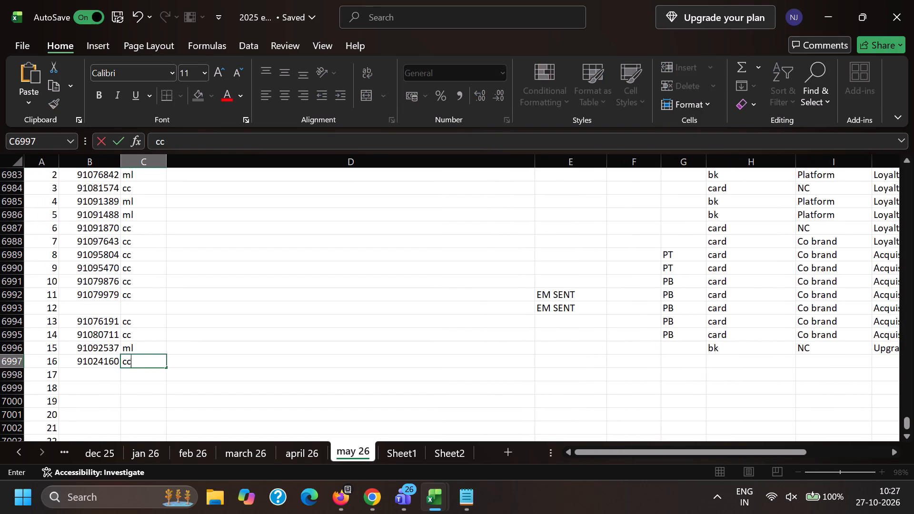
key(Right)
key(Right)
key(Right)
key(Right)
key(Right)
key(c)
key(Right)
key(c)
key(Right)
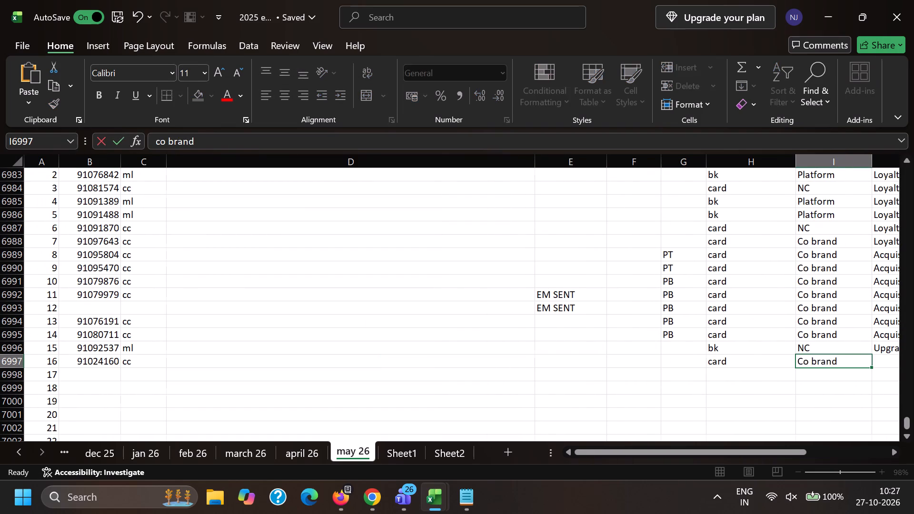
key(a)
key(BackSpace)
key(BackSpace)
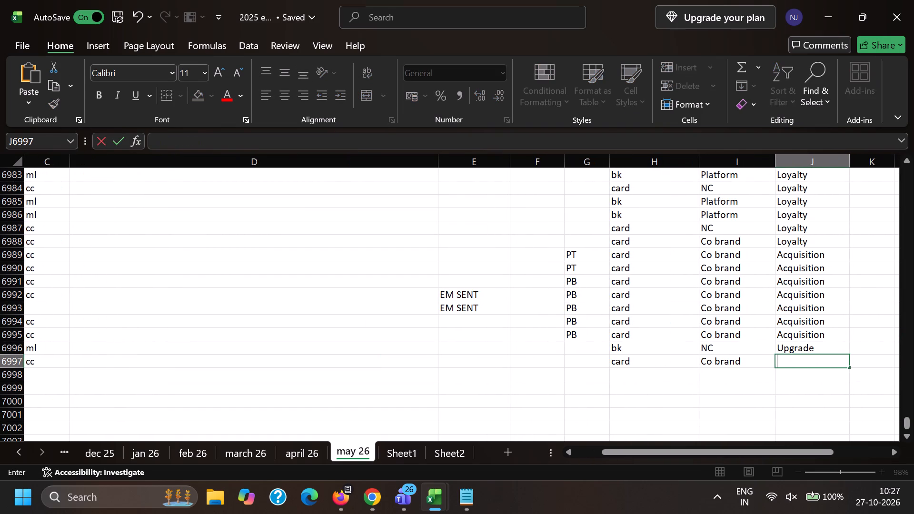
key(l)
key(Return)
In Chrome's editor for email 91024160, delete the forwarded-message line, the sender's address and the recipient line from the message header.
key(alt+Tab)
scroll(133, 204, down, 1)
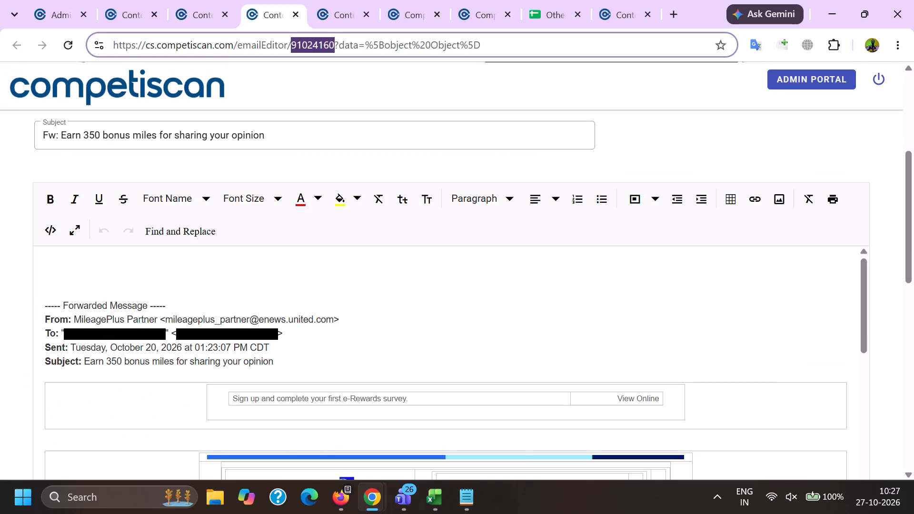
drag(182, 303, 1, 272)
key(BackSpace)
drag(159, 291, 328, 307)
key(BackSpace)
Delete the member's account number after "MileagePlus #" in the email body.
scroll(330, 198, down, 1)
double_click(594, 375)
key(BackSpace)
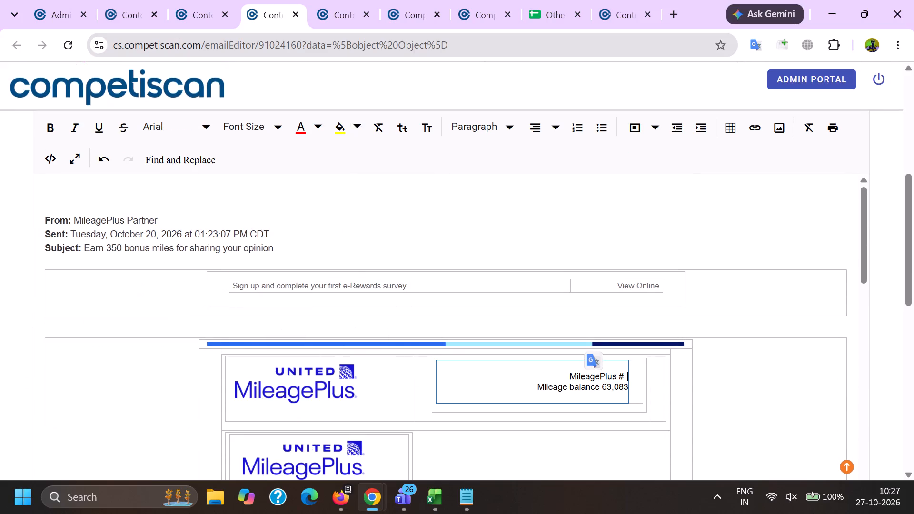
Remove the links from the top United MileagePlus logo and the "View Online" text.
click(341, 378)
click(279, 332)
click(629, 278)
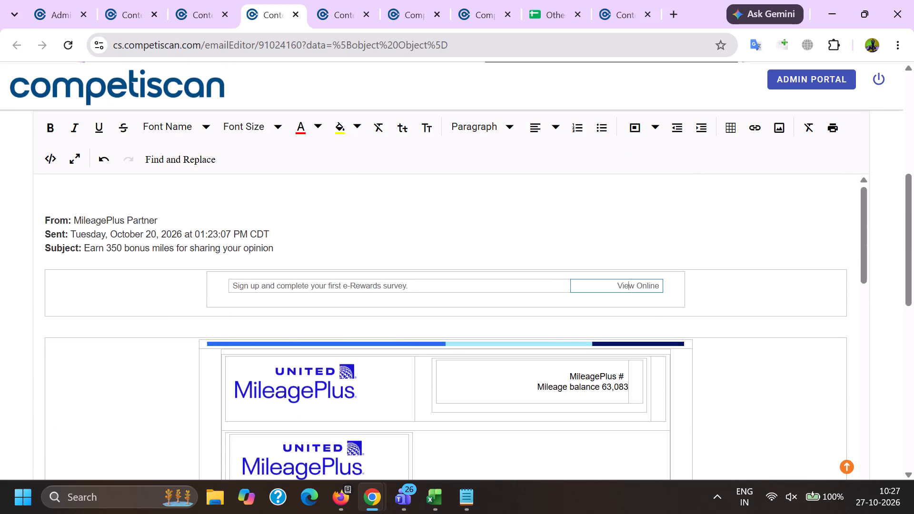
click(631, 283)
click(714, 312)
Delete the nested table holding the duplicate United MileagePlus logo.
scroll(368, 201, down, 2)
click(280, 318)
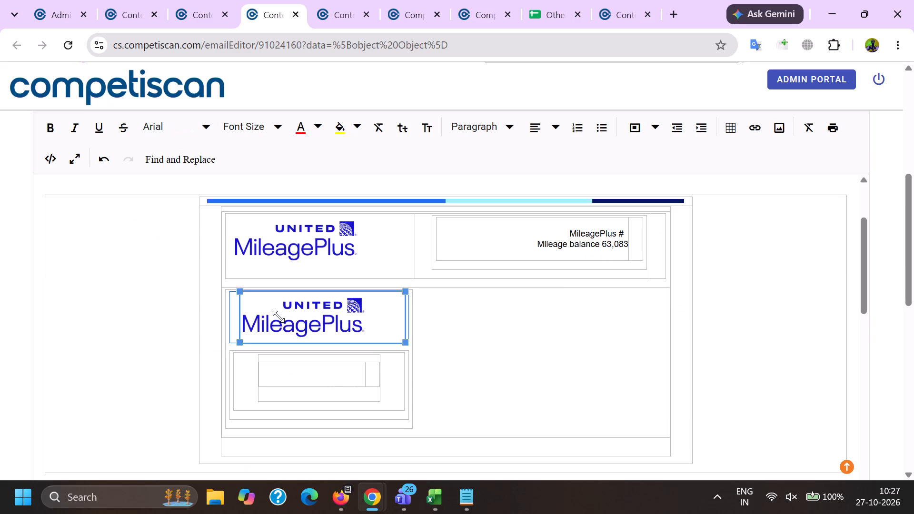
click(225, 300)
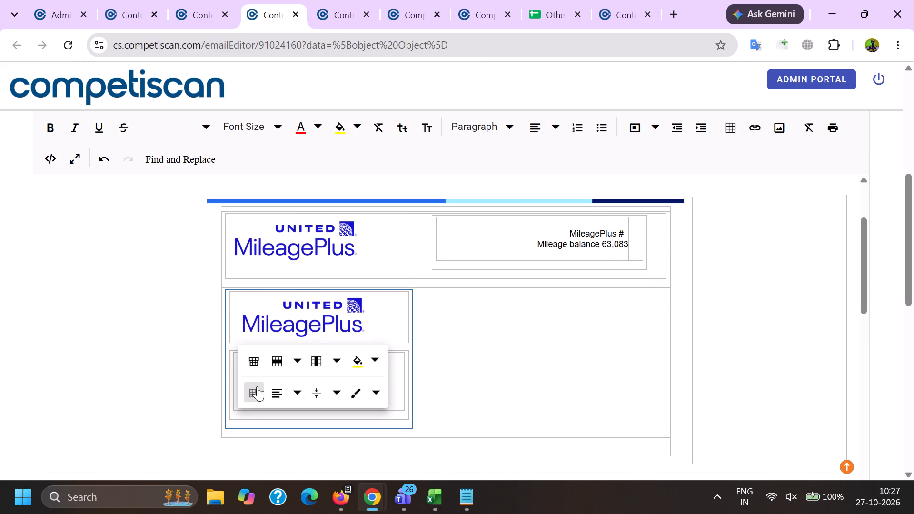
click(257, 386)
Remove the links from the "Sign up now" button, the e-Rewards photo and the "Sign up now ›" text.
scroll(300, 275, down, 2)
right_click(305, 314)
click(288, 318)
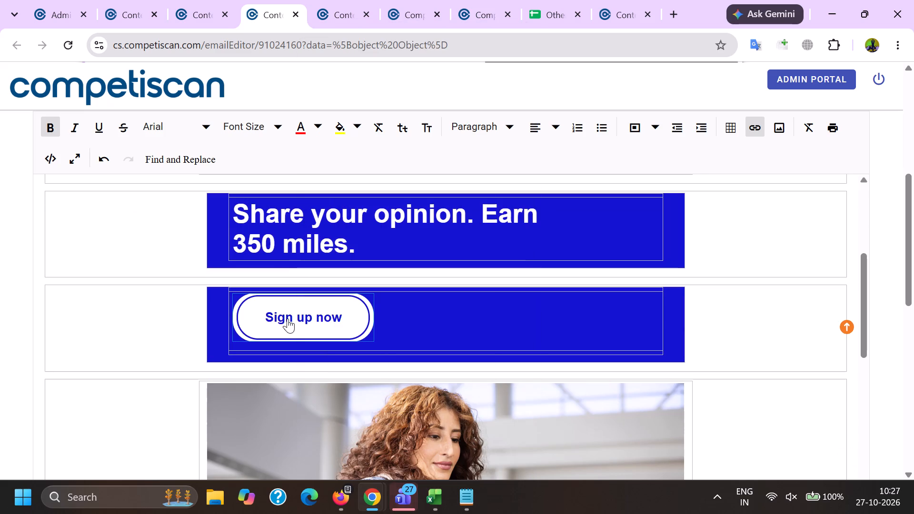
click(366, 349)
click(319, 231)
scroll(512, 274, down, 3)
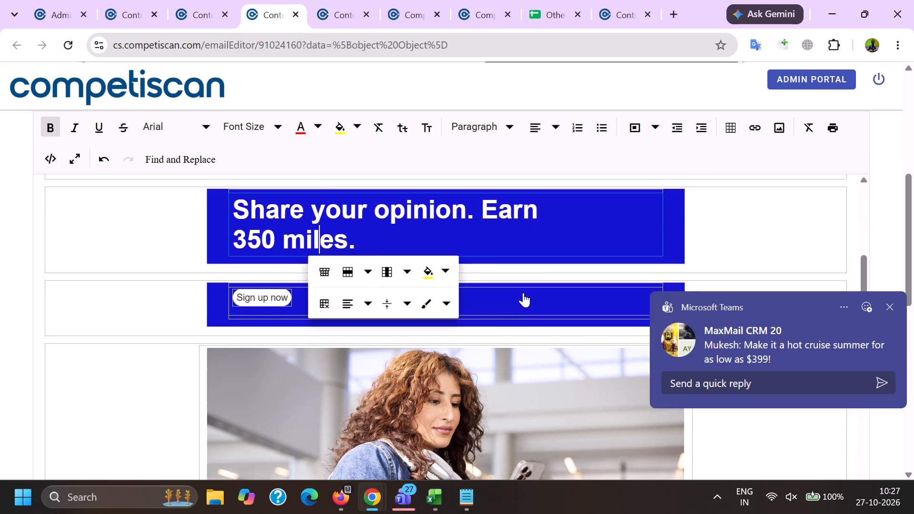
click(452, 337)
click(416, 413)
scroll(436, 254, down, 2)
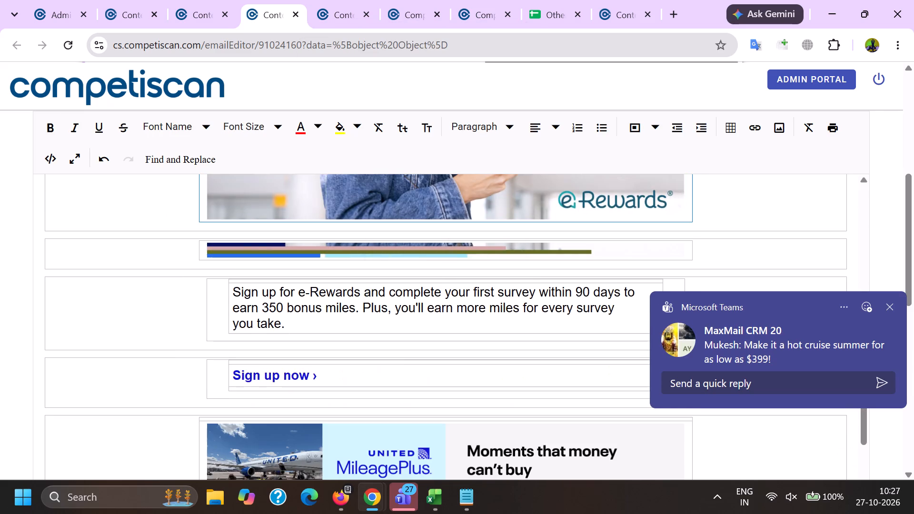
scroll(294, 306, down, 1)
click(274, 302)
click(354, 330)
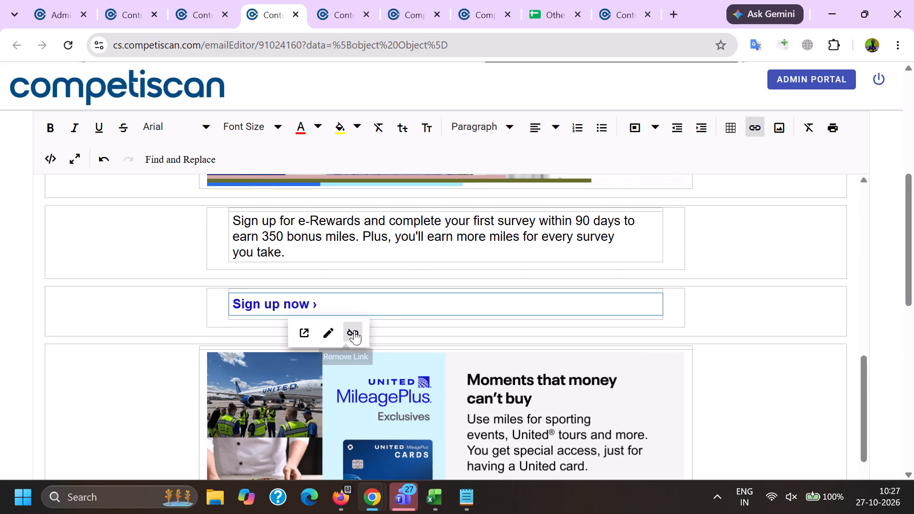
Open the United MileagePlus Exclusives card banner's link in a new tab.
scroll(413, 257, down, 2)
right_click(405, 317)
click(456, 16)
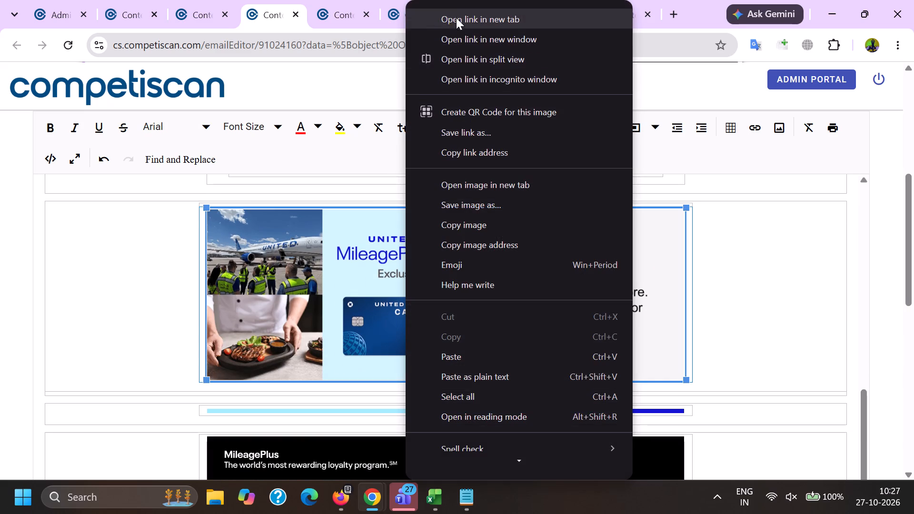
Remove the links from the Instagram, YouTube, X and Facebook icons in the email footer.
scroll(389, 261, down, 5)
click(372, 227)
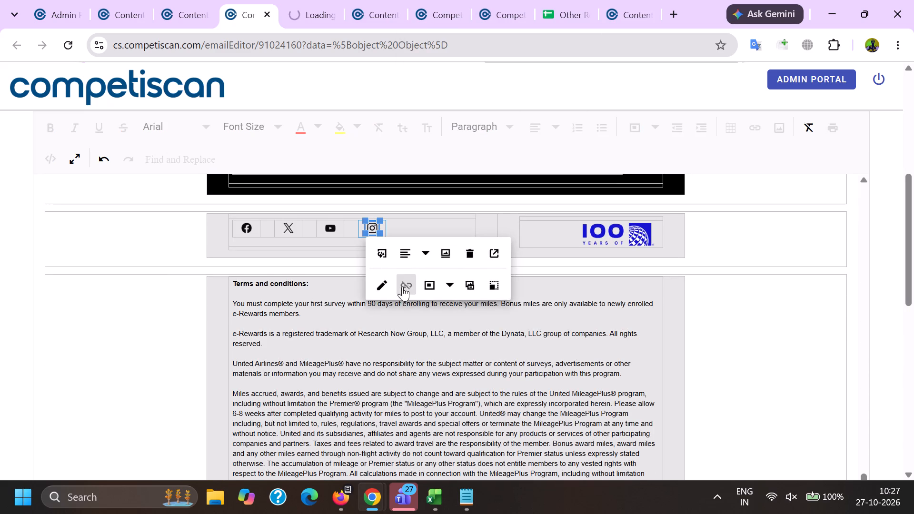
click(402, 287)
click(337, 229)
click(325, 226)
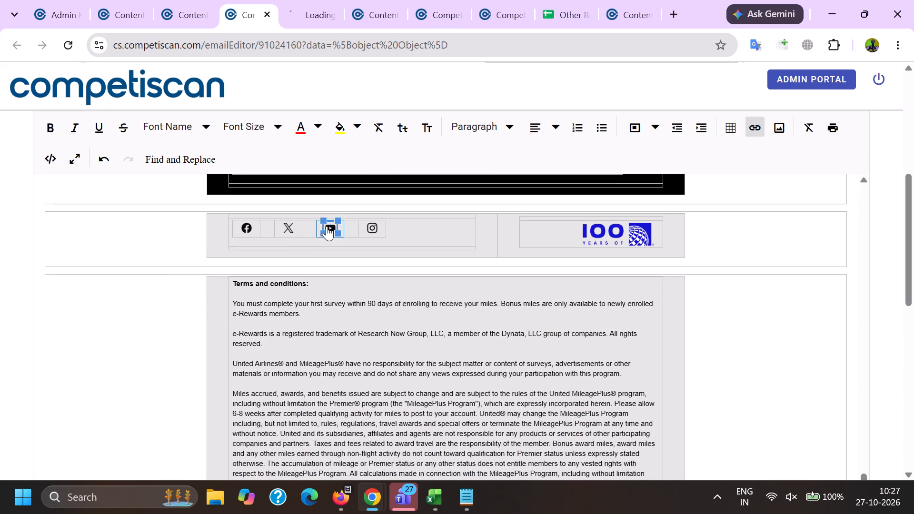
click(367, 282)
click(289, 227)
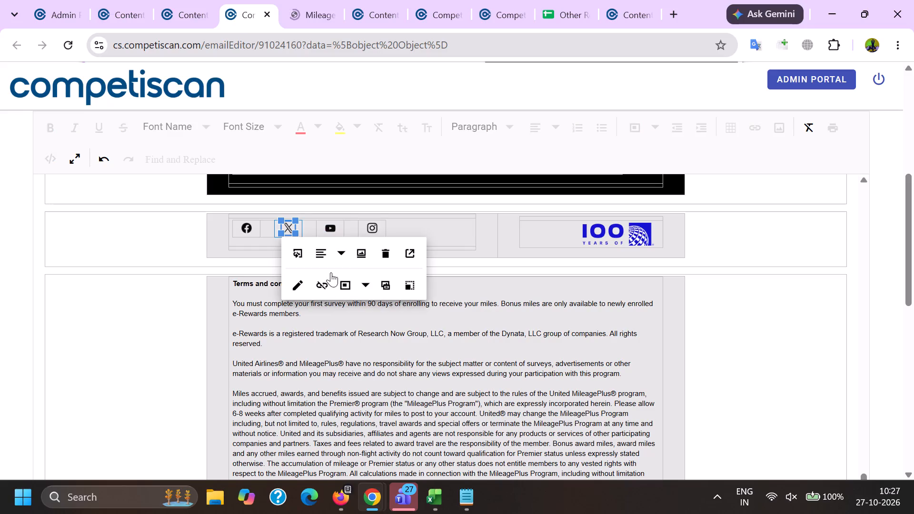
click(328, 283)
click(248, 225)
click(282, 285)
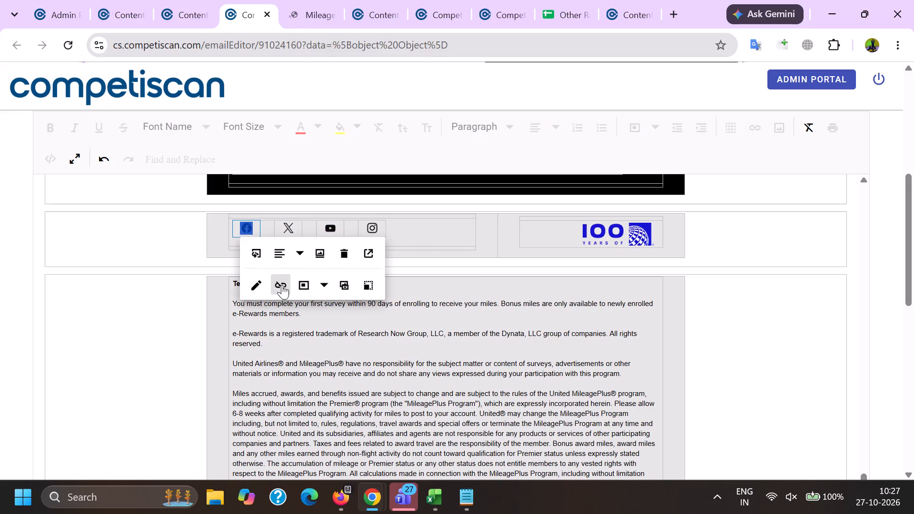
Delete the tracking code line starting with TAR-35040 at the end of the terms and conditions.
scroll(299, 251, down, 1)
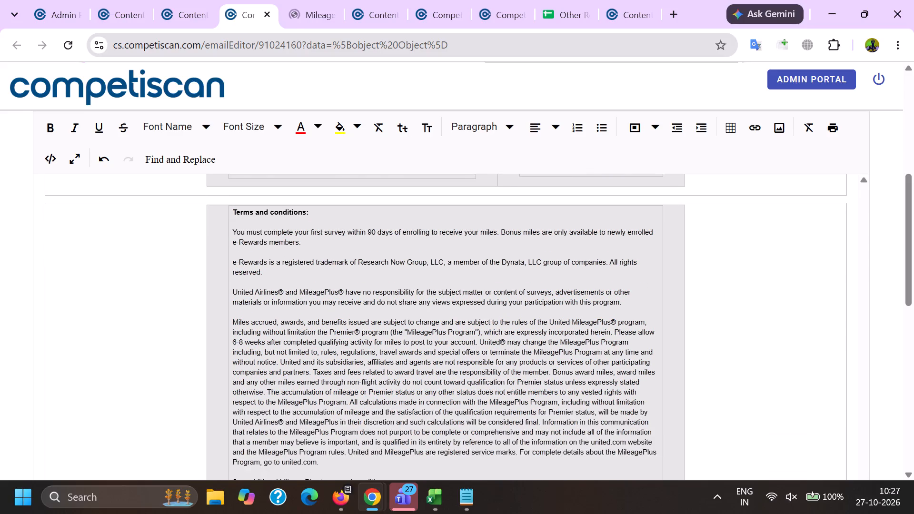
scroll(469, 327, down, 2)
scroll(361, 367, down, 2)
drag(229, 298, 229, 297)
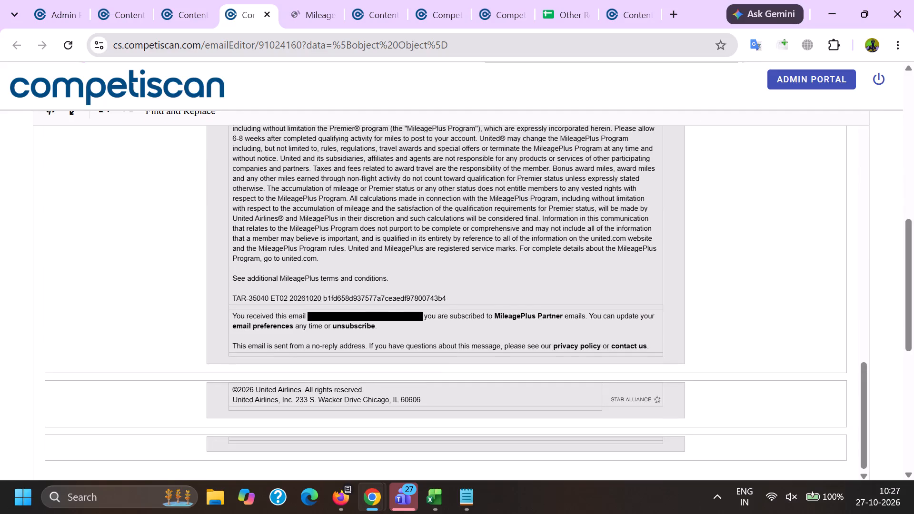
drag(229, 297, 450, 296)
key(BackSpace)
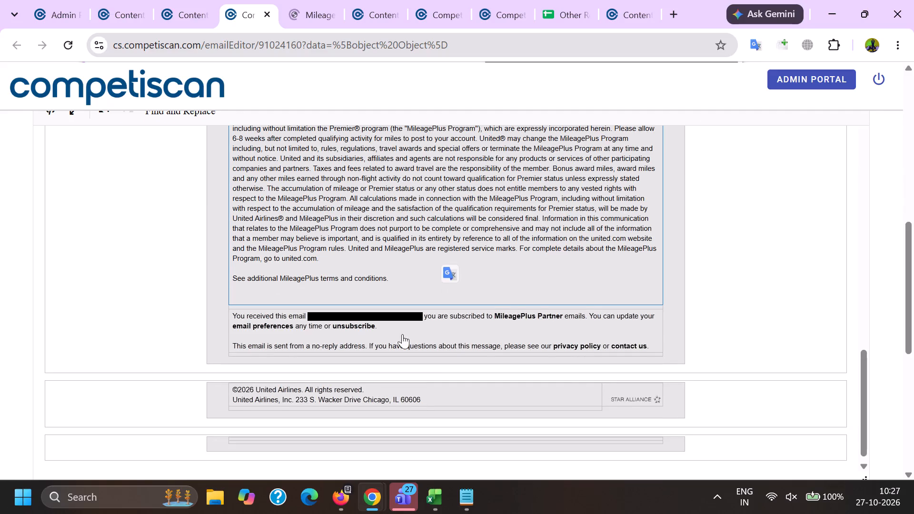
Remove the link from "unsubscribe" in the footer.
click(349, 324)
click(346, 323)
click(427, 352)
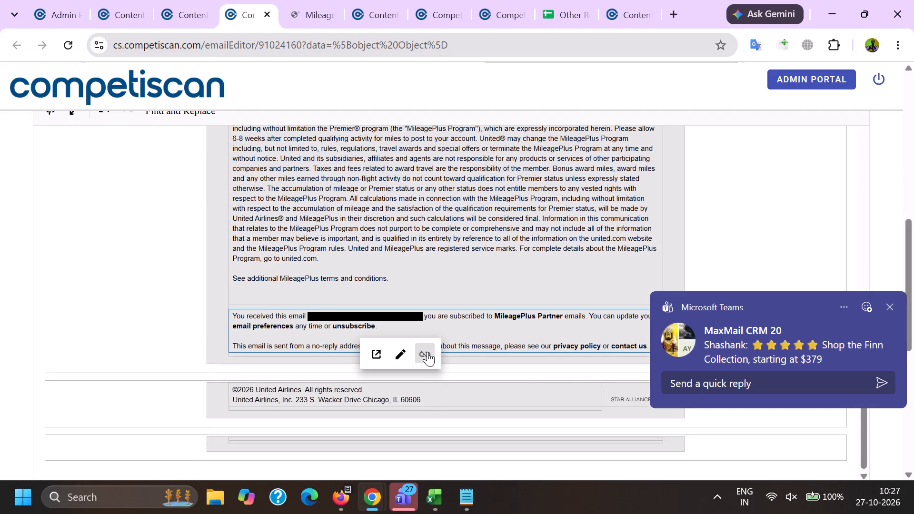
Delete the recipient's email address from the footer's "You received this email at" sentence.
drag(316, 310, 388, 317)
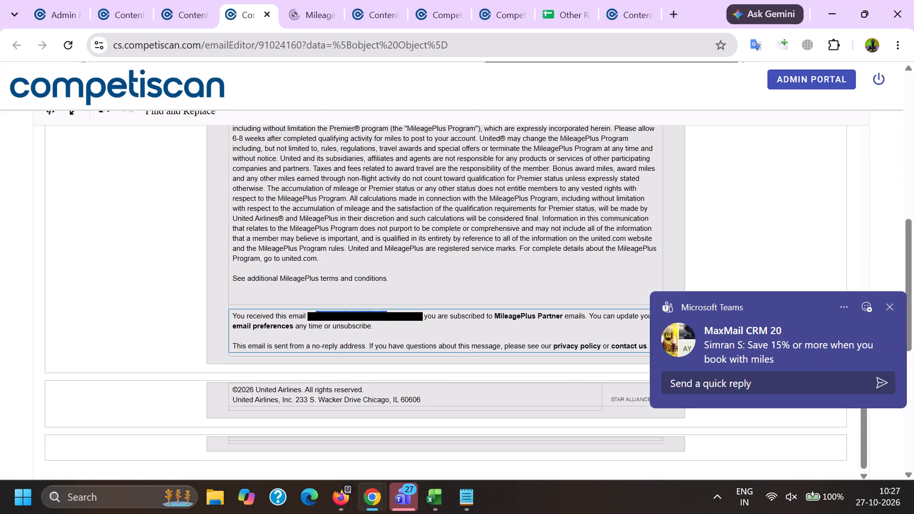
drag(388, 317, 393, 317)
key(BackSpace)
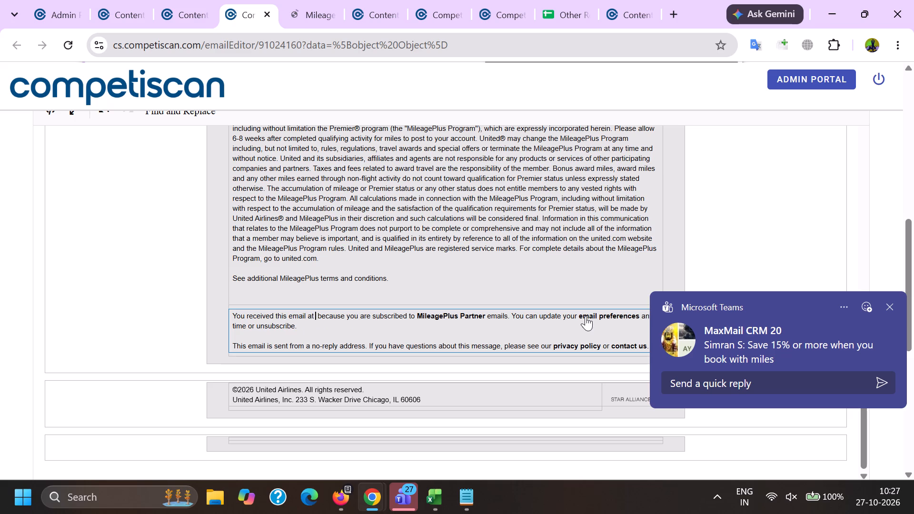
Remove the links from "email preferences" and "contact us" in the footer.
click(586, 316)
click(663, 345)
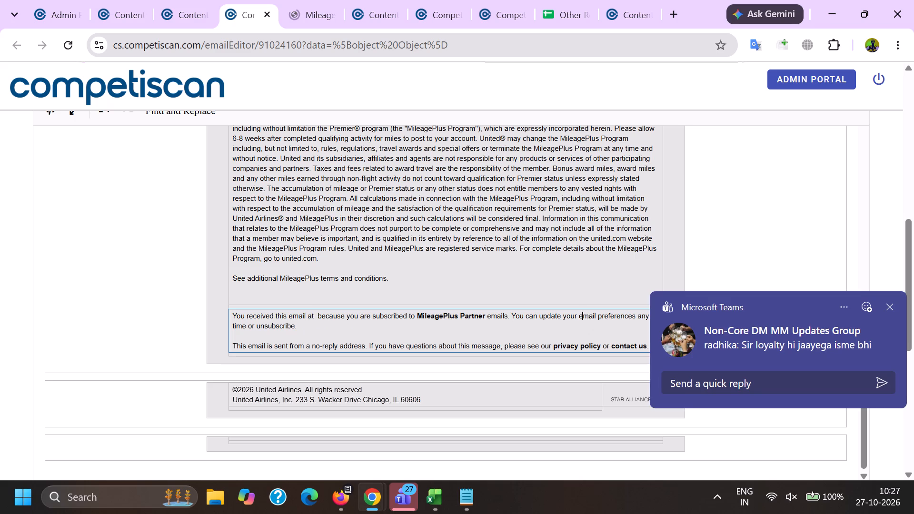
scroll(427, 365, down, 2)
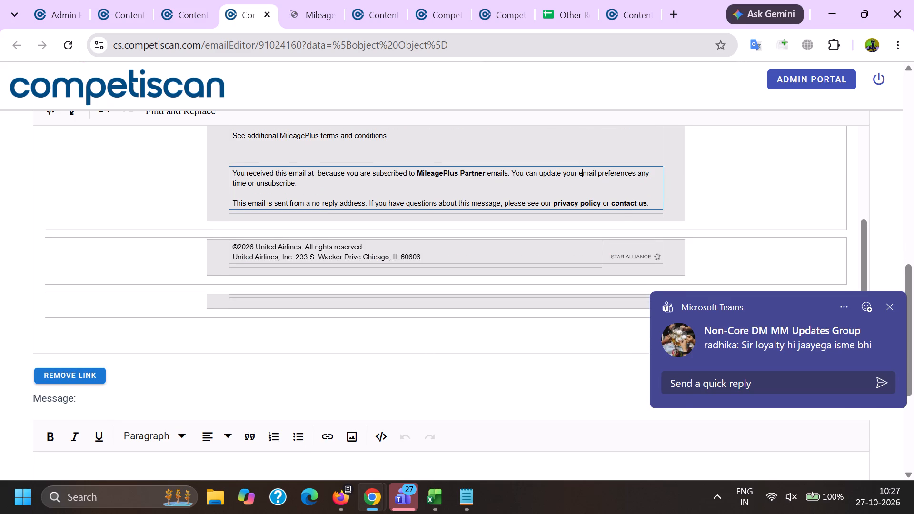
click(620, 204)
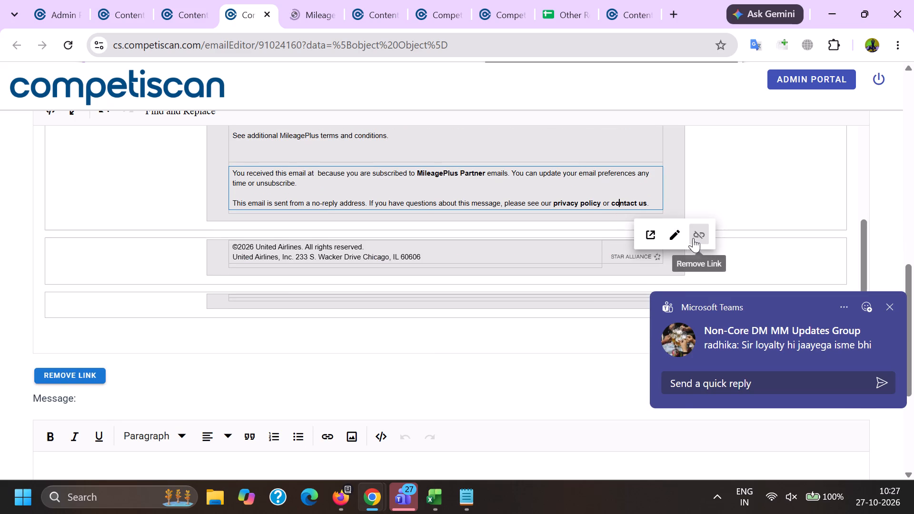
click(693, 237)
Save the product info for the cleaned email 91024160.
scroll(251, 276, down, 15)
click(379, 355)
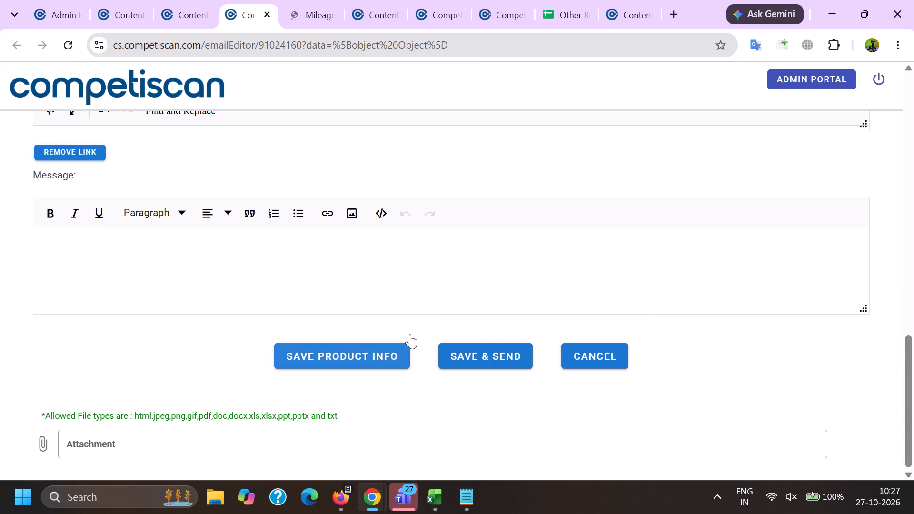
click(478, 286)
Examine the Pottery Barn Kids email 90660610 from header to footer for card content and remaining personal details.
click(383, 0)
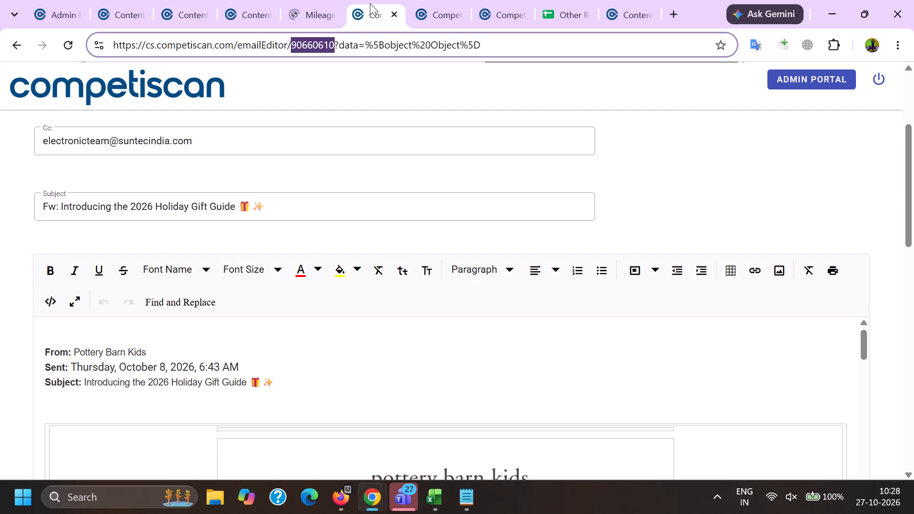
scroll(441, 279, down, 15)
scroll(377, 348, up, 7)
scroll(215, 306, up, 1)
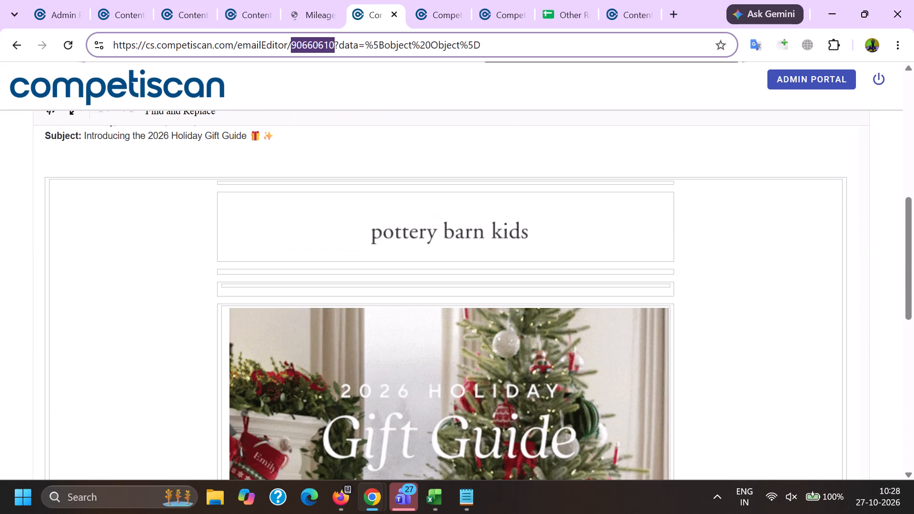
scroll(215, 306, up, 1)
scroll(217, 308, down, 4)
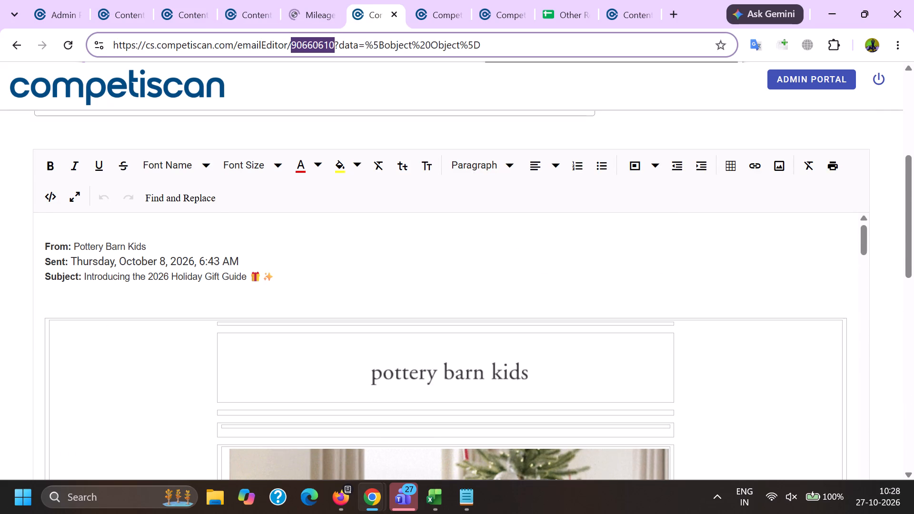
scroll(221, 338, down, 20)
scroll(221, 338, down, 20)
scroll(221, 338, down, 20)
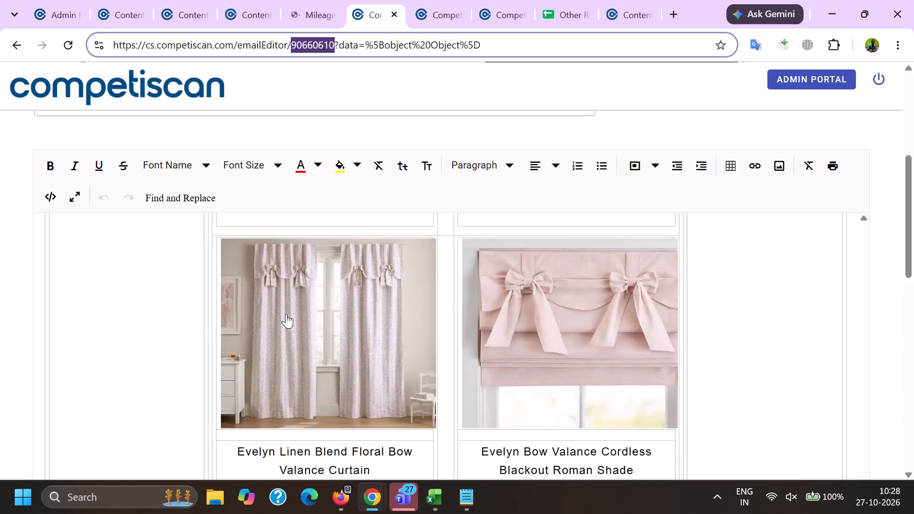
scroll(286, 314, down, 12)
scroll(323, 340, down, 11)
scroll(395, 370, up, 2)
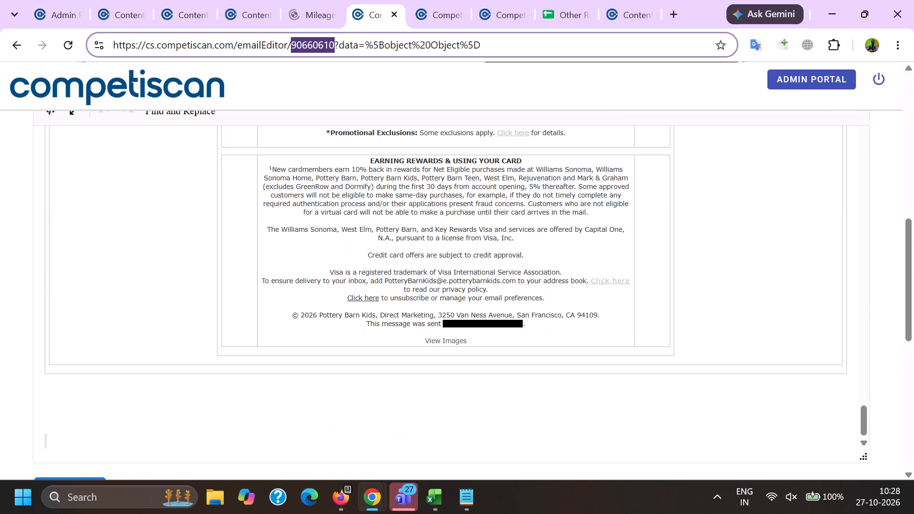
scroll(0, 254, up, 9)
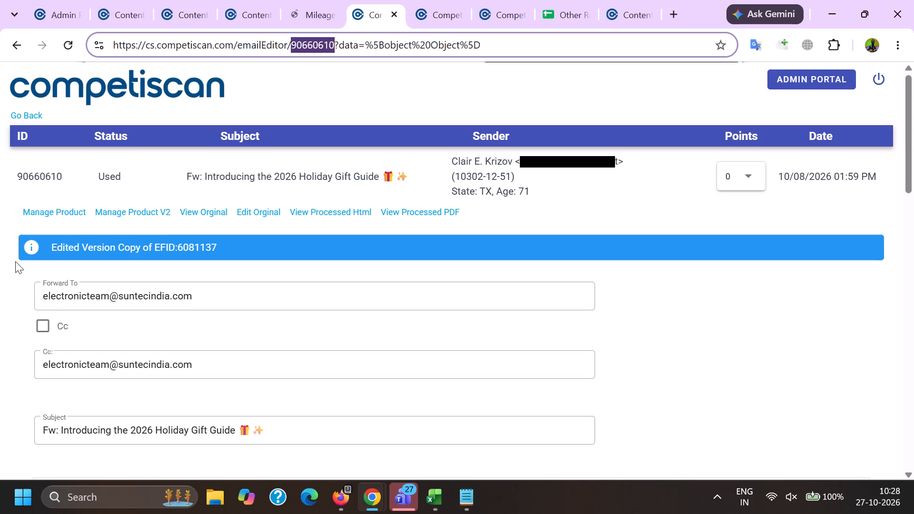
Check the activity log of the product made from email 90660610 for who worked on it and when.
scroll(15, 261, up, 4)
click(624, 0)
scroll(504, 216, up, 1)
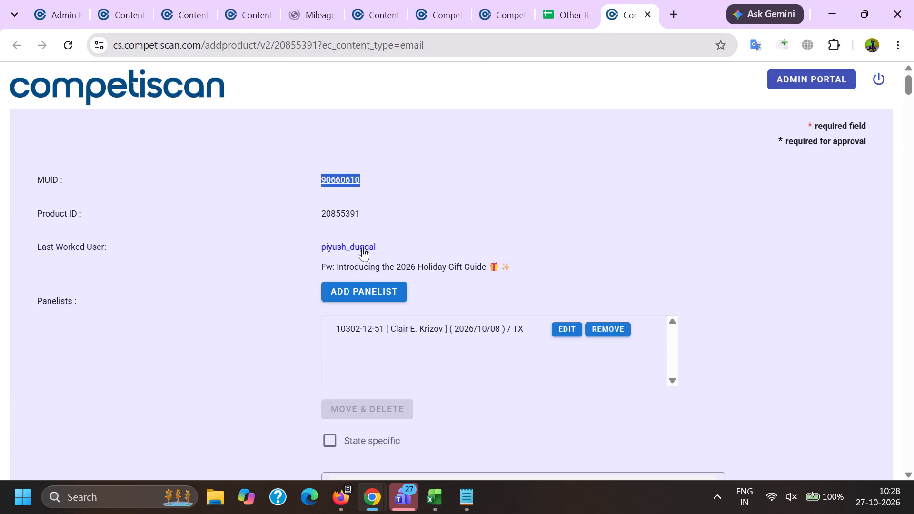
click(362, 247)
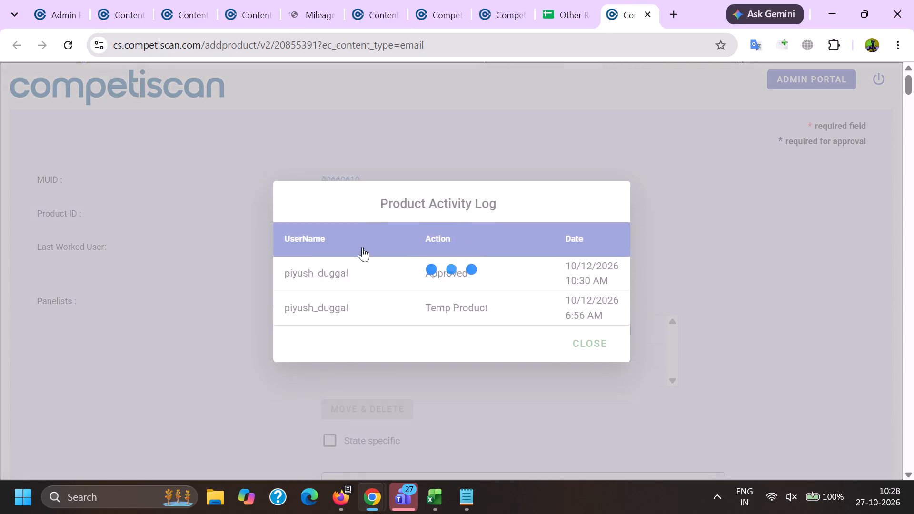
click(599, 346)
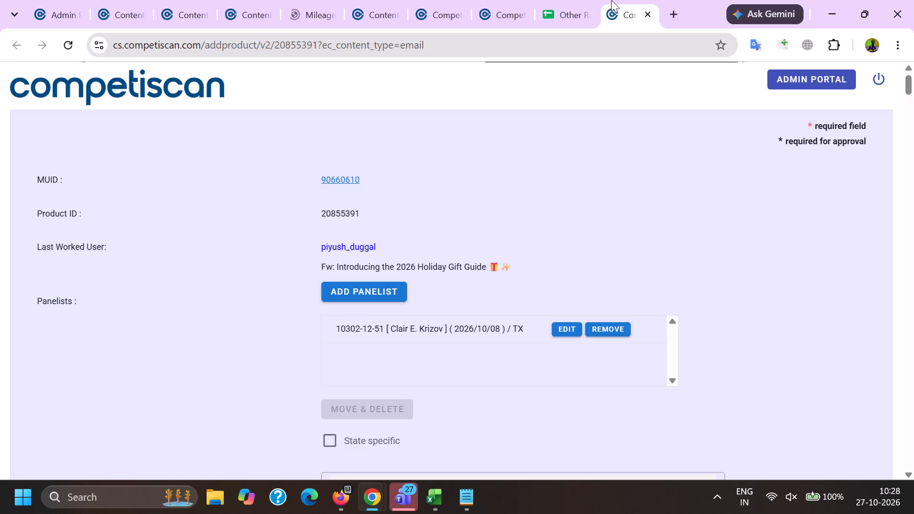
click(384, 0)
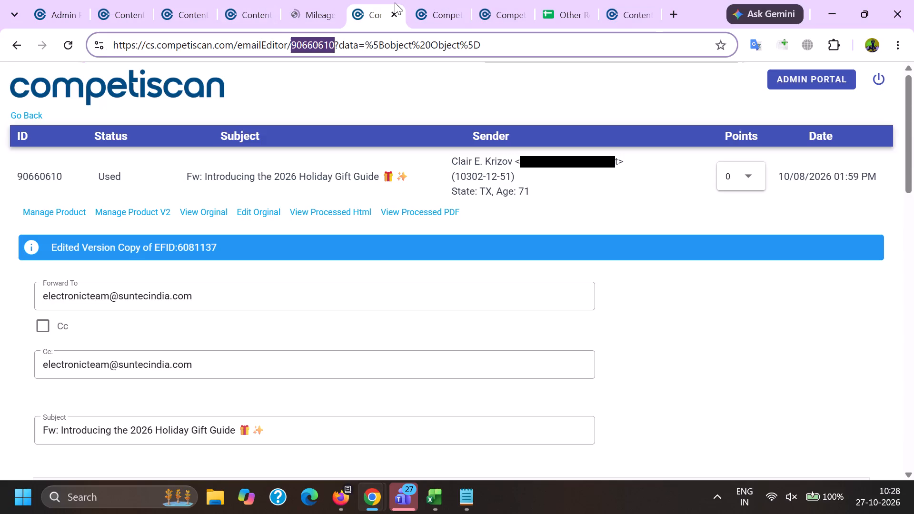
click(444, 0)
click(394, 0)
Delete the recipient's email address from the "This message was sent to" line in the footer of email 90660610.
scroll(347, 323, down, 7)
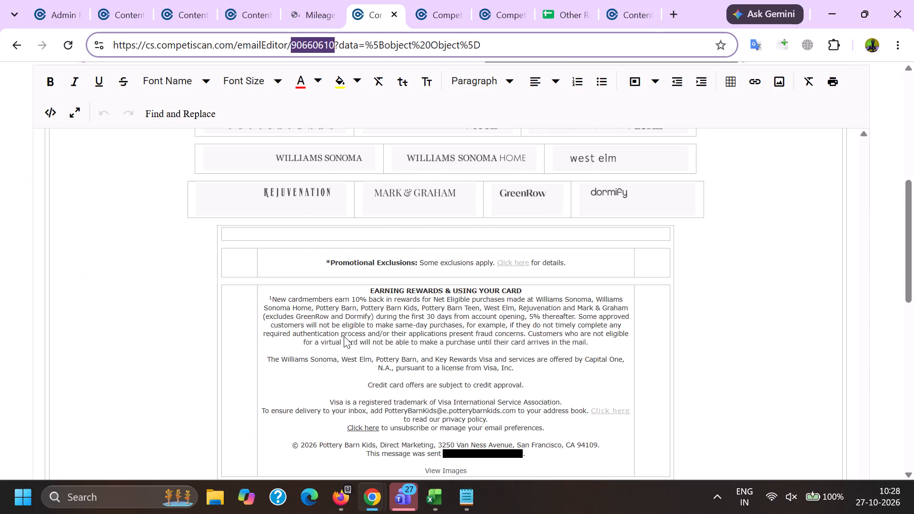
drag(453, 313, 561, 315)
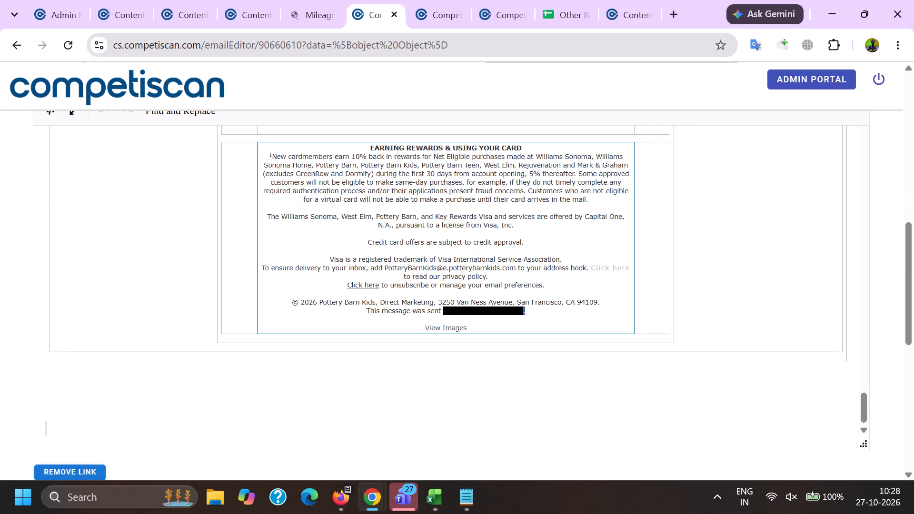
key(BackSpace)
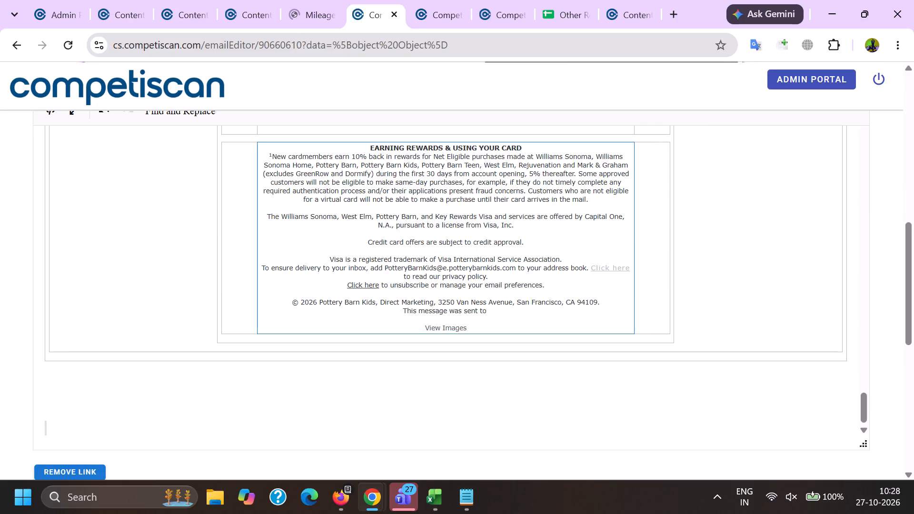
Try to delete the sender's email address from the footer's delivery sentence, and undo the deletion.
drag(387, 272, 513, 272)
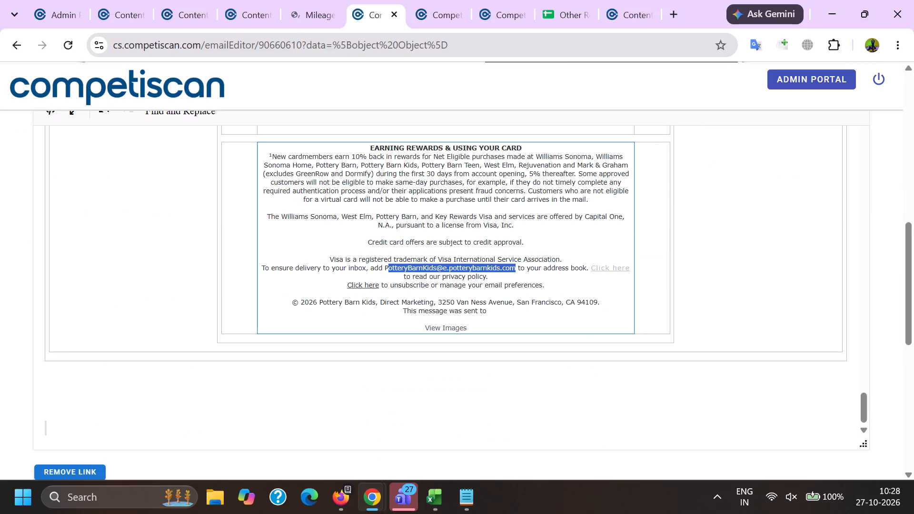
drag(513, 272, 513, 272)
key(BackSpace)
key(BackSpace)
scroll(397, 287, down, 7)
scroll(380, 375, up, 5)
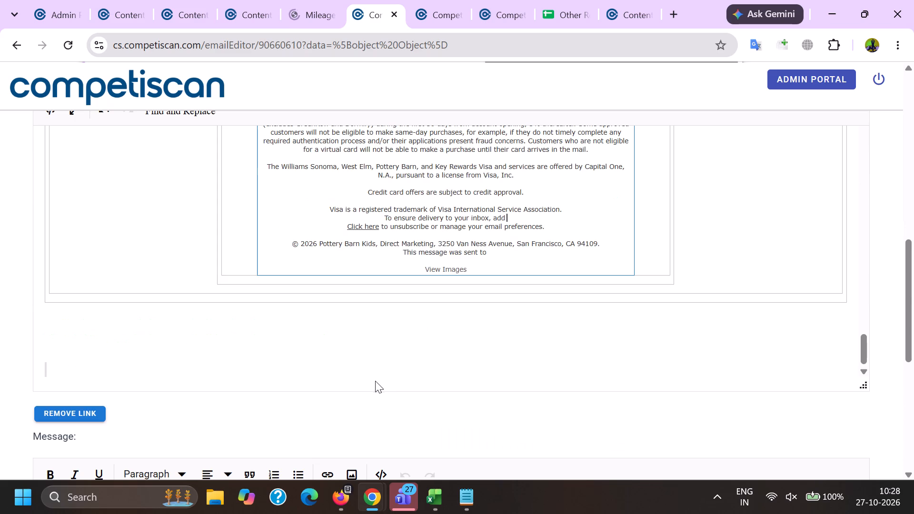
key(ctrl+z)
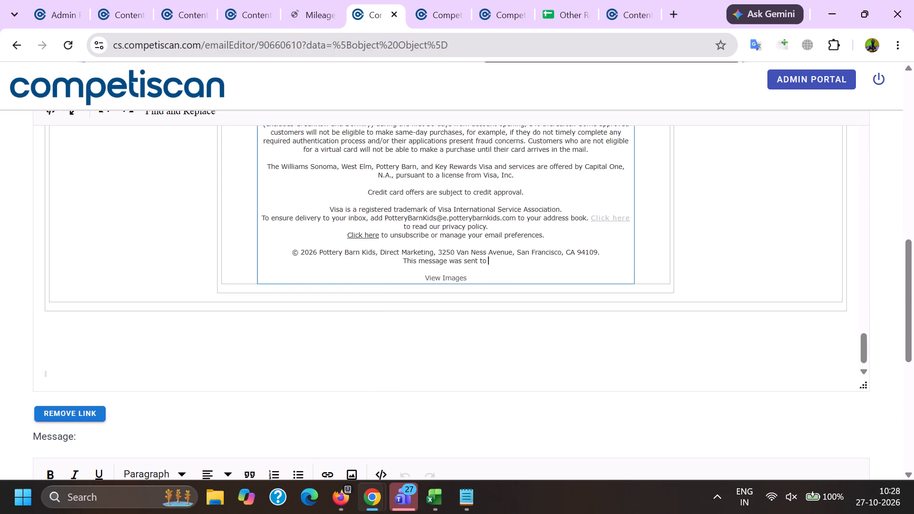
Delete the sender's email address from the footer's "To ensure delivery to your inbox" sentence.
drag(385, 219, 515, 219)
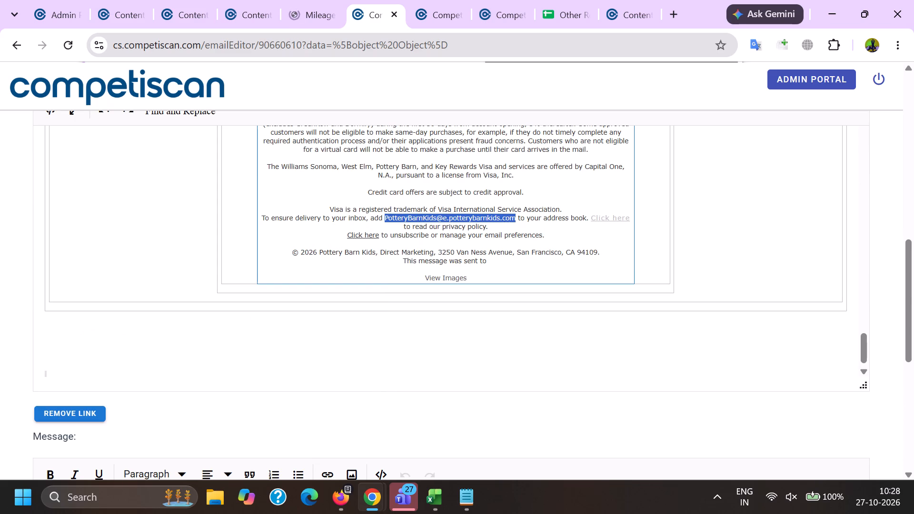
key(BackSpace)
key(BackSpace)
Save the product info for the cleaned email 90660610.
scroll(411, 262, down, 12)
click(366, 269)
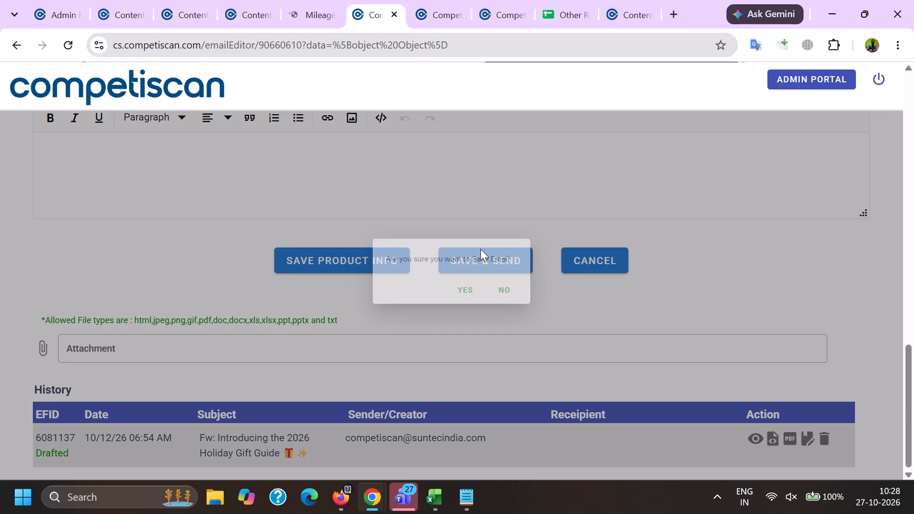
click(456, 300)
Open the processed PDF of product 20855391.
click(638, 0)
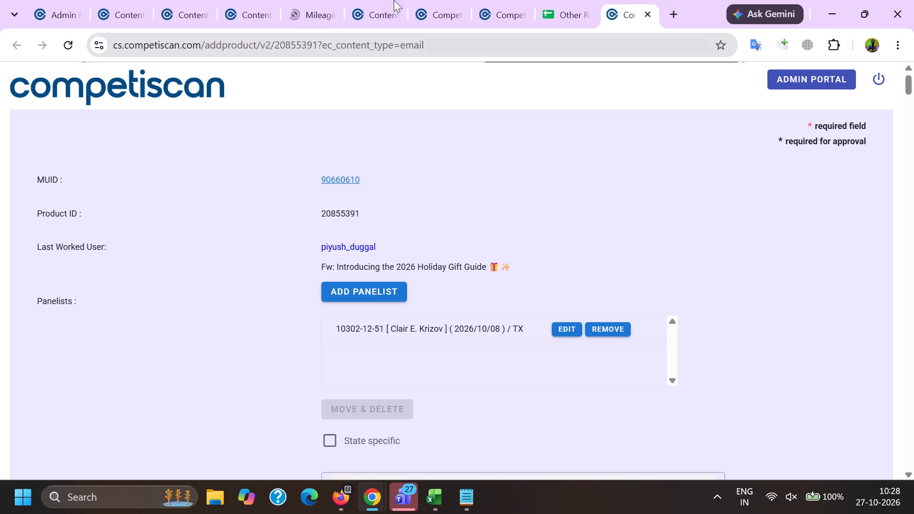
click(388, 0)
click(637, 0)
scroll(659, 204, down, 4)
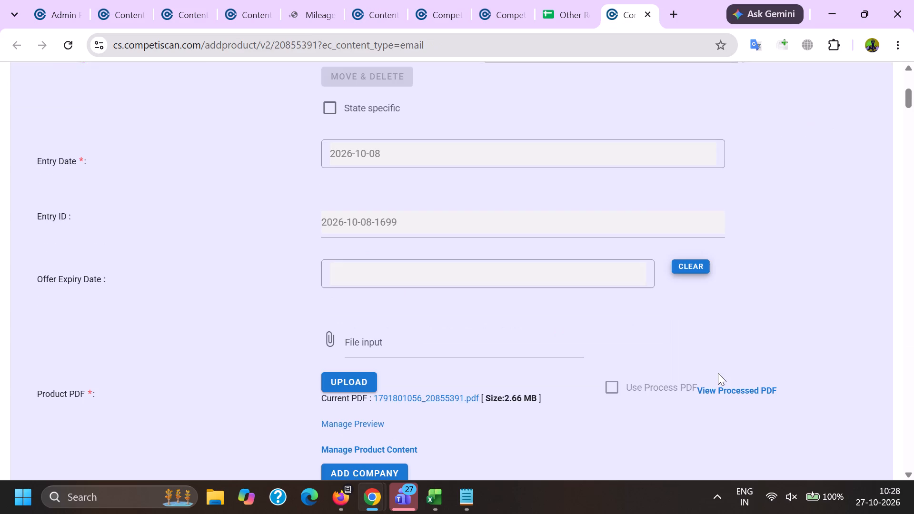
ctrl+click(720, 397)
ctrl+click(715, 393)
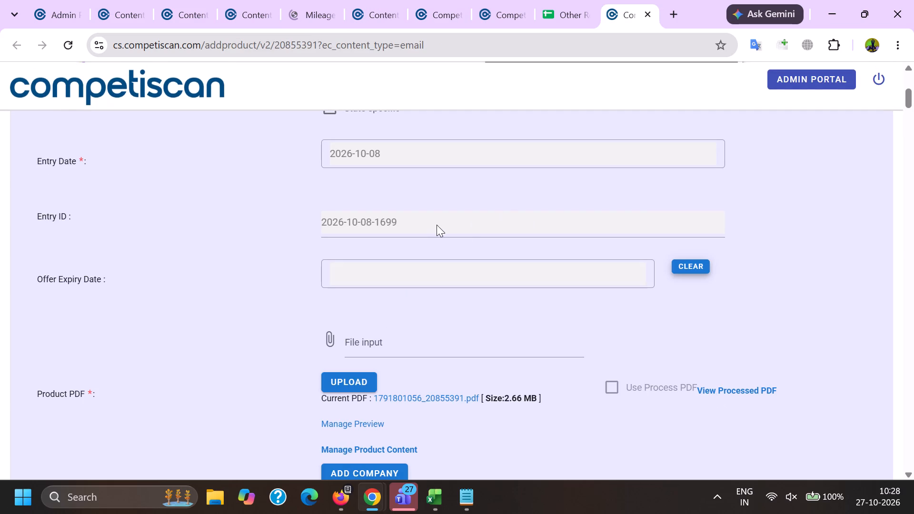
Examine the United MileagePlus email 91024160 in the editor for its offer, the companies involved and card content.
click(228, 0)
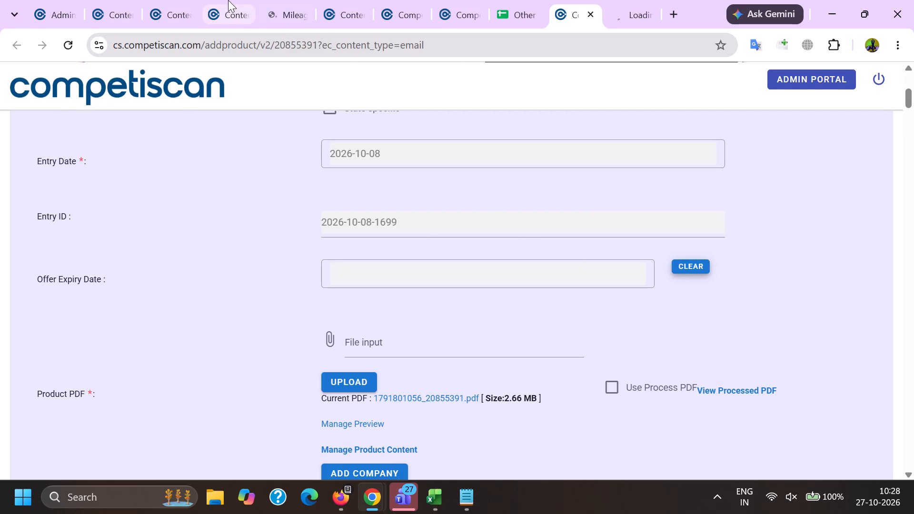
click(61, 98)
key(alt+Tab)
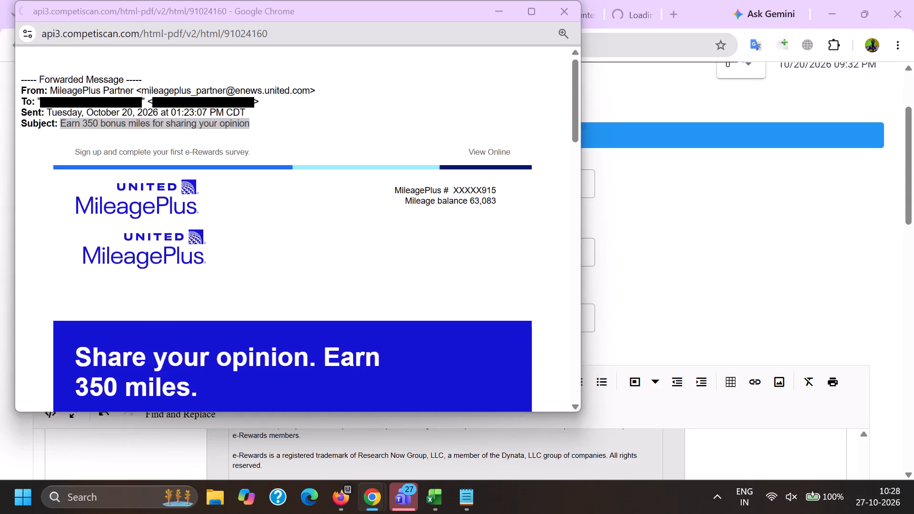
scroll(242, 274, down, 5)
scroll(161, 283, up, 10)
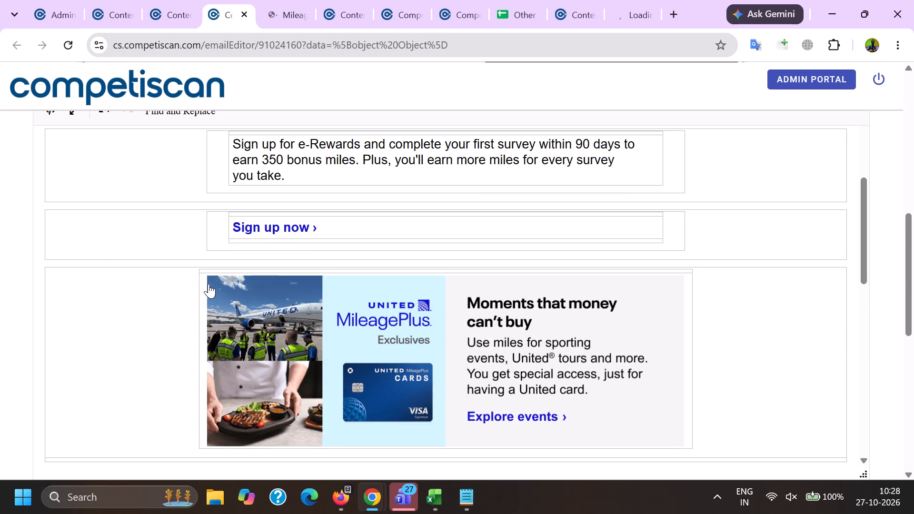
scroll(209, 284, up, 1)
scroll(209, 284, down, 2)
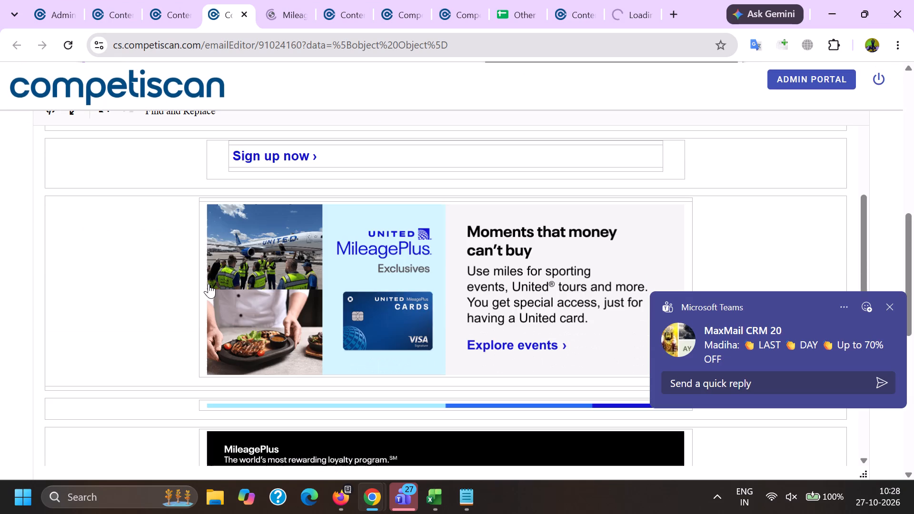
scroll(209, 284, up, 2)
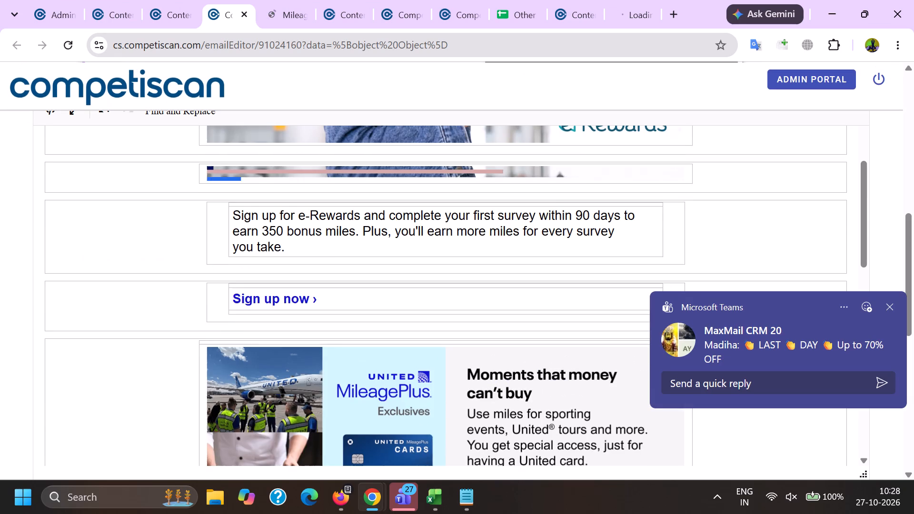
scroll(209, 284, up, 2)
scroll(206, 331, up, 1)
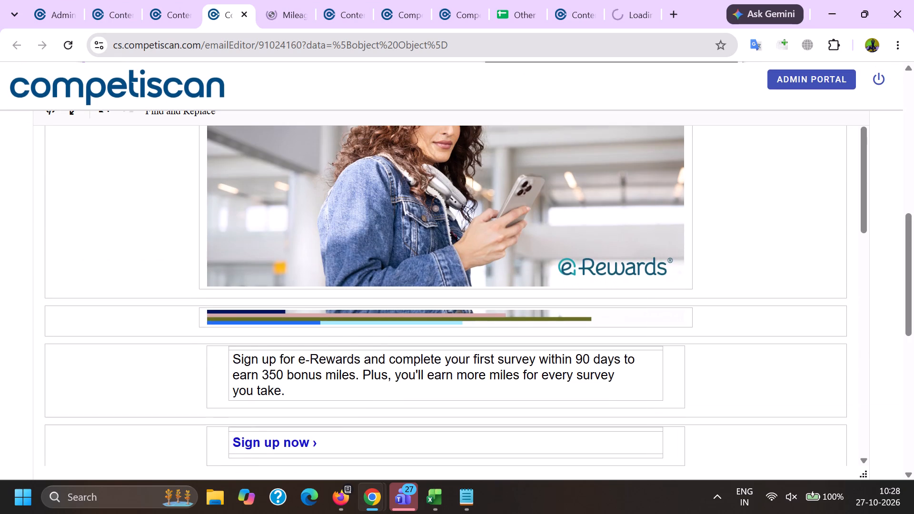
scroll(203, 332, up, 4)
scroll(159, 357, up, 1)
In the product form for 91024160, add United Airlines, Inc as company and United Airlines, Inc (Airline/Travel) as affinity.
key(alt+Tab)
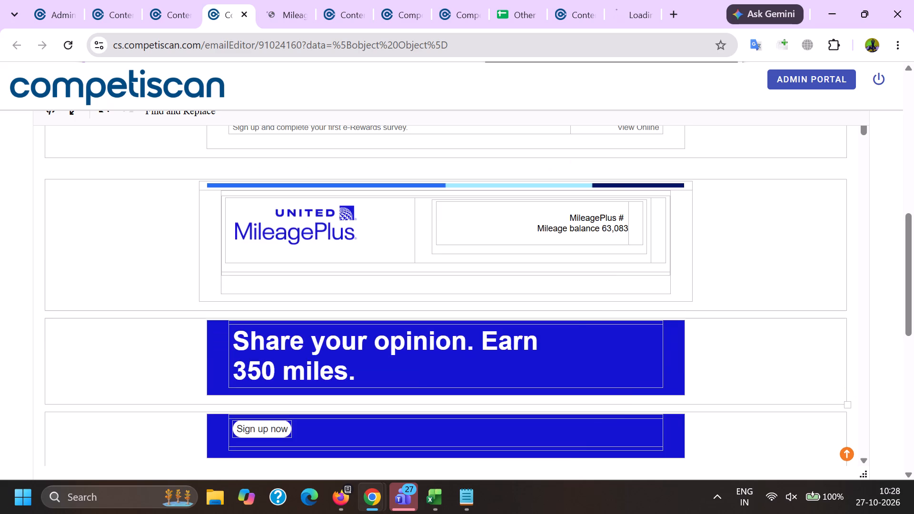
scroll(203, 238, down, 4)
click(281, 331)
click(273, 297)
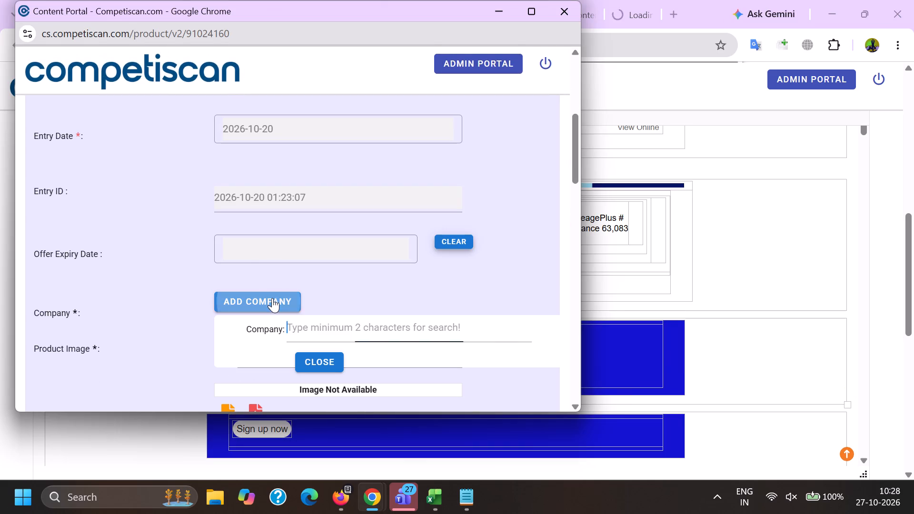
key(u)
text(nited airlines)
scroll(272, 298, down, 2)
click(299, 312)
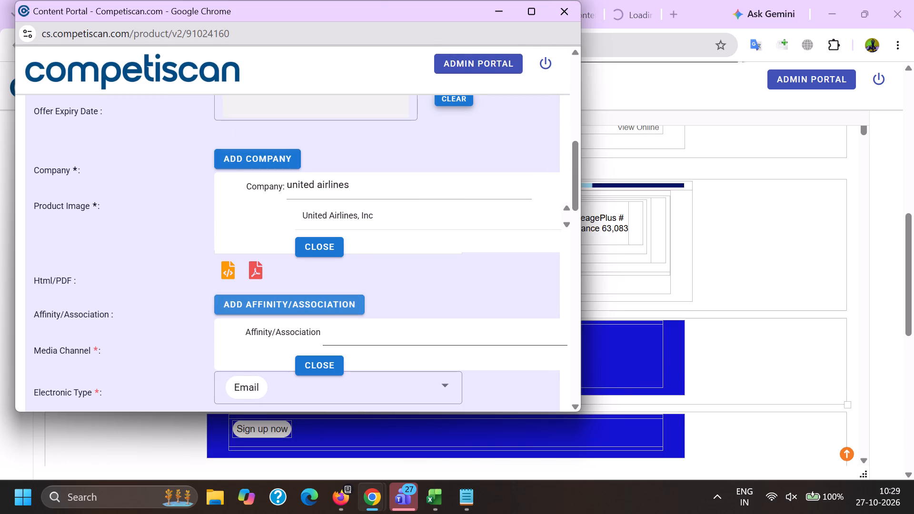
click(330, 324)
text(united airlines)
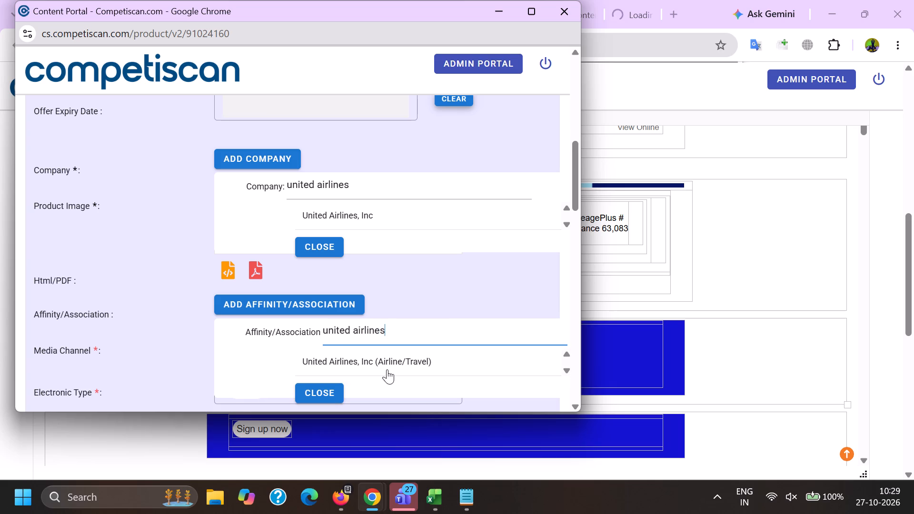
click(387, 369)
click(314, 212)
click(338, 218)
Apply the product image of United Airlines, Inc.
click(237, 188)
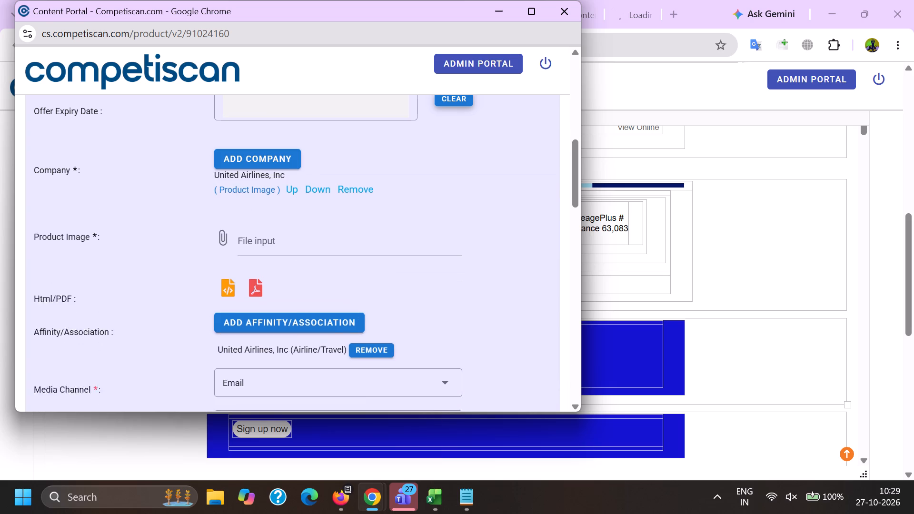
double_click(232, 173)
Add Chase as a second company.
click(274, 156)
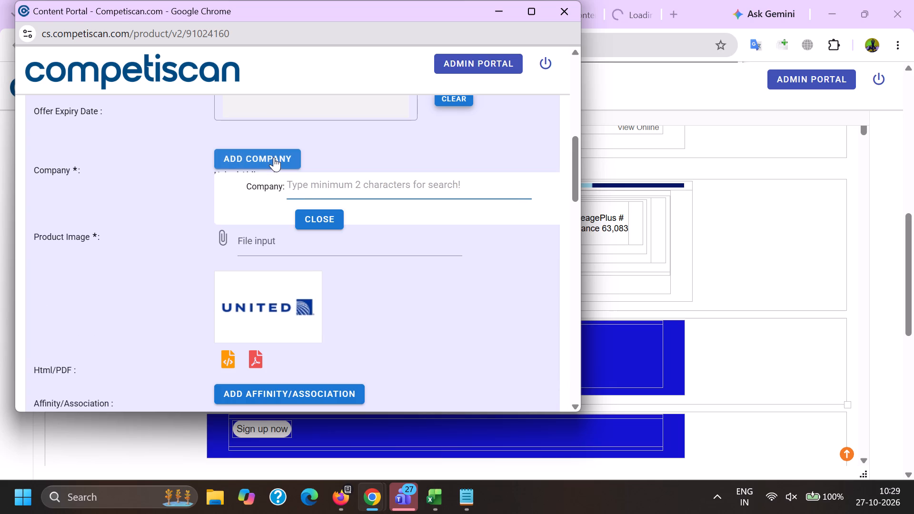
text(xha)
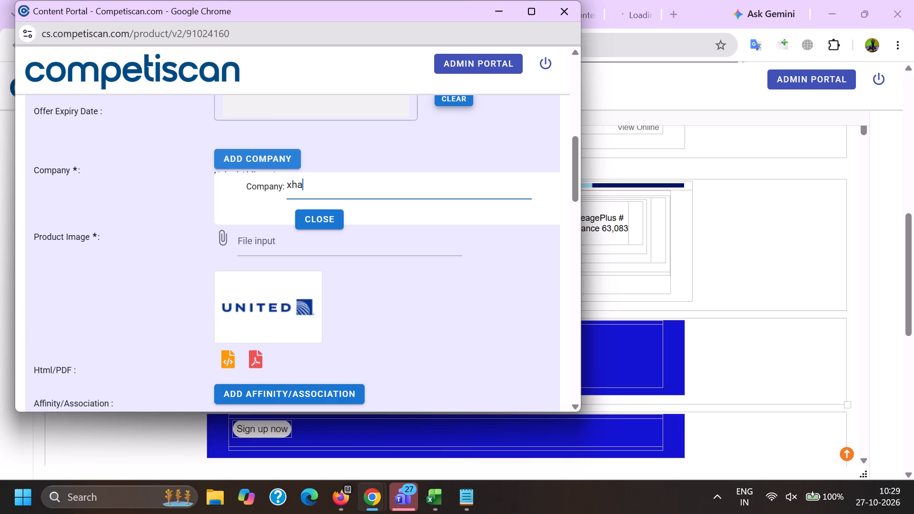
key(BackSpace)
key(BackSpace)
key(BackSpace)
text(chase)
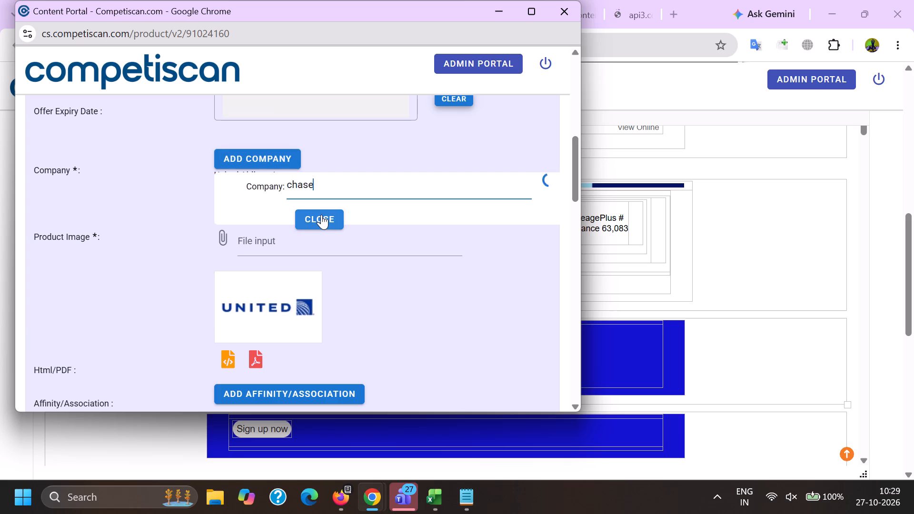
click(321, 215)
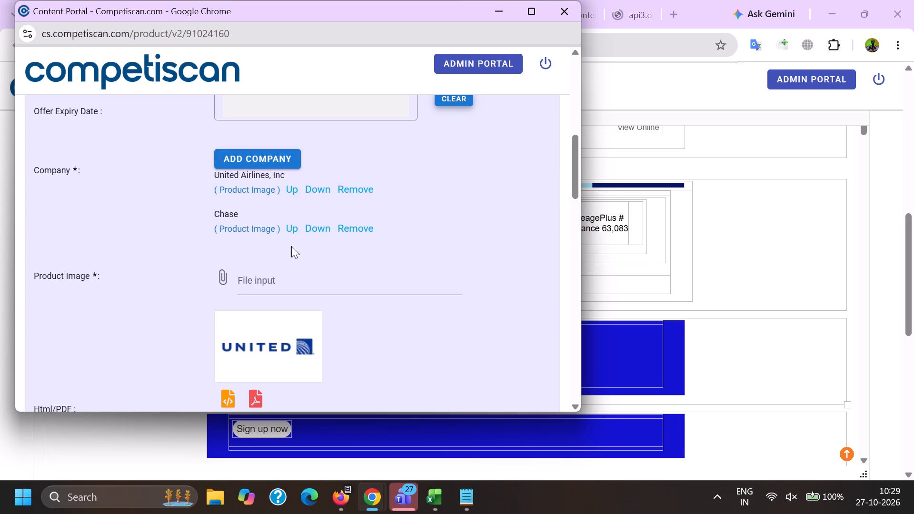
Move Chase up in the company list and apply the product image of the first-listed company.
click(291, 232)
click(296, 226)
click(264, 189)
Add the sector Travel & Leisure with category Airlines.
scroll(257, 154, down, 5)
click(264, 290)
scroll(263, 277, down, 7)
click(281, 383)
drag(190, 356, 199, 358)
click(253, 330)
scroll(248, 194, down, 1)
click(276, 295)
drag(117, 289, 129, 293)
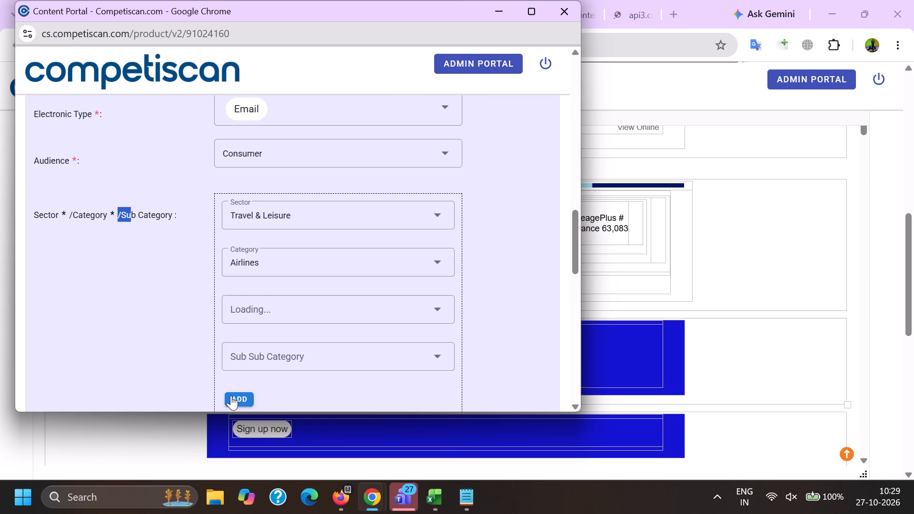
click(231, 395)
Add the sector Credit Cards with category Payment Cards and subcategory Credit Cards.
click(260, 237)
scroll(282, 314, up, 7)
click(283, 323)
drag(188, 292, 203, 292)
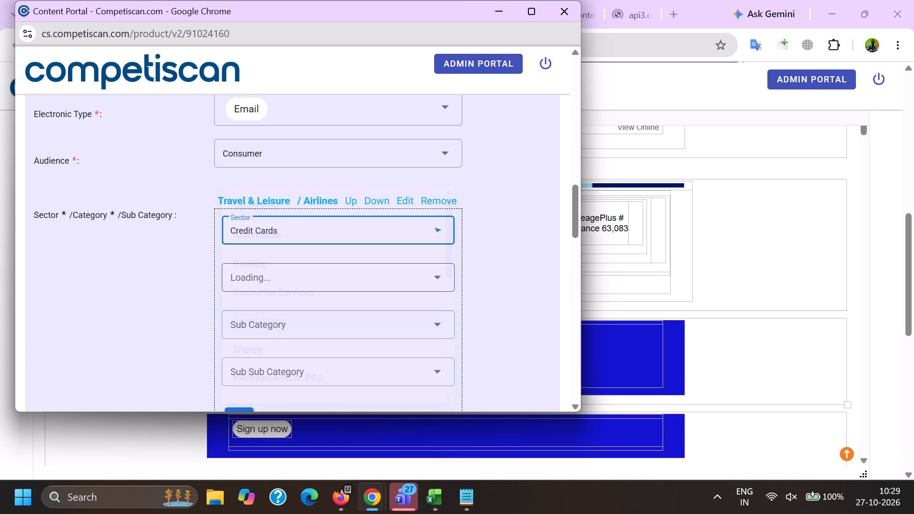
click(259, 276)
click(260, 342)
click(258, 322)
scroll(266, 218, down, 3)
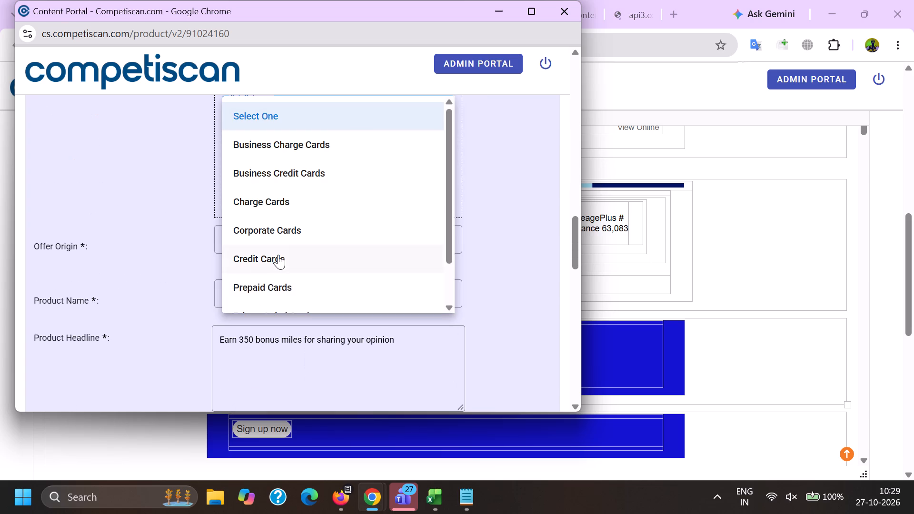
click(278, 255)
drag(155, 229, 167, 227)
click(235, 201)
Move the Travel & Leisure / Airlines entry down below the Credit Cards entry.
scroll(267, 255, up, 3)
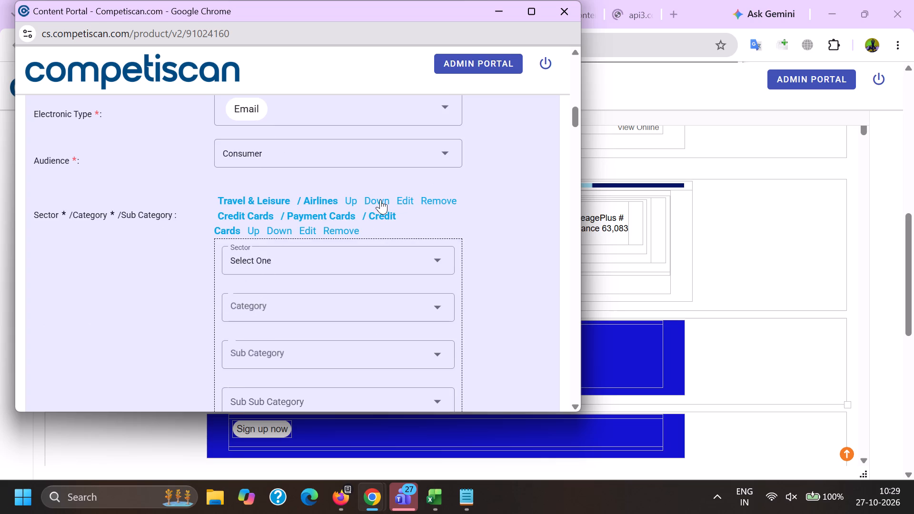
click(380, 199)
Set the offer origin to Provider/Bank.
scroll(307, 208, down, 5)
click(249, 121)
double_click(268, 192)
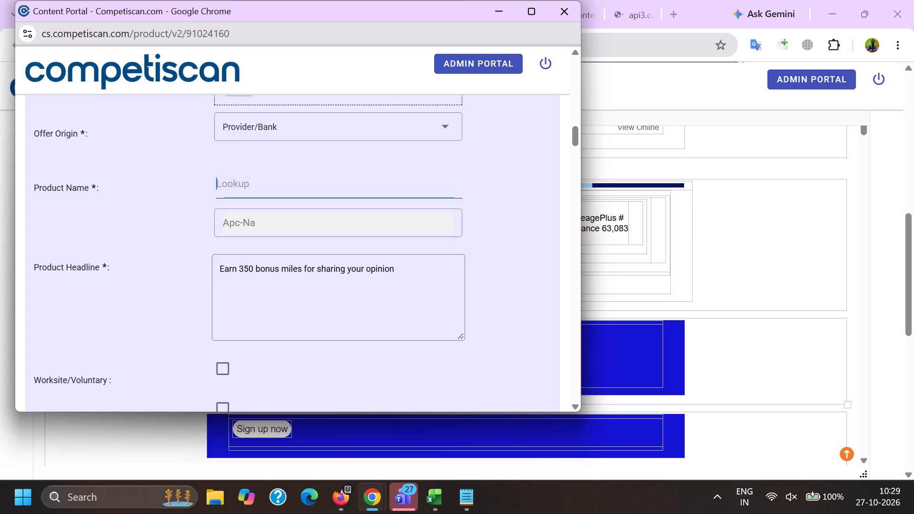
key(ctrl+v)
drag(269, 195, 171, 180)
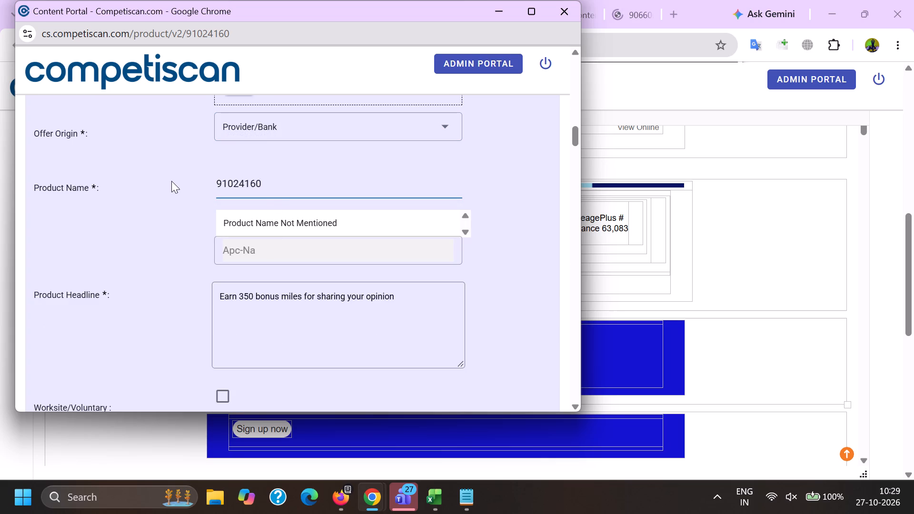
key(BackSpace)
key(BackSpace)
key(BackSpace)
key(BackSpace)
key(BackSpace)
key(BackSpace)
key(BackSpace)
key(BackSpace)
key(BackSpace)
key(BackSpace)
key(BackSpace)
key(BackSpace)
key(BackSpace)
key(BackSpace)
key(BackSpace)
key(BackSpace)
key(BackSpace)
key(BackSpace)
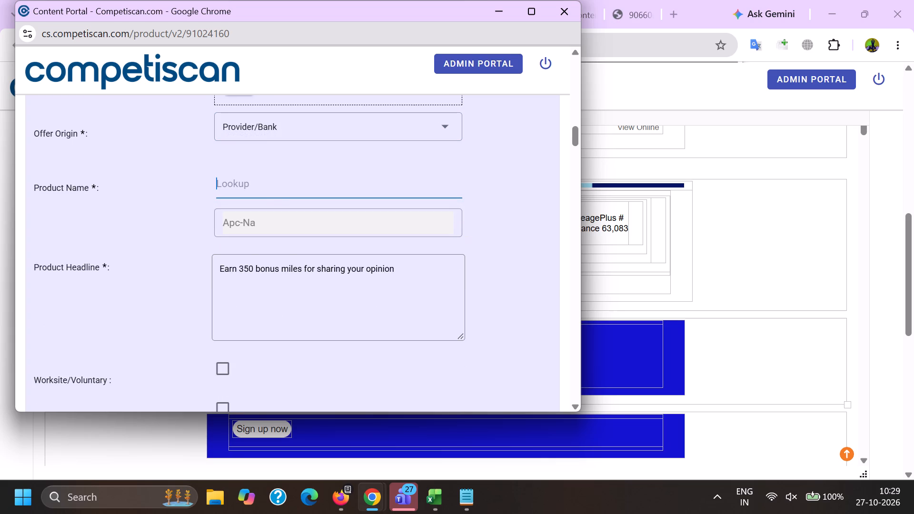
Look up "united mil" as the product name and choose United MileagePlus Card.
text(united mil)
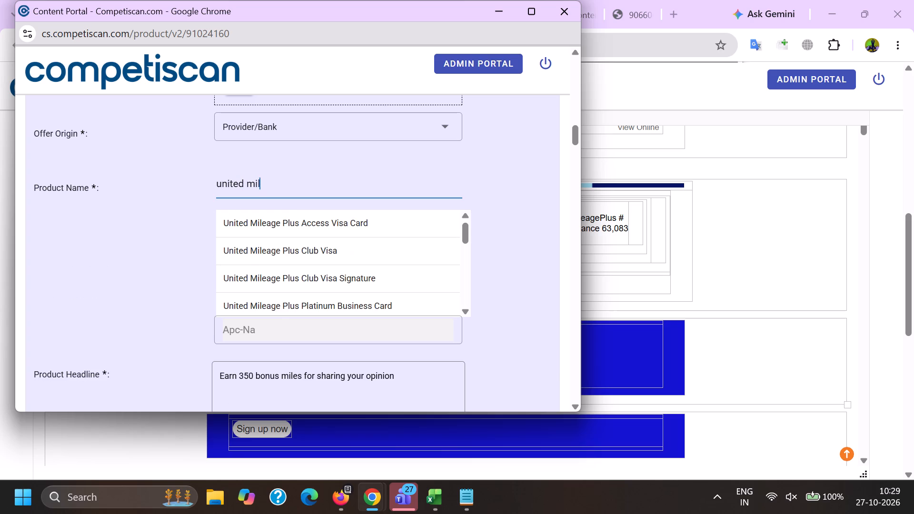
scroll(318, 252, down, 1)
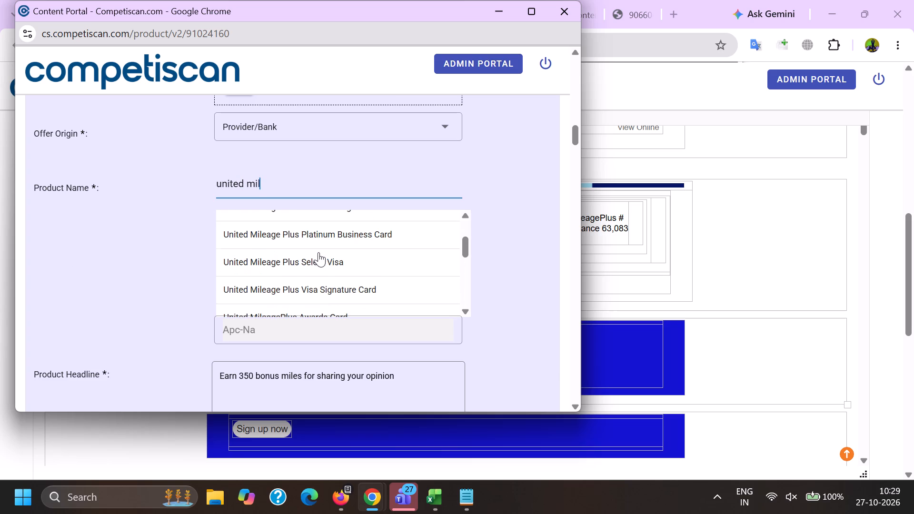
scroll(318, 271, down, 1)
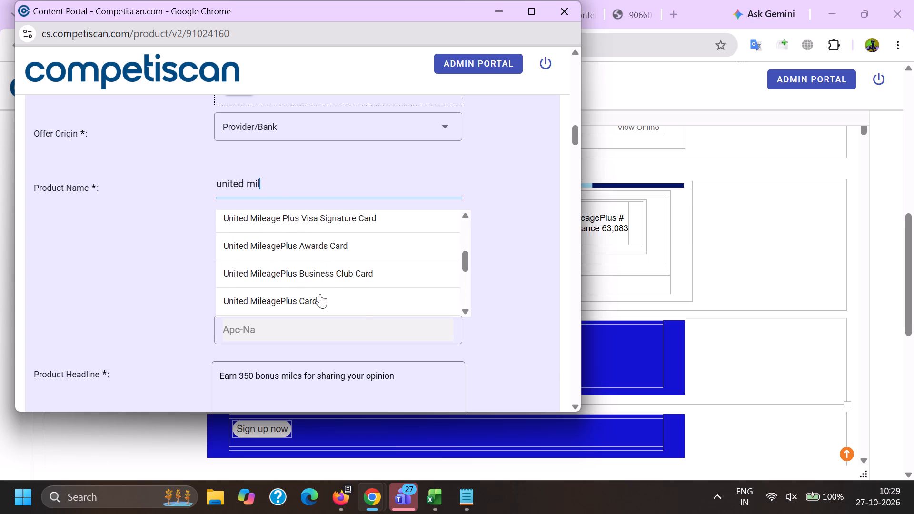
click(320, 294)
Clear the product headline, then append the preheader "Sign up and complete your first e-Rewards survey." to the email's subject line after a period.
scroll(294, 181, down, 1)
drag(431, 245, 0, 184)
key(BackSpace)
key(alt+Tab)
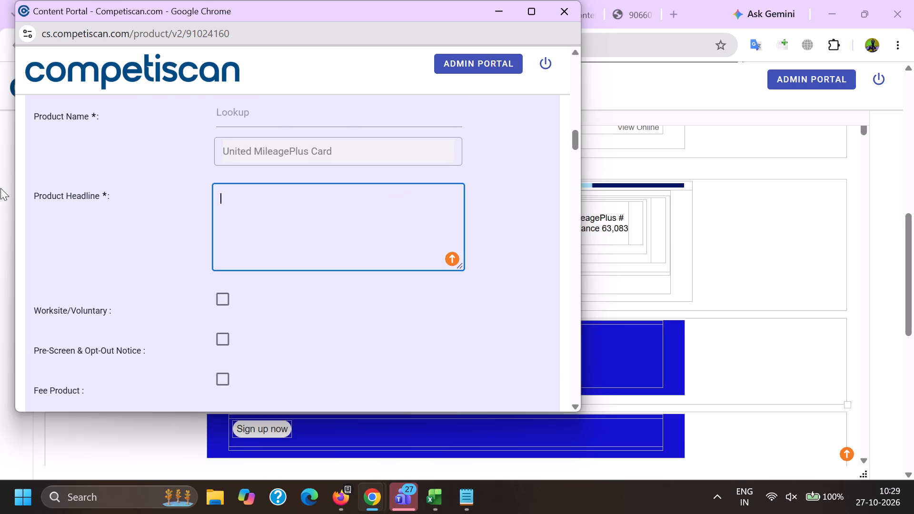
scroll(152, 234, up, 2)
triple_click(266, 269)
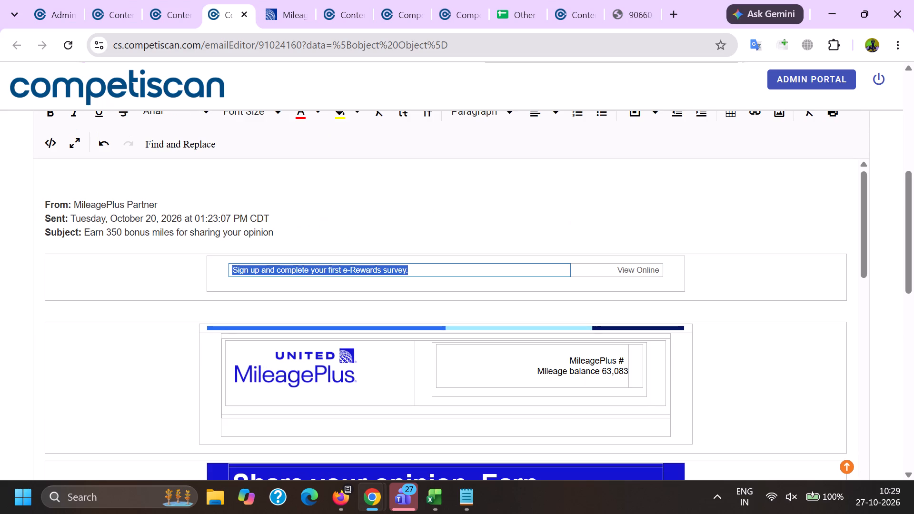
key(ctrl+c)
click(293, 237)
key(period)
key(space)
key(ctrl+v)
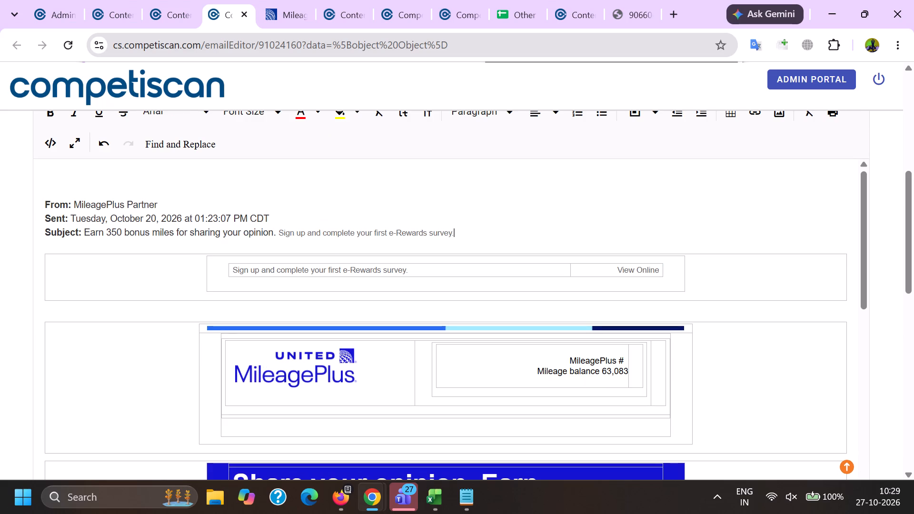
Copy the extended subject into the product headline as "Earn 350 bonus miles for sharing your opinion. Sign up and complete your first e-Rewards survey", without the final period.
drag(86, 235, 501, 225)
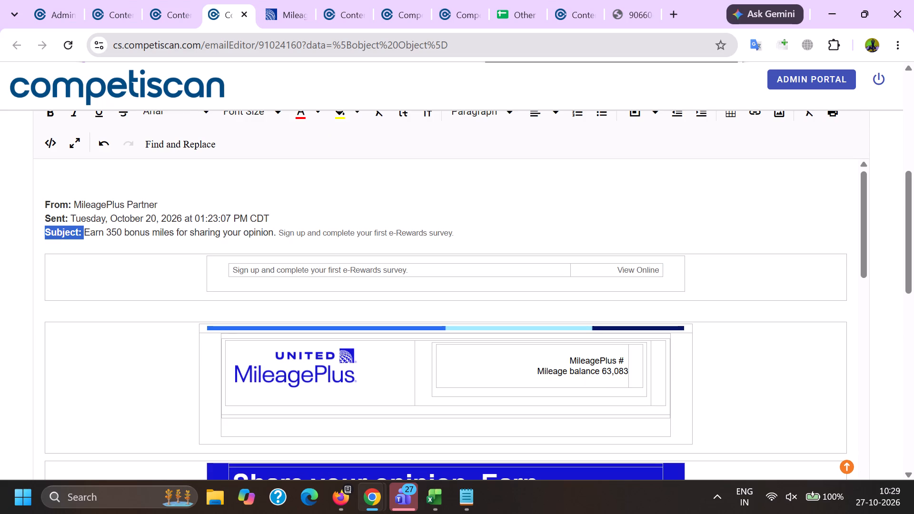
drag(501, 225, 504, 230)
key(ctrl+c)
key(alt+Tab)
click(319, 213)
key(ctrl+v)
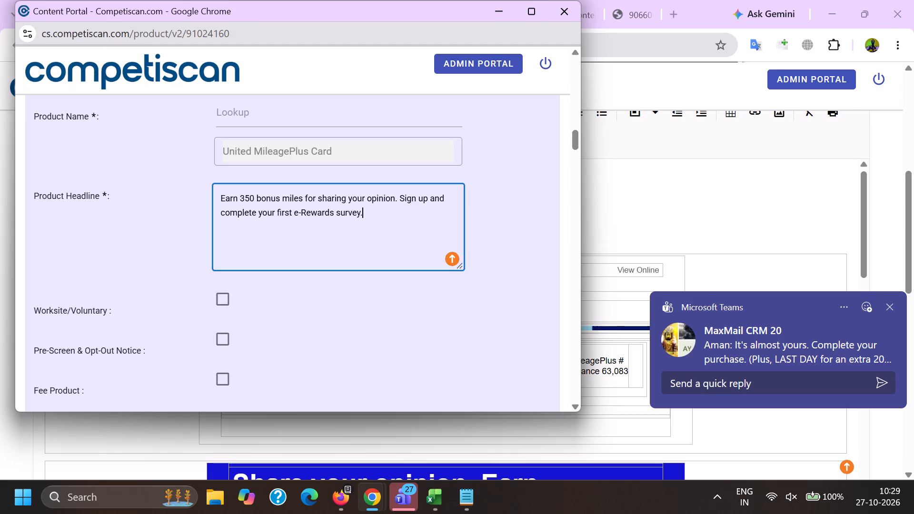
key(BackSpace)
Set the response mechanism to URL/Website and the mailing type to Loyalty/Retention.
scroll(318, 215, down, 5)
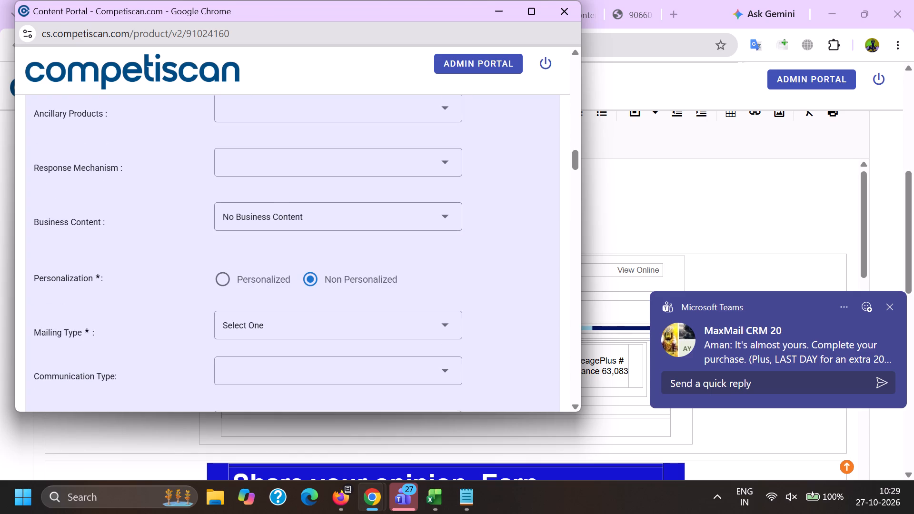
click(255, 161)
scroll(271, 265, down, 6)
click(277, 340)
click(144, 337)
click(258, 332)
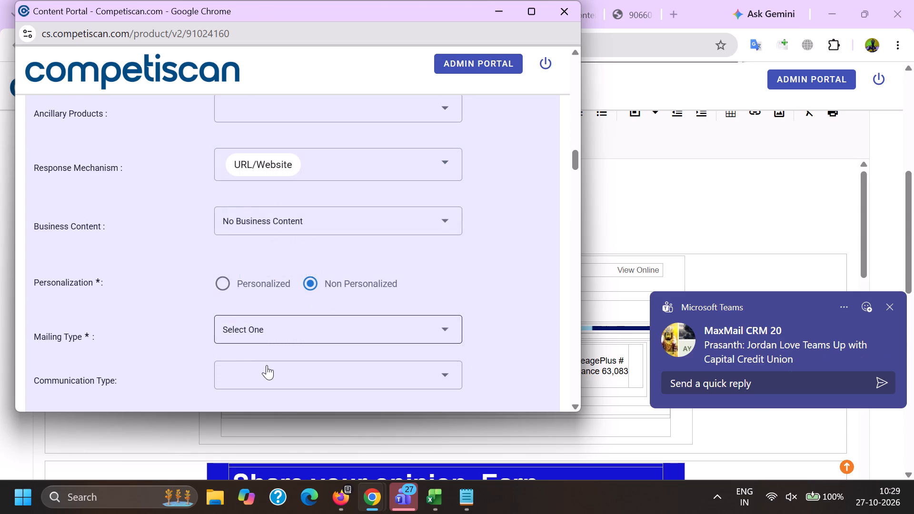
drag(279, 298, 273, 308)
drag(104, 310, 115, 309)
Select Co-Brand and Contactless/RFID as the communication types.
scroll(222, 198, down, 3)
click(251, 161)
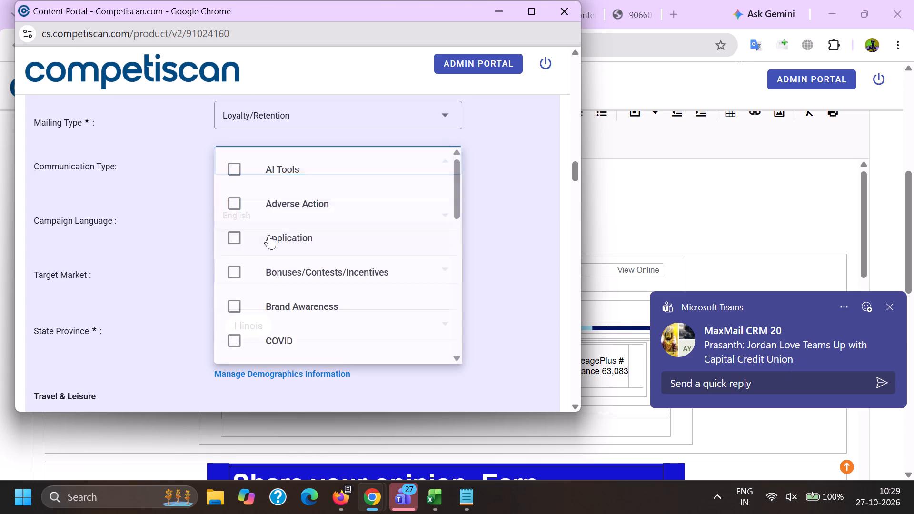
scroll(265, 247, down, 2)
scroll(294, 285, down, 2)
drag(284, 224, 285, 229)
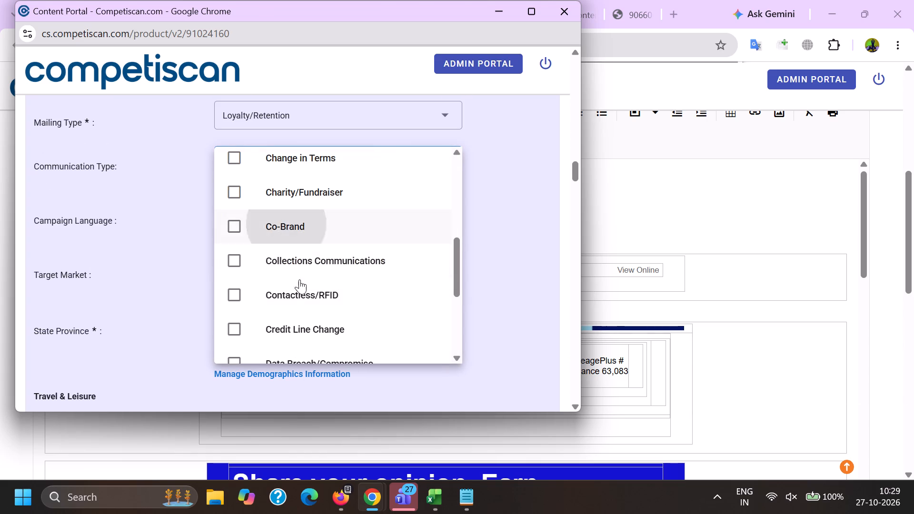
click(302, 291)
click(83, 269)
Fill in the Travel & Leisure details of the product form.
scroll(175, 157, down, 4)
click(222, 224)
click(249, 257)
scroll(263, 184, down, 2)
click(281, 250)
drag(138, 256, 150, 256)
Set the payment card network to Visa and the primary card level to Visa Signature.
click(254, 279)
scroll(253, 186, down, 3)
click(277, 207)
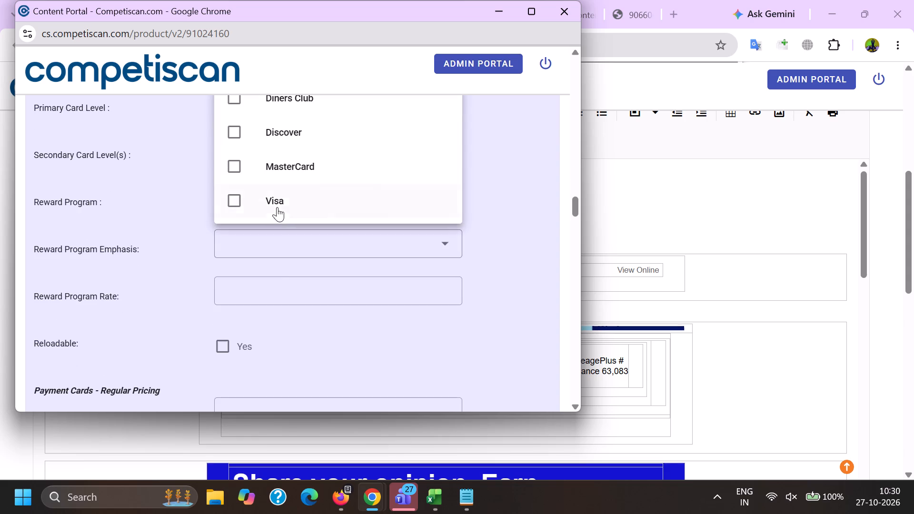
drag(74, 199, 107, 193)
click(242, 120)
scroll(253, 233, down, 5)
click(300, 247)
drag(132, 219, 144, 219)
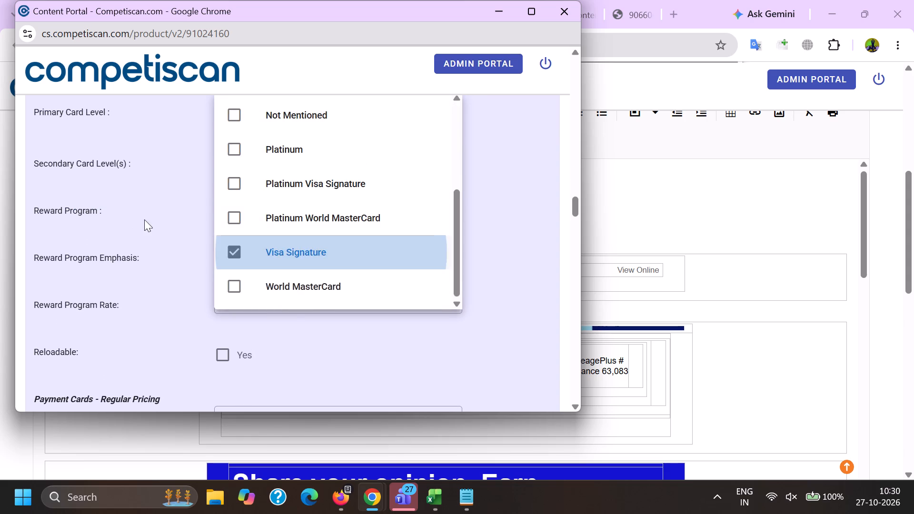
drag(144, 219, 146, 219)
Enable the reward program and set its emphasis to Miles.
click(217, 213)
click(250, 245)
double_click(274, 323)
click(268, 290)
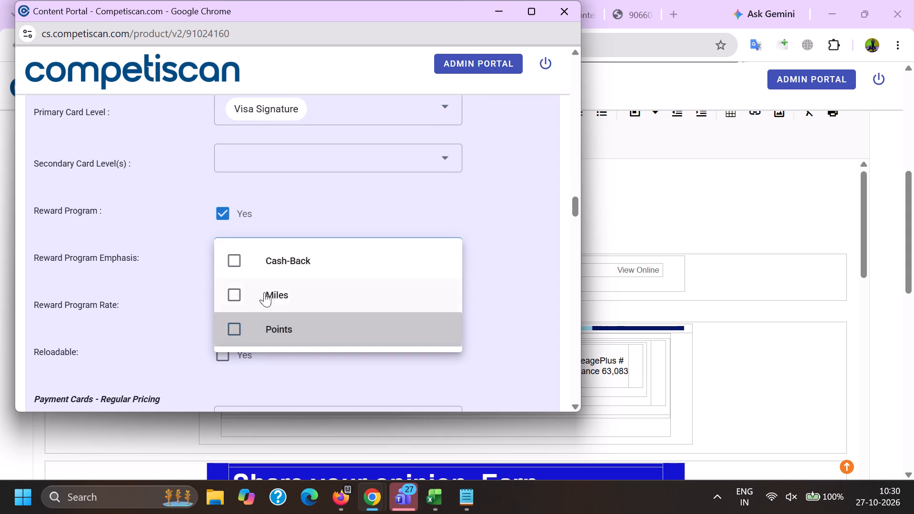
double_click(89, 299)
Submit the completed product form.
key(End)
scroll(155, 283, down, 7)
click(237, 408)
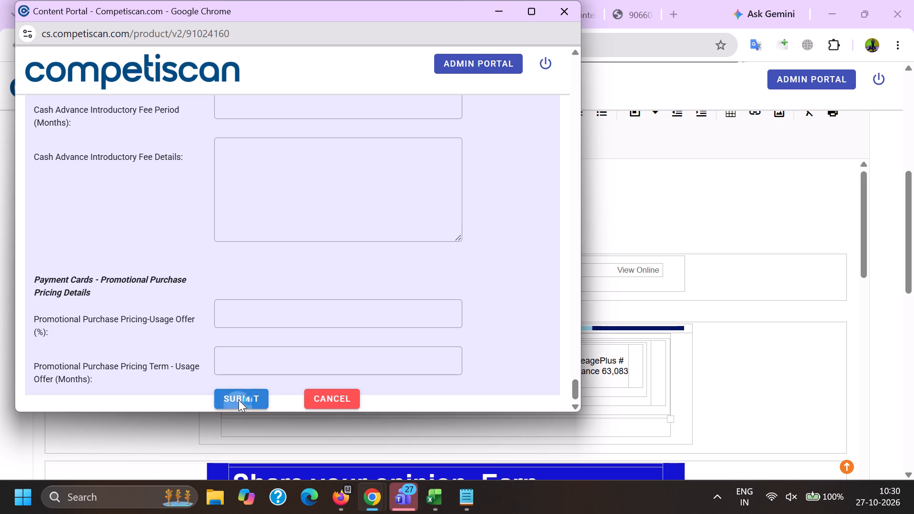
Switch to Firefox and rerun the email search for the Capital One Shopping sender address.
click(341, 500)
drag(85, 423, 91, 423)
click(546, 0)
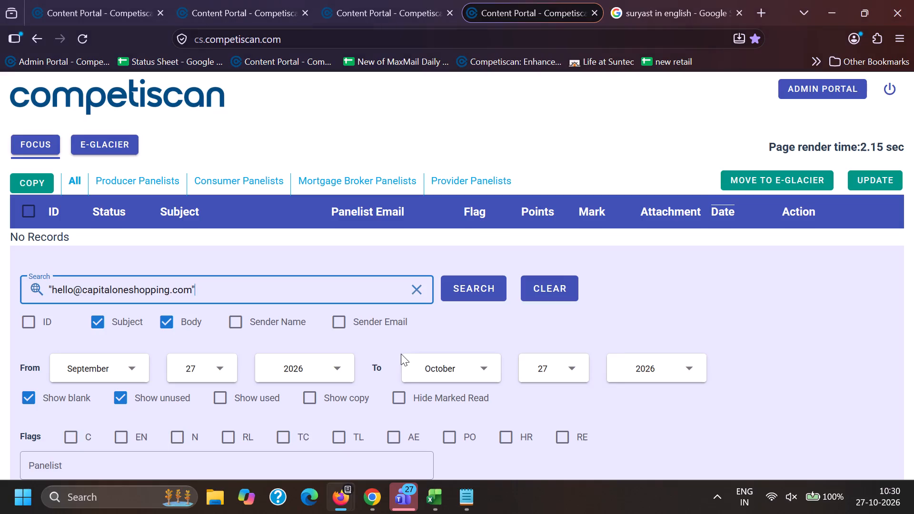
click(464, 295)
In the MileagePlus email list, select the subject text "Earn 500 bonus miles for sharing your opinion" of entry 91021433.
click(209, 0)
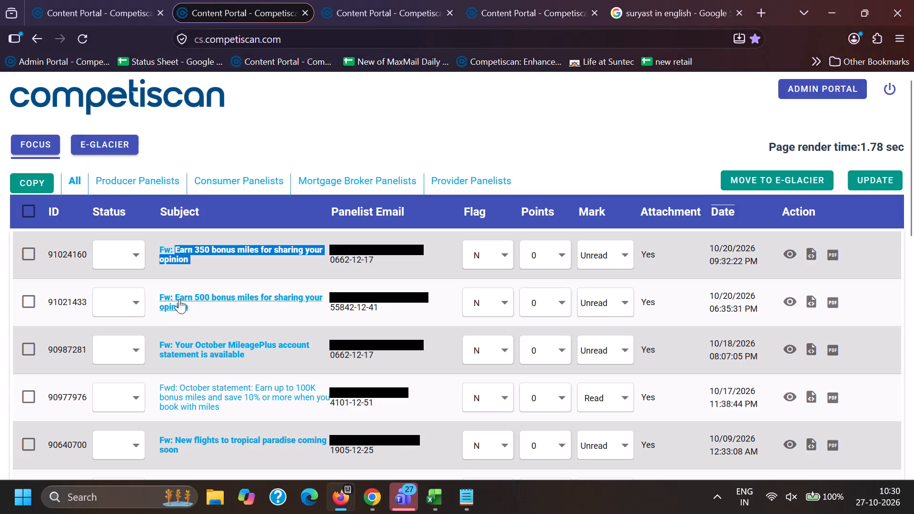
drag(173, 290, 223, 317)
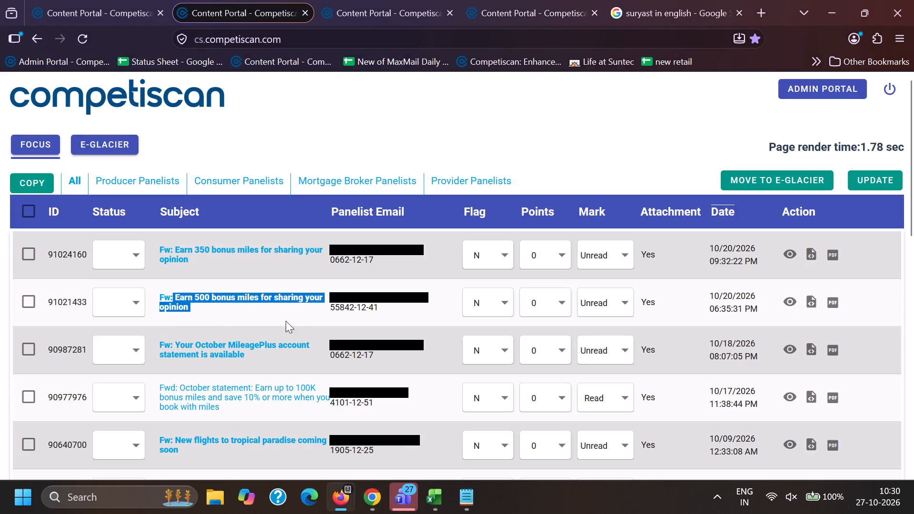
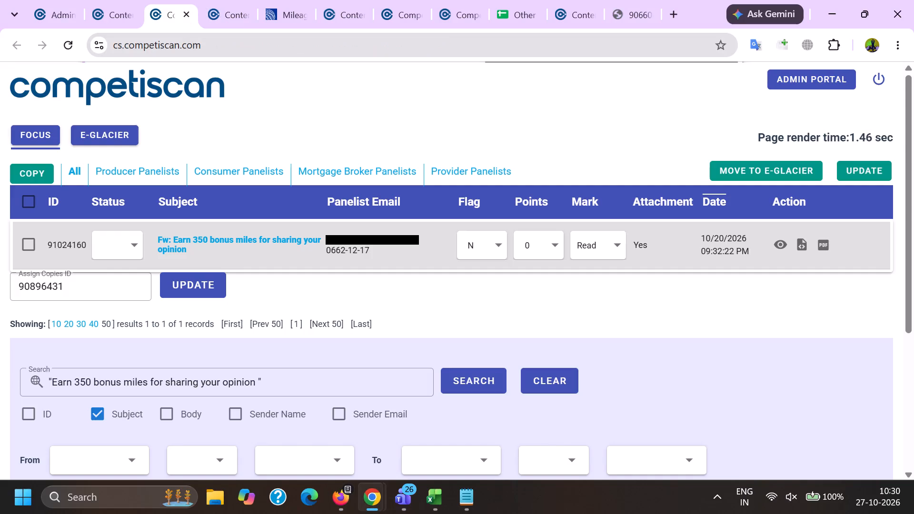
Search the email list by subject for "Earn 500 bonus miles for sharing your opinion".
drag(313, 385, 3, 399)
key(BackSpace)
key(shift+quotedbl)
key(ctrl+v)
key(shift+quotedbl)
key(Return)
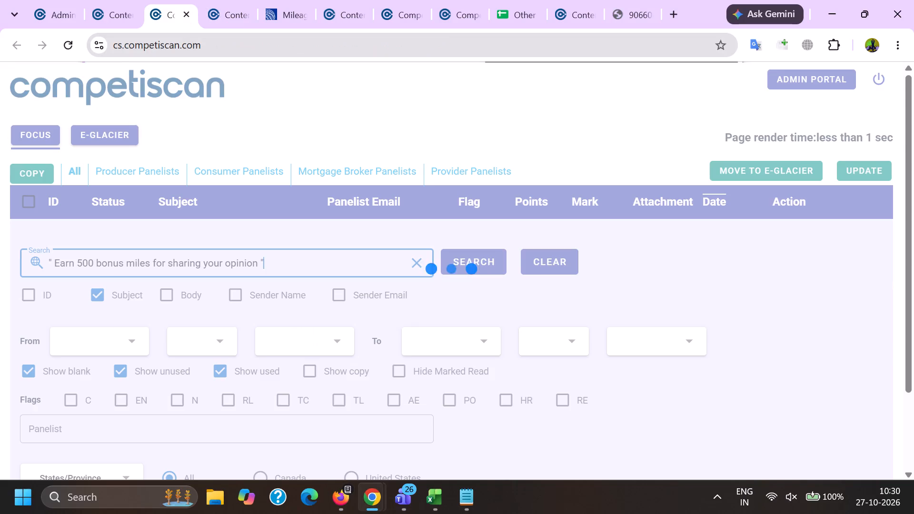
Open the processed PDF of the already edited 350-mile email, 91024160.
click(236, 0)
scroll(158, 249, up, 12)
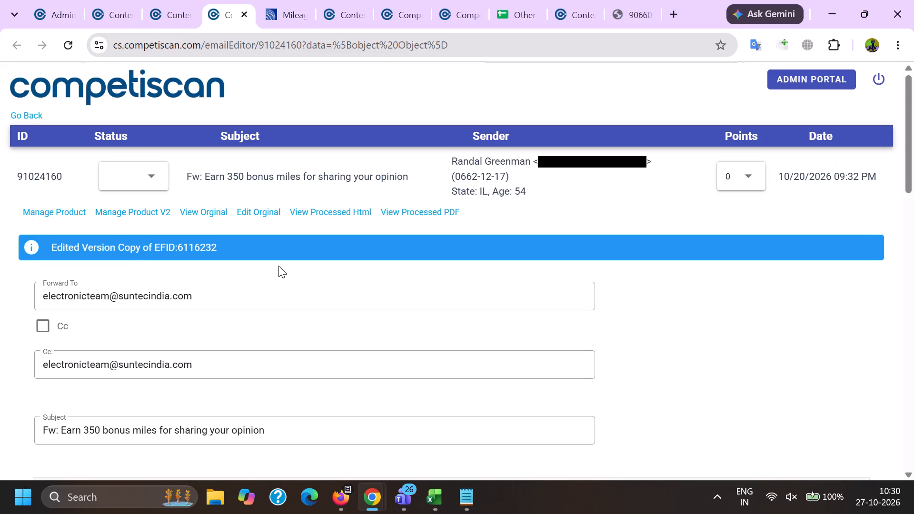
ctrl+click(419, 210)
Open the found email 91021433 in the email editor.
click(179, 0)
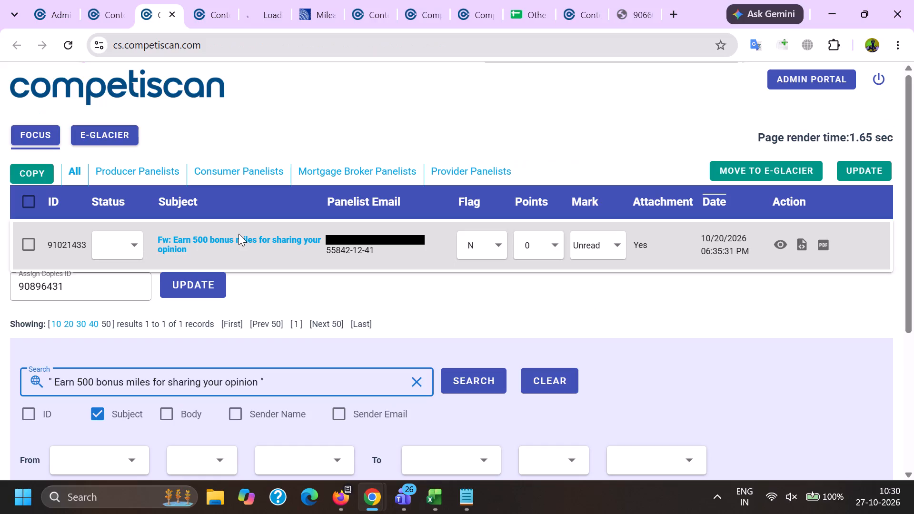
ctrl+click(219, 239)
click(205, 0)
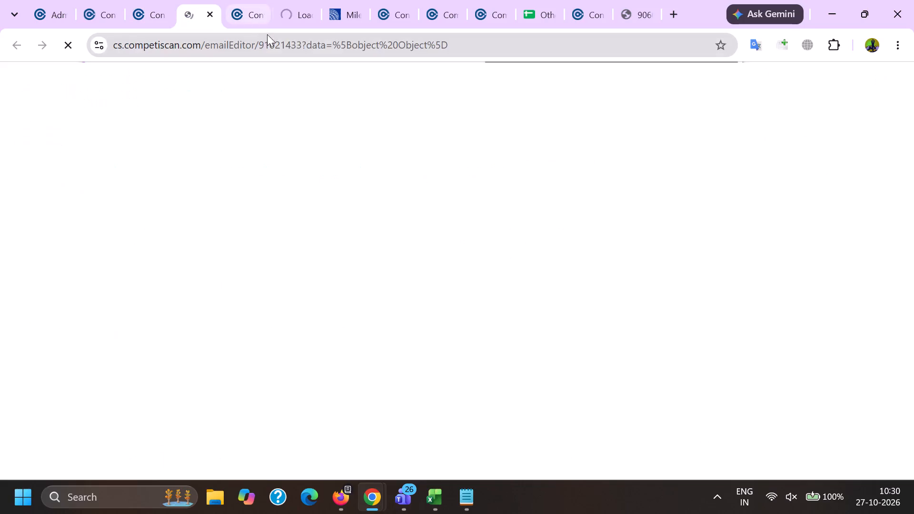
double_click(269, 36)
key(ctrl+c)
click(429, 500)
click(580, 441)
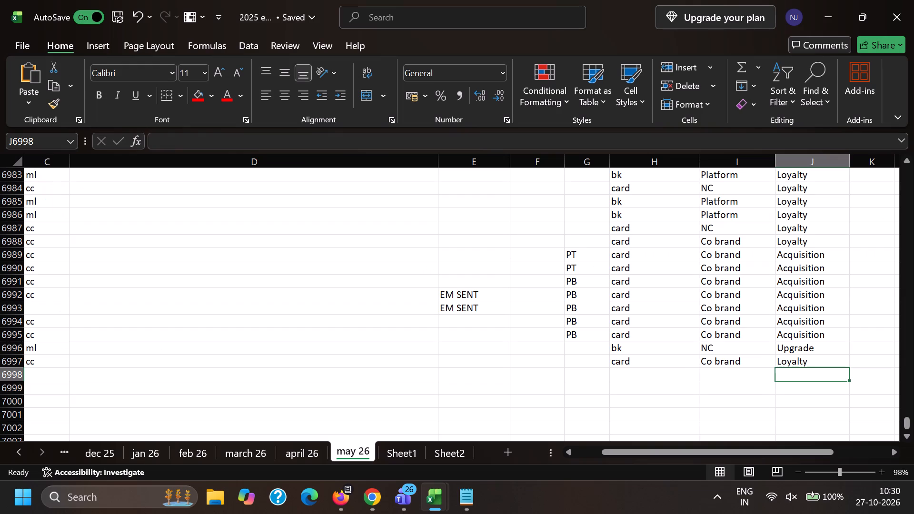
click(35, 373)
key(Left)
key(ctrl+v)
key(Right)
text(cc)
key(Right)
key(Right)
key(Right)
key(Right)
key(Right)
key(c)
key(Right)
key(c)
key(Right)
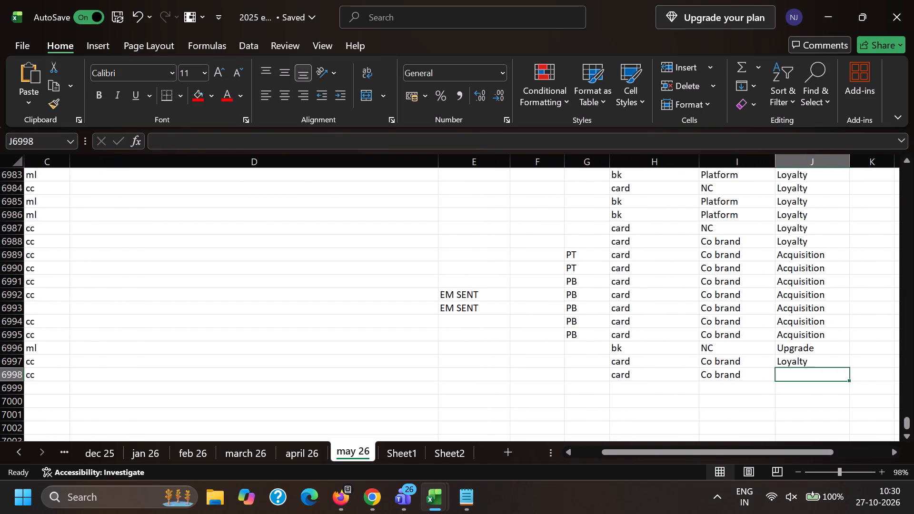
key(l)
key(Return)
Undo the tagline addition in email 91024160 and copy its From, Sent and Subject block to the top of email 91021433's body.
key(alt+Tab)
scroll(75, 239, down, 2)
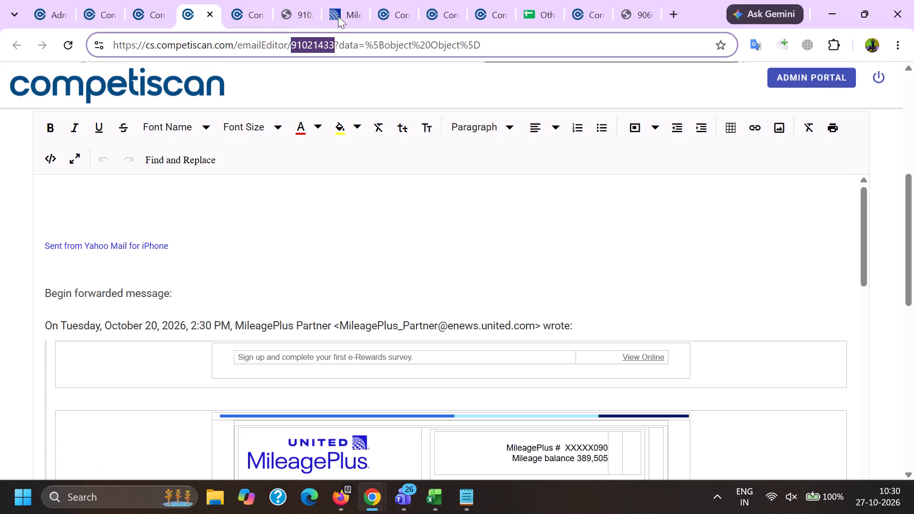
click(255, 0)
scroll(269, 215, down, 3)
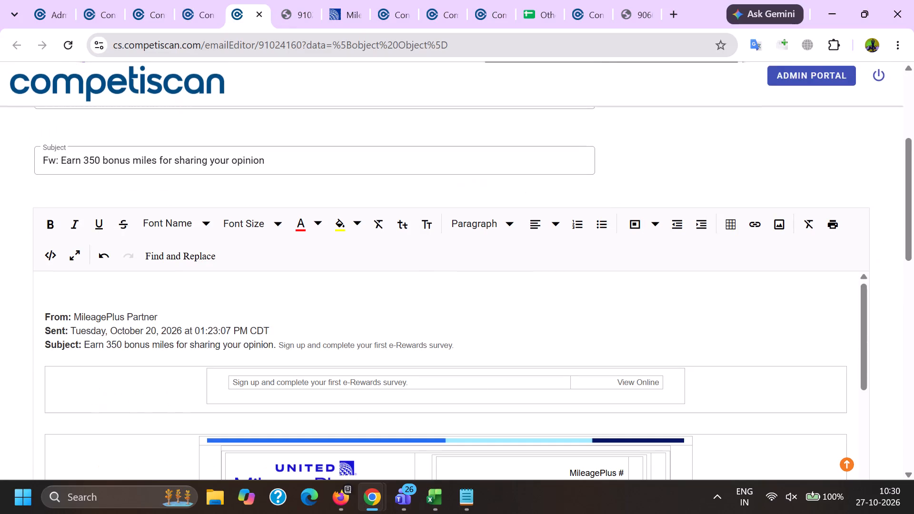
drag(481, 322, 92, 292)
click(150, 336)
key(ctrl+z)
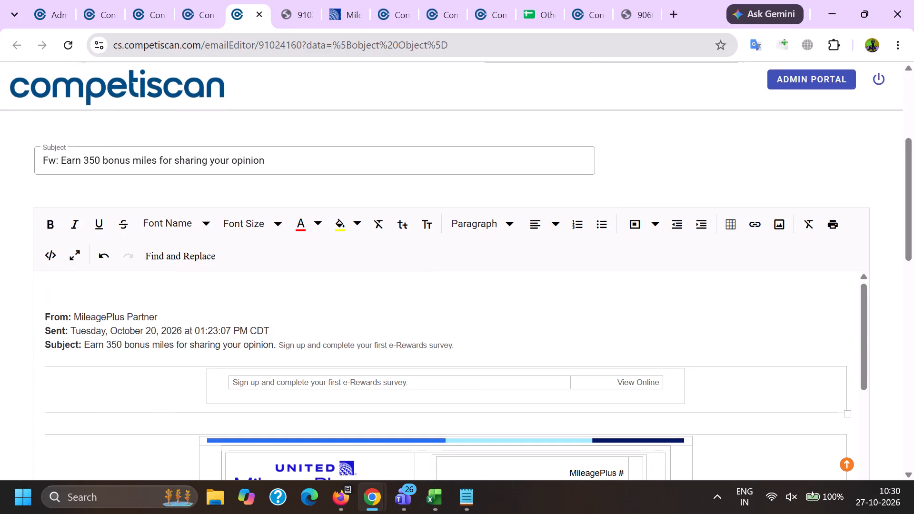
key(ctrl+z)
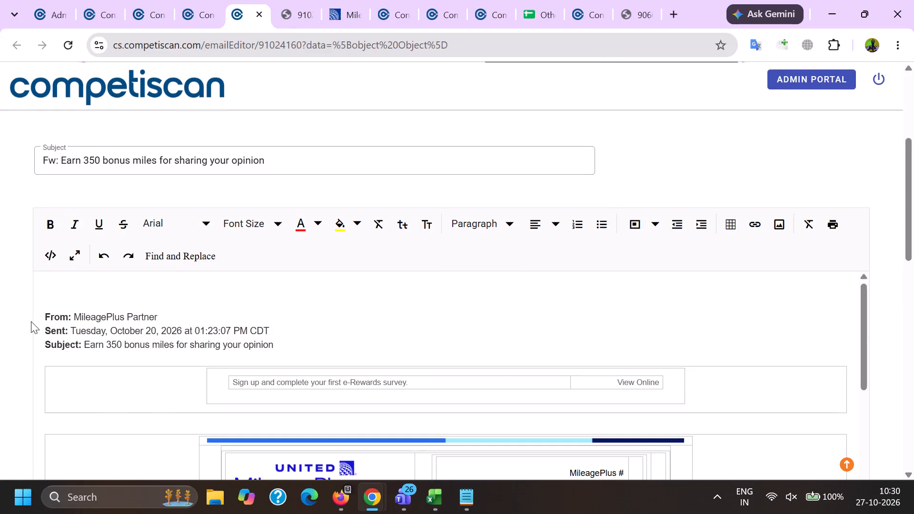
drag(40, 310, 321, 339)
key(ctrl+c)
click(202, 0)
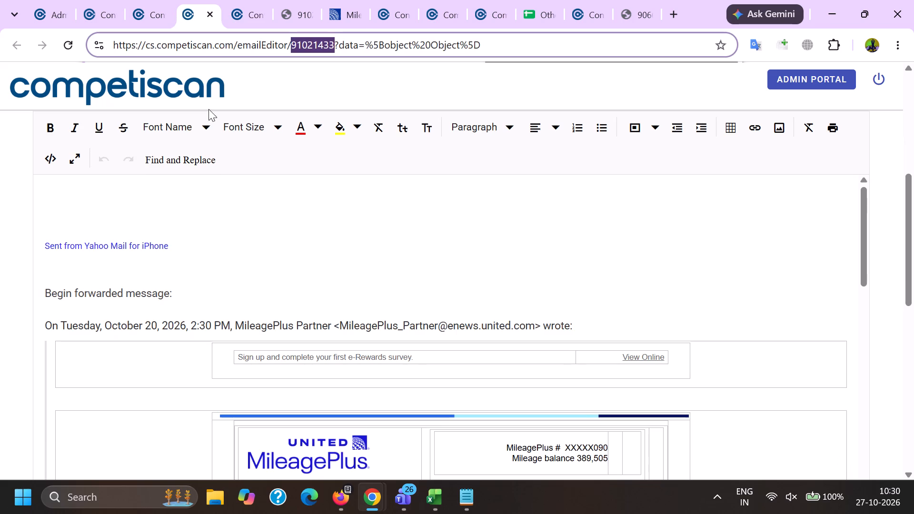
click(120, 217)
key(ctrl+v)
Set the Sent line to Tuesday, October 20, 2026, 2:30 PM, with a space after the label.
click(70, 351)
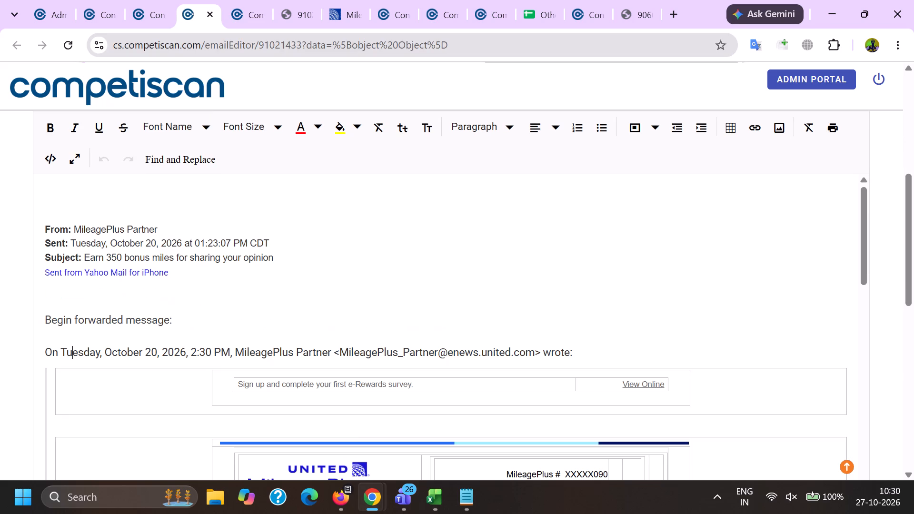
drag(70, 351, 99, 356)
shift+click(222, 351)
key(ctrl+c)
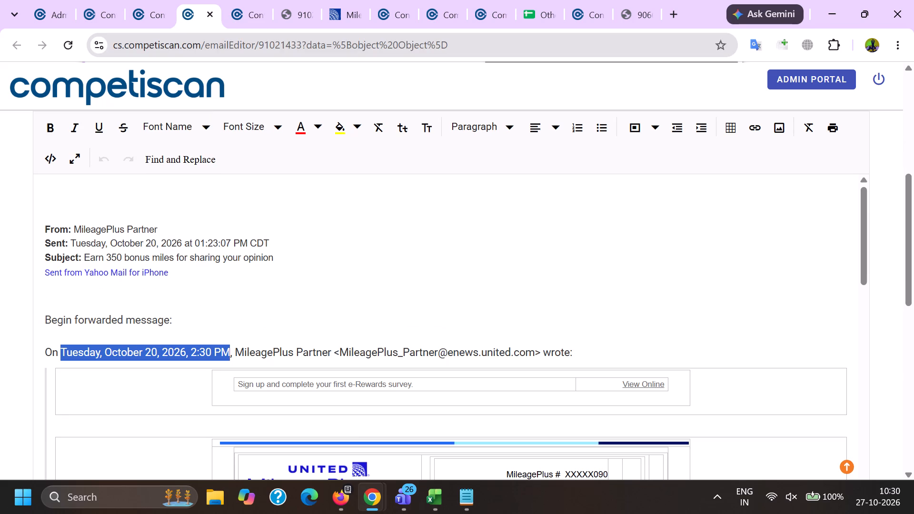
drag(71, 244, 289, 243)
key(ctrl+v)
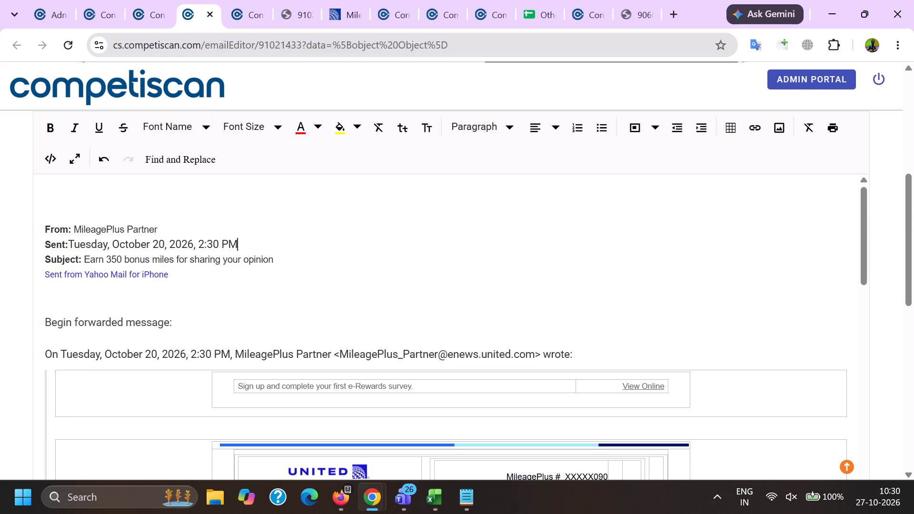
click(71, 246)
key(space)
key(BackSpace)
key(Left)
key(space)
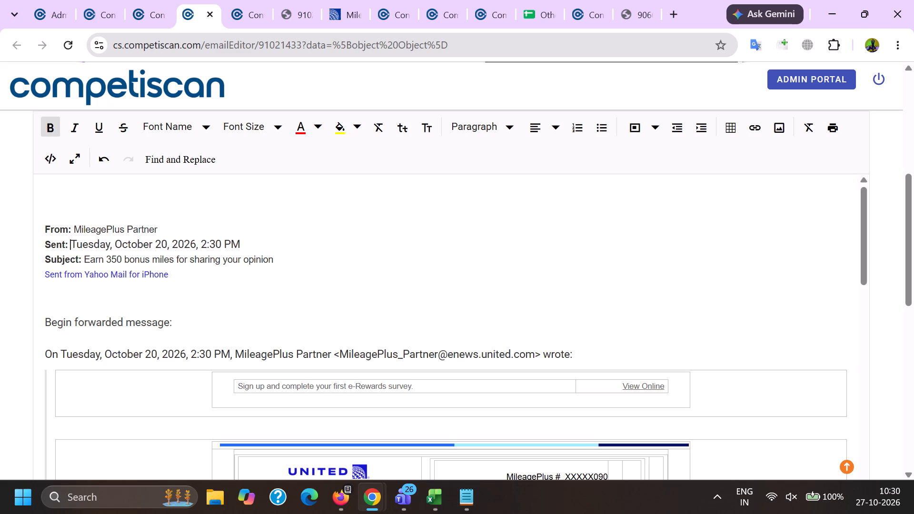
Set the header's Subject line to "Earn 500 bonus miles for sharing your opinion", with a space after the label.
scroll(64, 257, up, 3)
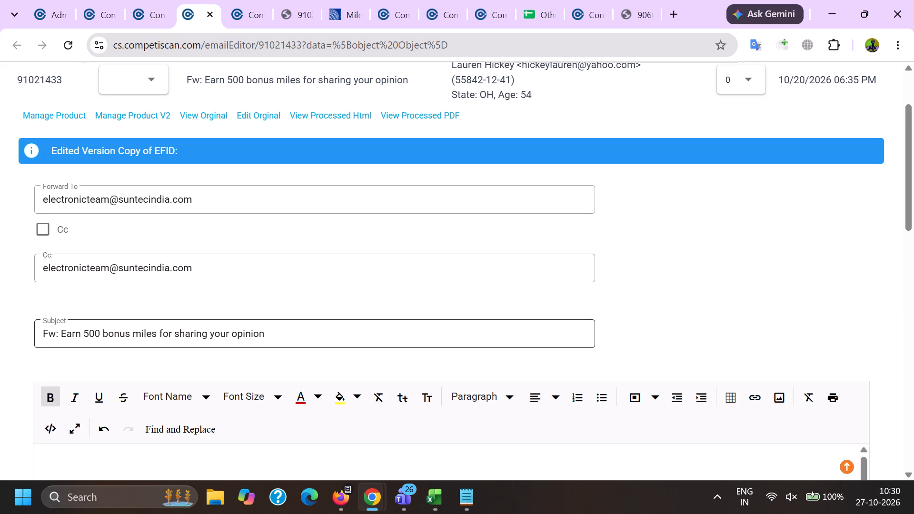
drag(62, 334, 284, 327)
key(ctrl+c)
scroll(129, 199, down, 3)
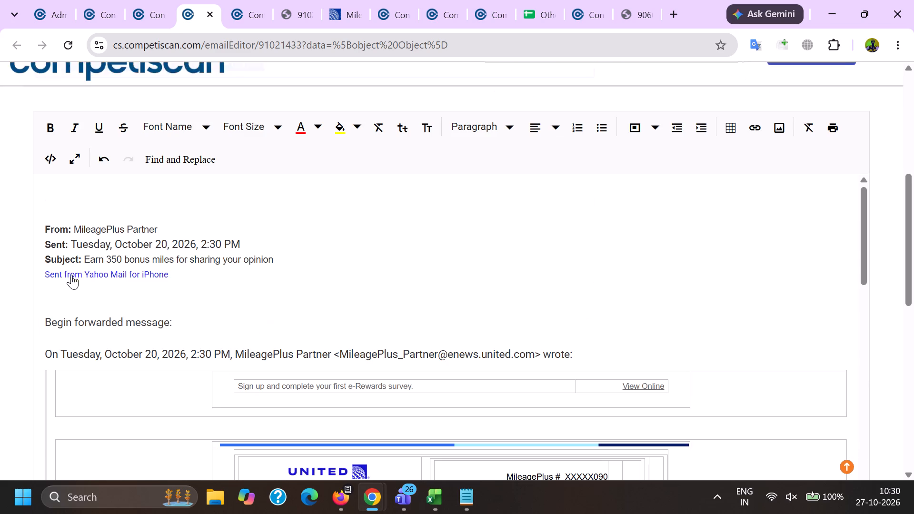
drag(84, 257, 301, 257)
key(ctrl+v)
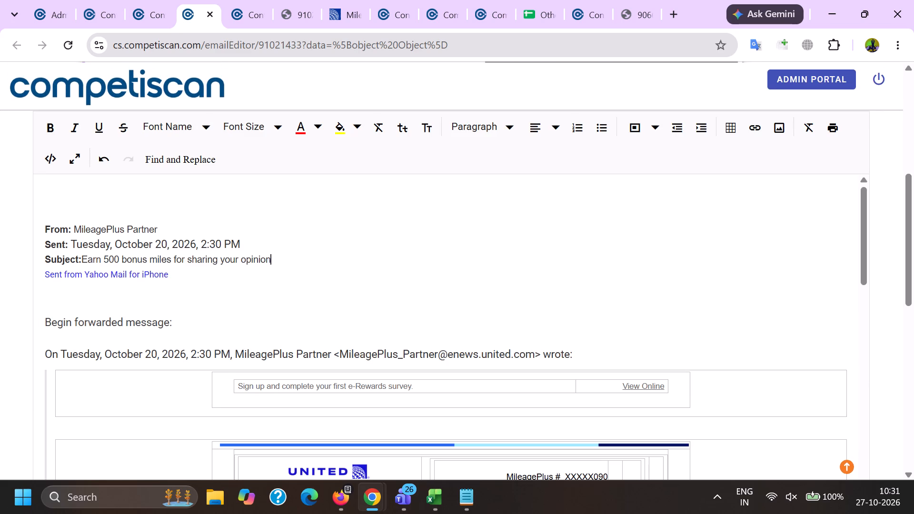
click(78, 259)
key(Right)
key(space)
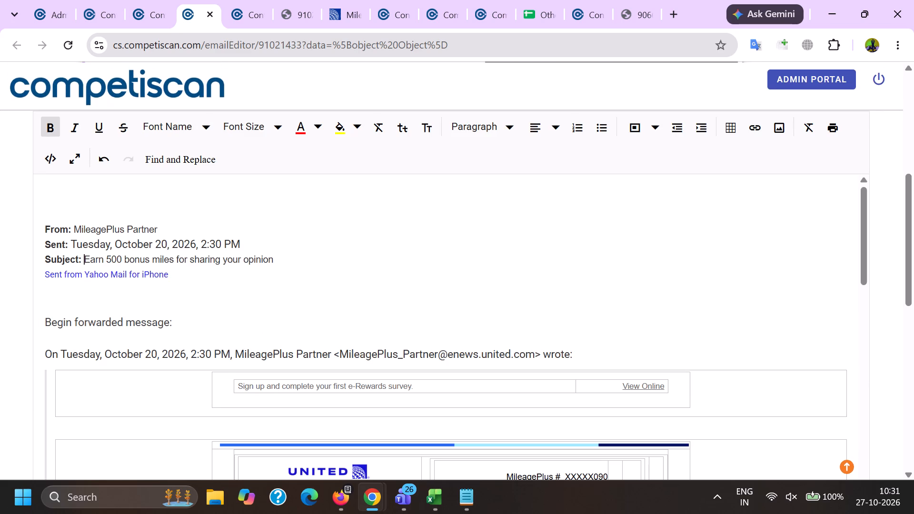
Delete the forwarding text from "Sent from Yahoo Mail for iPhone" through the "wrote:" line.
click(644, 380)
click(586, 366)
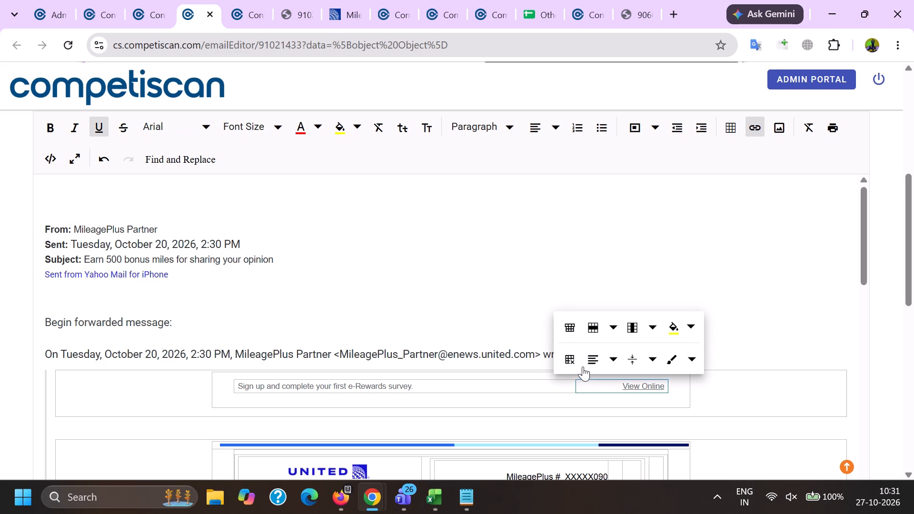
drag(532, 357, 48, 274)
key(BackSpace)
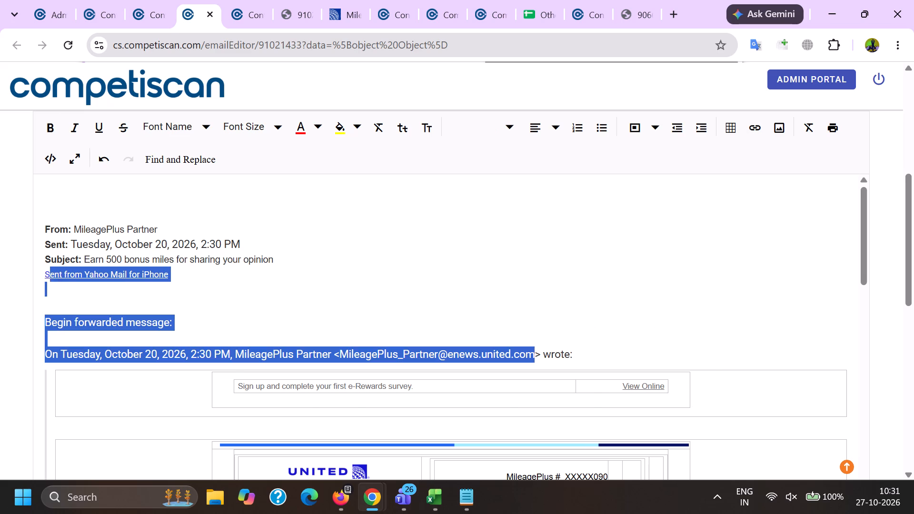
drag(44, 275, 115, 275)
key(BackSpace)
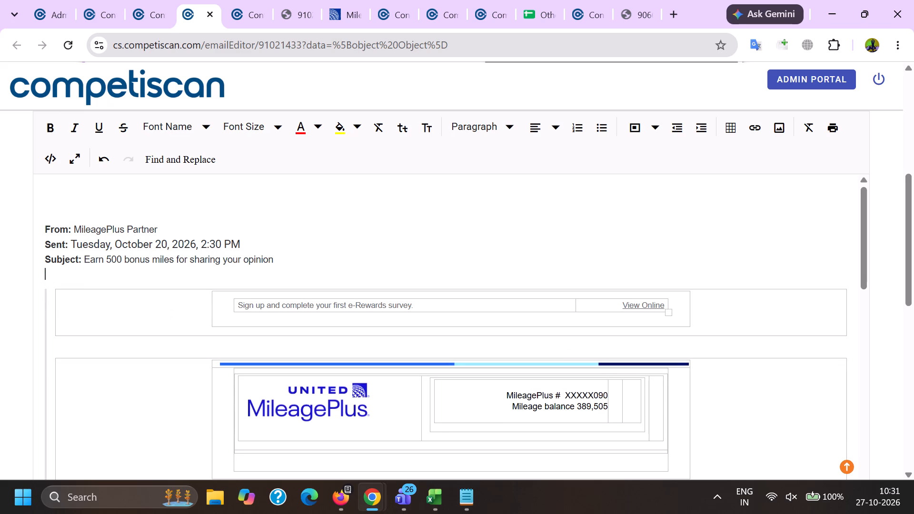
Remove the hyperlinks from the View Online text and the United MileagePlus logo.
click(642, 302)
click(729, 337)
click(289, 407)
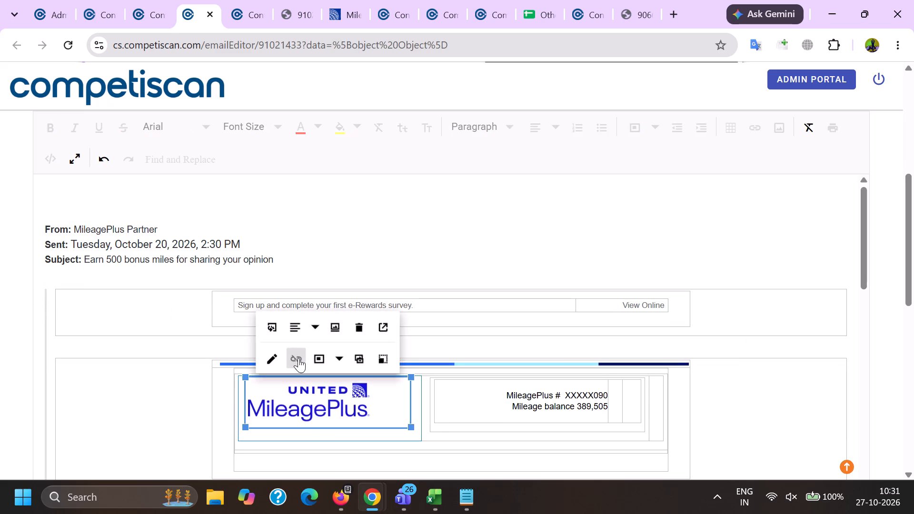
click(296, 358)
Delete the masked member number following "MileagePlus #".
double_click(587, 396)
key(BackSpace)
Remove the hyperlinks from the "Sign up now" button, the main photo and the "Sign up now ›" text.
scroll(392, 267, down, 2)
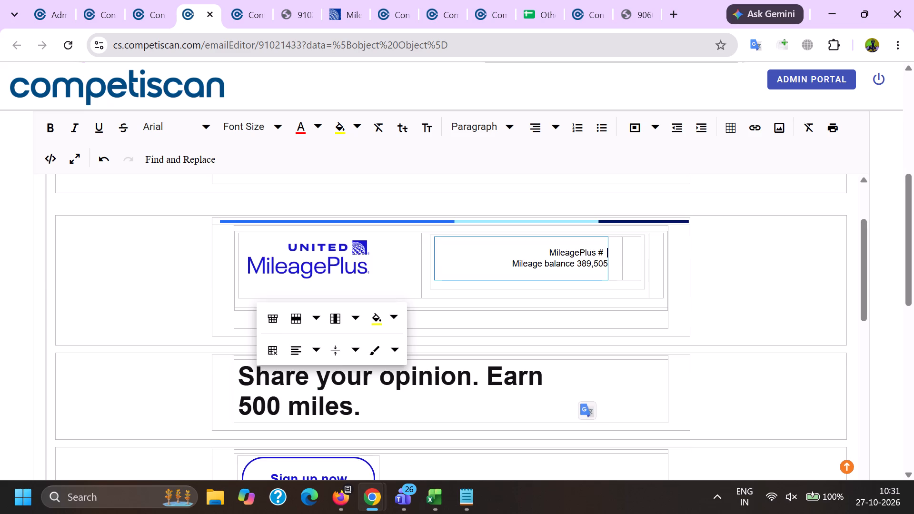
scroll(307, 383, down, 3)
click(299, 263)
click(378, 295)
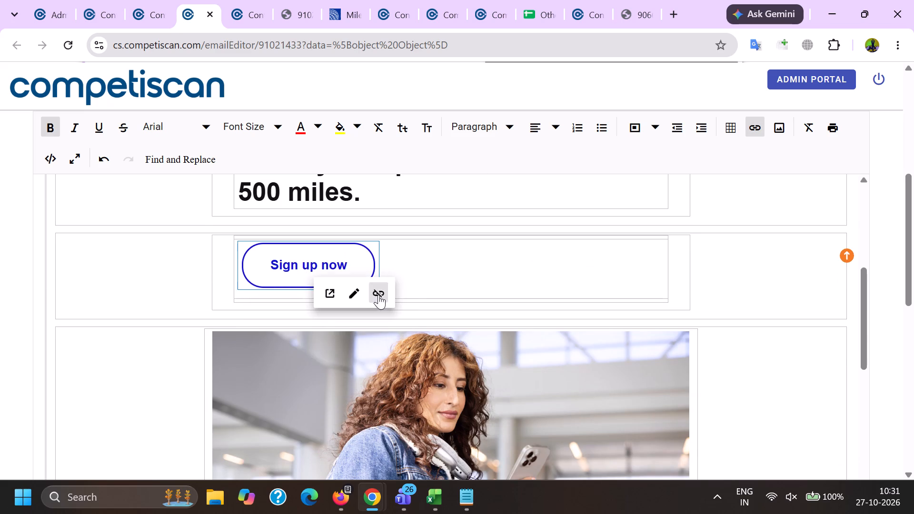
click(363, 413)
scroll(326, 322, down, 2)
click(414, 291)
scroll(409, 271, down, 3)
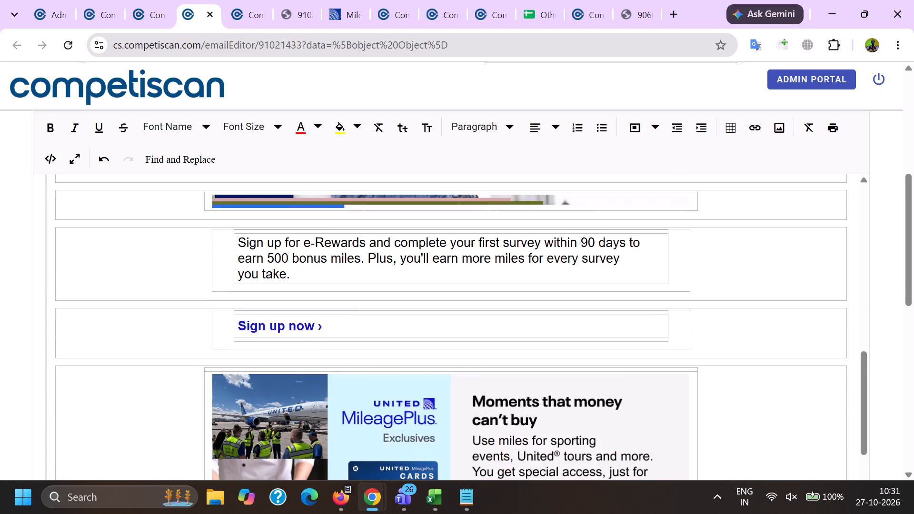
scroll(407, 294, down, 1)
click(288, 258)
click(371, 290)
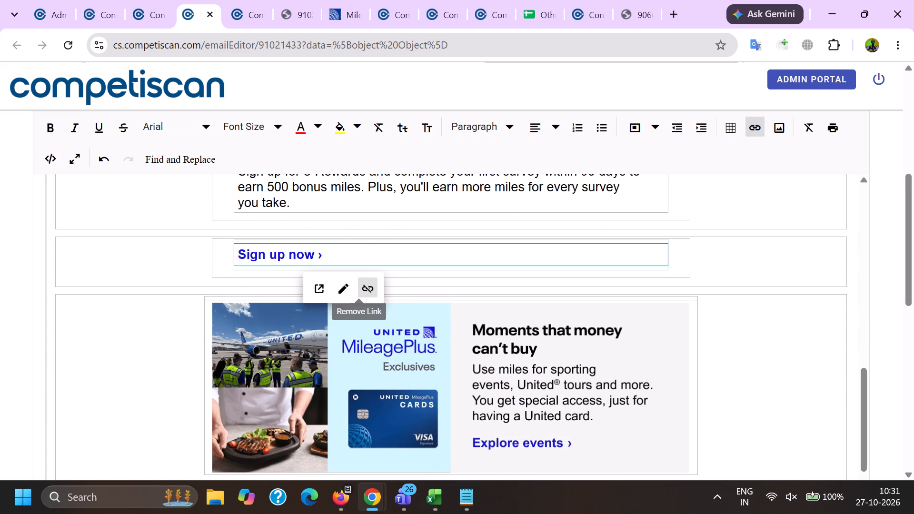
Remove the hyperlinks from the Instagram, YouTube, X and Facebook icons in the email footer.
scroll(361, 210, down, 3)
click(354, 0)
click(198, 0)
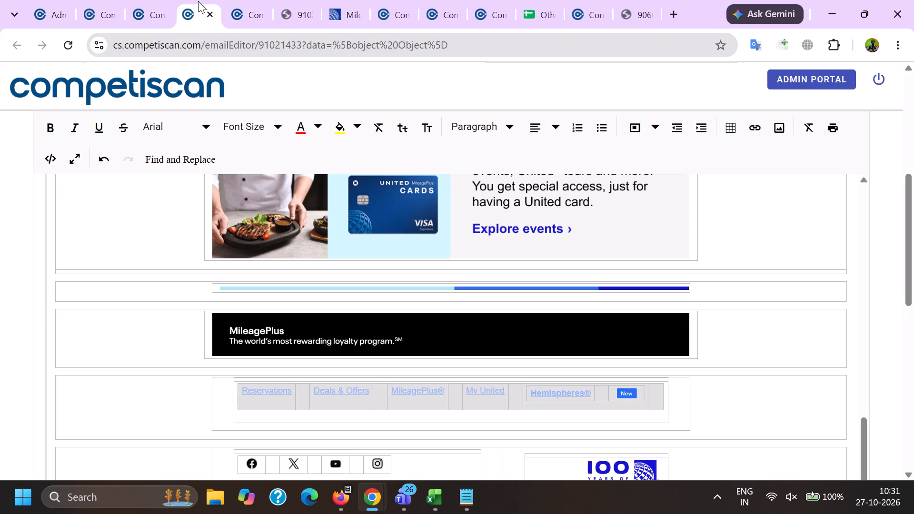
scroll(393, 232, down, 2)
click(379, 315)
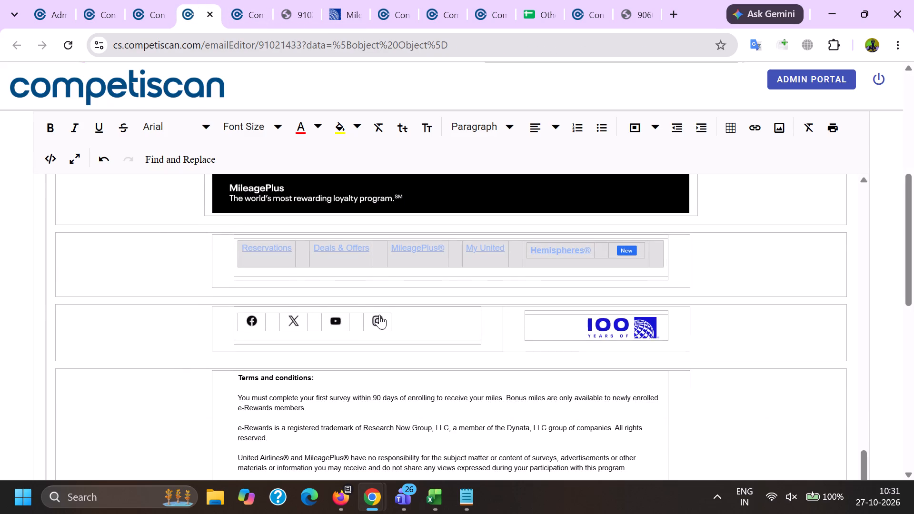
click(407, 293)
click(341, 318)
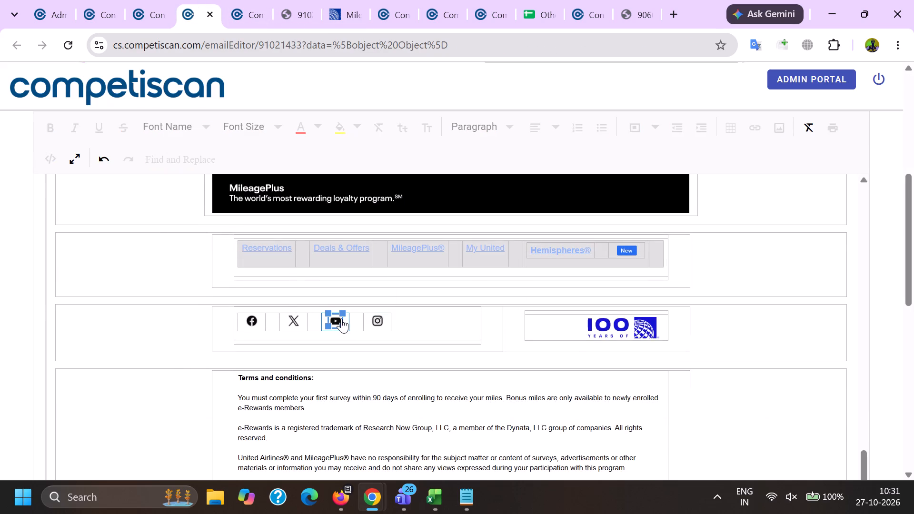
click(373, 292)
click(291, 321)
click(328, 296)
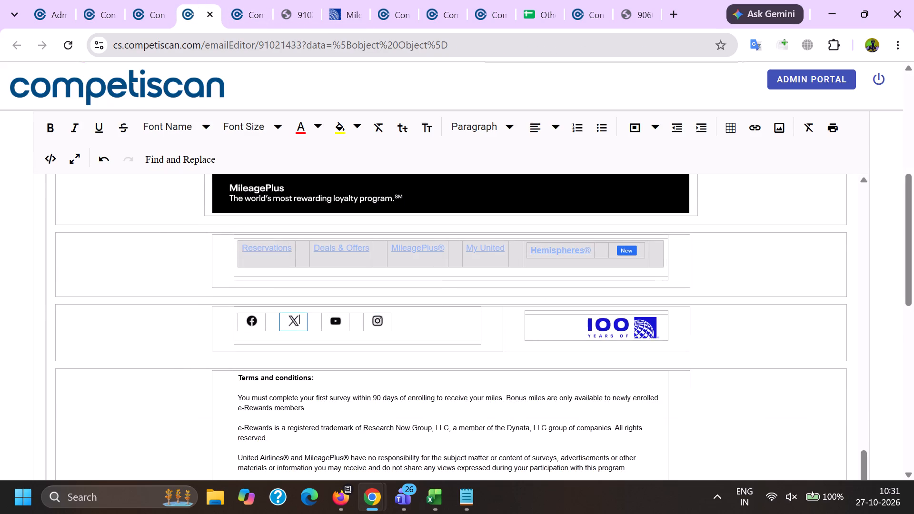
click(254, 326)
click(280, 291)
Delete the TAR-35040 tracking code line below the terms and conditions.
scroll(285, 264, down, 6)
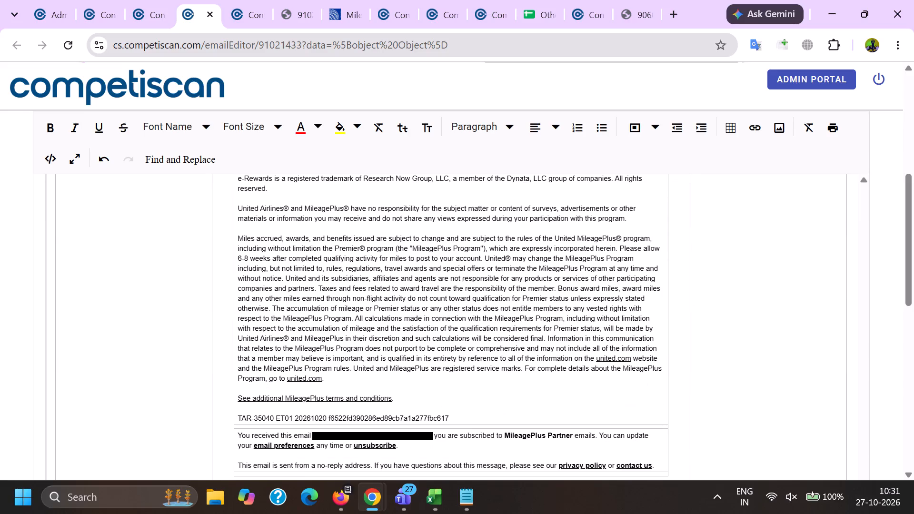
drag(236, 412, 350, 407)
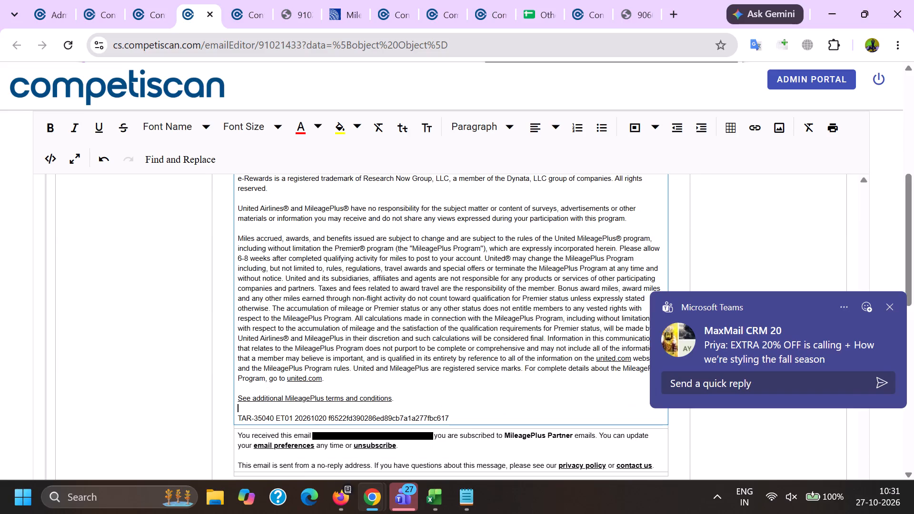
drag(350, 407, 451, 415)
key(BackSpace)
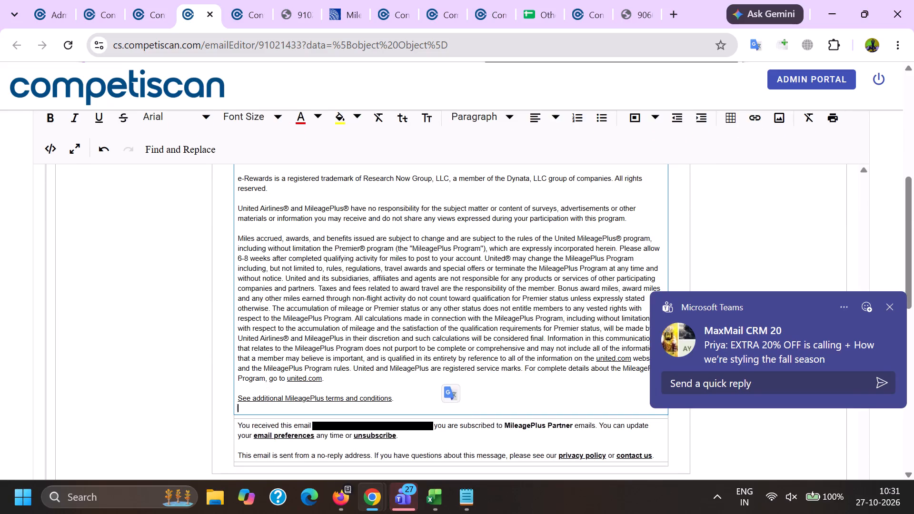
Remove the hyperlink from "unsubscribe" in the subscription notice.
scroll(394, 258, down, 2)
click(372, 289)
click(447, 316)
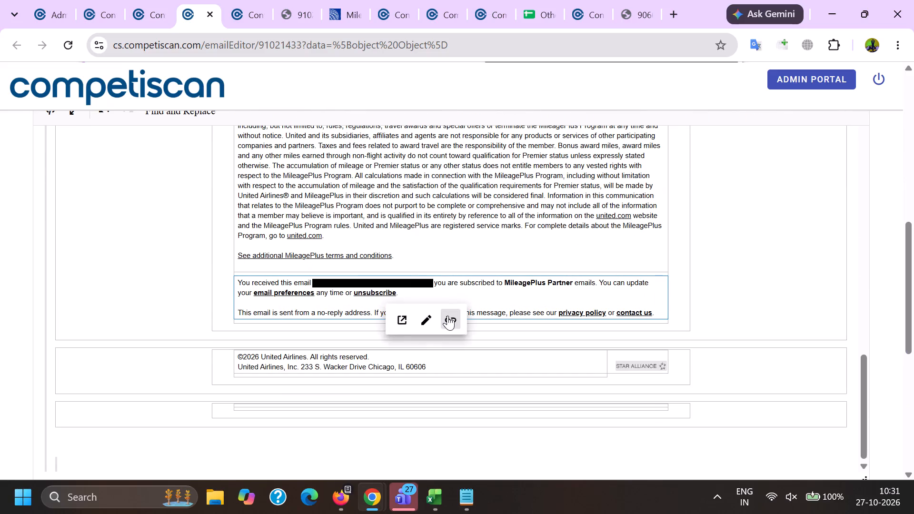
Delete the recipient's email address from the subscription notice in the email footer.
drag(321, 286, 410, 286)
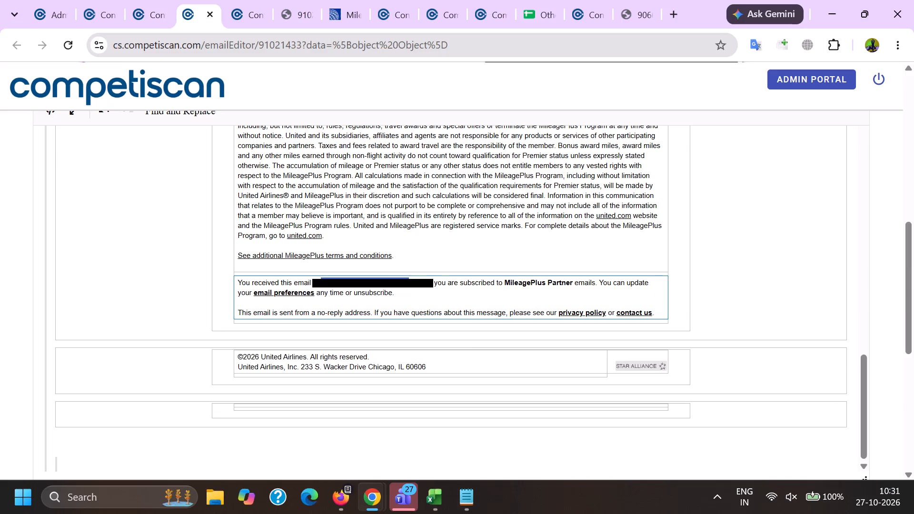
drag(410, 286, 404, 282)
key(BackSpace)
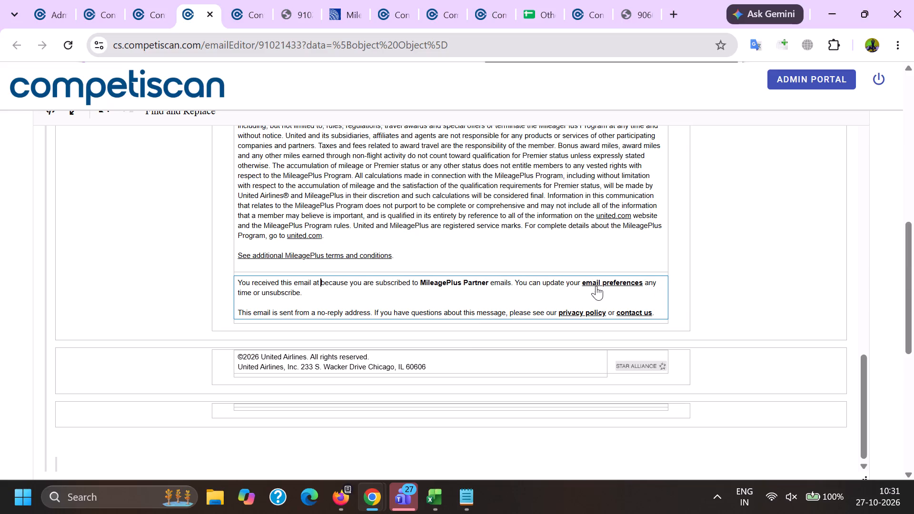
Remove the hyperlinks from "email preferences" and "contact us" in the footer's subscription notice.
click(597, 282)
click(677, 312)
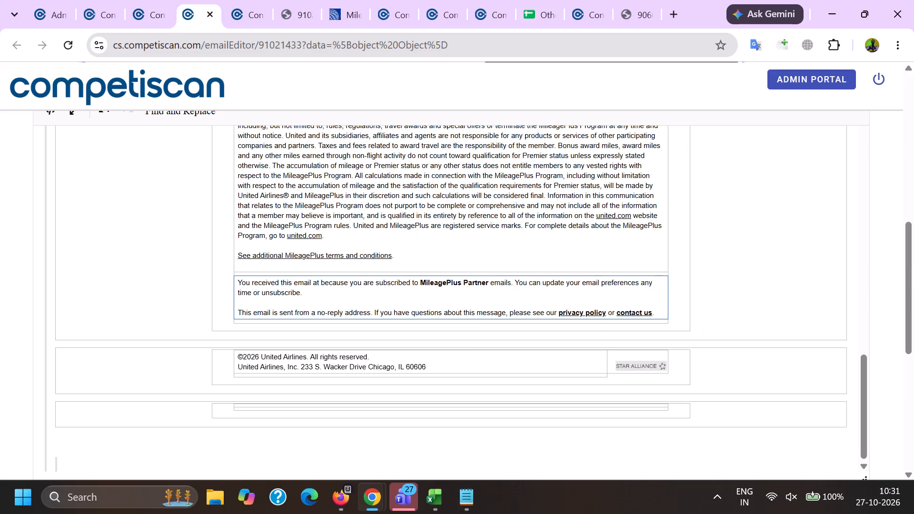
click(272, 295)
click(639, 312)
click(722, 341)
Save the cleaned email's product info and confirm saving the email.
scroll(417, 318, down, 11)
click(356, 362)
click(477, 284)
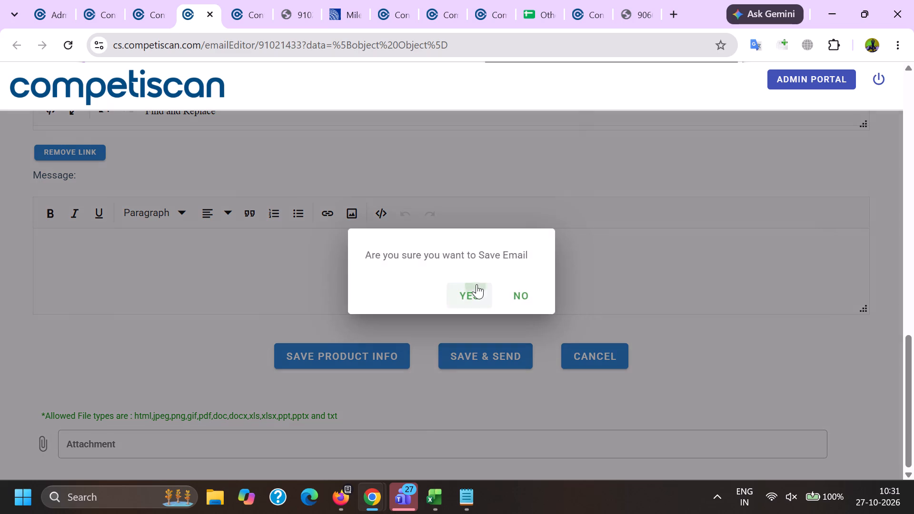
Close the adjacent content portal page, the 91024160 PDF preview and the MileagePlus page, returning to the 91021433 email editor.
click(259, 0)
click(258, 15)
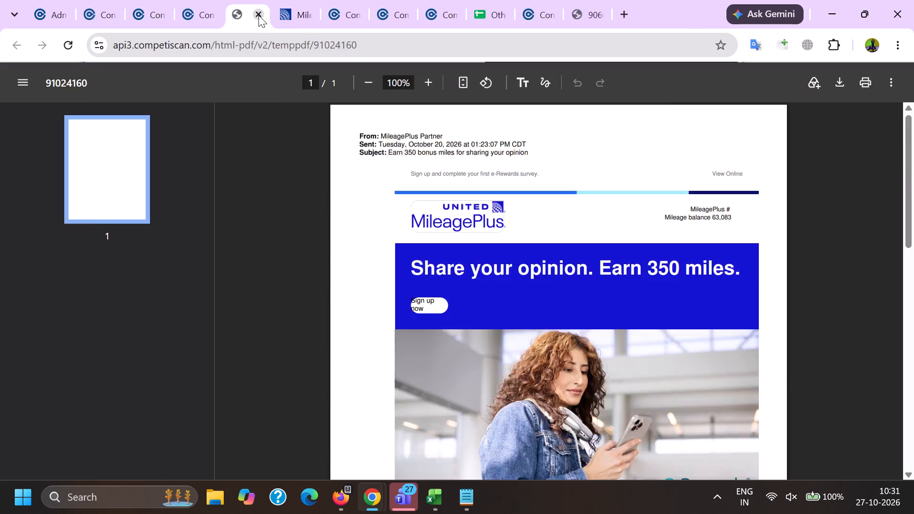
click(258, 15)
click(258, 15)
click(212, 0)
click(0, 222)
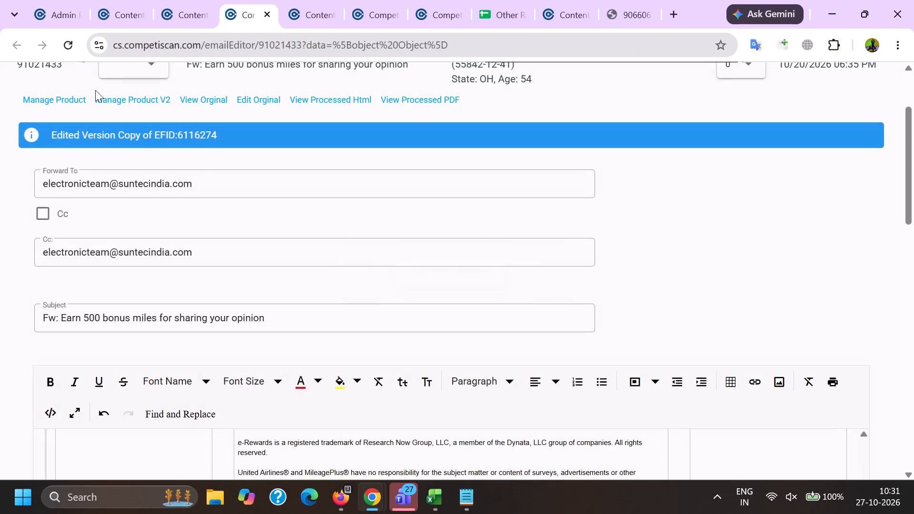
click(74, 102)
key(alt+Tab)
scroll(77, 188, down, 5)
click(110, 263)
key(Page_Up)
key(Page_Up)
key(Page_Up)
key(Page_Up)
key(Page_Up)
key(Page_Up)
key(Page_Up)
key(Page_Up)
key(Page_Up)
key(Page_Up)
key(Page_Up)
key(Page_Up)
key(Page_Up)
key(Page_Up)
key(Page_Up)
key(Page_Up)
key(Page_Up)
key(Page_Up)
key(Page_Up)
key(Page_Up)
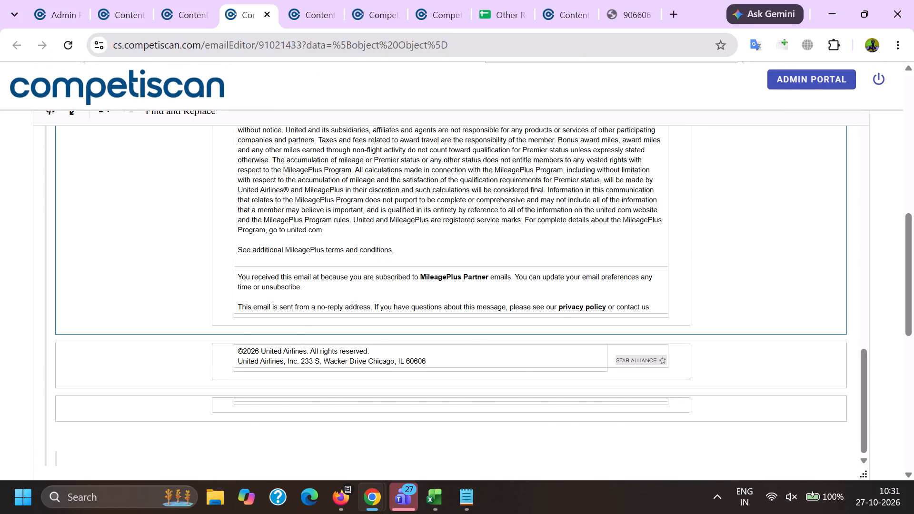
scroll(120, 232, down, 5)
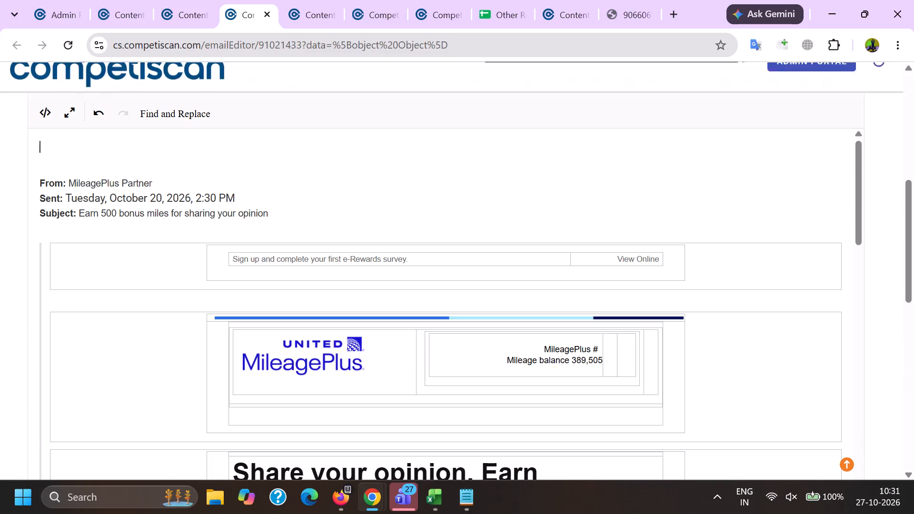
Add United Airlines, Inc as the company in the product form for email 91021433.
key(alt+Tab)
scroll(355, 104, down, 1)
click(355, 103)
scroll(250, 167, down, 6)
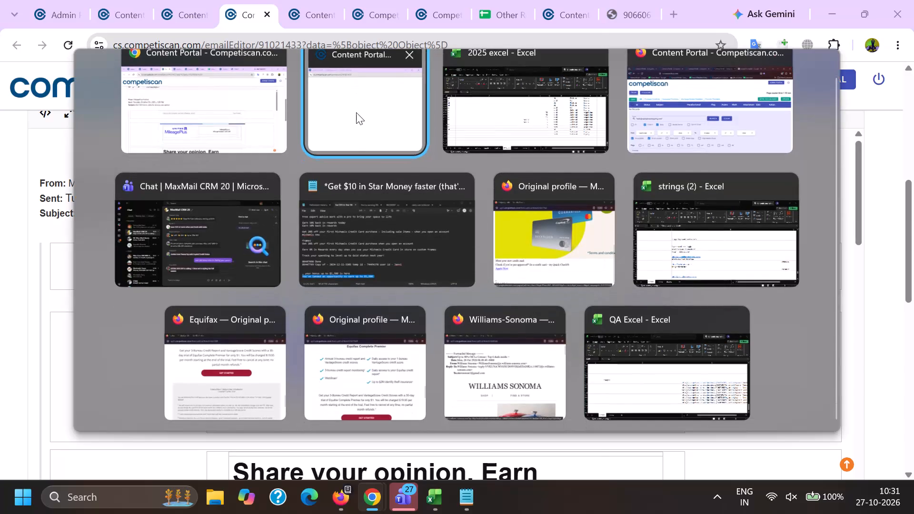
click(278, 154)
click(268, 130)
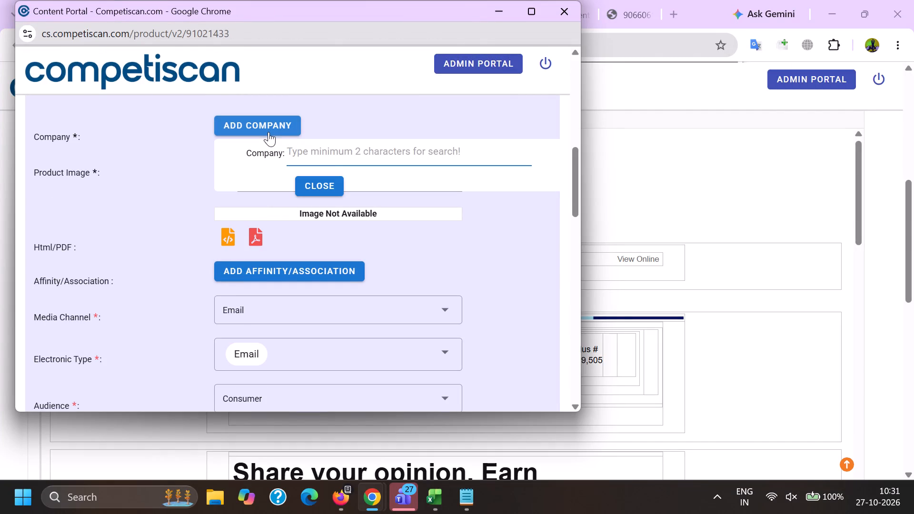
text(united)
key(space)
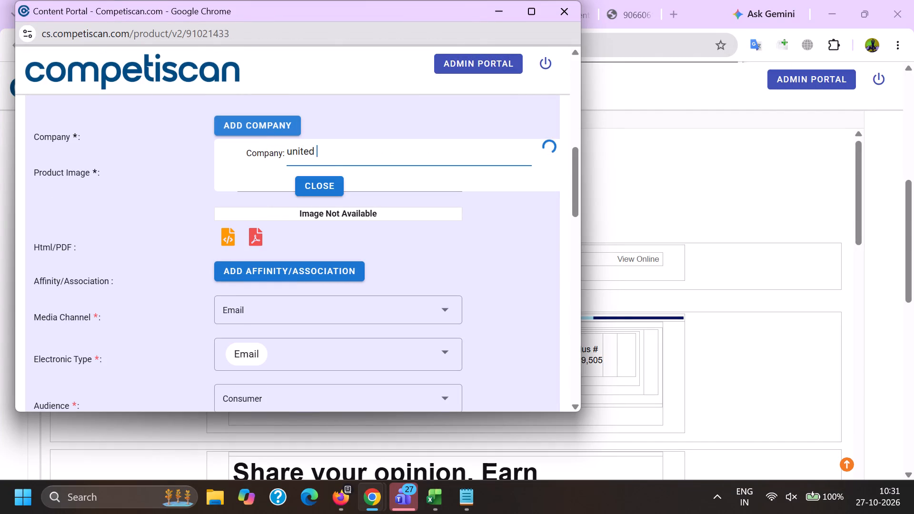
text(a)
text(irlines)
scroll(267, 147, down, 1)
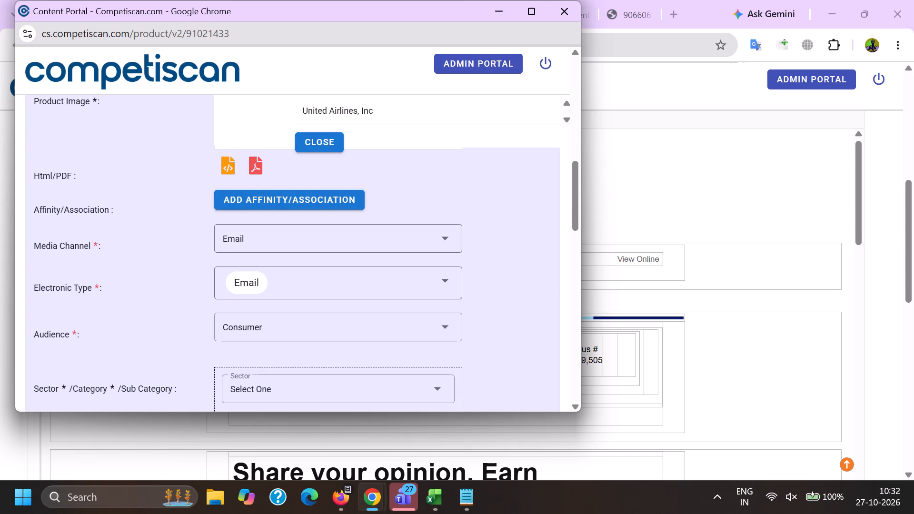
scroll(327, 318, up, 2)
click(316, 259)
click(255, 227)
Add Chase as a second company and United Airlines, Inc (Airline/Travel) as the affinity/association.
click(264, 199)
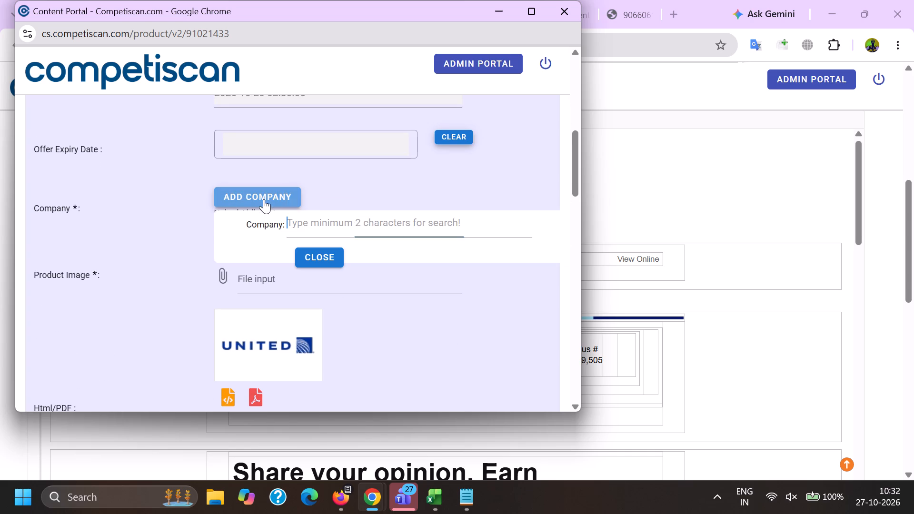
text(chase)
scroll(267, 307, down, 1)
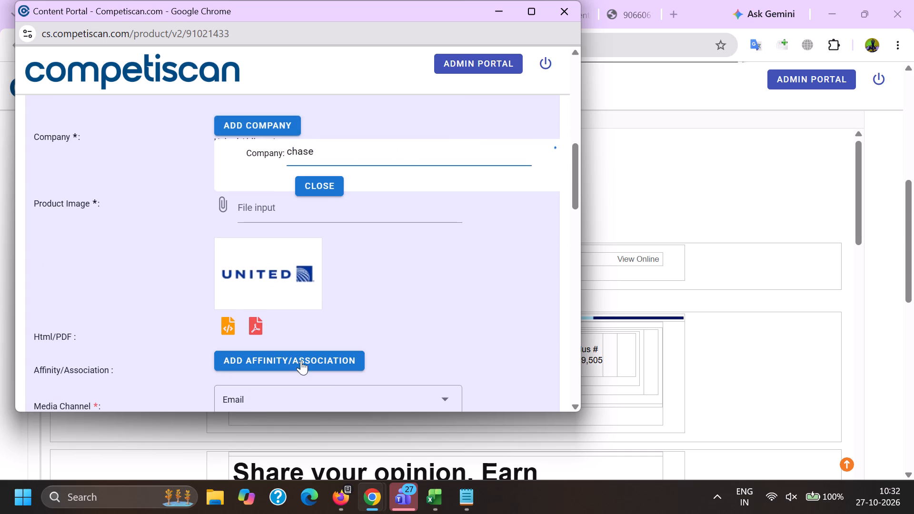
click(322, 360)
click(394, 376)
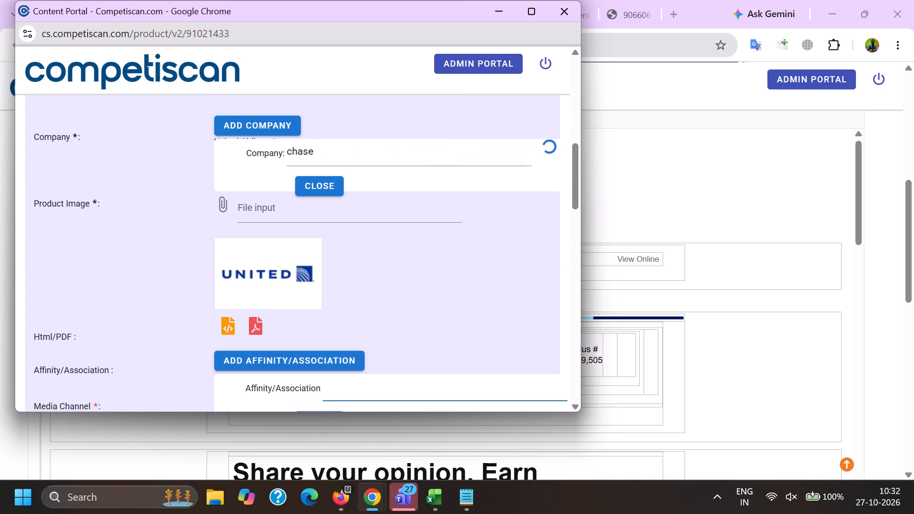
text(united airlines)
scroll(390, 388, down, 1)
scroll(391, 390, up, 1)
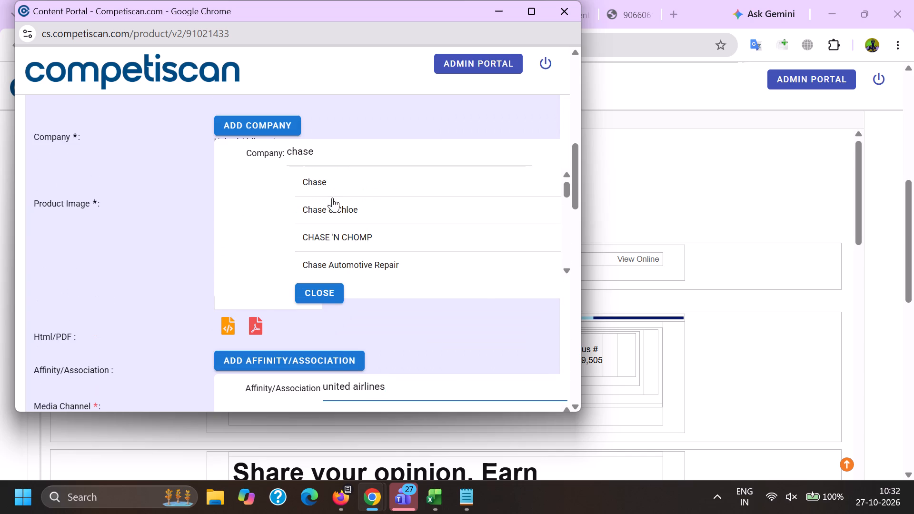
click(325, 192)
click(259, 158)
scroll(273, 164, down, 4)
click(349, 179)
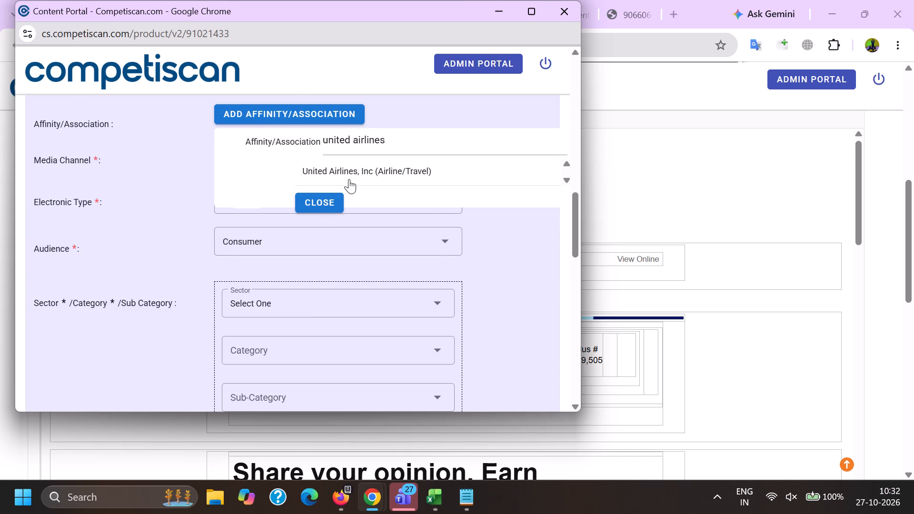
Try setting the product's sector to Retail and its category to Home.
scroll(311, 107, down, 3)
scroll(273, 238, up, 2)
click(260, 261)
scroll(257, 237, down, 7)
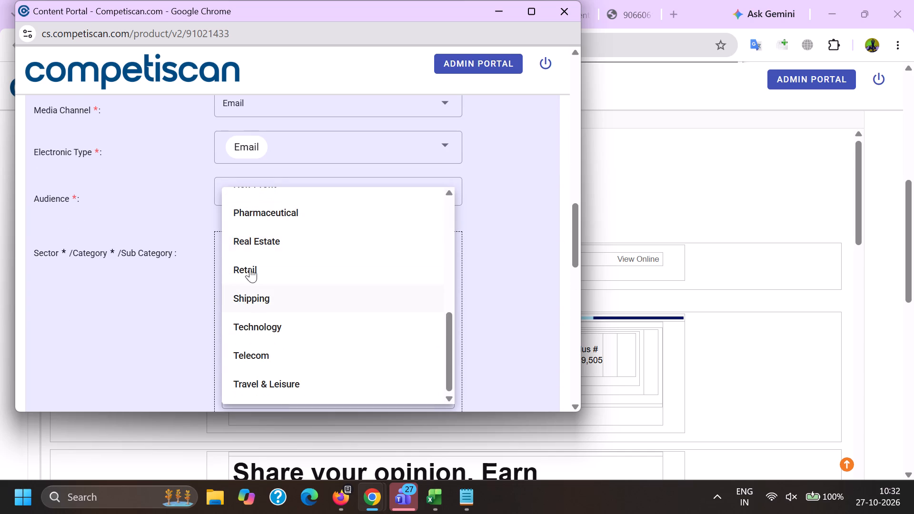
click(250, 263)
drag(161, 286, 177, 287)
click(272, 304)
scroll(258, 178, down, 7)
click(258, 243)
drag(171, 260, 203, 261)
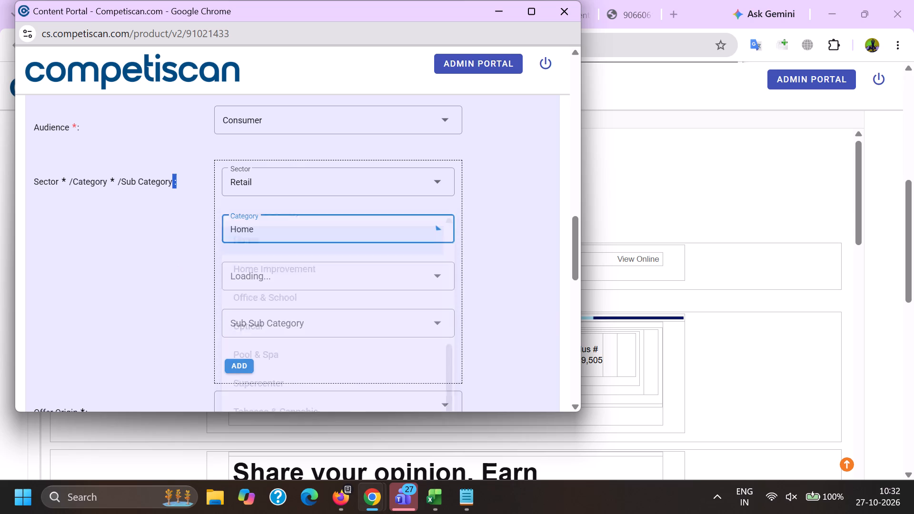
Set the sector to Travel & Leisure and the category to Airlines, and add this classification.
click(261, 183)
drag(299, 364, 277, 357)
drag(142, 319, 165, 315)
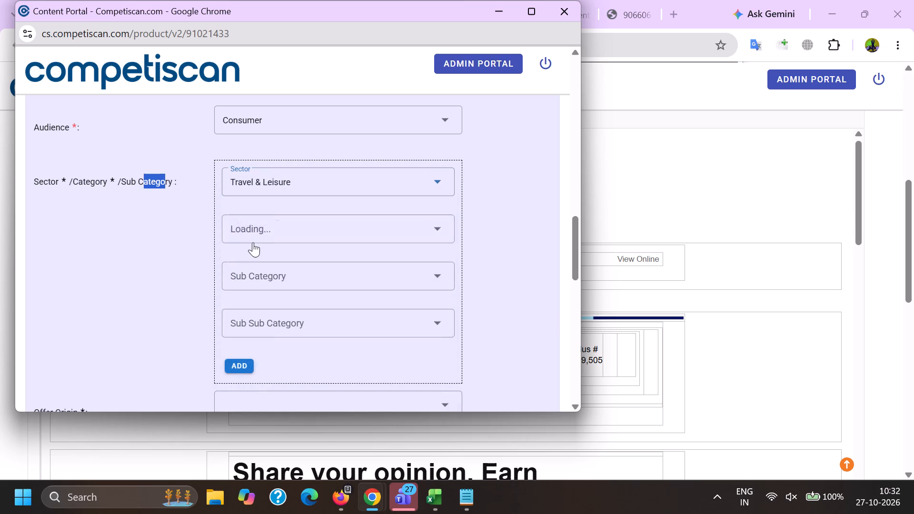
drag(244, 214, 244, 222)
drag(259, 228, 254, 238)
drag(134, 273, 152, 280)
click(243, 370)
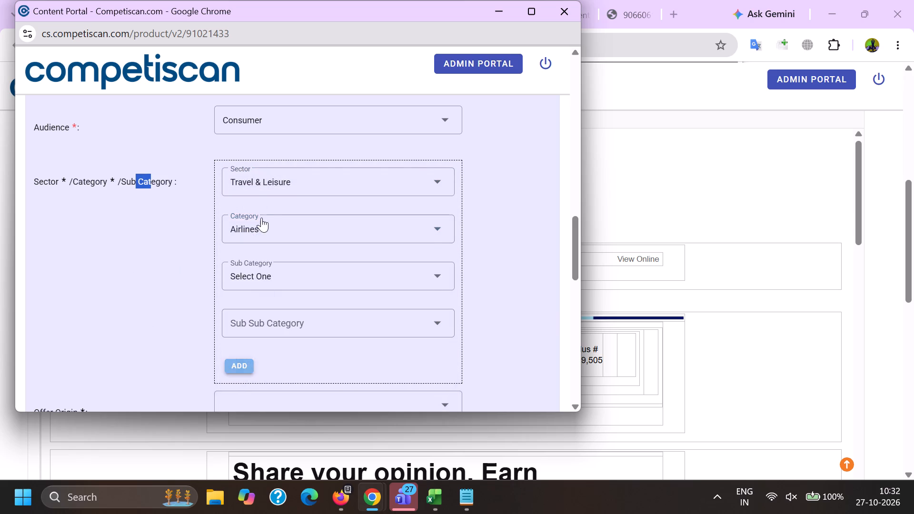
Add a second classification with sector Credit Cards, category Payment Cards and sub category Credit Cards.
click(258, 201)
scroll(248, 306, up, 6)
drag(259, 313, 255, 313)
drag(101, 297, 120, 296)
click(228, 249)
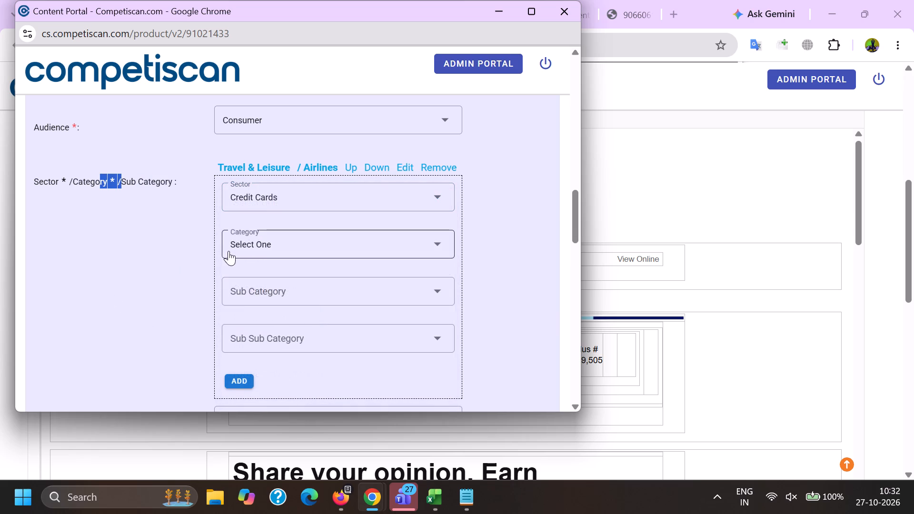
click(262, 296)
click(256, 292)
scroll(279, 152, down, 2)
click(271, 299)
drag(144, 273, 161, 273)
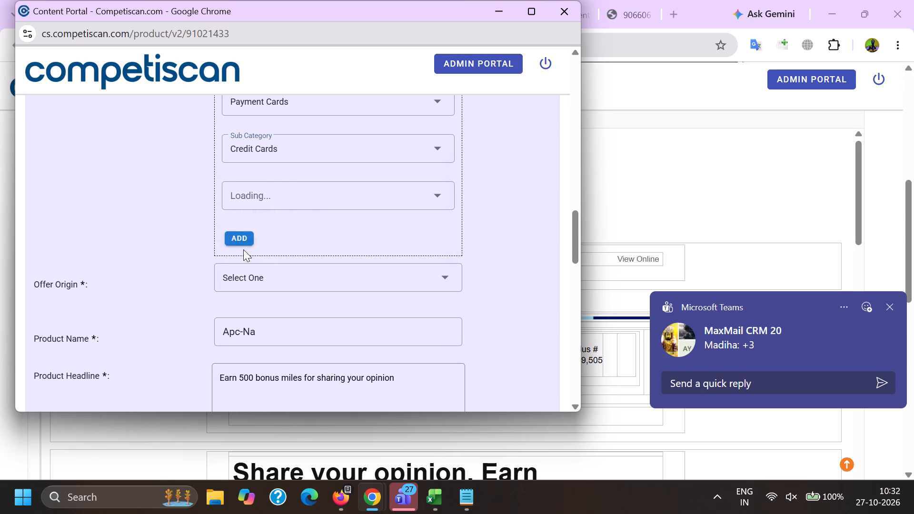
click(237, 239)
Set the offer origin to Provider/Bank.
click(254, 315)
click(249, 370)
Look up "united mil" for the product name and choose United MileagePlus Card.
scroll(261, 353, up, 2)
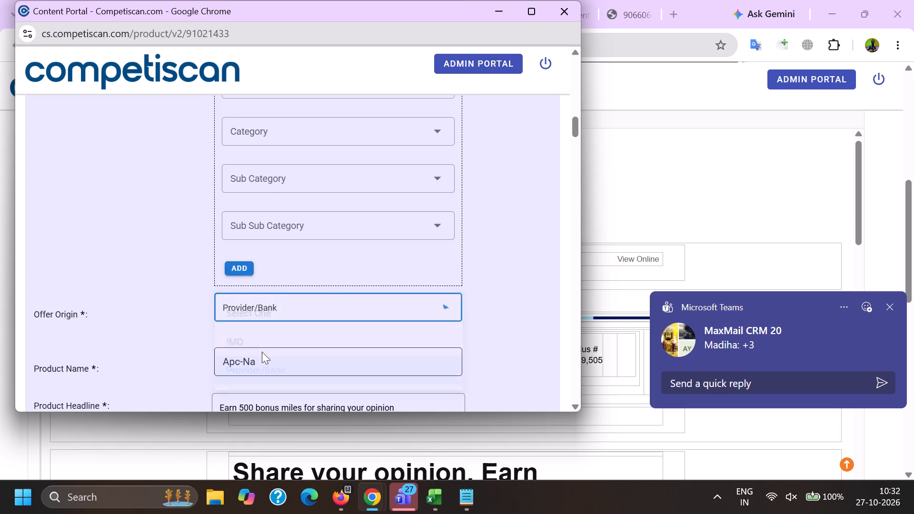
scroll(262, 352, up, 3)
click(380, 379)
scroll(353, 314, down, 5)
click(260, 376)
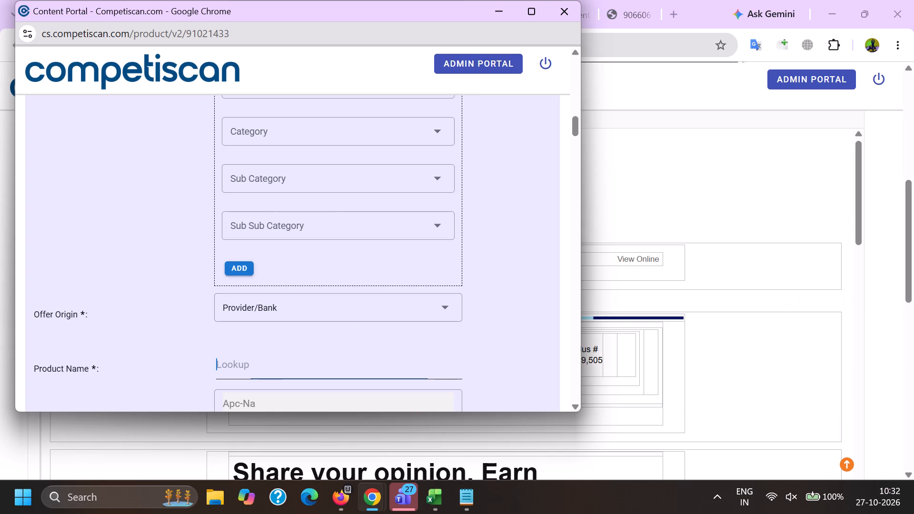
text(united mil)
scroll(260, 376, down, 3)
scroll(360, 239, down, 3)
scroll(338, 236, up, 4)
scroll(332, 242, down, 2)
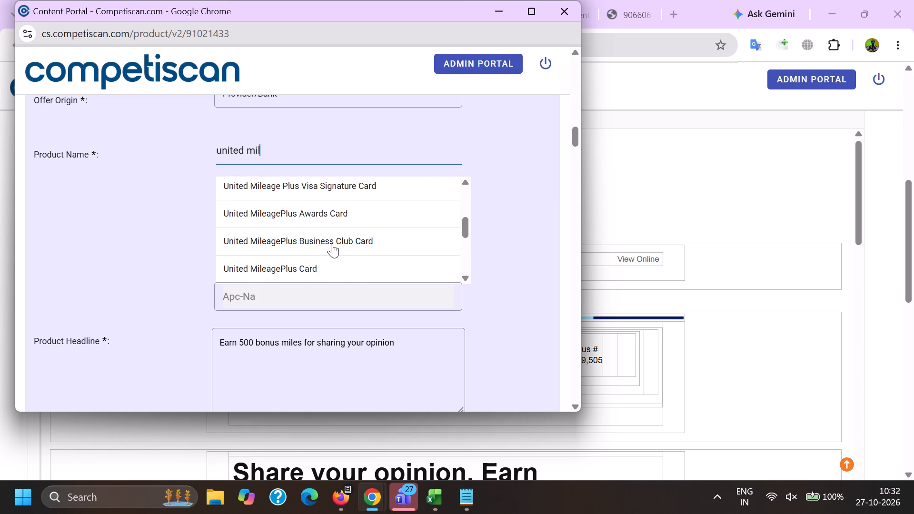
click(309, 268)
Set the product headline to "Earn 500 bonus miles for sharing your opinion. Sign up and complete your first e-Rewards survey".
drag(427, 253, 0, 222)
key(BackSpace)
key(alt+Tab)
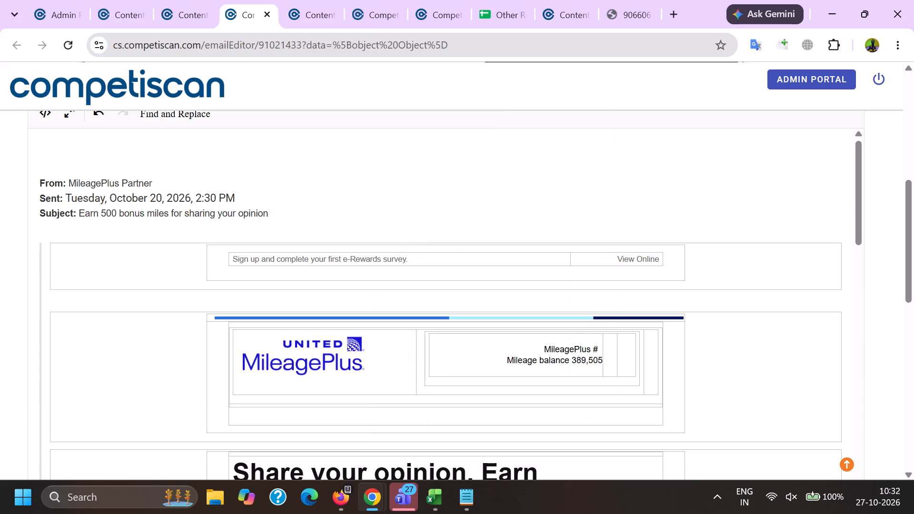
drag(81, 209, 329, 217)
key(ctrl+c)
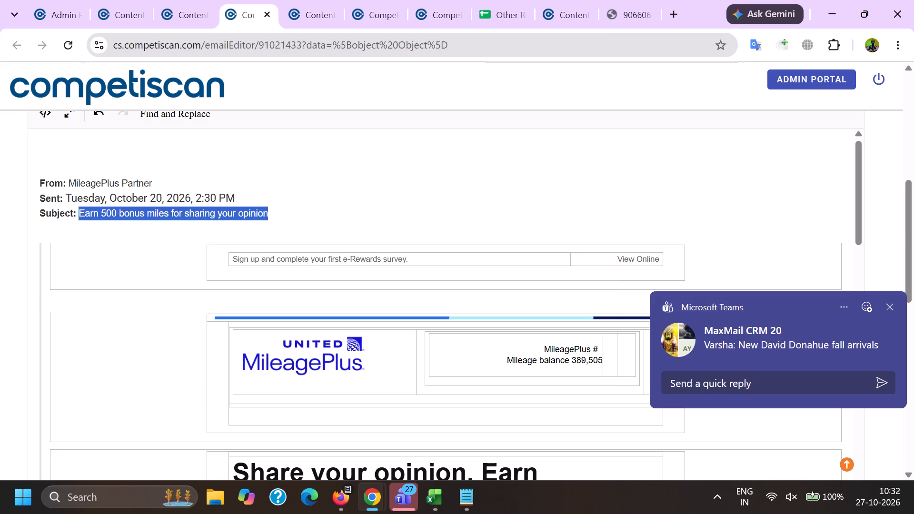
key(alt+Tab)
key(ctrl+v)
text(.)
key(space)
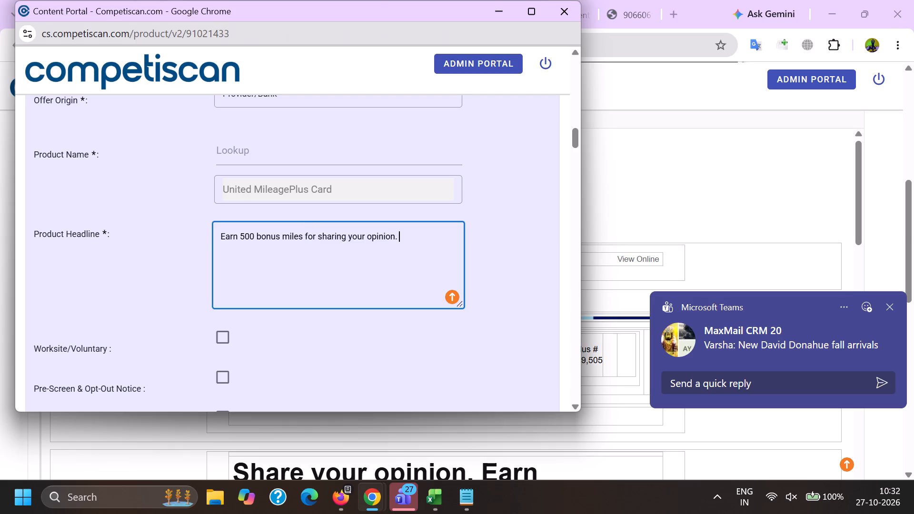
key(alt+Tab)
triple_click(311, 259)
key(ctrl+c)
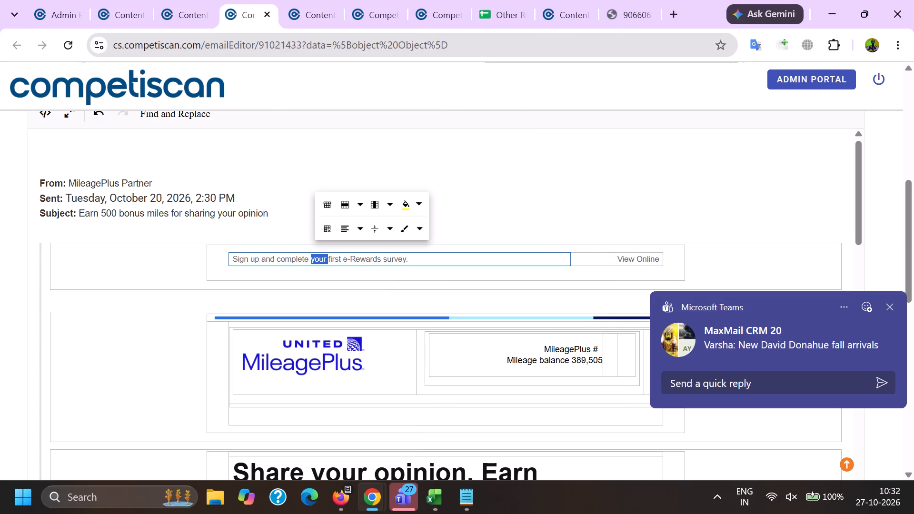
key(alt+Tab)
key(ctrl+v)
key(BackSpace)
Set the response mechanism to URL/Website.
scroll(273, 244, down, 5)
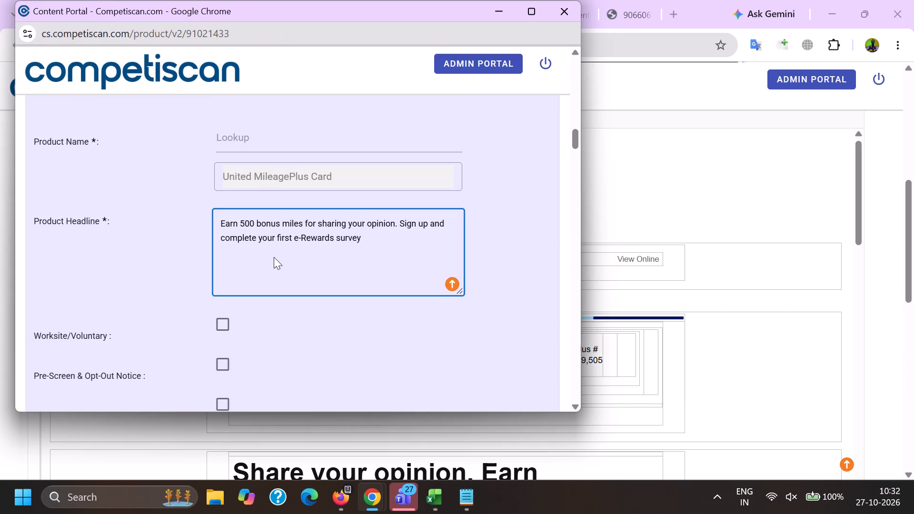
click(268, 211)
scroll(307, 336, down, 7)
drag(312, 380, 306, 380)
click(44, 349)
Switch the product name from lookup back to a plain text field, keeping United MileagePlus Card.
scroll(182, 318, up, 8)
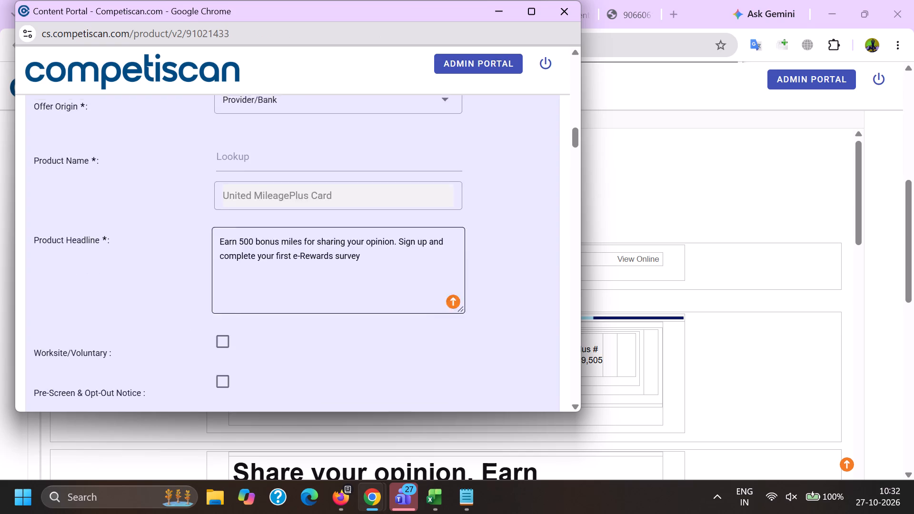
scroll(312, 241, up, 4)
click(279, 326)
Set the mailing type to Loyalty/Retention in the product form.
scroll(284, 266, down, 7)
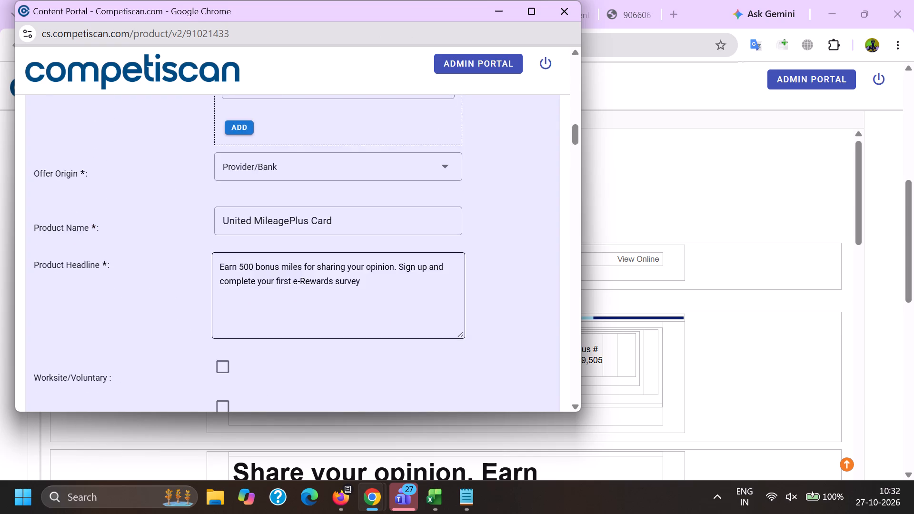
scroll(311, 315, down, 2)
scroll(277, 229, down, 3)
click(277, 331)
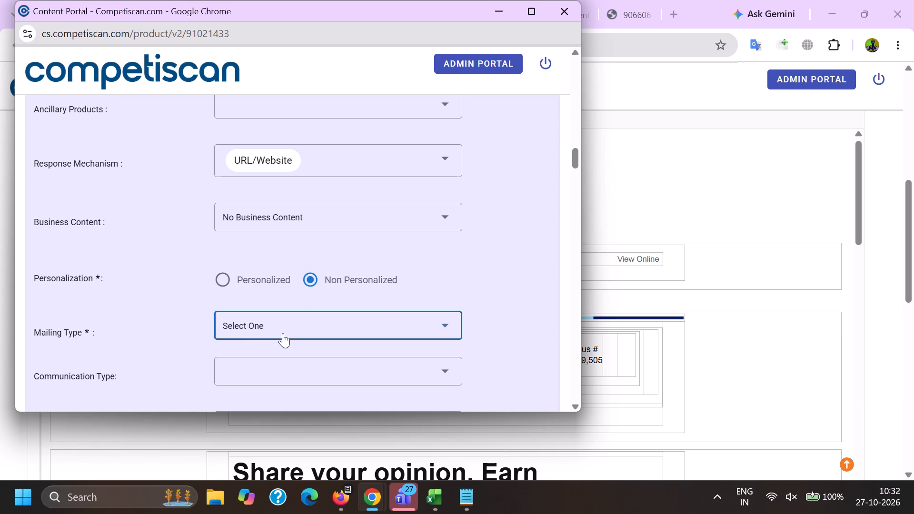
drag(276, 292, 273, 298)
drag(99, 327, 122, 333)
Select Co-Brand and Contactless/RFID as the communication types.
click(238, 360)
scroll(253, 176, down, 4)
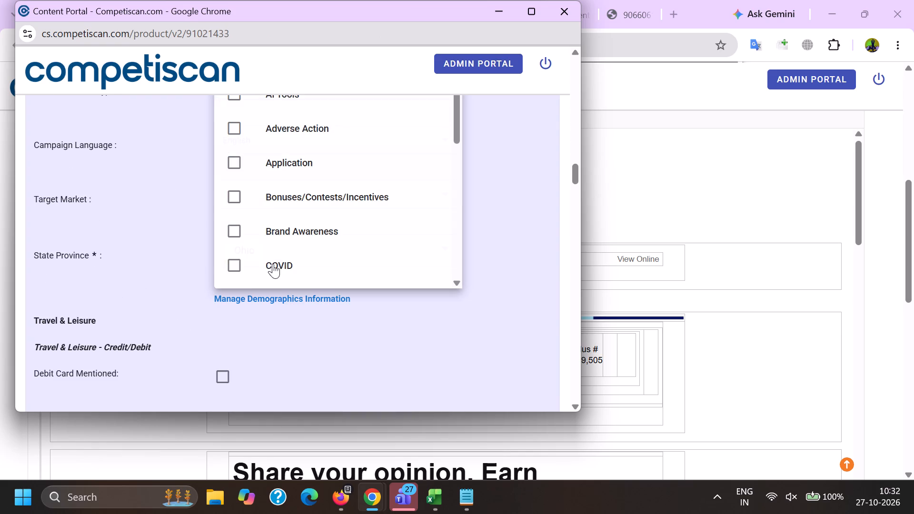
scroll(261, 201, down, 5)
scroll(276, 227, up, 2)
click(279, 218)
scroll(279, 217, down, 2)
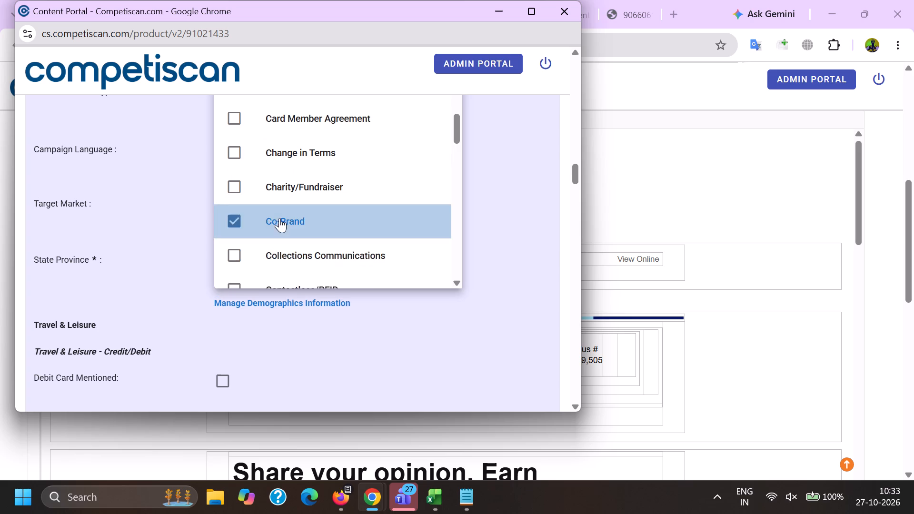
click(293, 155)
click(177, 173)
Check the email body again and remove Contactless/RFID from the communication types.
key(alt+Tab)
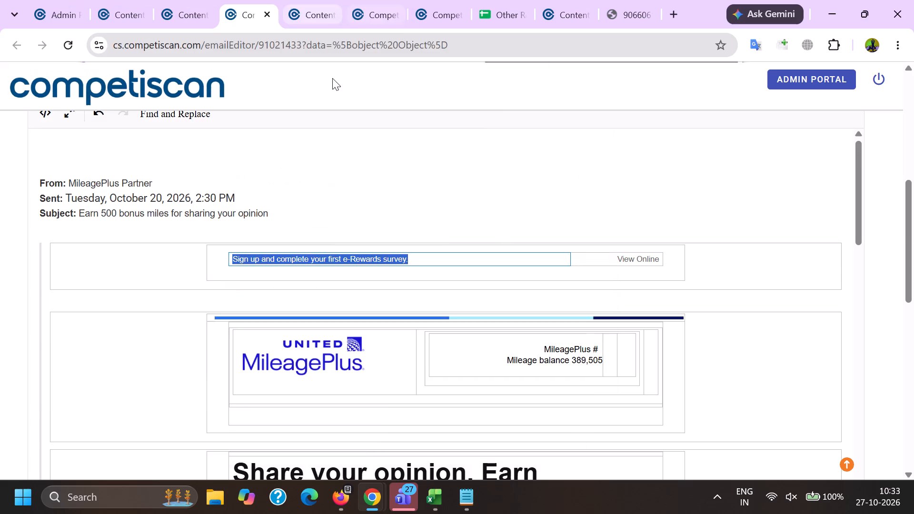
scroll(442, 268, down, 12)
key(alt+Tab)
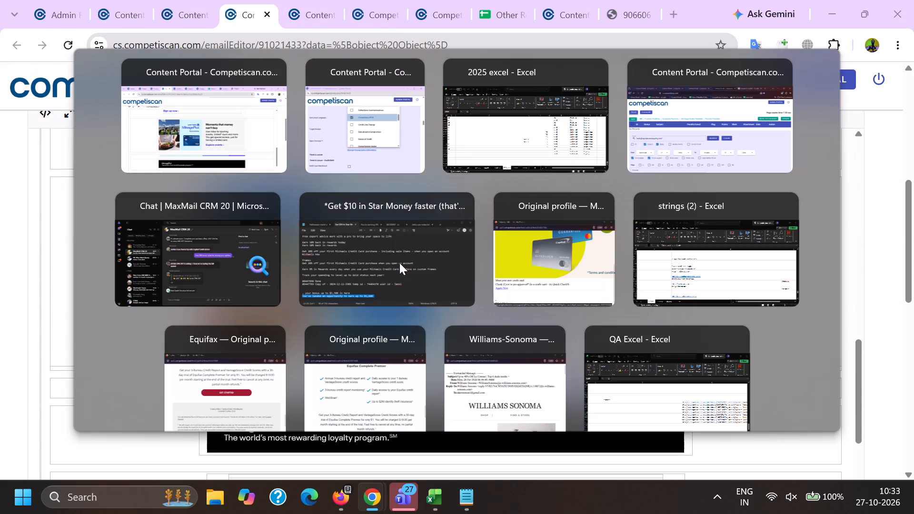
click(376, 139)
scroll(291, 262, up, 2)
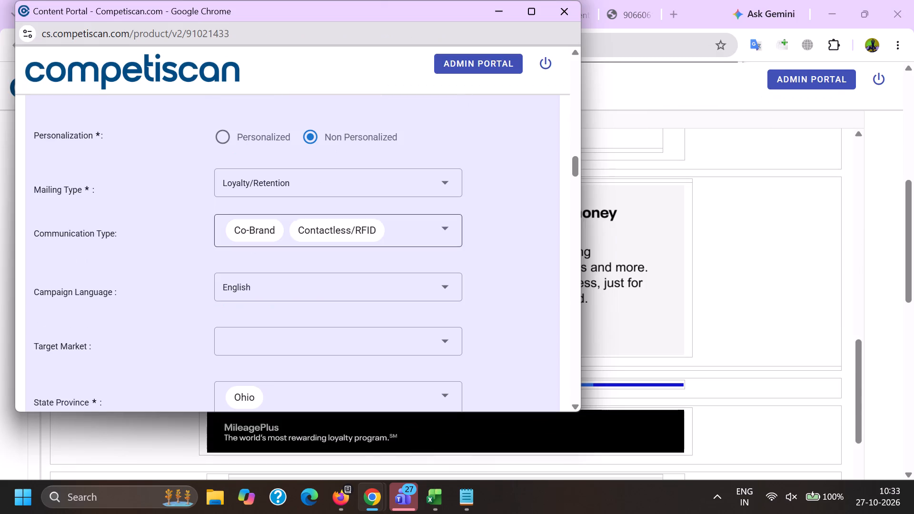
click(413, 231)
click(307, 294)
click(182, 298)
Mark that a credit card is mentioned in the Travel & Leisure section and set its credit network to Visa.
scroll(215, 214, down, 2)
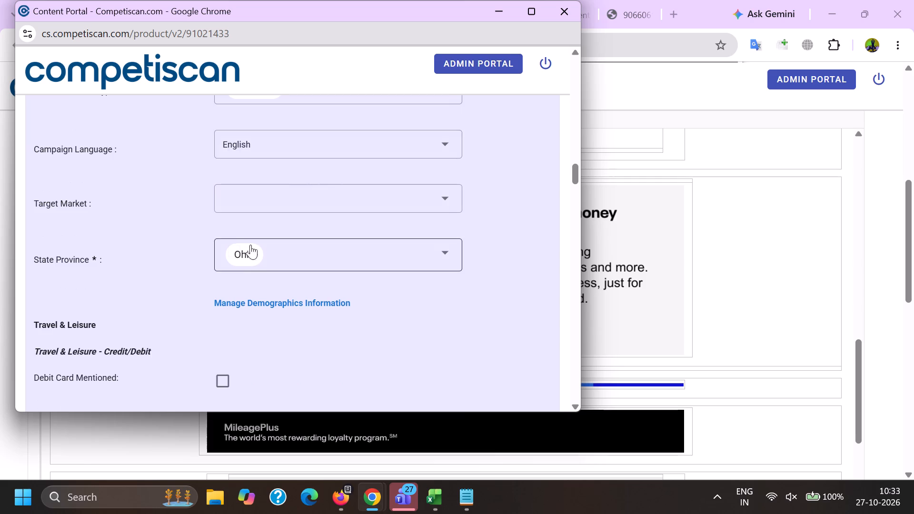
scroll(258, 234, down, 3)
click(235, 208)
click(268, 258)
click(279, 408)
drag(128, 373, 136, 372)
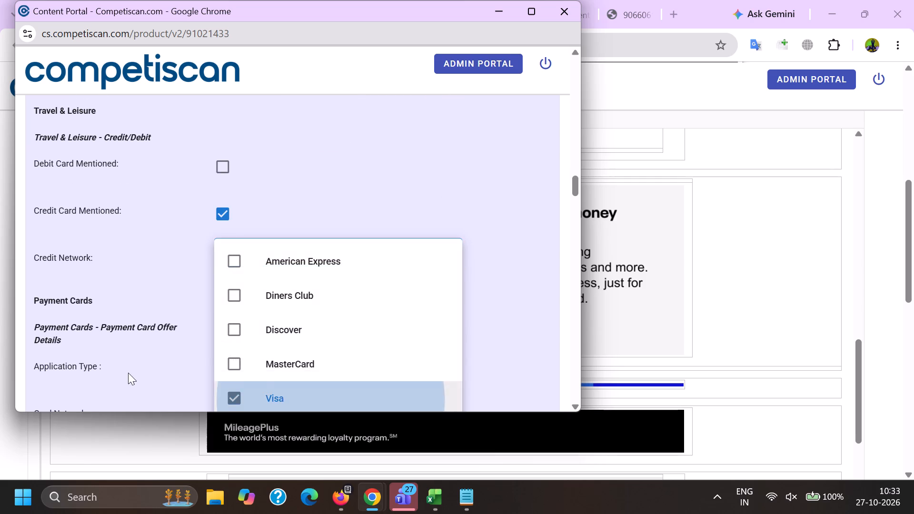
Set the card network to Visa in the payment card offer details.
click(254, 379)
click(257, 388)
scroll(283, 241, down, 2)
click(260, 257)
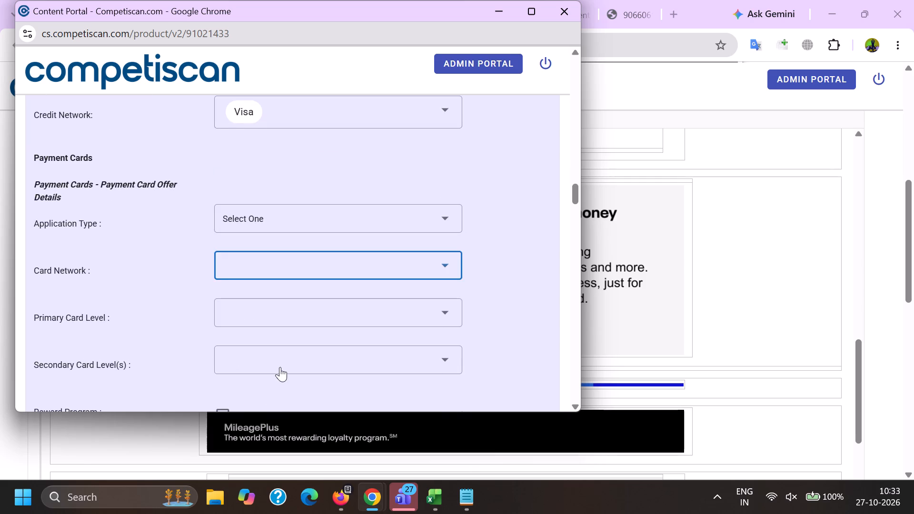
scroll(299, 146, down, 1)
click(277, 330)
drag(70, 303, 108, 299)
Set the primary card level to Visa Signature.
click(257, 227)
scroll(271, 128, down, 1)
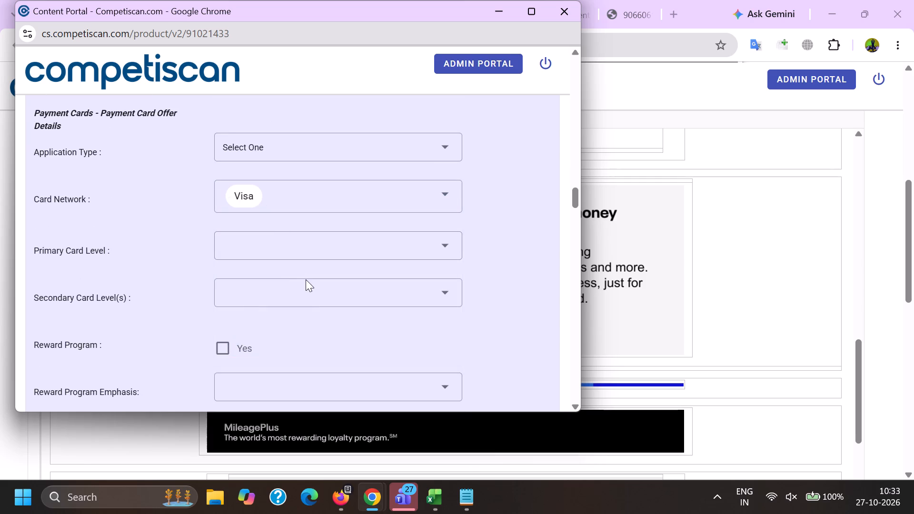
click(255, 174)
scroll(304, 319, down, 7)
click(315, 318)
click(124, 311)
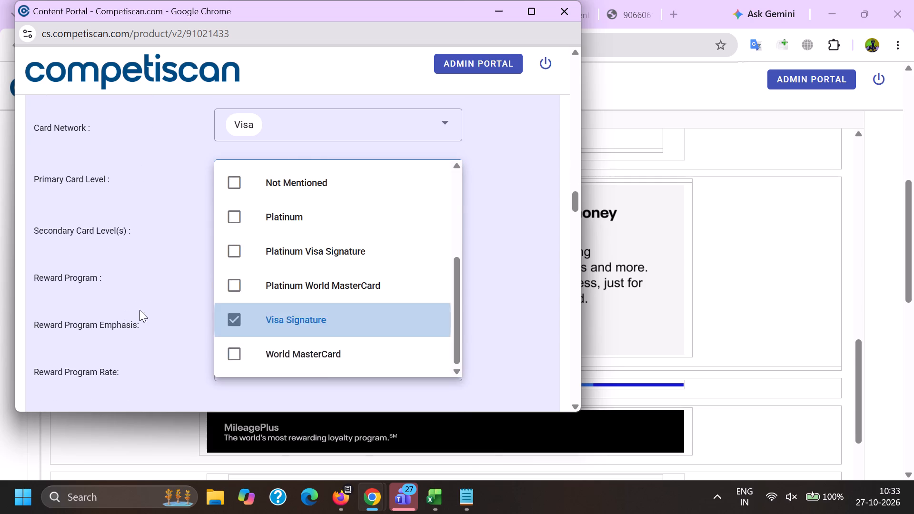
Enable the reward program and set its emphasis to Miles.
click(222, 281)
click(264, 332)
drag(281, 367, 275, 365)
double_click(121, 360)
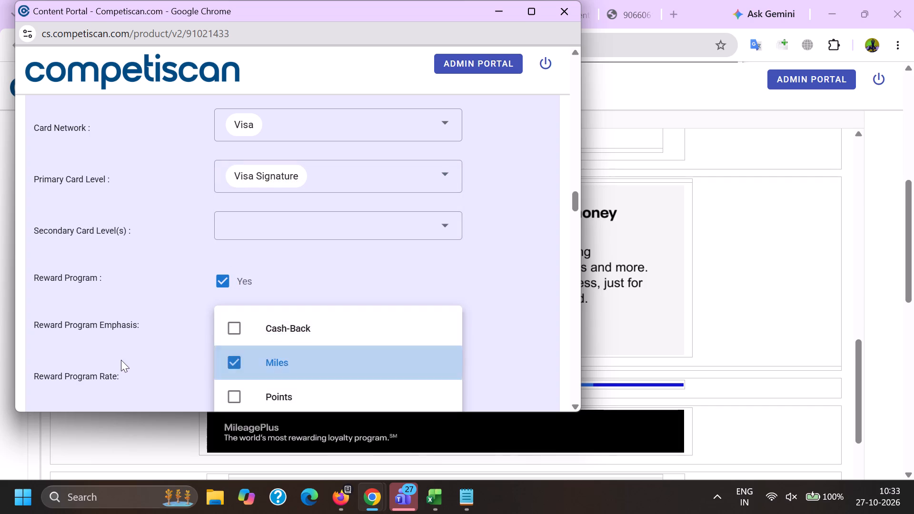
Submit the completed product form.
key(End)
scroll(254, 326, down, 5)
click(243, 396)
In the 2025 Excel workbook, enter the note "remv contactless" in cell E6997 of the may 26 sheet and return to the form.
click(429, 496)
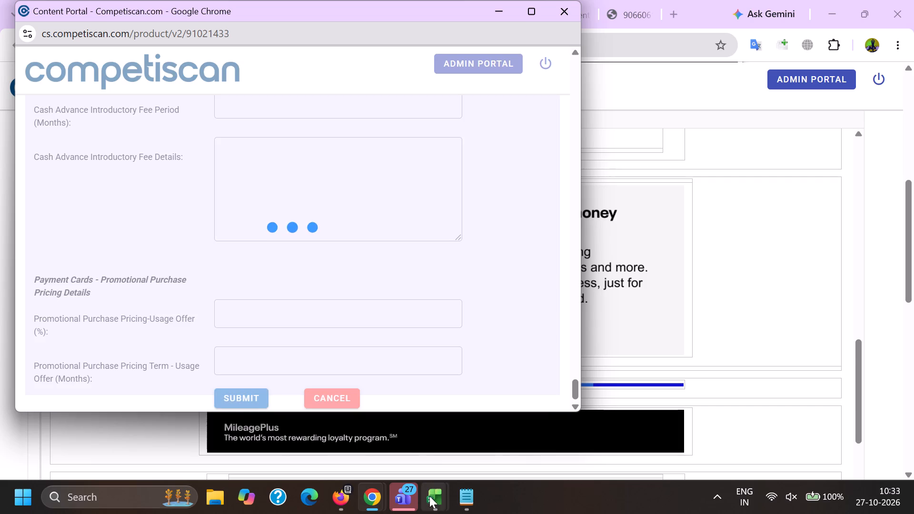
click(562, 435)
click(501, 369)
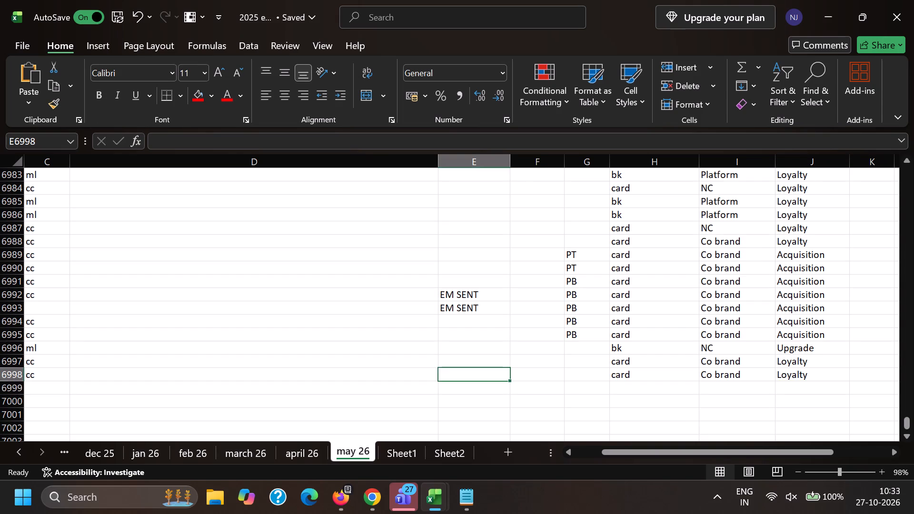
click(446, 360)
text(remv contactless)
key(Return)
key(alt+Tab)
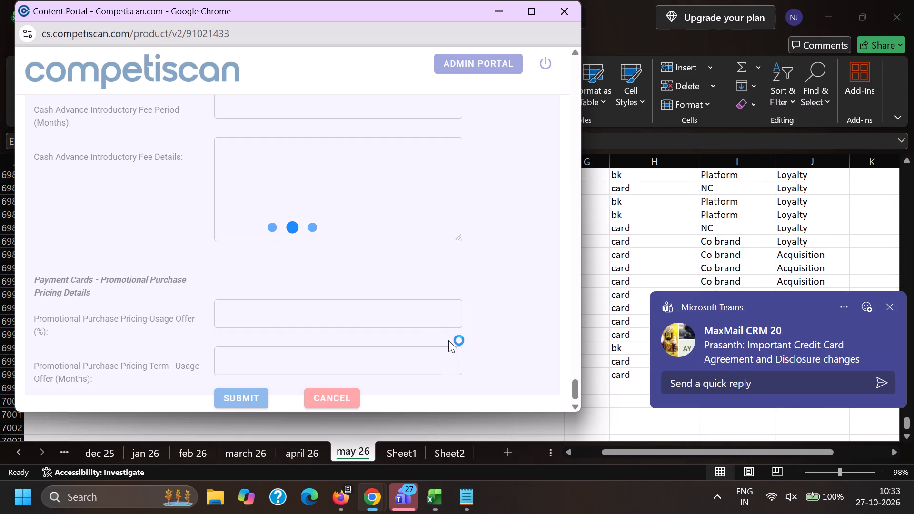
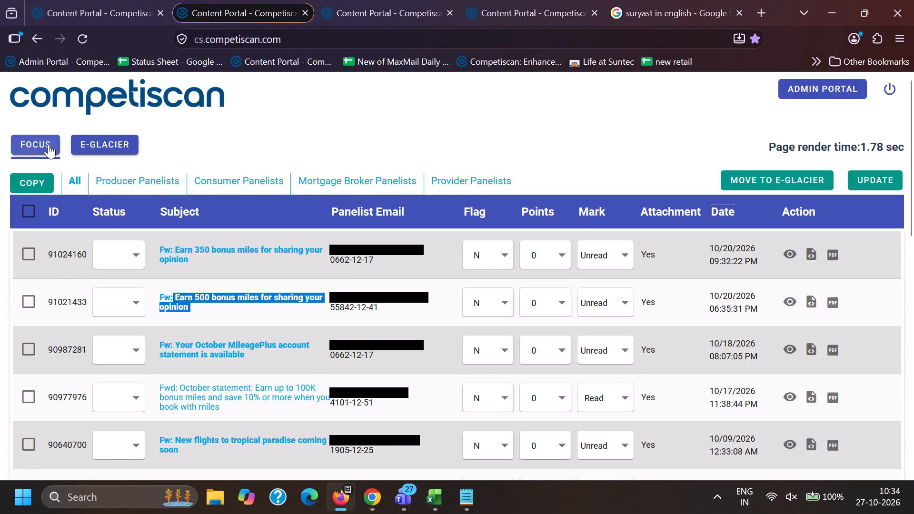
Go back to the "Capital one" email results and look through the current page of records for emails to process.
click(388, 0)
click(472, 0)
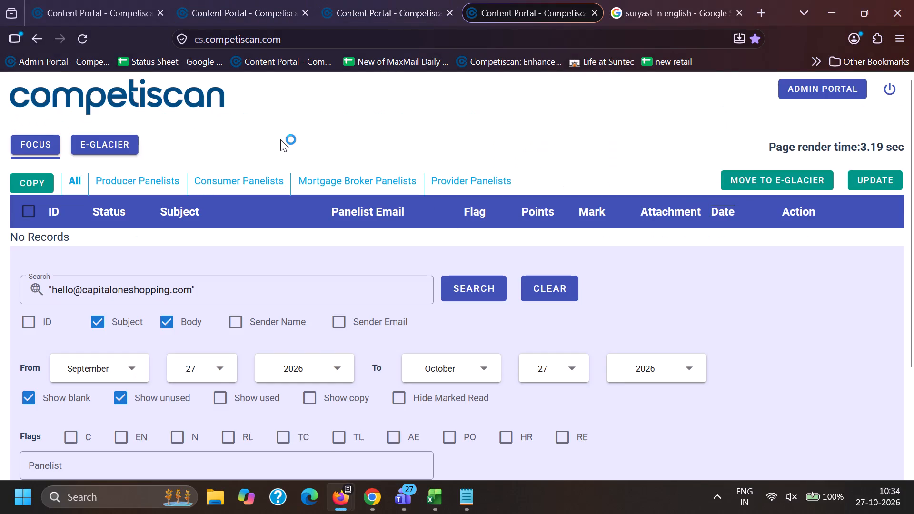
click(99, 0)
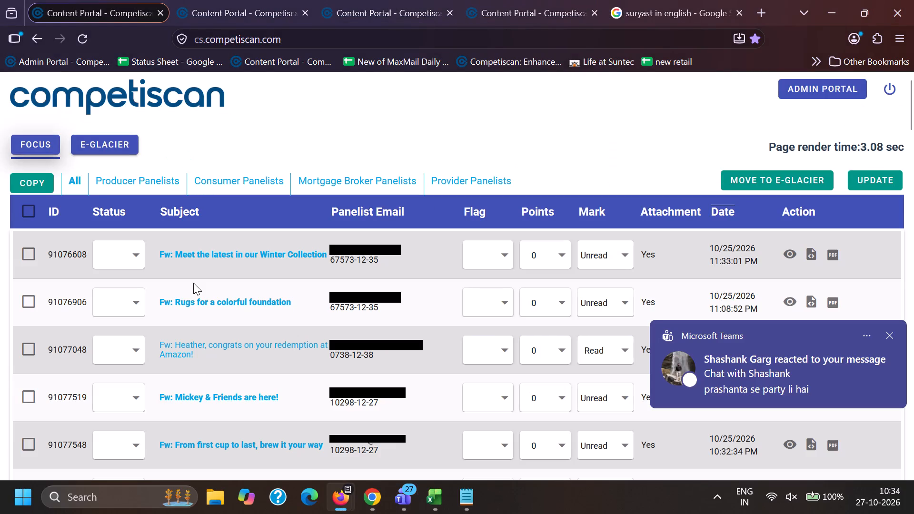
scroll(191, 345, down, 2)
scroll(154, 378, down, 2)
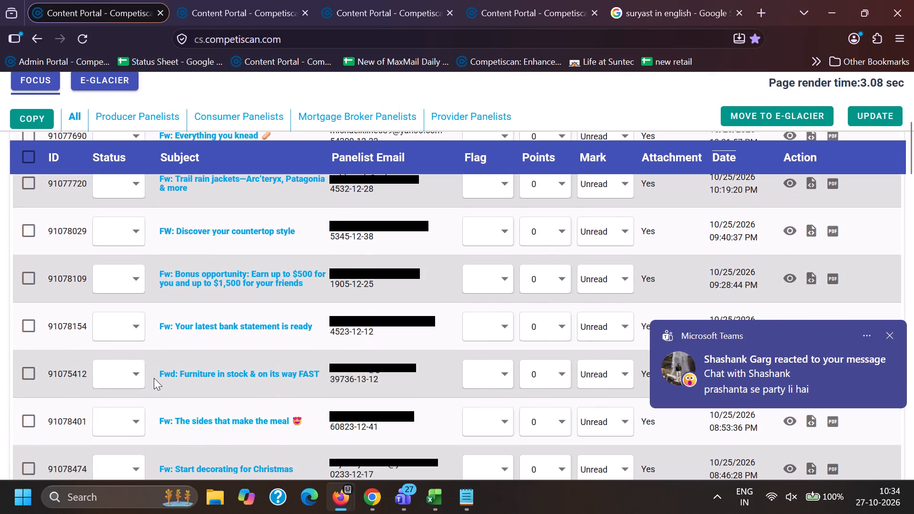
scroll(283, 384, down, 5)
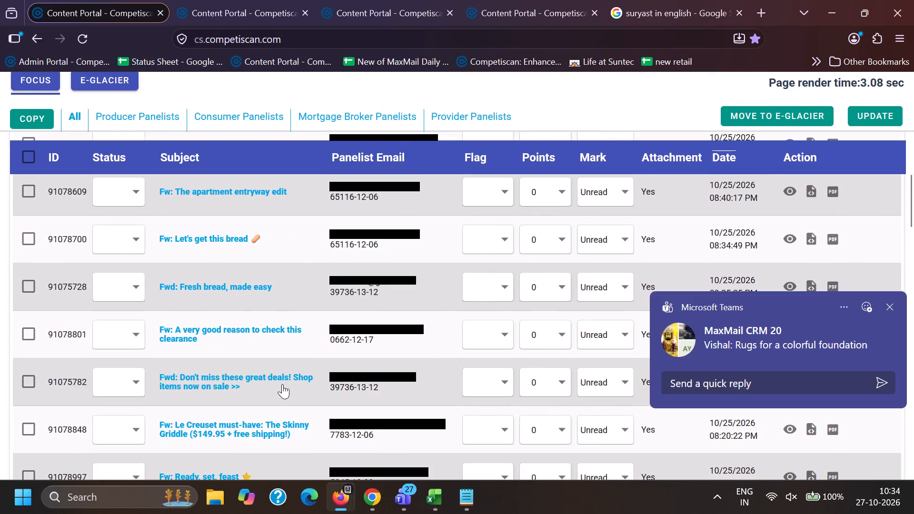
scroll(282, 384, down, 9)
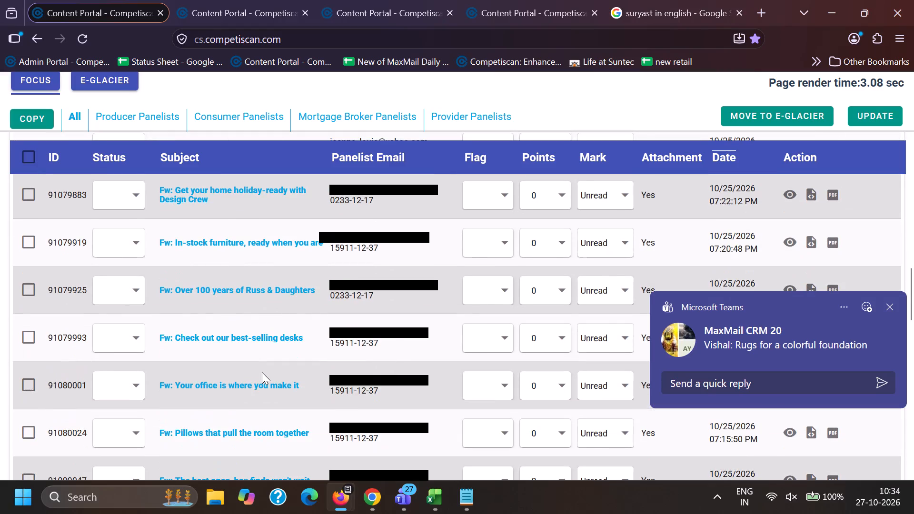
scroll(262, 372, down, 8)
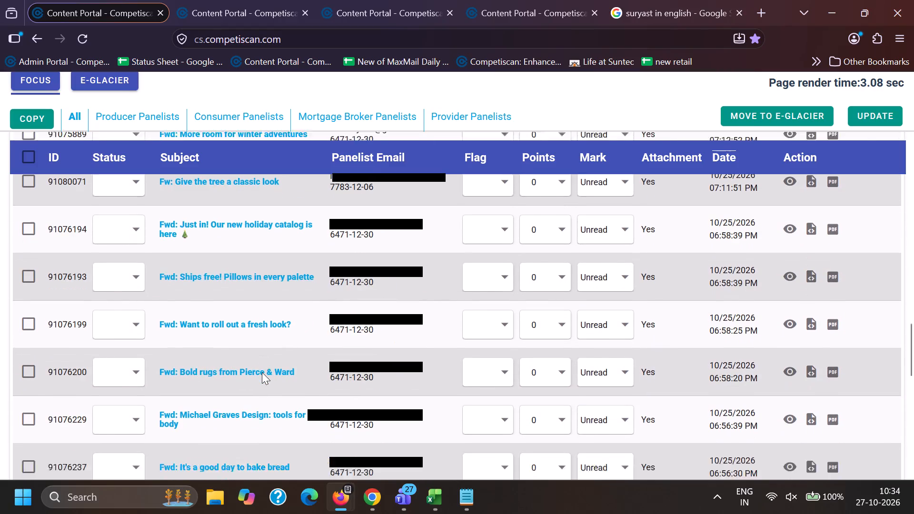
scroll(262, 372, down, 3)
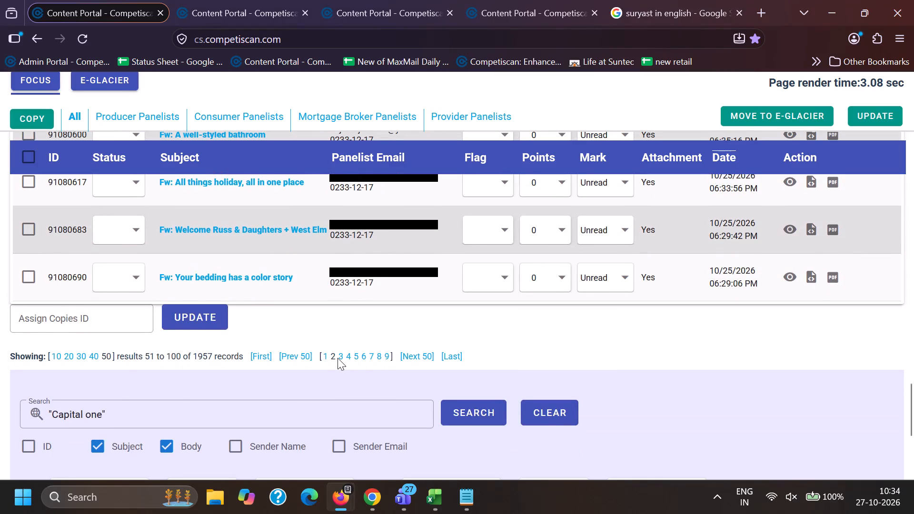
Run the "Capital one" search across email subjects and bodies.
click(467, 413)
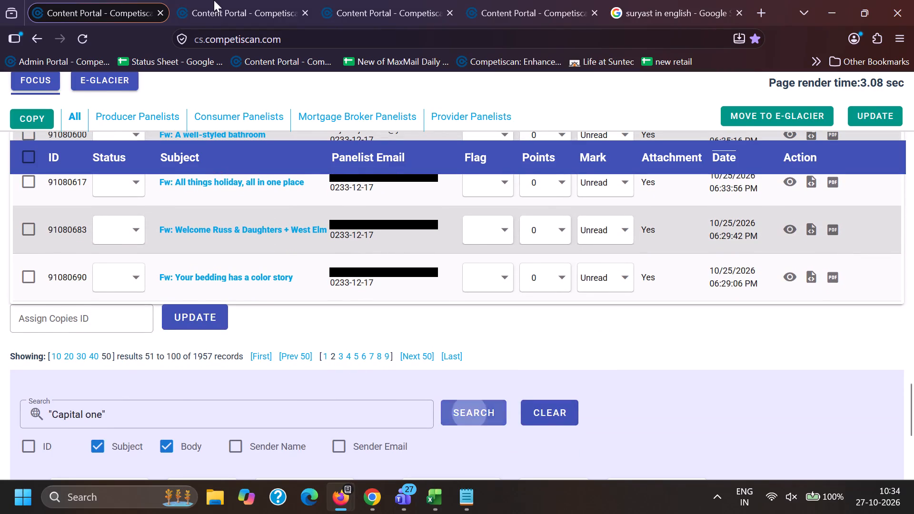
Copy the subject "New flights to tropical paradise coming soon" from email 90643010 and search for it in quotes in Chrome's Content Portal.
click(212, 0)
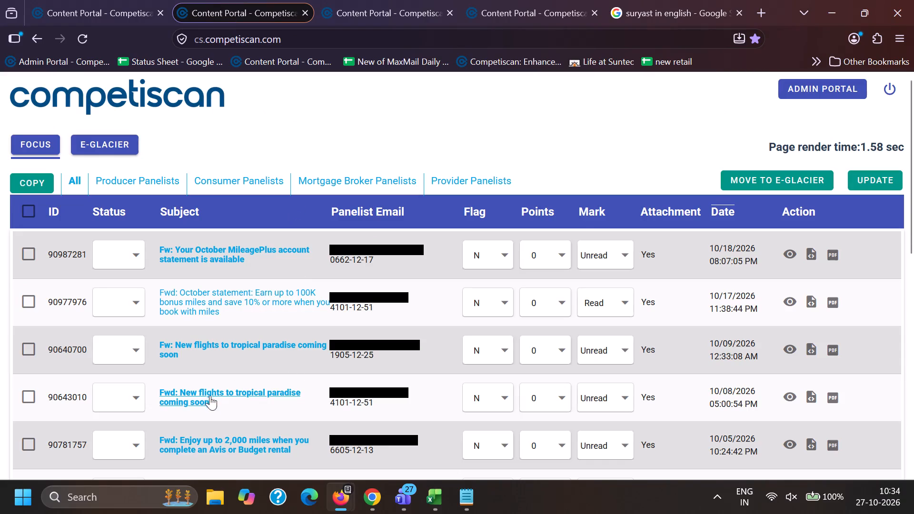
drag(180, 385, 233, 410)
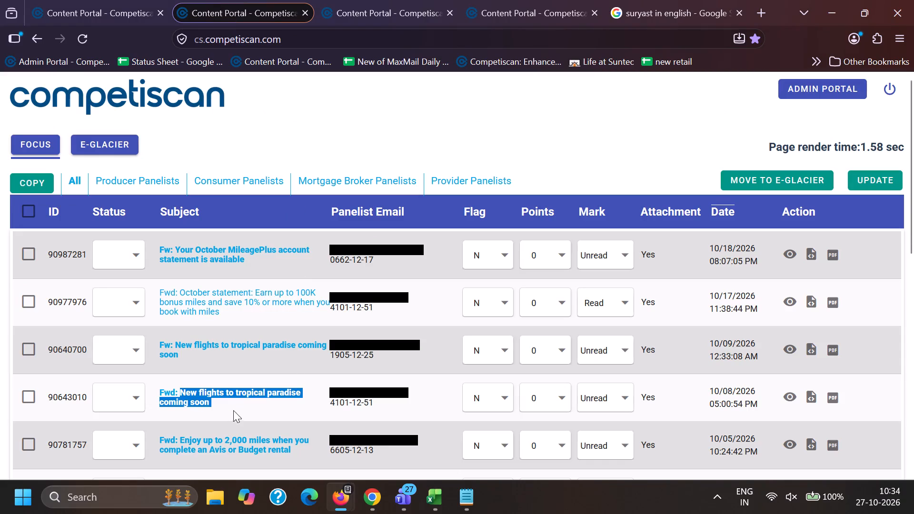
drag(233, 410, 233, 407)
key(ctrl+c)
key(ctrl+c)
click(373, 512)
click(318, 460)
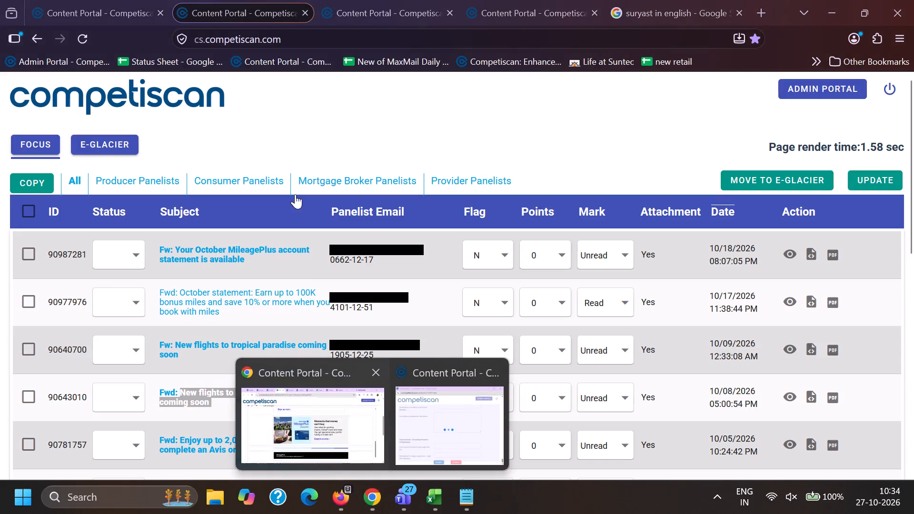
click(202, 0)
drag(322, 383, 2, 316)
key(BackSpace)
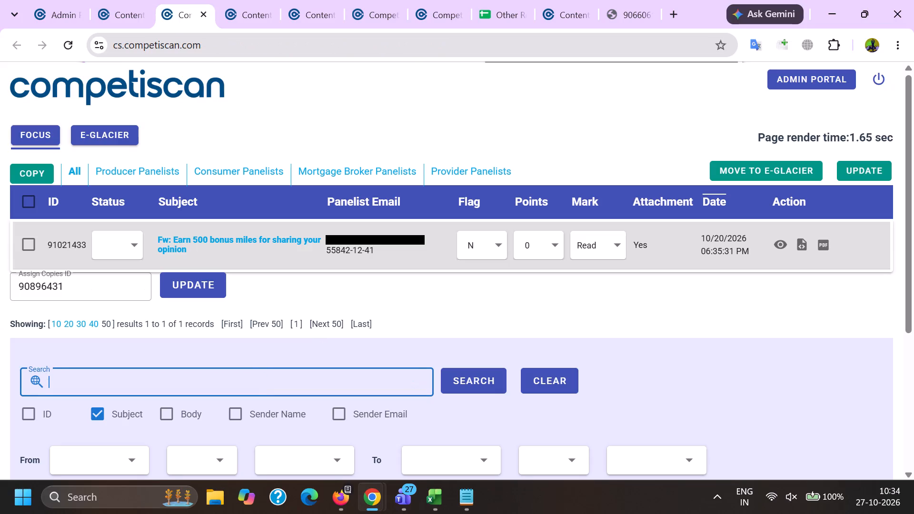
key(shift+quotedbl)
key(ctrl+v)
key(shift+quotedbl)
key(Return)
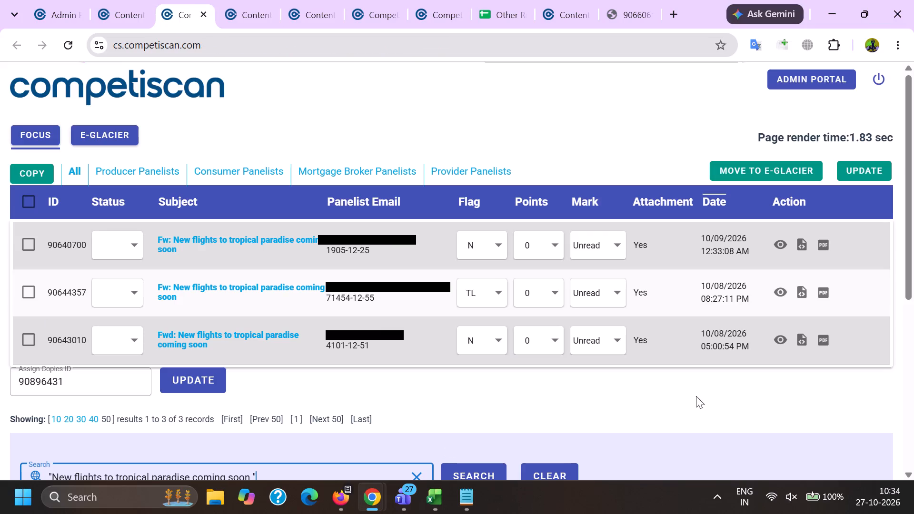
Open the preview of email 90643010 and examine its content through to the terms and conditions.
click(784, 343)
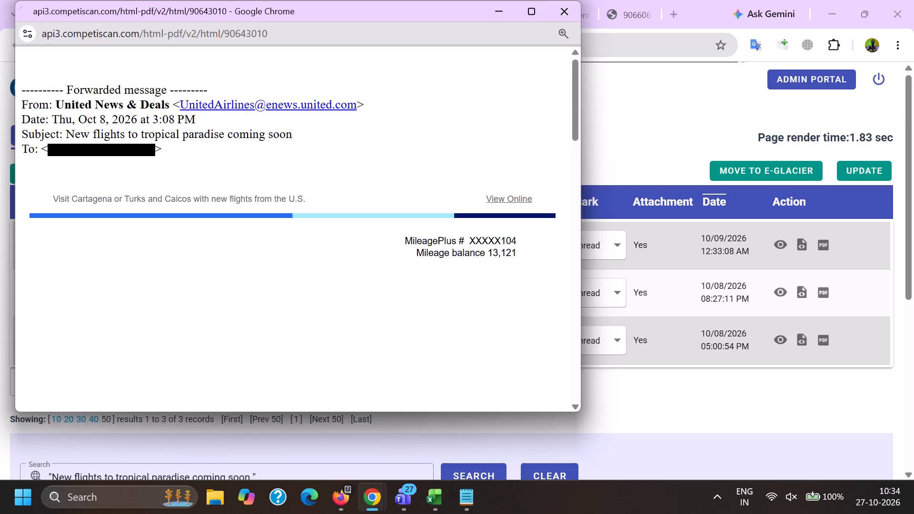
scroll(265, 169, down, 13)
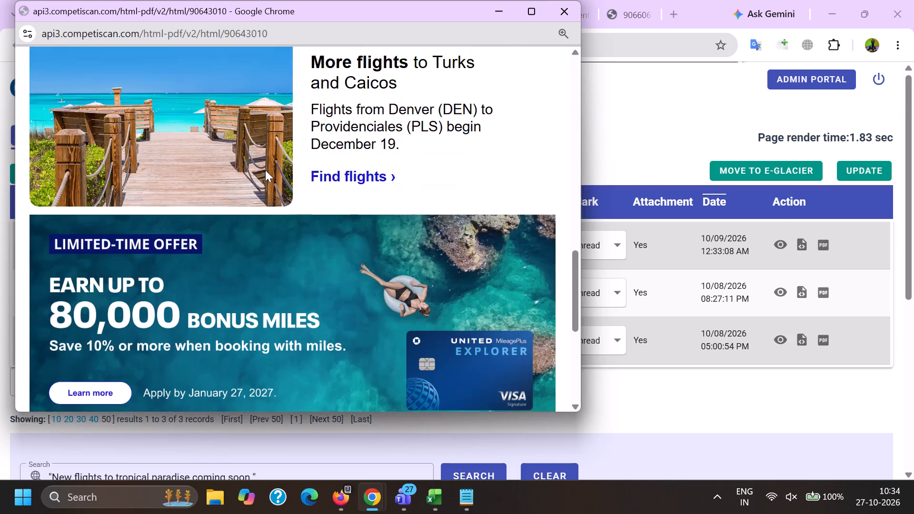
scroll(265, 170, down, 5)
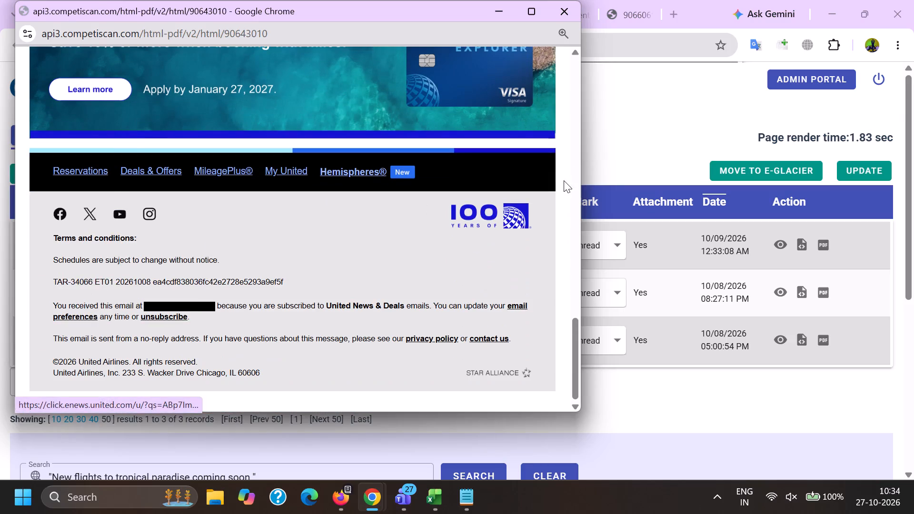
click(607, 149)
click(342, 500)
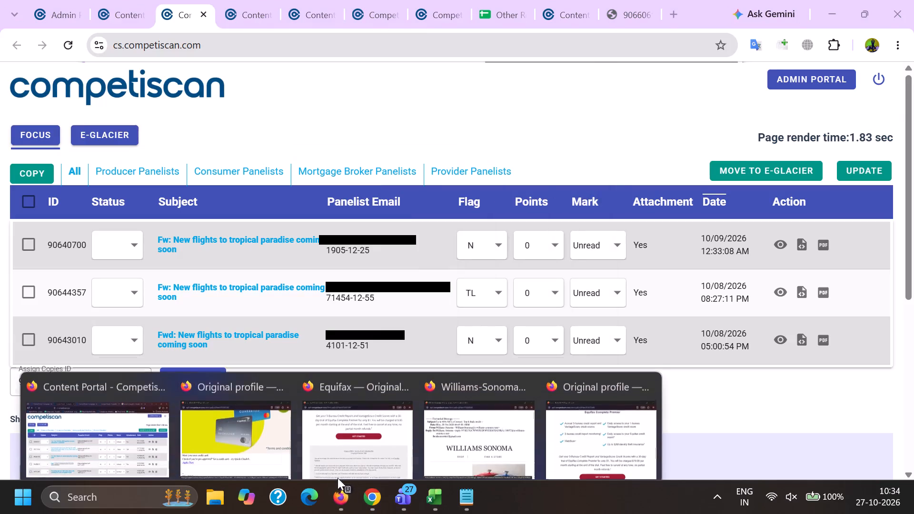
click(131, 429)
scroll(139, 381, down, 1)
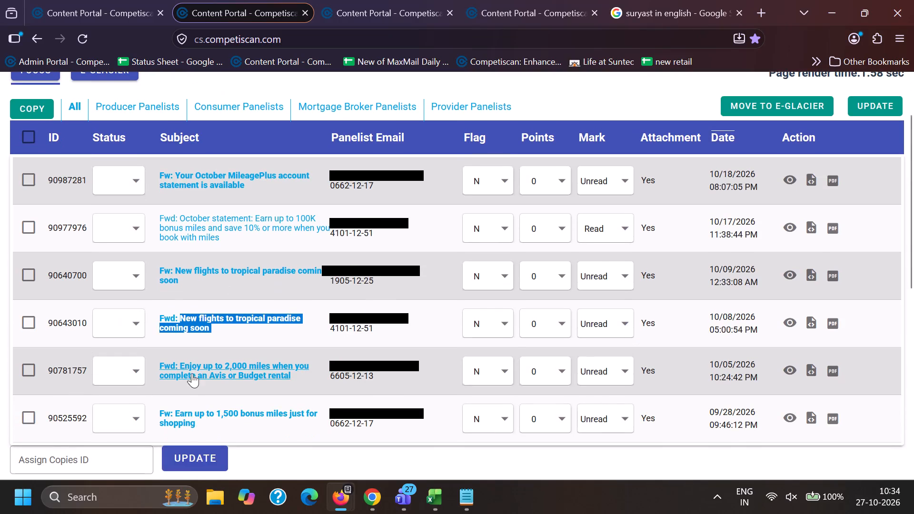
click(792, 417)
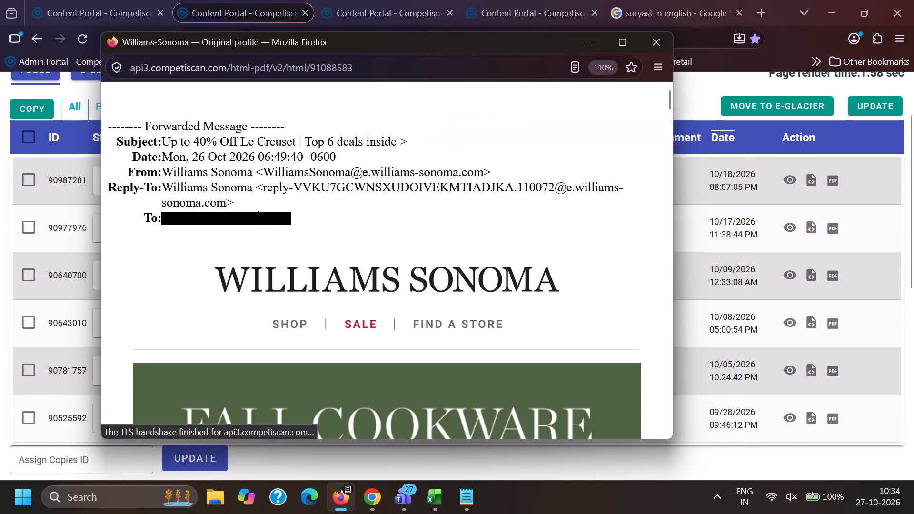
scroll(258, 210, down, 12)
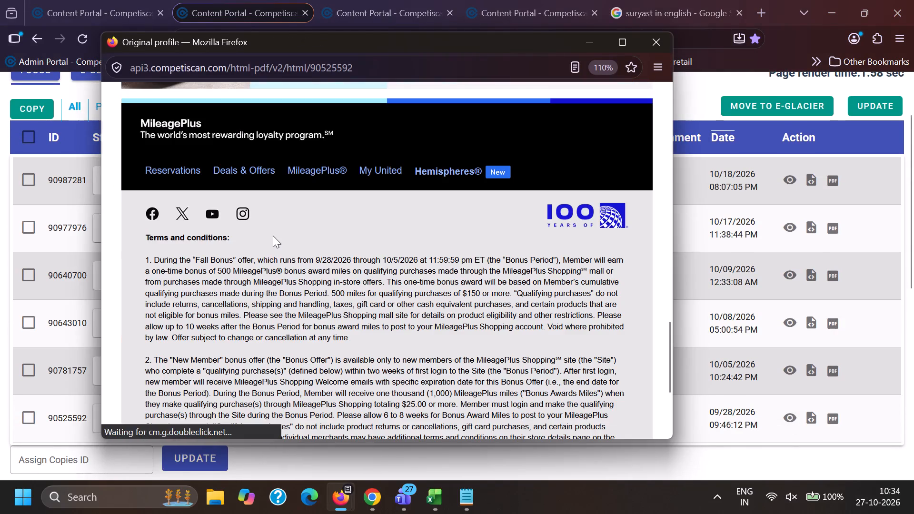
key(alt+Tab)
Copy the subject "Earn up to 1,500 bonus miles just for shopping" from email 90525592 and search for it in quotes in Chrome's portal.
drag(174, 409, 239, 426)
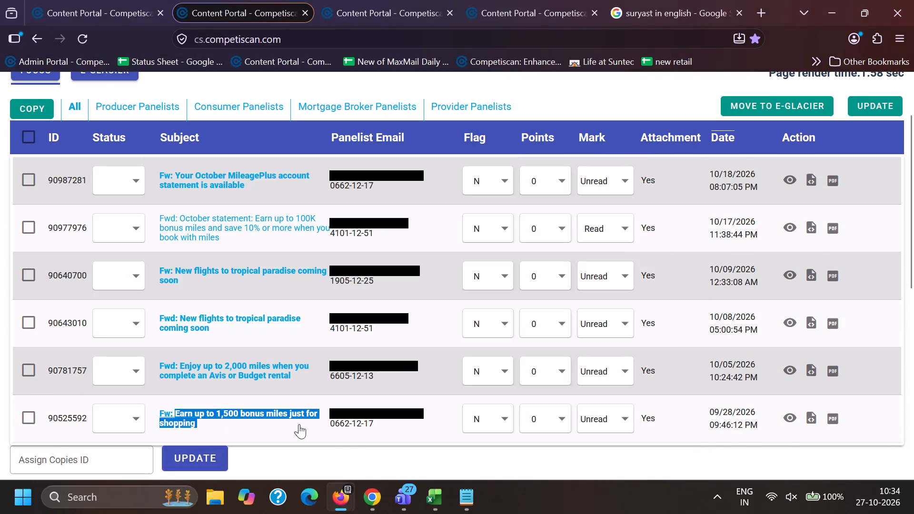
key(ctrl+c)
key(ctrl+c)
click(369, 499)
click(299, 442)
drag(343, 470, 0, 451)
key(BackSpace)
key(shift+quotedbl)
key(ctrl+v)
key(shift+quotedbl)
key(Return)
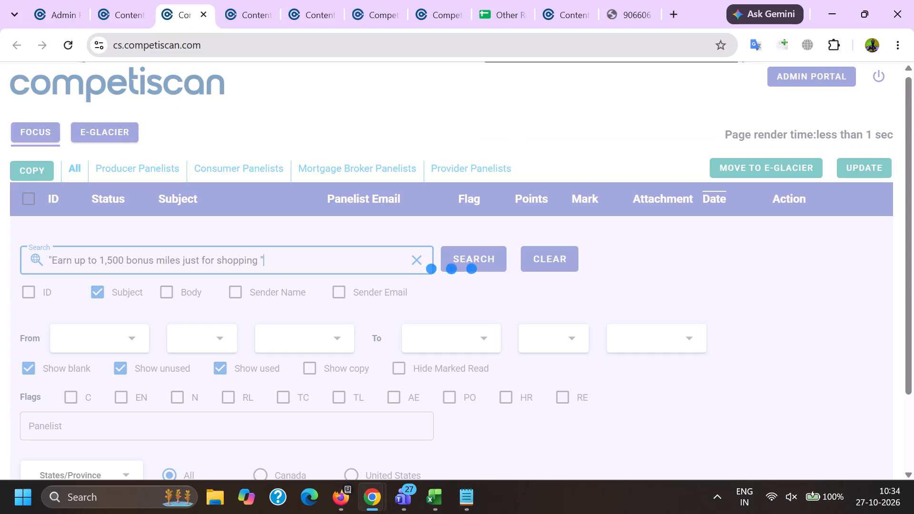
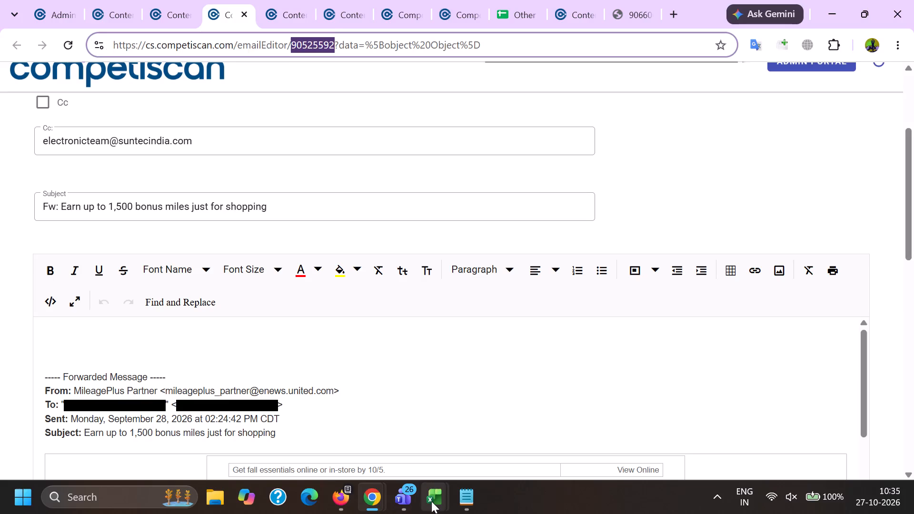
click(562, 447)
click(43, 388)
key(Left)
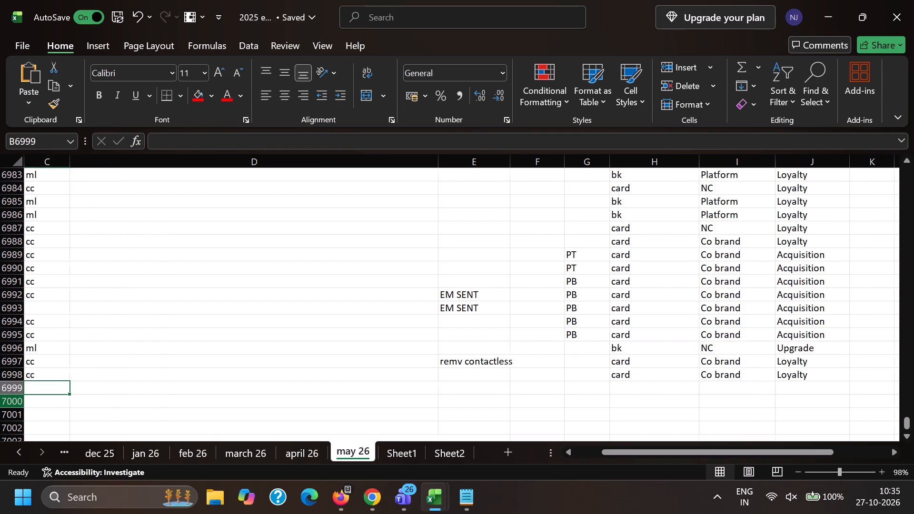
key(Left)
key(Left)
key(Right)
key(ctrl+v)
key(Right)
key(c)
key(c)
key(Right)
key(Right)
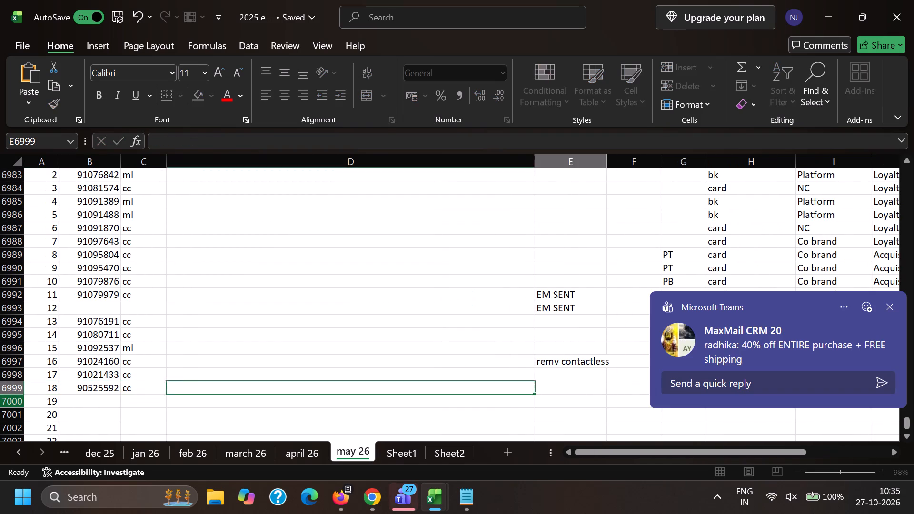
key(Right)
key(Right)
key(Right)
key(c)
key(Right)
key(c)
key(Right)
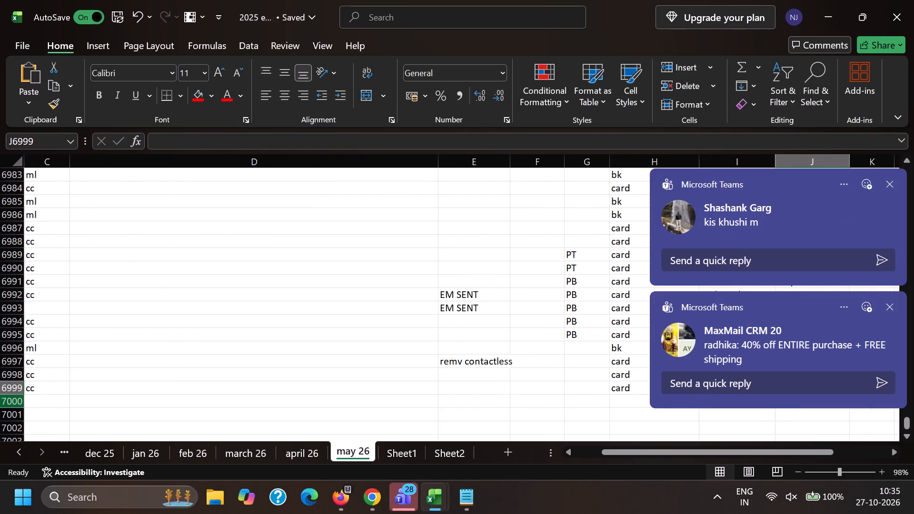
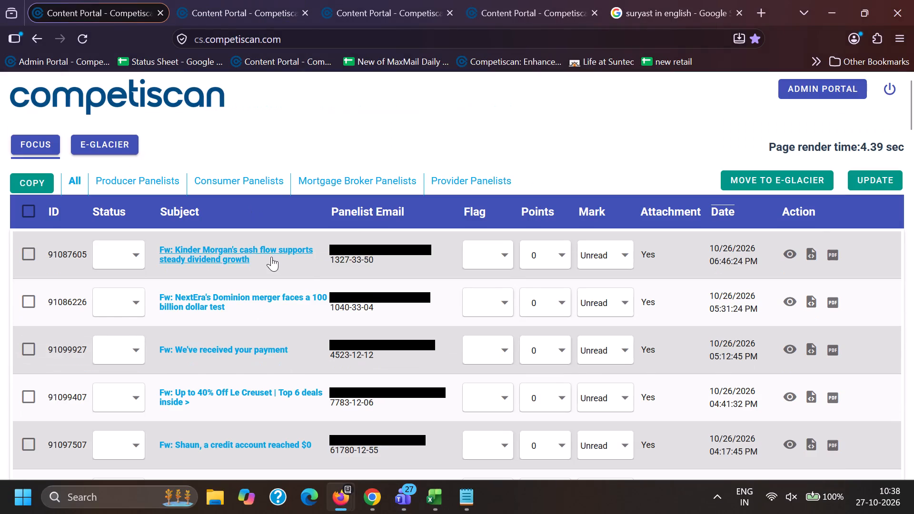
Rerun the Capital One Shopping email address search in the other Content Portal tab and view its results.
click(346, 0)
scroll(294, 299, down, 4)
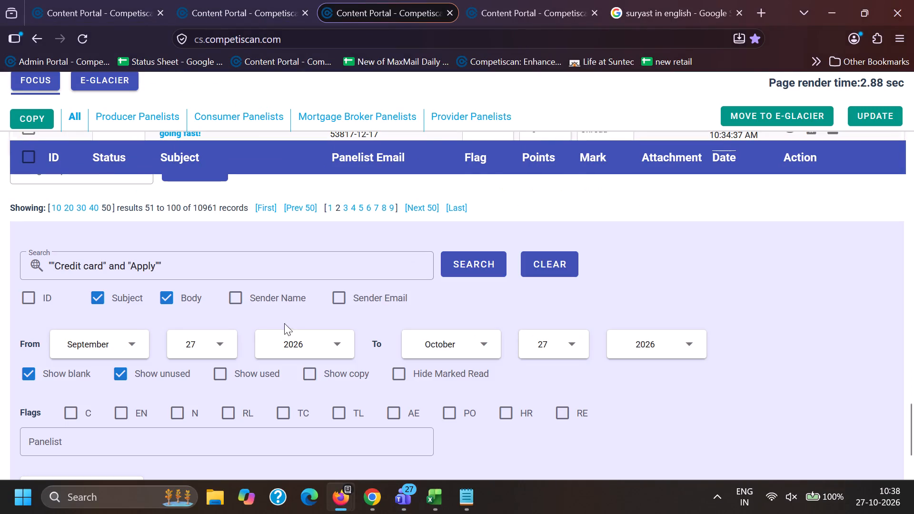
click(499, 0)
click(481, 291)
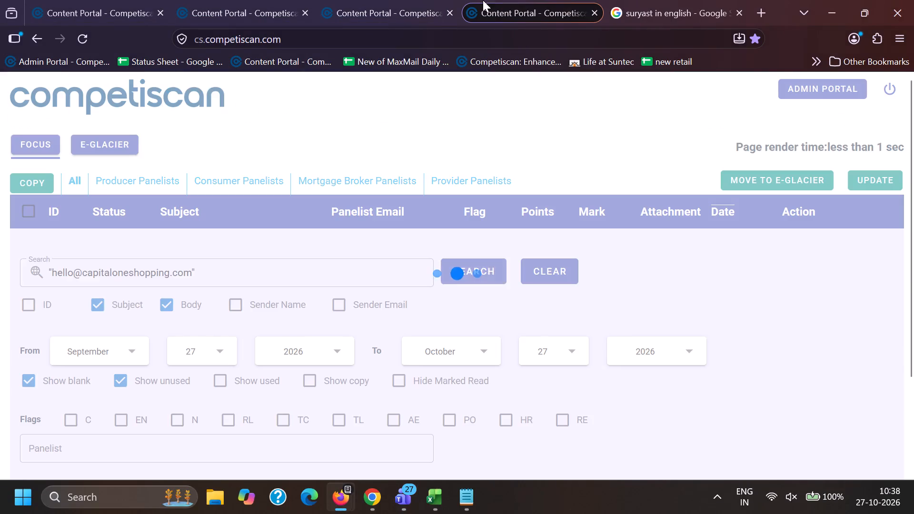
click(400, 0)
click(579, 0)
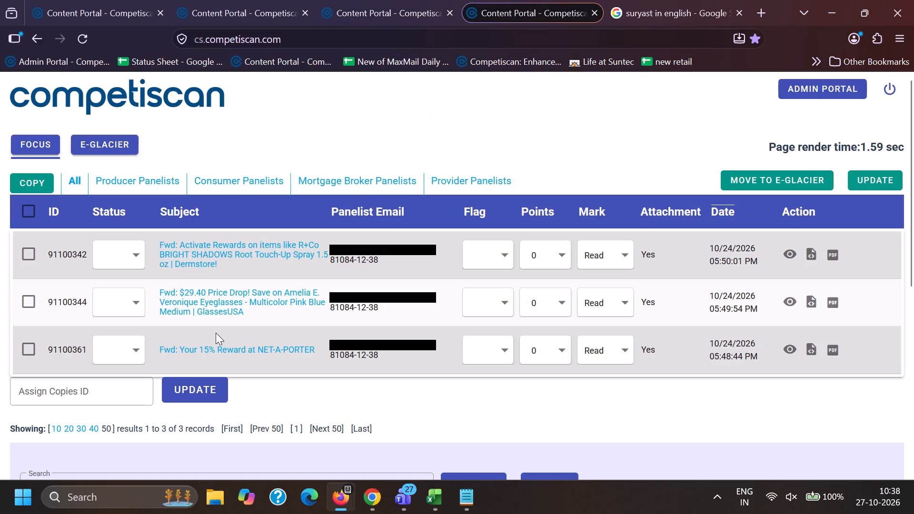
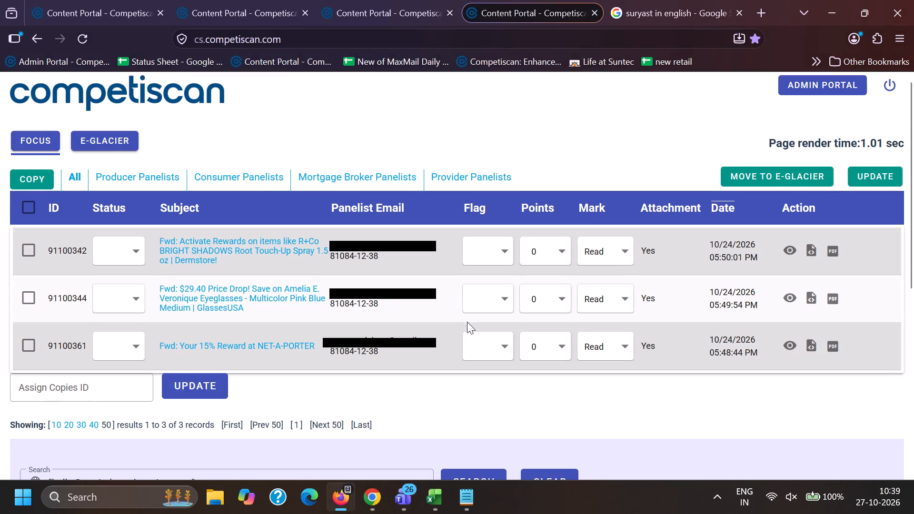
Rerun the quoted Capital One Shopping sender address search over subject and body to refresh the matching records.
click(475, 400)
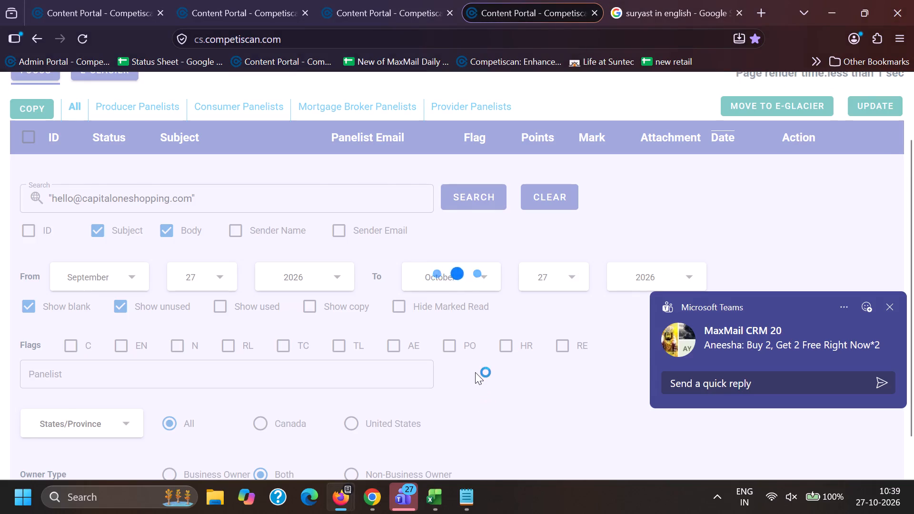
scroll(444, 335, down, 2)
click(463, 331)
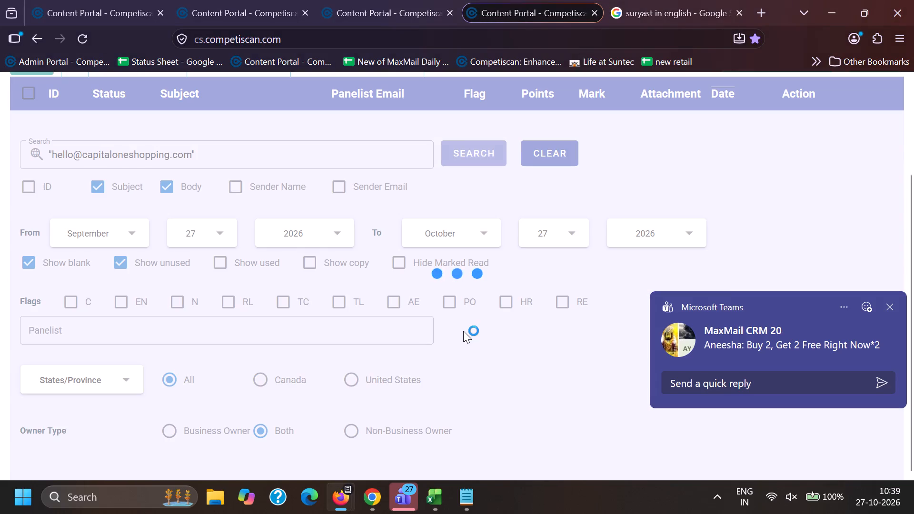
scroll(471, 366, down, 3)
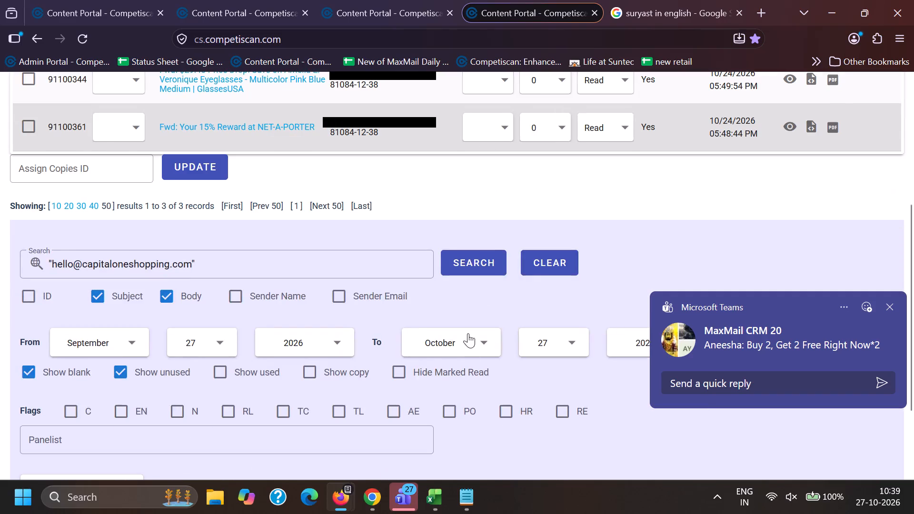
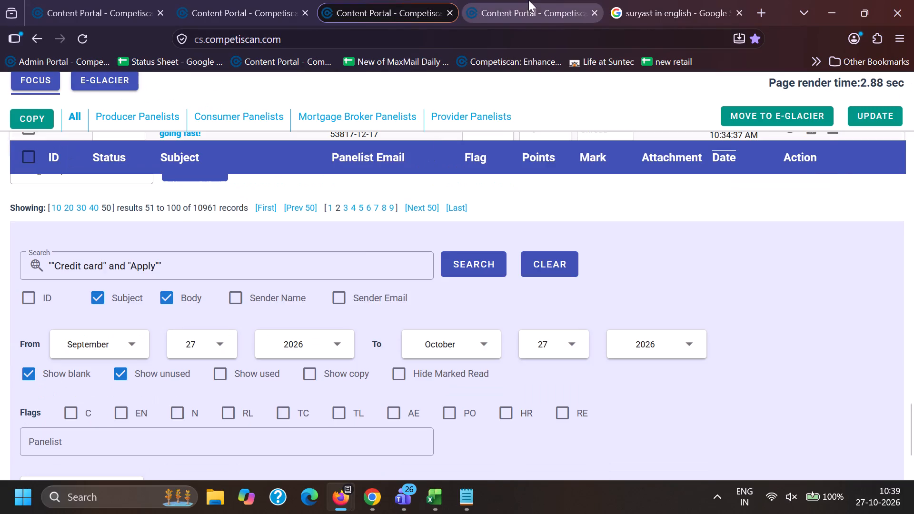
Alternate between the Content Portal tabs, rerunning the Capital One Shopping address search and reloading the Focus list to check for new emails.
click(528, 0)
click(461, 389)
click(427, 0)
click(526, 0)
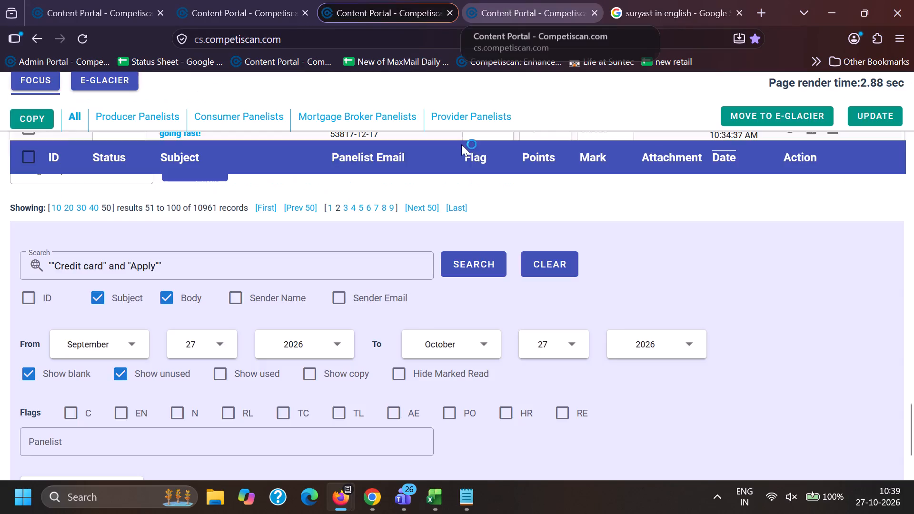
click(463, 386)
click(104, 0)
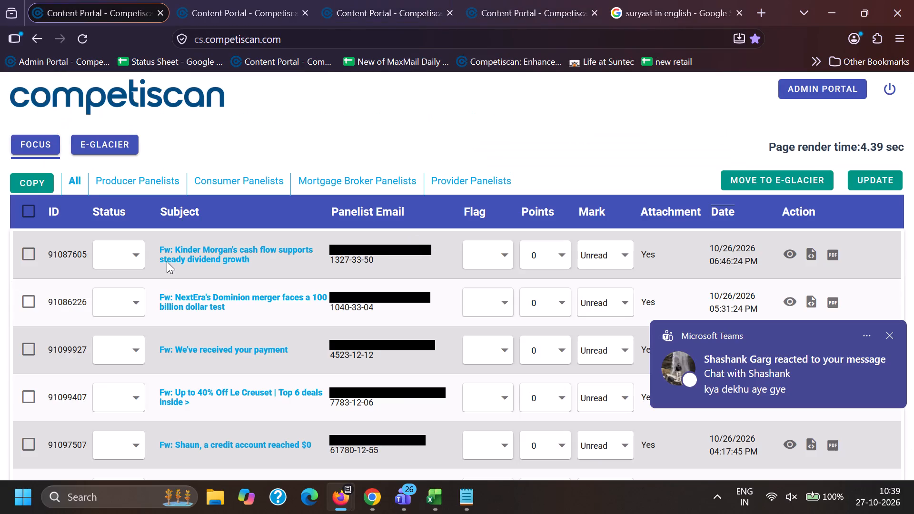
click(56, 148)
click(490, 0)
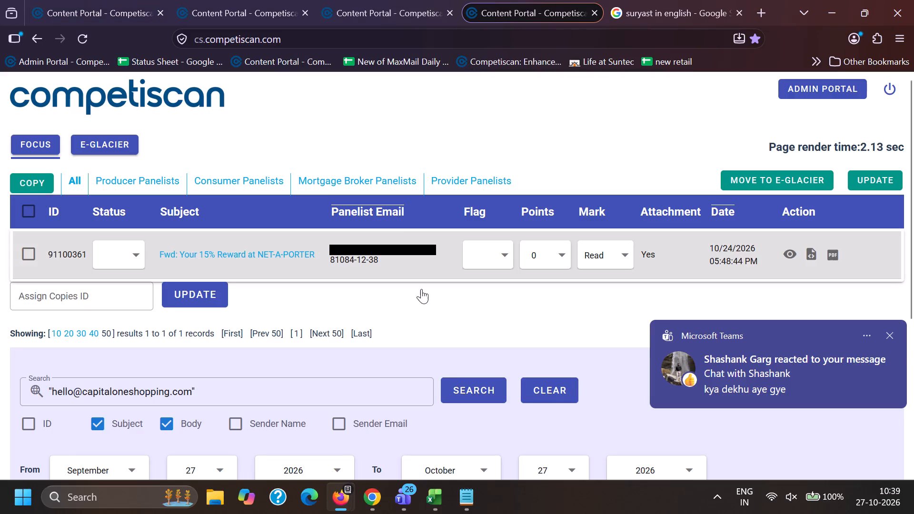
click(457, 390)
drag(114, 0, 121, 3)
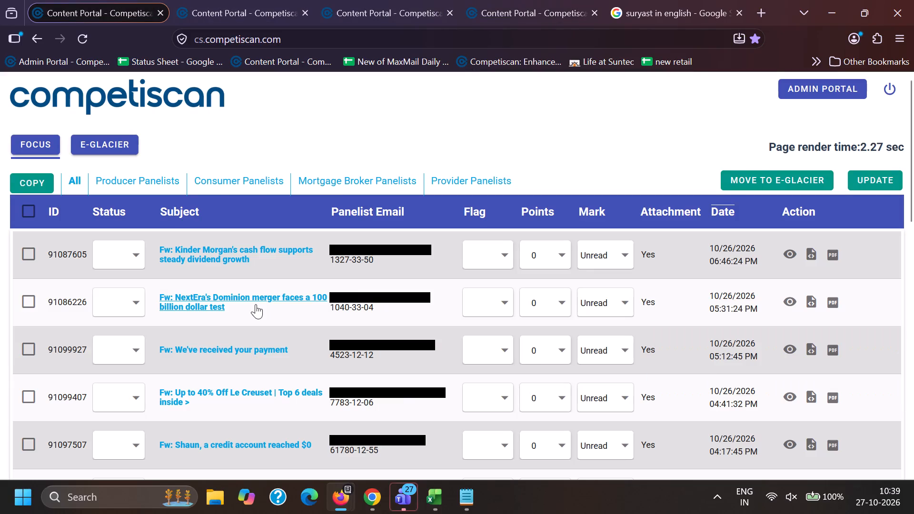
scroll(256, 304, down, 2)
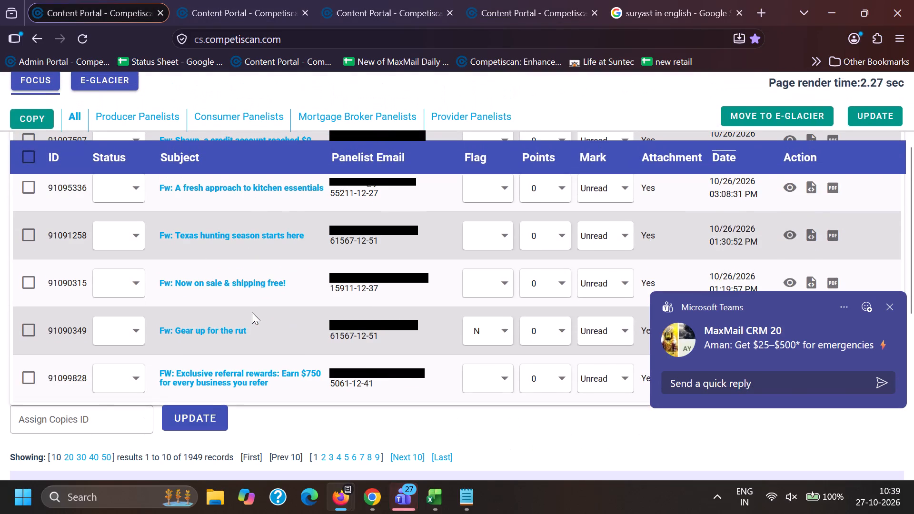
click(531, 0)
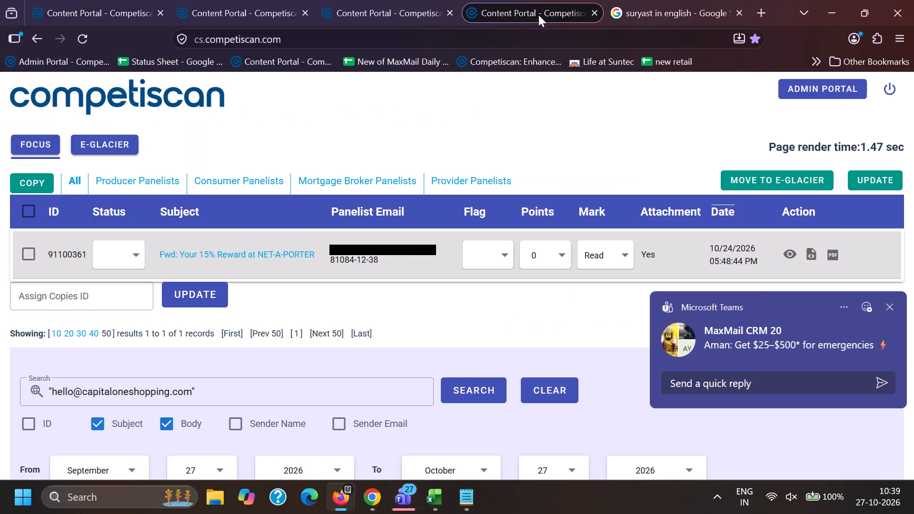
click(490, 386)
Switch to the MileagePlus email editor in Chrome and delete the forwarded-message line, sender address and recipient line from the email's header.
click(385, 491)
click(264, 437)
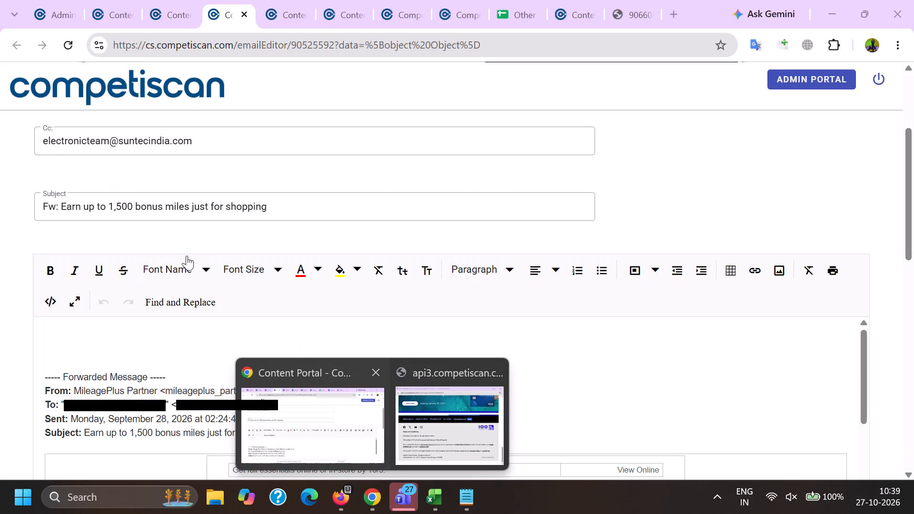
scroll(187, 256, down, 1)
drag(187, 311, 2, 254)
key(BackSpace)
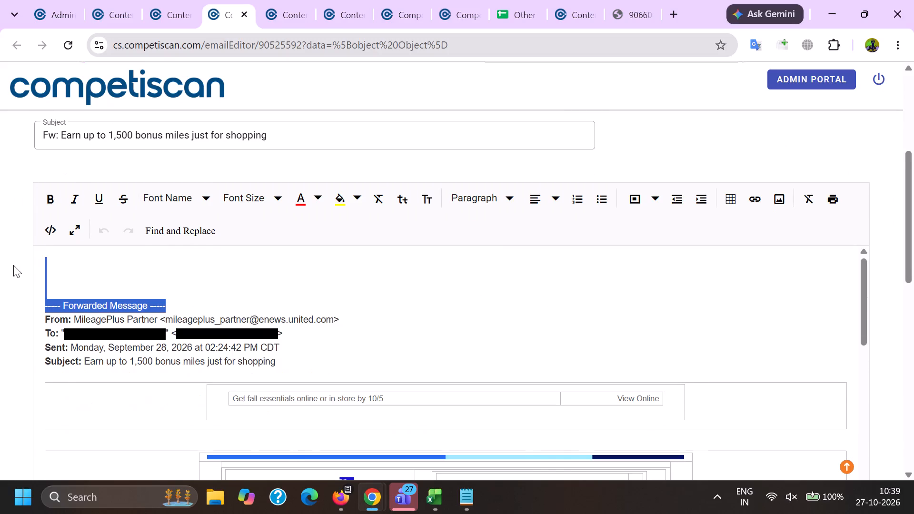
drag(162, 277, 297, 291)
key(BackSpace)
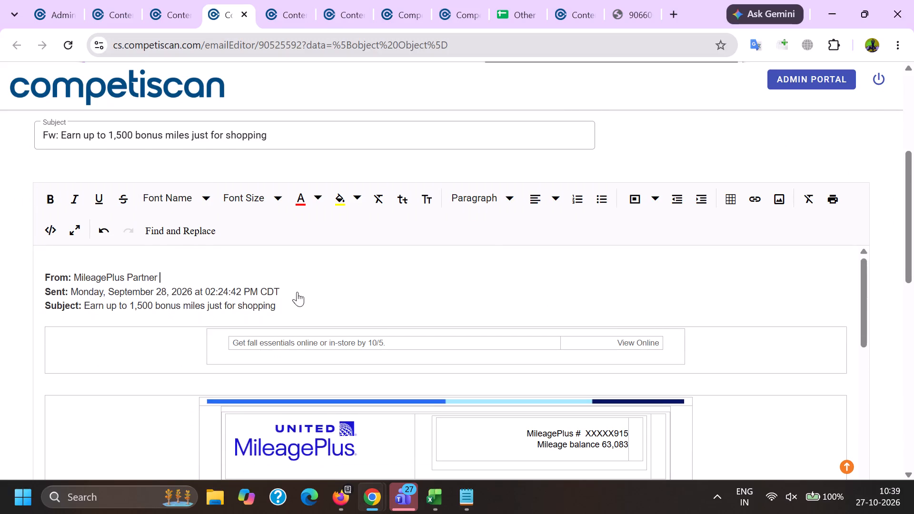
Delete the masked member number after "MileagePlus #" in the email body.
scroll(315, 190, down, 1)
double_click(613, 363)
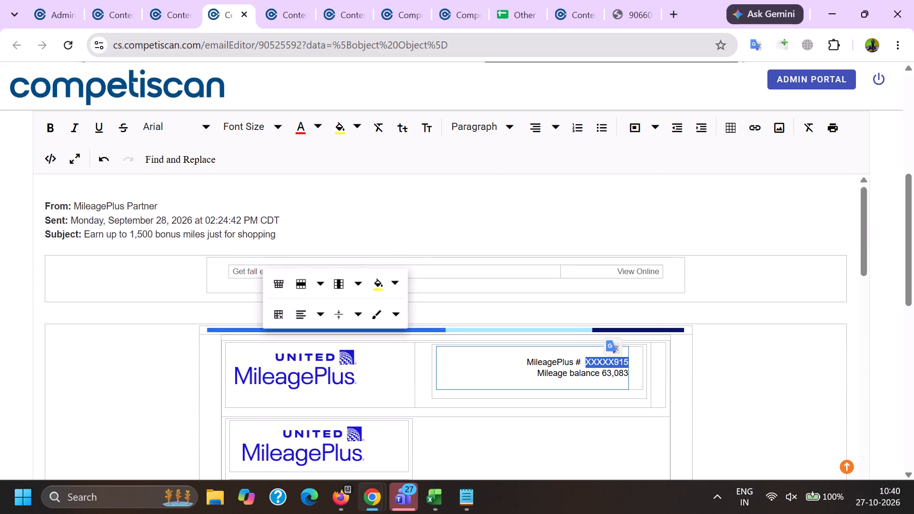
key(BackSpace)
Delete the table containing the second United MileagePlus logo near the top of the email body.
click(248, 455)
click(228, 424)
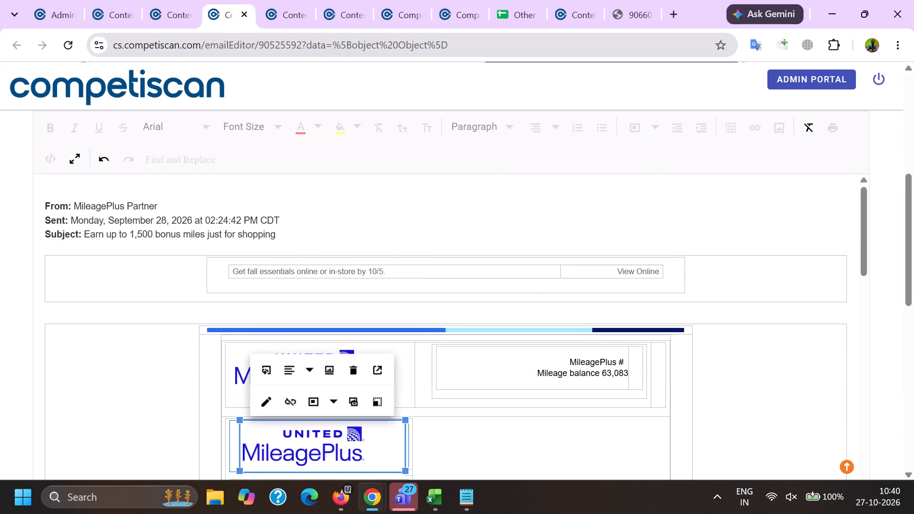
click(225, 428)
click(228, 428)
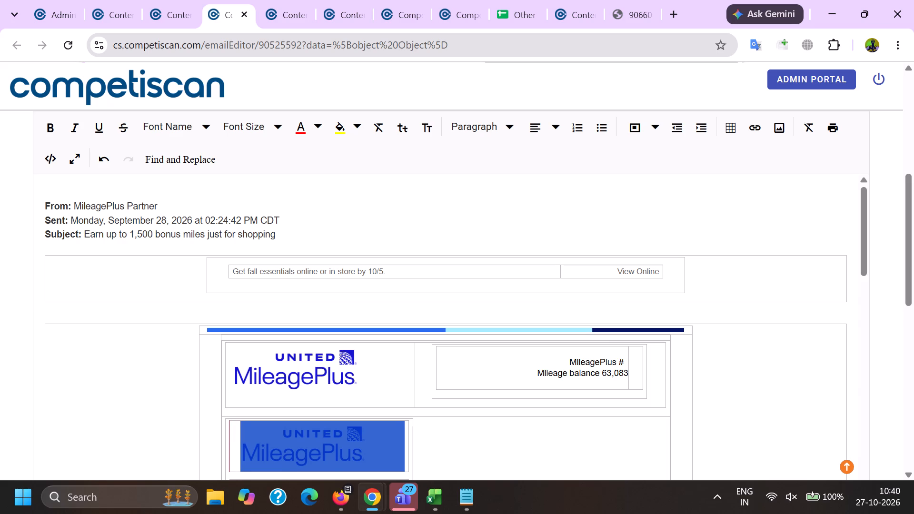
click(224, 429)
scroll(284, 351, down, 1)
scroll(261, 405, down, 2)
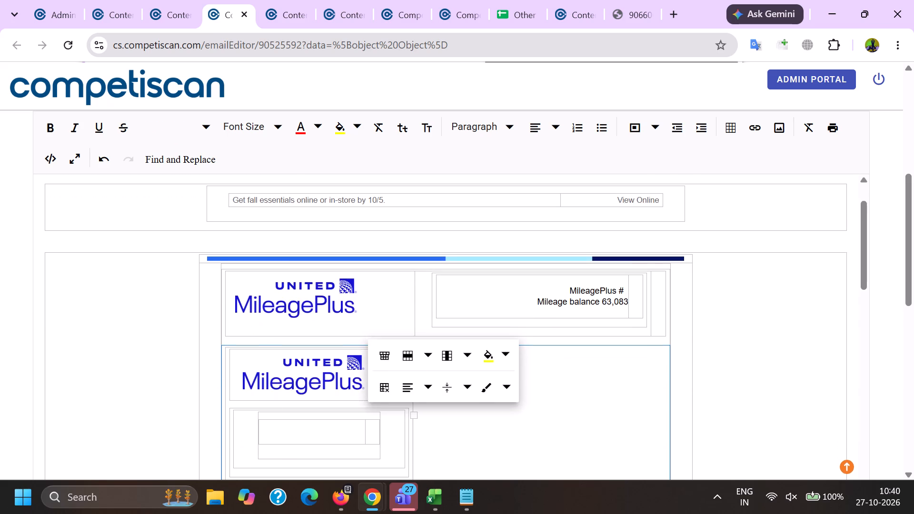
click(384, 385)
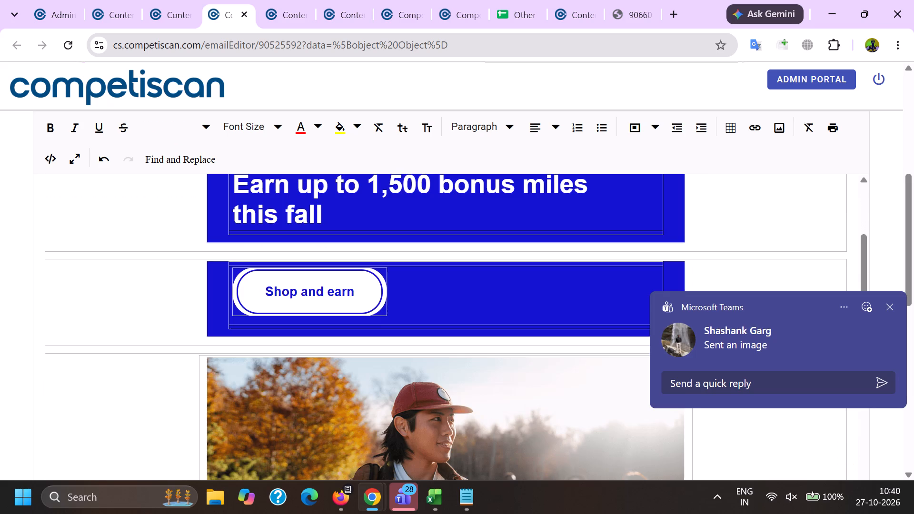
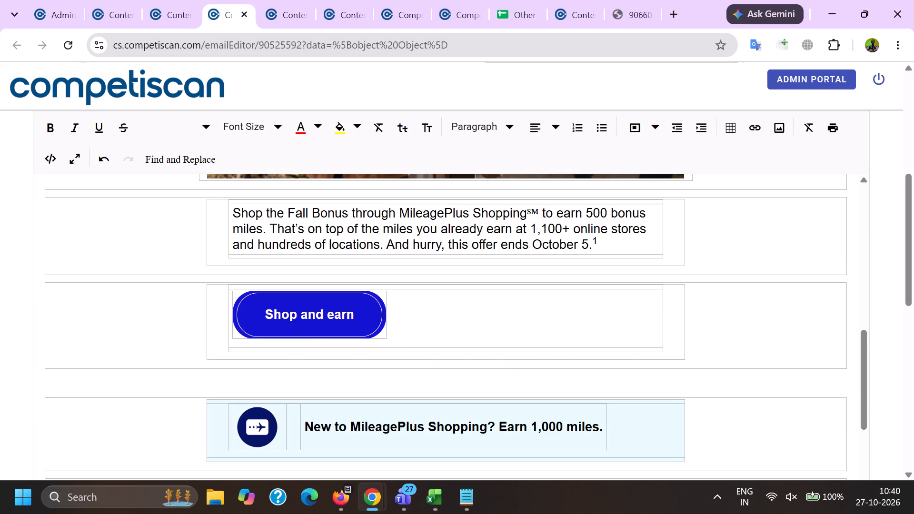
Remove the hyperlinks from the Instagram, YouTube, X and Facebook icons in the email's footer.
scroll(323, 322, down, 3)
scroll(459, 287, down, 3)
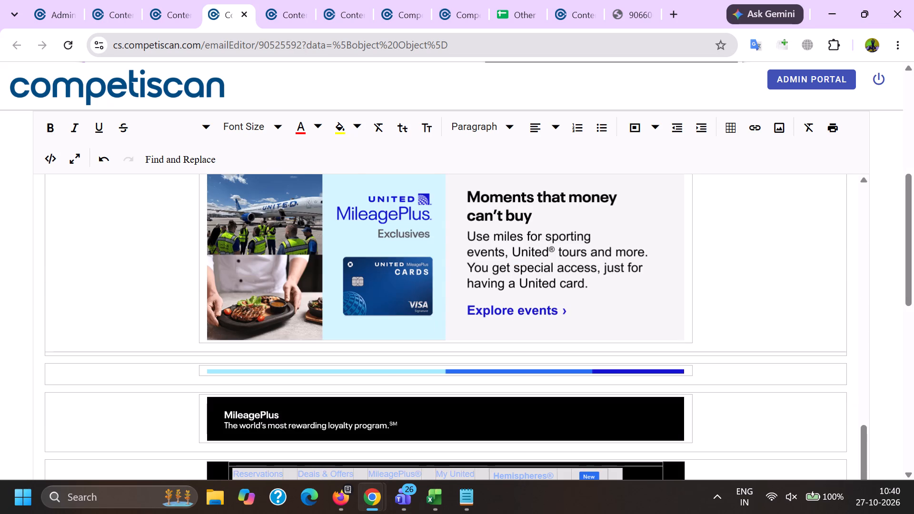
scroll(342, 349, up, 5)
scroll(335, 354, down, 9)
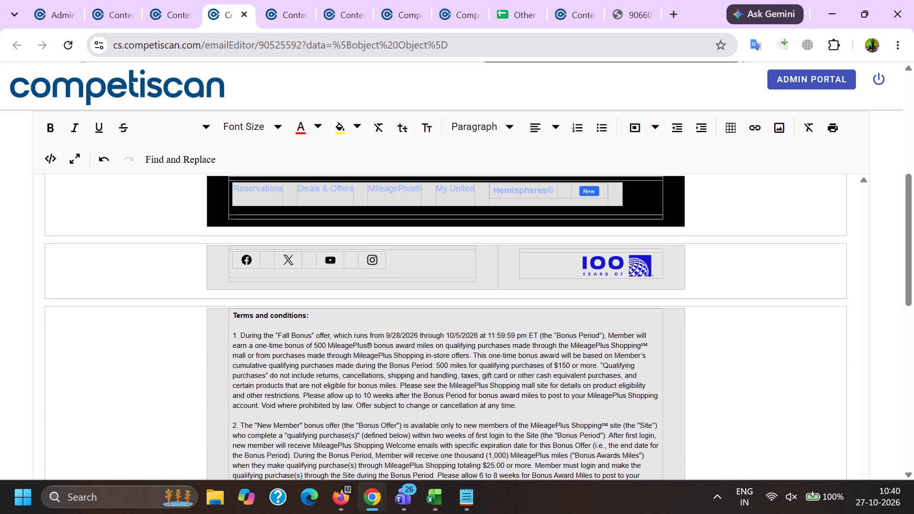
click(371, 260)
click(397, 244)
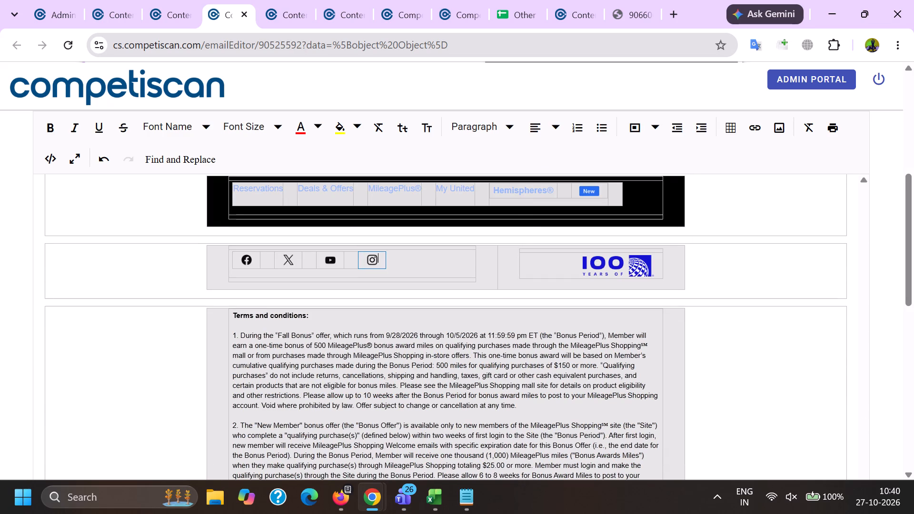
click(334, 260)
click(362, 239)
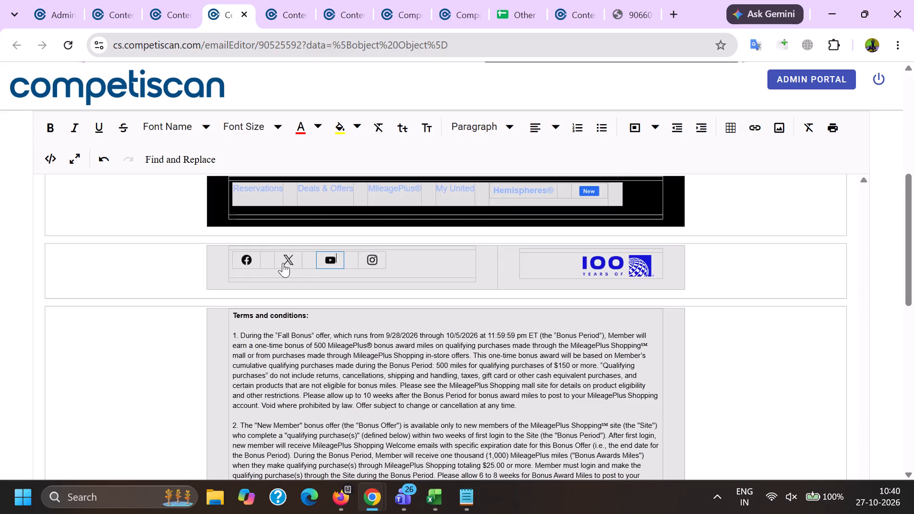
click(283, 263)
click(285, 265)
click(319, 228)
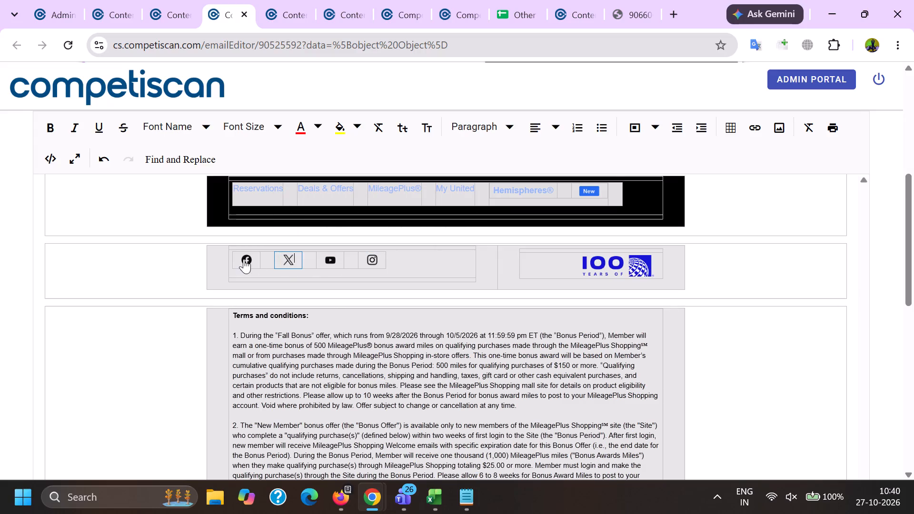
click(244, 259)
click(279, 230)
Delete the recipient's email address from the "You received this email at" sentence in the footer.
scroll(296, 222, down, 7)
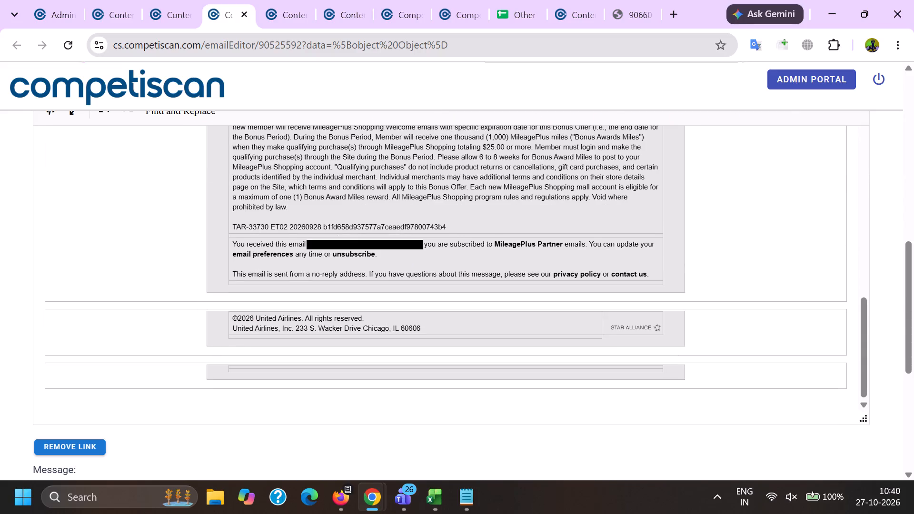
drag(314, 242, 393, 244)
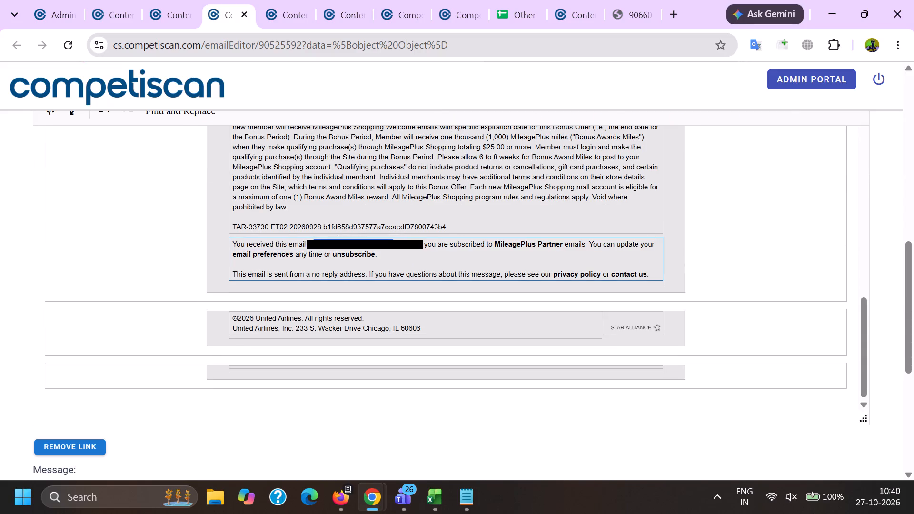
drag(393, 244, 393, 246)
key(BackSpace)
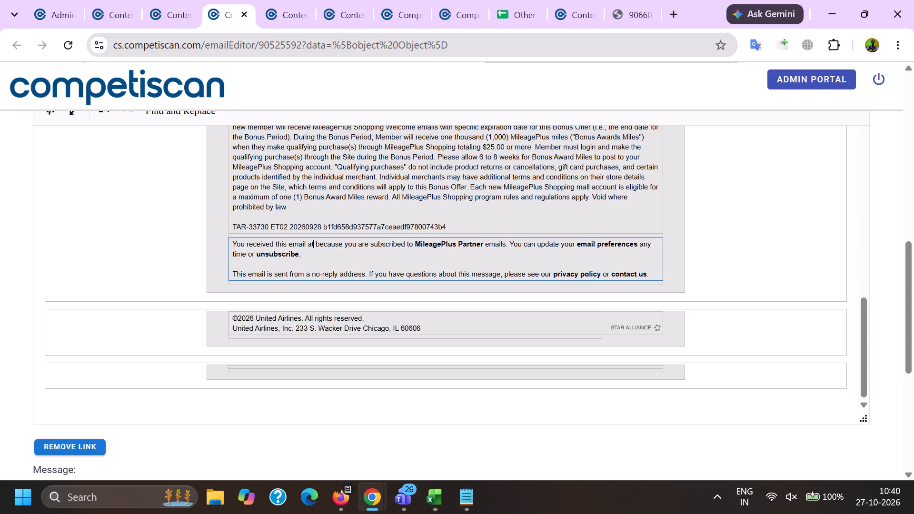
Remove the hyperlinks from "contact us", "email preferences" and "unsubscribe" in the footer text.
click(634, 274)
click(722, 306)
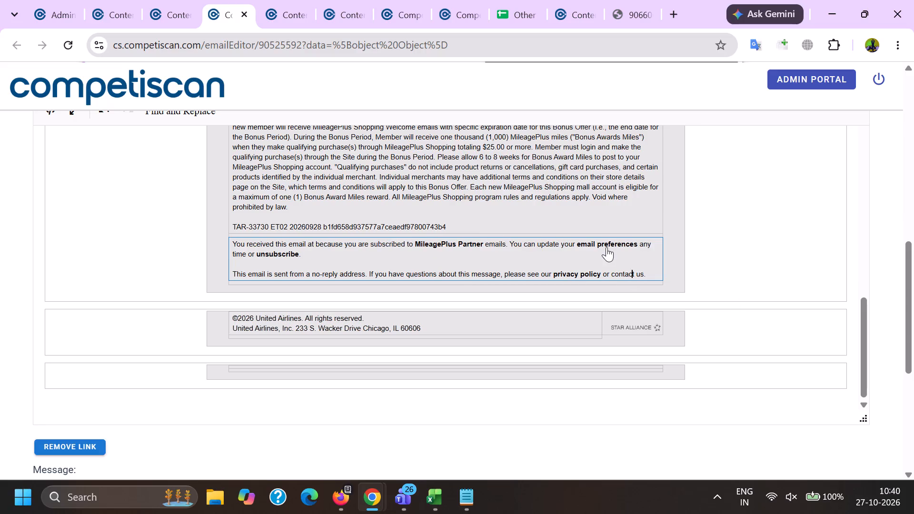
click(606, 247)
click(690, 274)
click(278, 252)
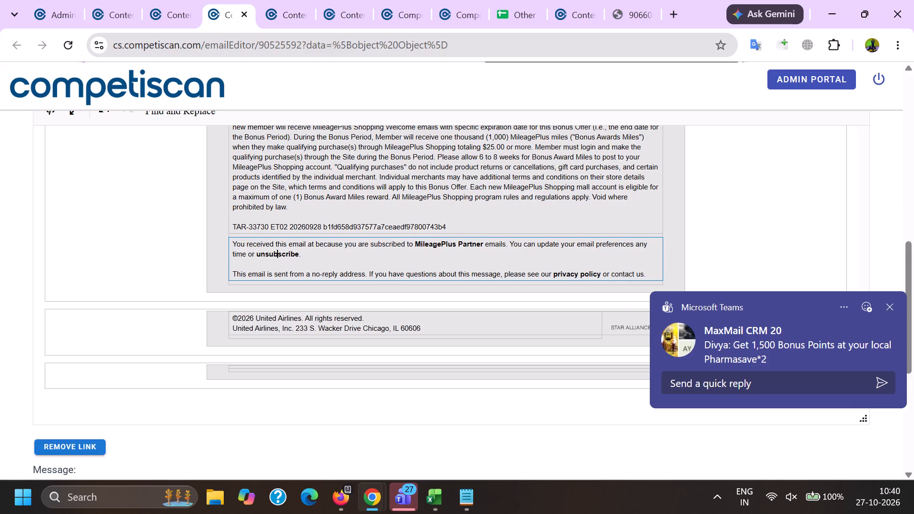
click(356, 286)
Delete the tracking code line beginning "TAR-33730" at the end of the terms and conditions.
drag(235, 223, 235, 223)
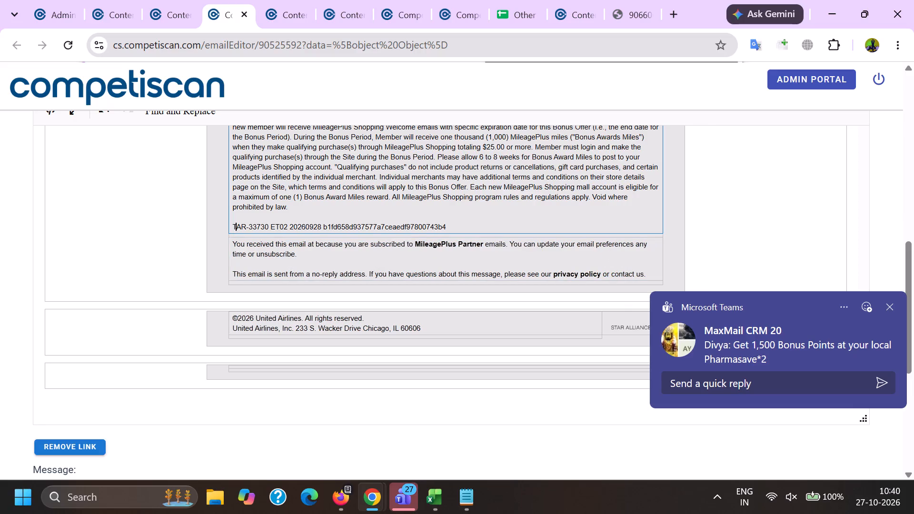
drag(235, 223, 466, 224)
click(456, 224)
drag(456, 225, 248, 221)
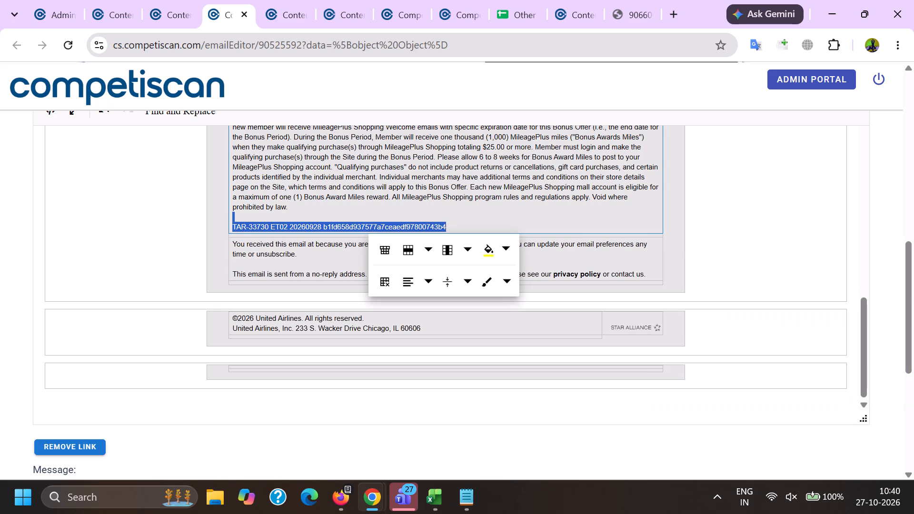
drag(248, 221, 242, 221)
key(BackSpace)
Save the product info for the edited email.
scroll(282, 247, down, 2)
scroll(417, 255, down, 8)
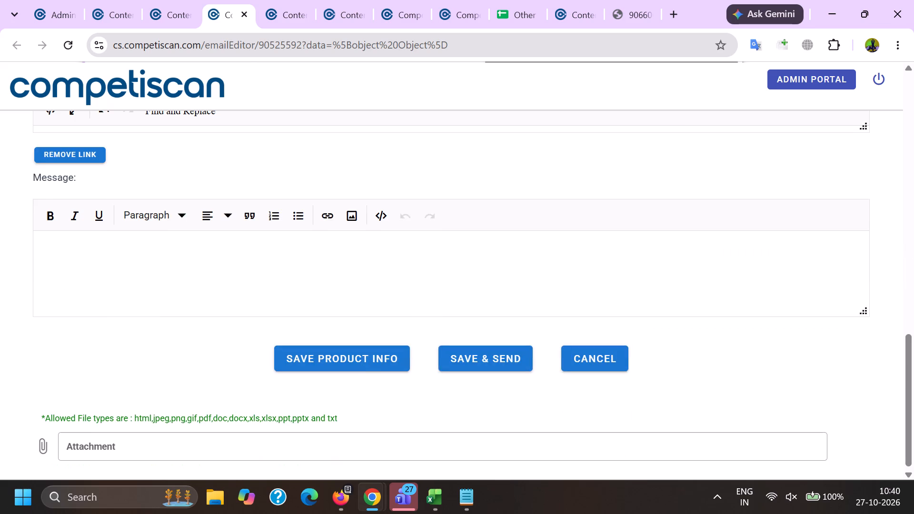
scroll(429, 295, down, 1)
click(369, 355)
click(459, 294)
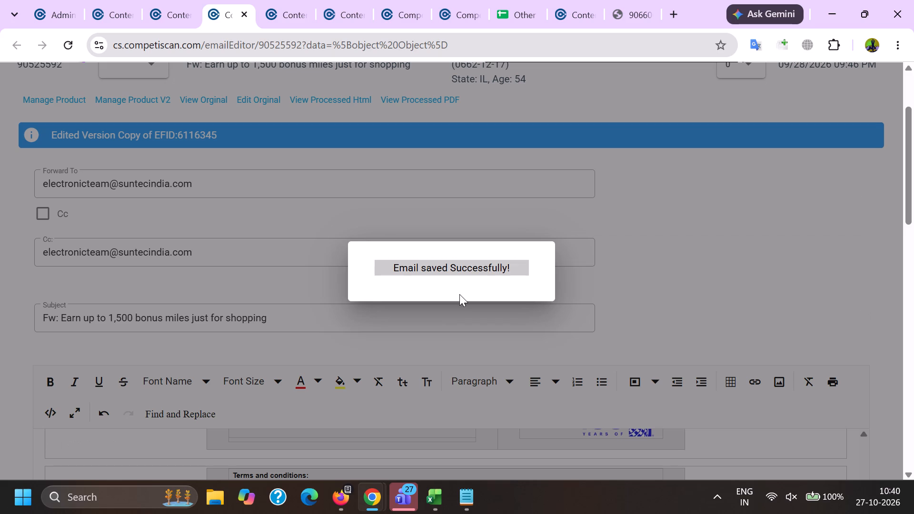
click(0, 224)
Open the product management form for email 90525592.
click(46, 96)
Go back to the edited email and review it from its footer up to the sender and subject details.
key(alt+Tab)
scroll(198, 155, down, 4)
double_click(160, 309)
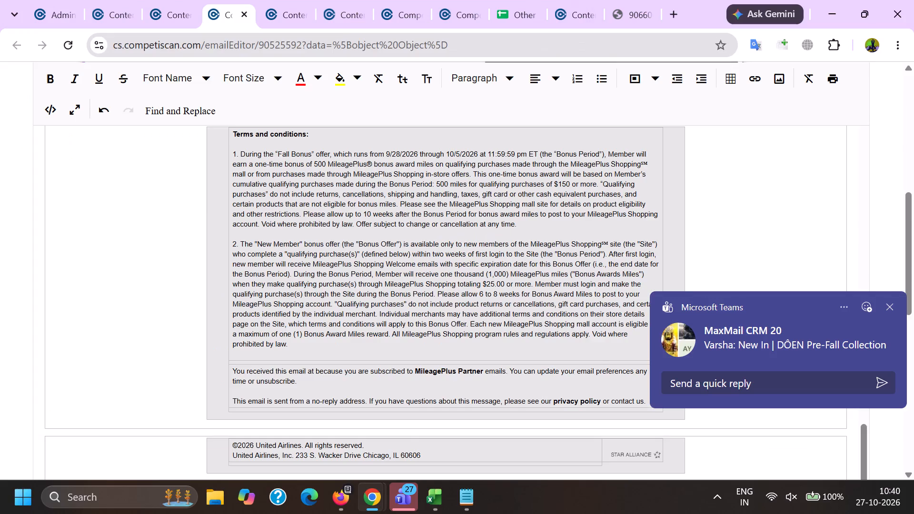
key(Page_Up)
key(Page_Up)
key(Page_Up)
key(Page_Up)
key(Page_Up)
key(Page_Up)
key(Page_Up)
key(Page_Up)
key(Page_Up)
key(Page_Up)
key(Page_Up)
key(Page_Up)
key(Page_Up)
key(Page_Up)
key(Page_Up)
key(Page_Up)
key(Page_Up)
key(Page_Up)
key(Page_Up)
key(Page_Up)
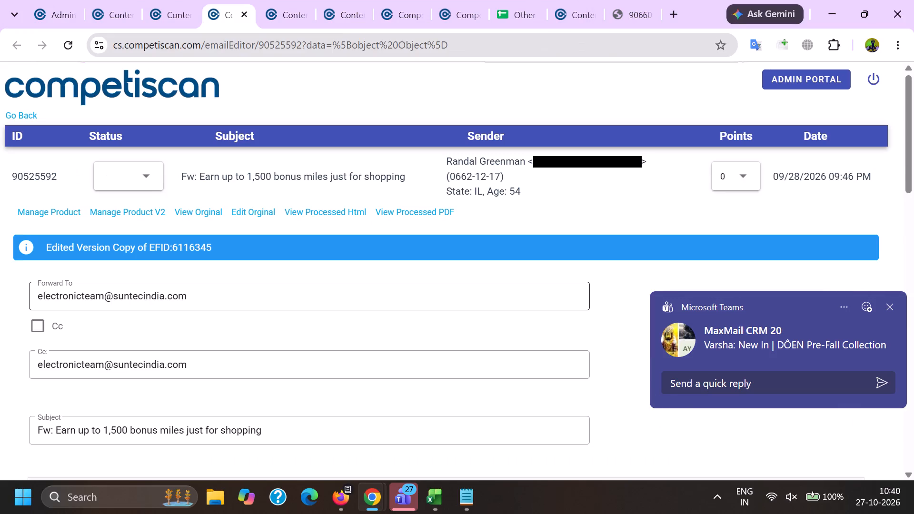
scroll(158, 295, down, 5)
In the product form, add Chase as the company and United Airlines as the affinity/association.
key(alt+Tab)
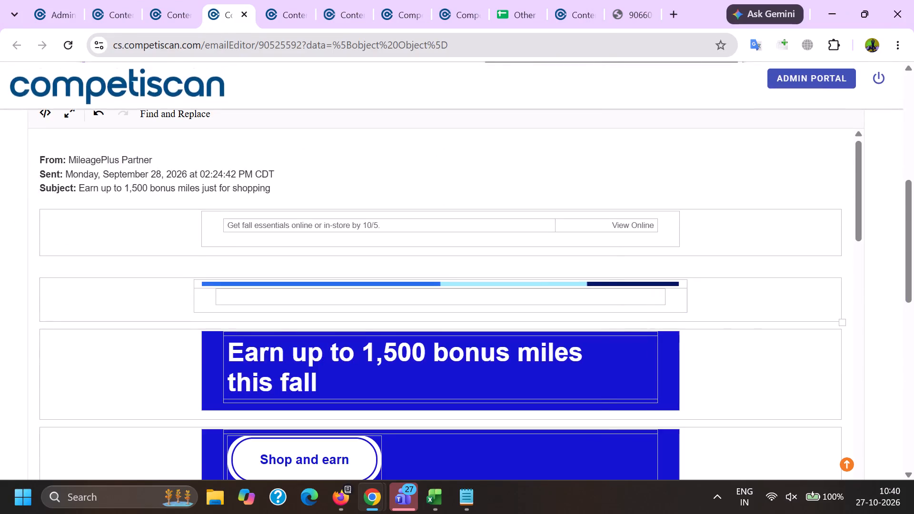
scroll(256, 216, down, 6)
click(274, 149)
click(270, 120)
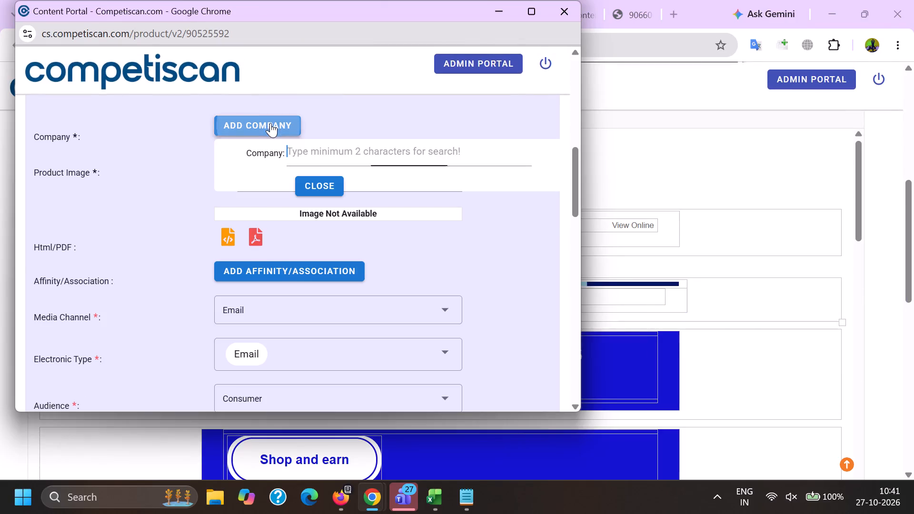
text(chase)
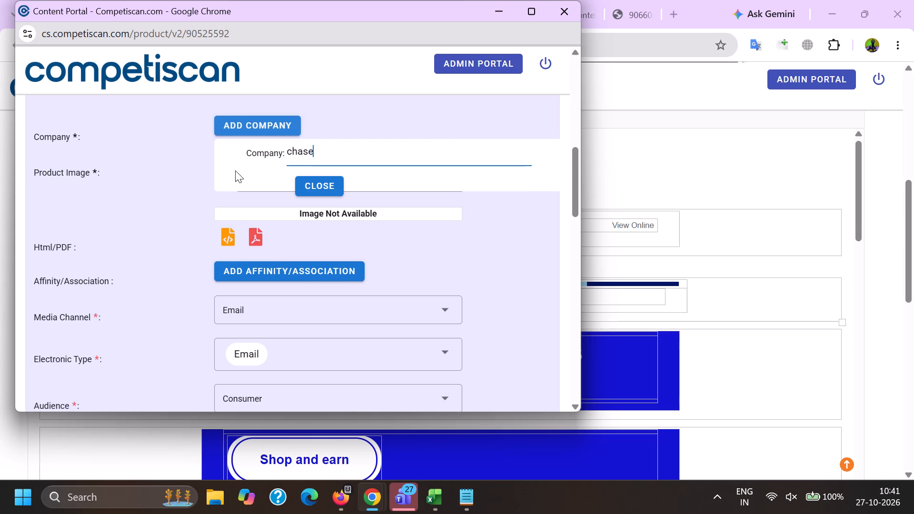
scroll(235, 170, down, 1)
click(276, 200)
click(328, 221)
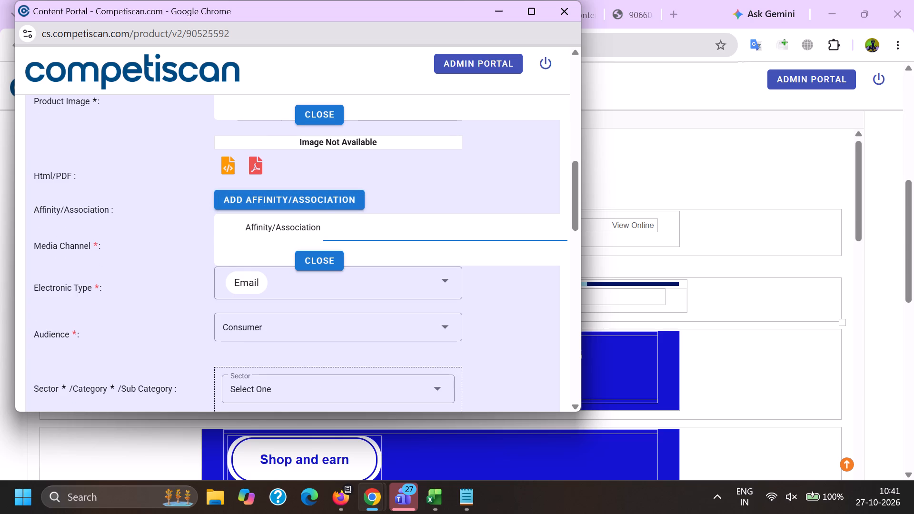
text(united airlines)
click(349, 263)
scroll(347, 324, up, 3)
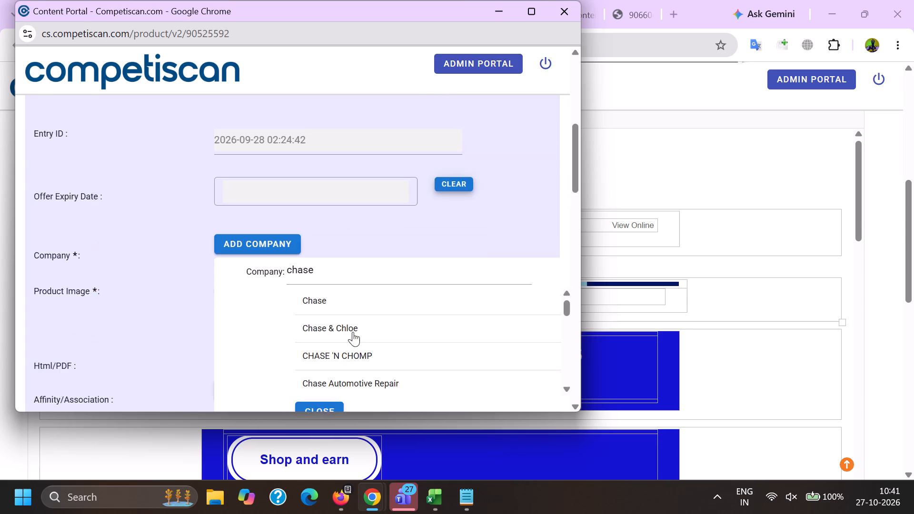
click(329, 329)
Search the company list for "united airlines" as an additional company for the product.
click(278, 269)
text(unit)
text(ed)
key(space)
key(a)
key(i)
key(r)
text(li)
text(nes)
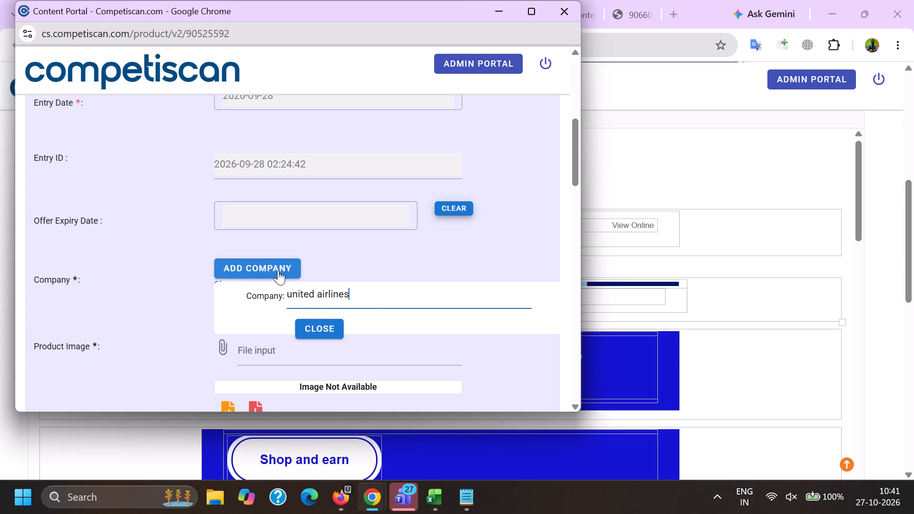
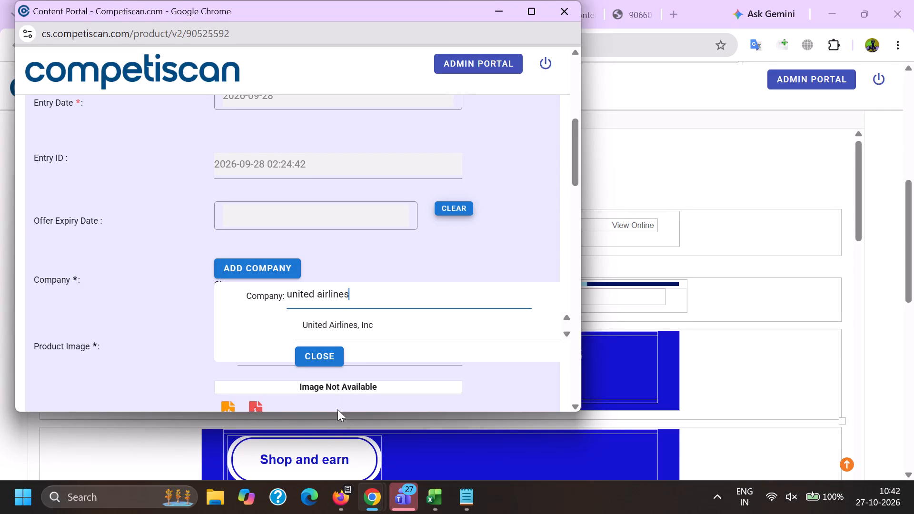
Add United Airlines, Inc as the second company and move it above Chase in the company list.
click(333, 333)
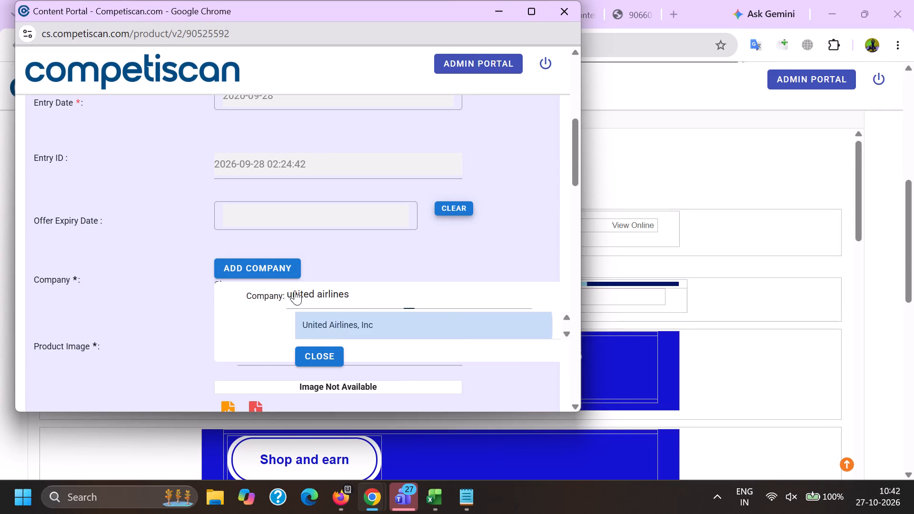
click(293, 337)
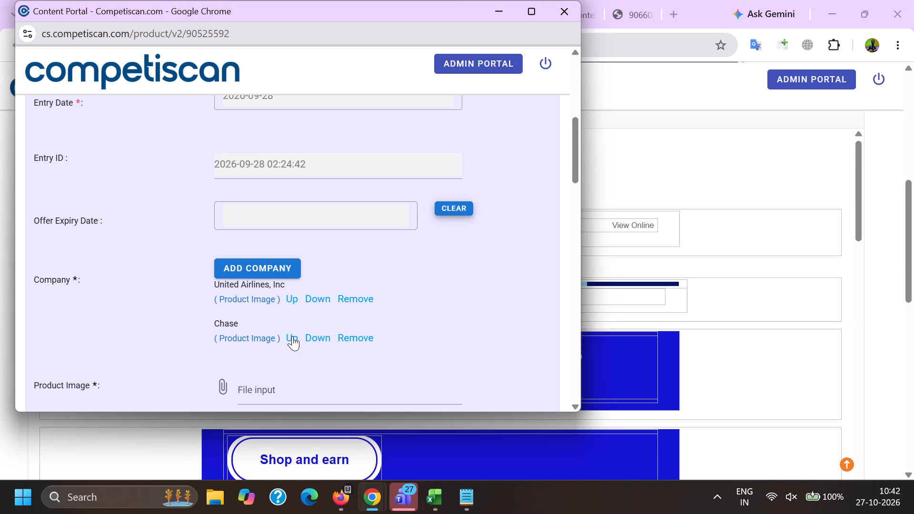
Add Travel & Leisure / Airlines as a sector and category for the product.
scroll(297, 210, down, 2)
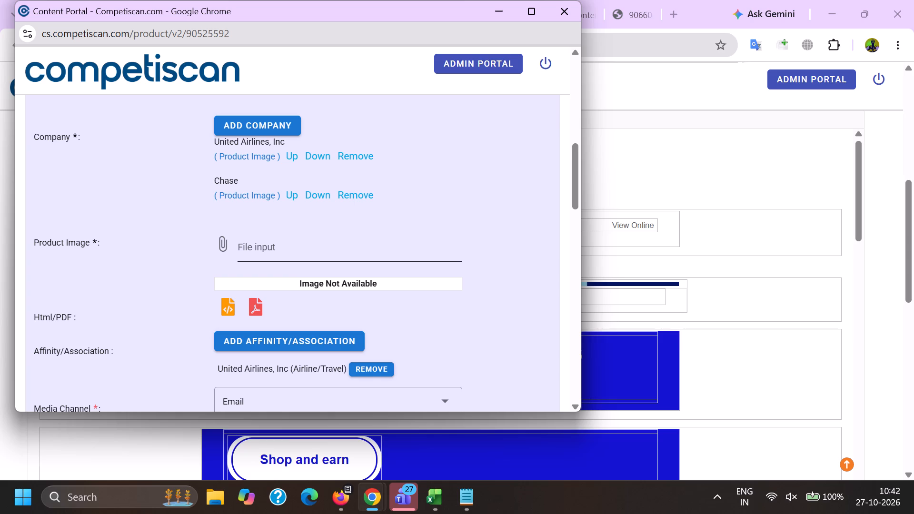
scroll(240, 165, down, 4)
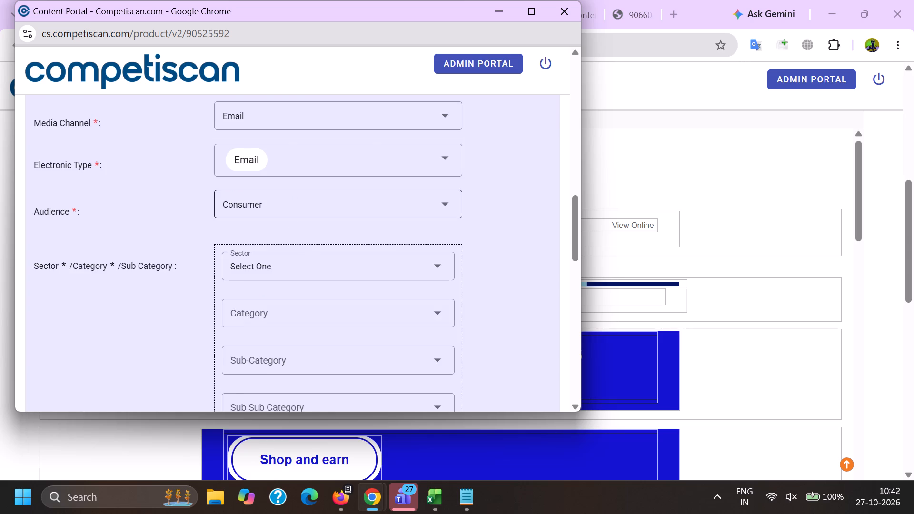
scroll(281, 306, up, 5)
click(268, 226)
scroll(274, 153, down, 6)
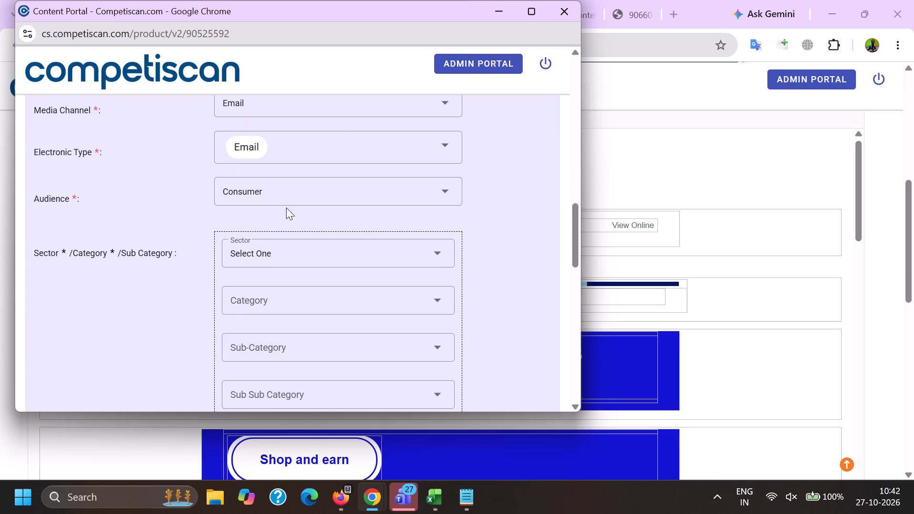
click(264, 250)
scroll(264, 241, down, 7)
click(293, 376)
drag(126, 361, 153, 356)
click(250, 302)
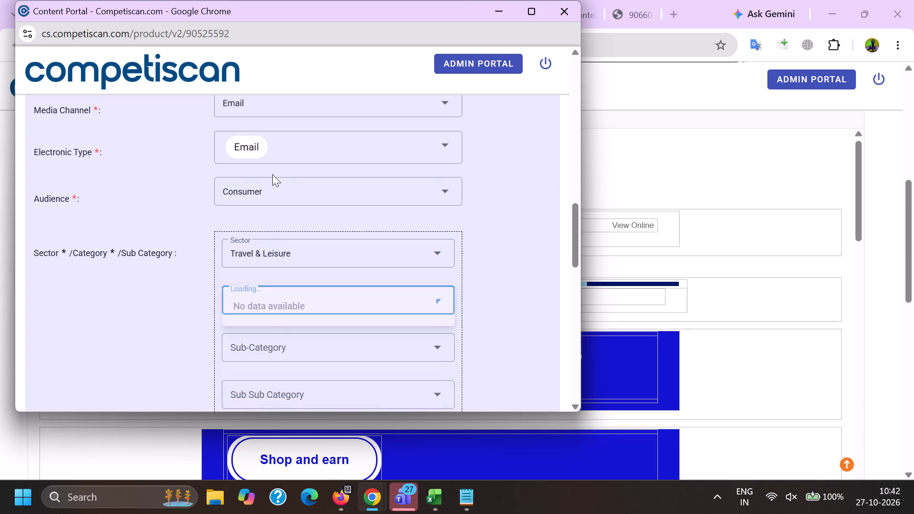
scroll(272, 174, down, 1)
drag(277, 266, 272, 267)
drag(137, 276, 143, 281)
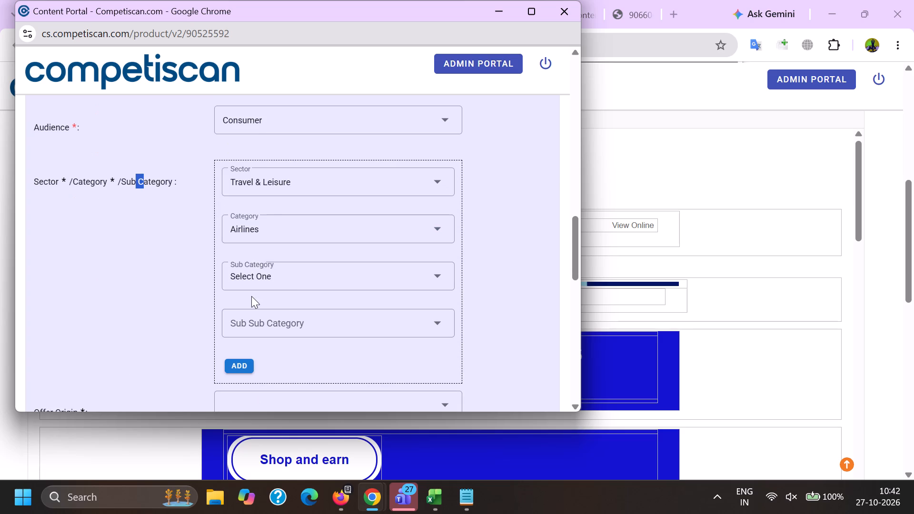
click(240, 366)
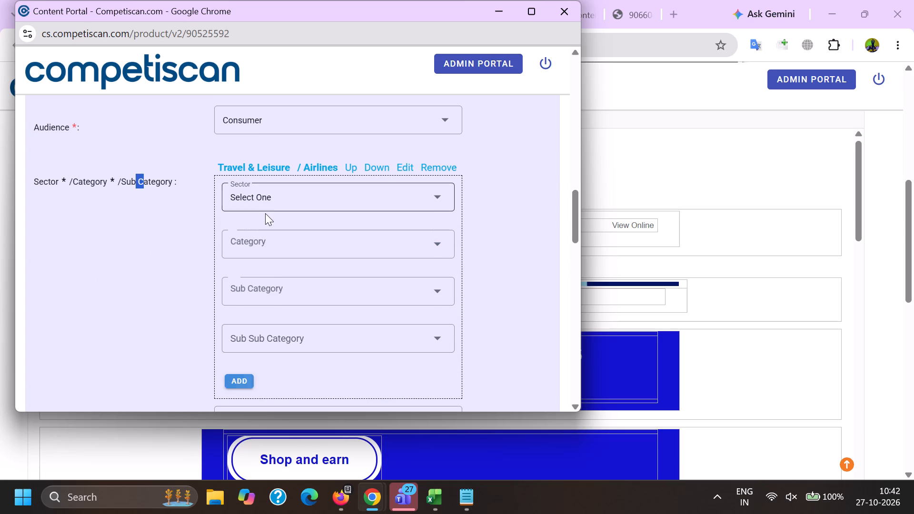
Add a second classification with sector Credit Cards, category Payment Cards and sub-category Credit Cards.
click(263, 213)
click(261, 198)
scroll(266, 273, up, 6)
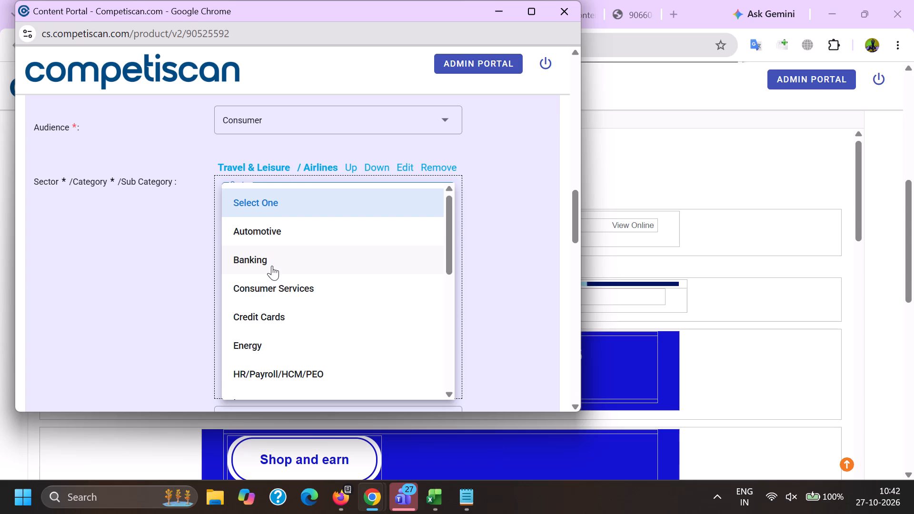
click(266, 316)
drag(127, 303, 132, 303)
click(249, 244)
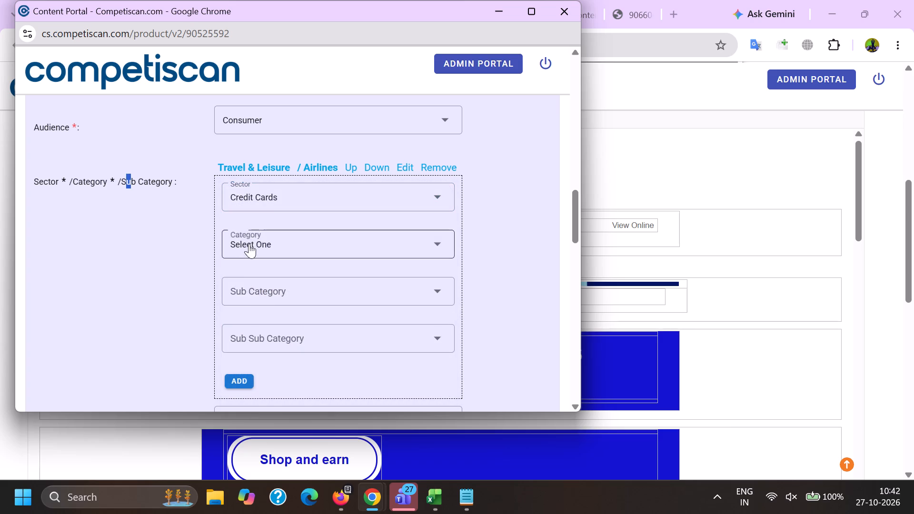
scroll(265, 143, down, 1)
click(253, 238)
click(248, 224)
scroll(256, 148, down, 1)
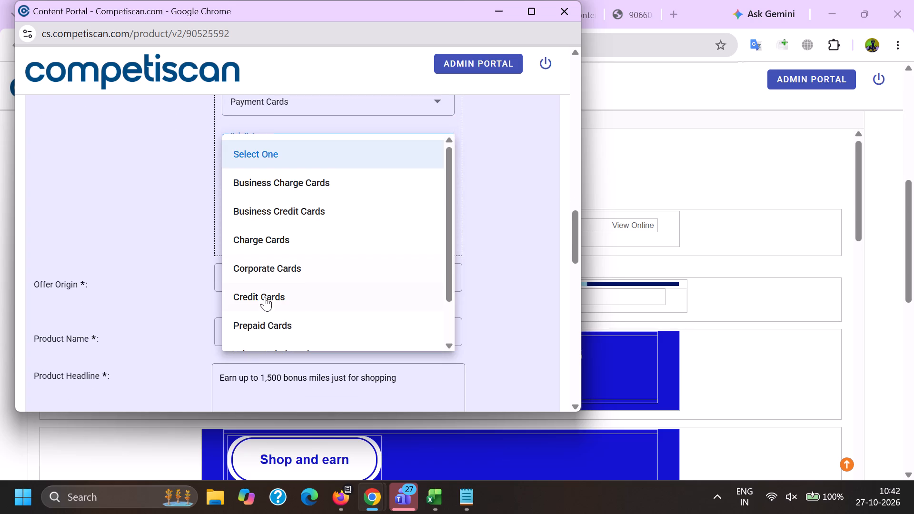
click(265, 292)
drag(145, 281, 169, 286)
click(240, 237)
Move the Travel & Leisure / Airlines classification down below the Credit Cards one.
scroll(254, 272, up, 3)
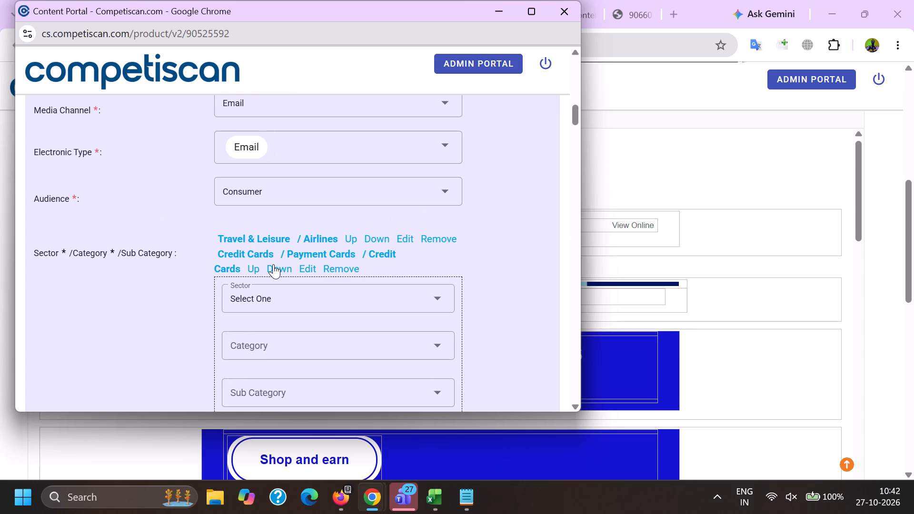
scroll(294, 289, up, 3)
scroll(337, 245, down, 4)
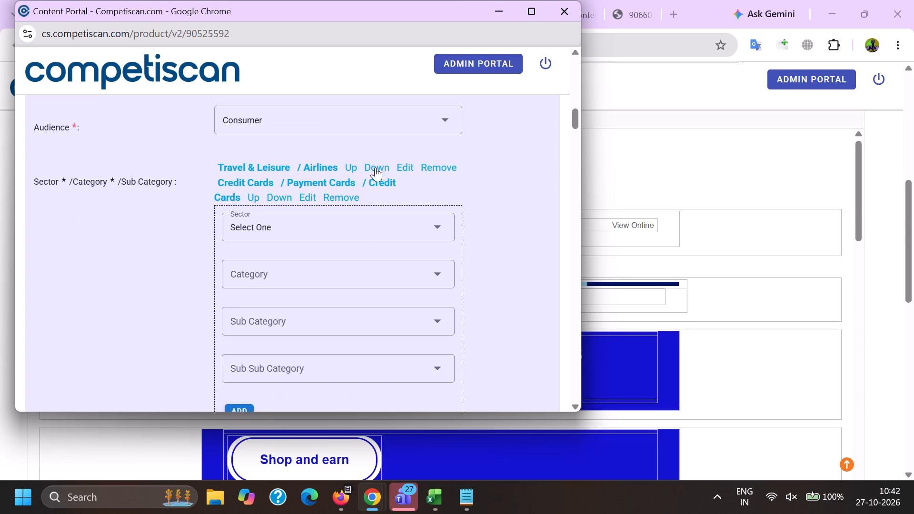
click(375, 166)
Set the offer origin to Provider/Bank.
scroll(298, 144, down, 4)
click(253, 168)
double_click(248, 230)
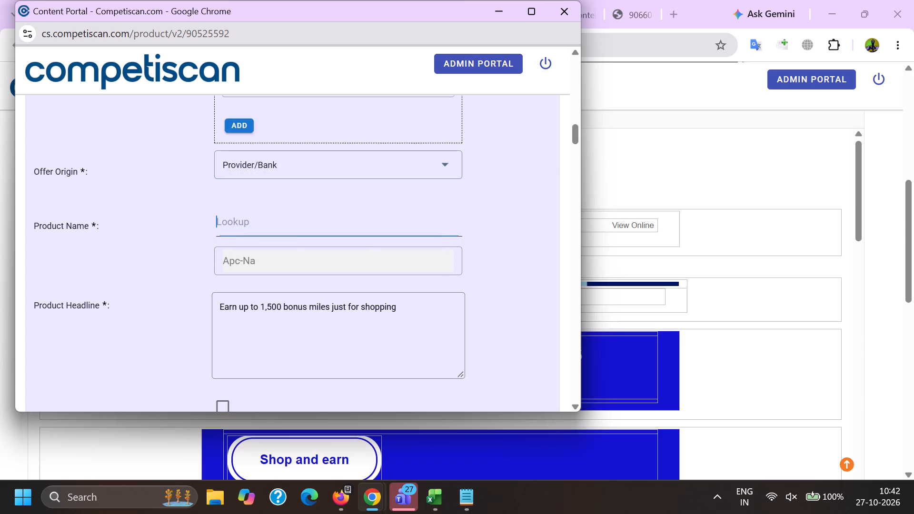
Check the card shown in the email, look up "united mil" and select United MileagePlus Card as the product name.
key(u)
text(nited)
key(space)
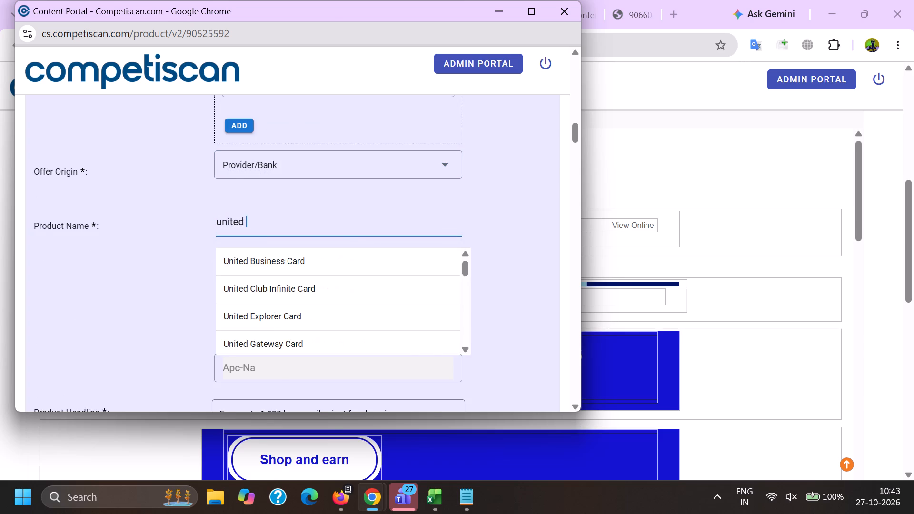
key(alt+Tab)
scroll(258, 229, down, 14)
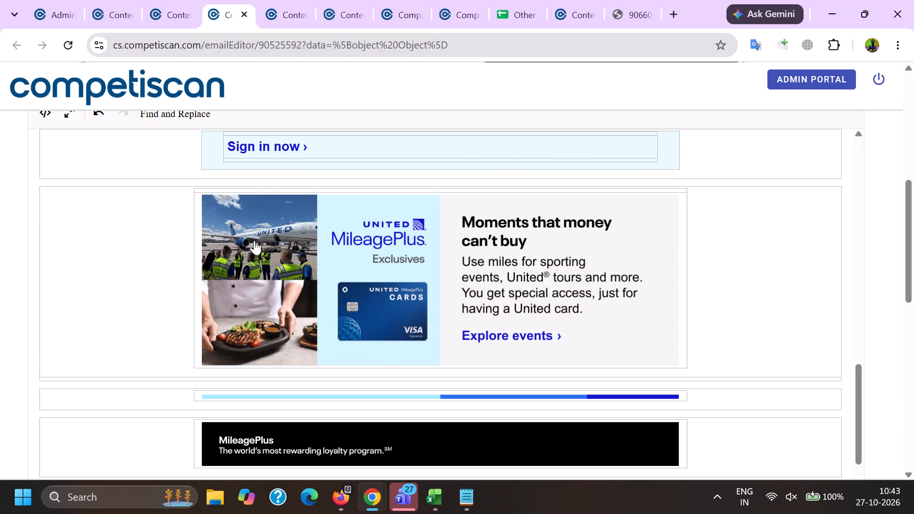
key(alt+Tab)
text(mil)
scroll(333, 257, down, 2)
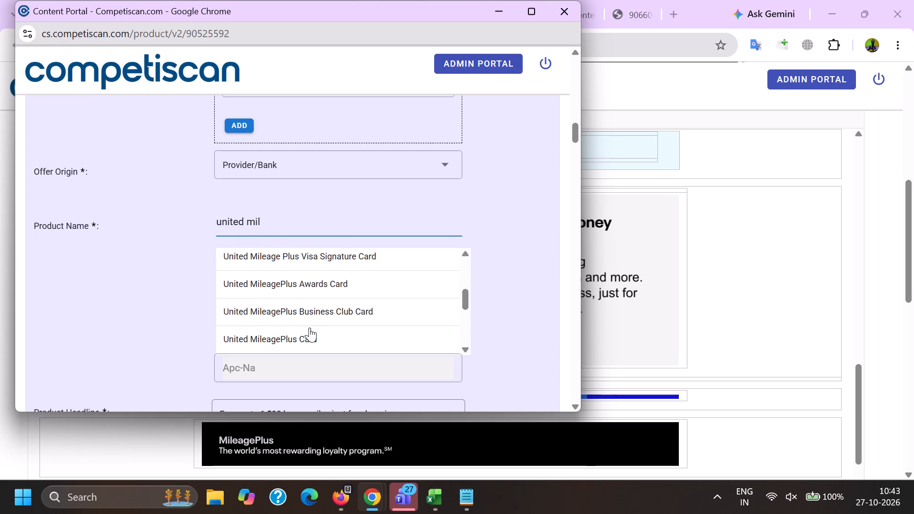
click(306, 336)
Replace the product headline with the email's subject line, "Earn up to 1,500 bonus miles just for shopping", ending it with a period.
scroll(314, 200, down, 1)
drag(407, 253, 0, 215)
key(BackSpace)
key(alt+Tab)
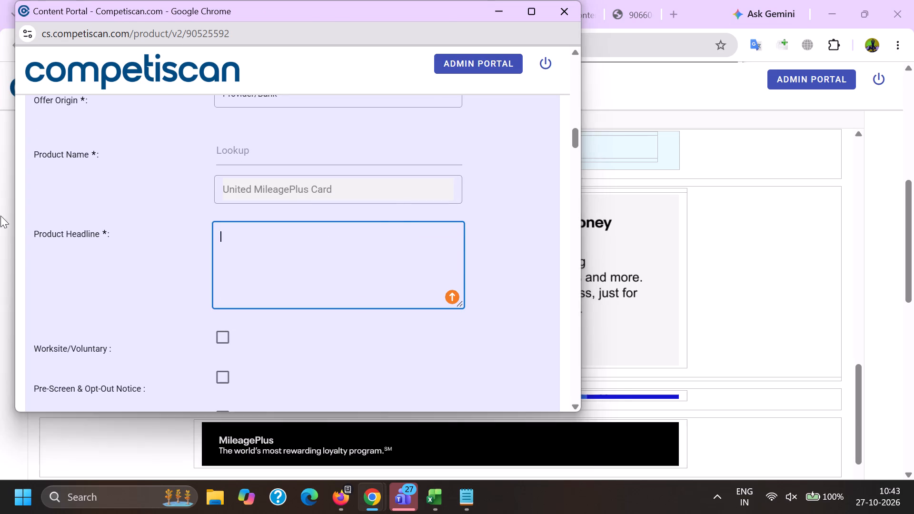
scroll(95, 282, up, 11)
scroll(118, 246, up, 3)
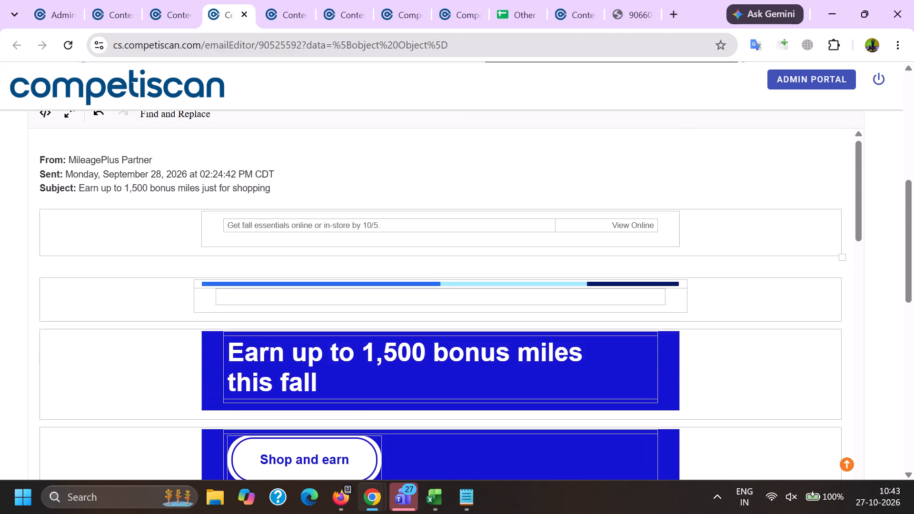
drag(81, 187, 311, 190)
key(ctrl+c)
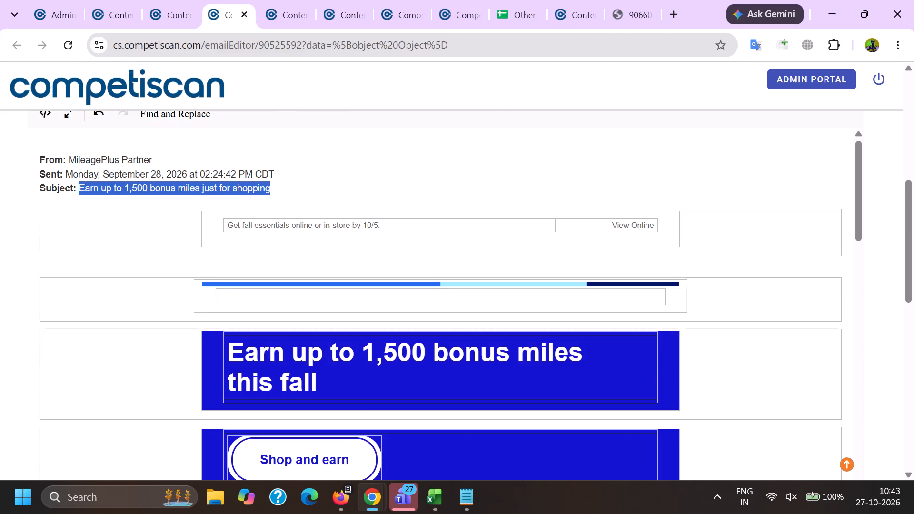
key(alt+Tab)
key(ctrl+v)
text(.)
key(space)
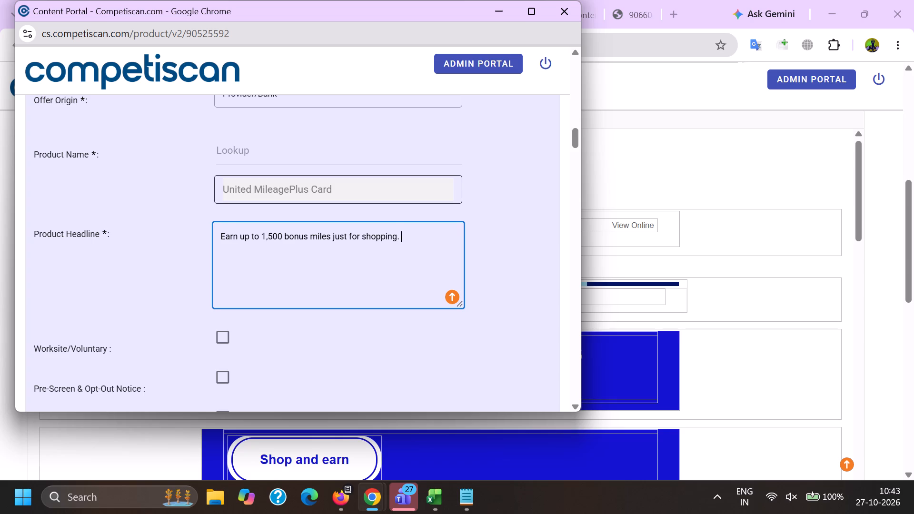
Append the email's "Shop the Fall Bonus through MileagePlus Shopping to earn 500 bonus miles" to the headline, removing the service mark symbol.
scroll(286, 189, up, 5)
click(280, 181)
key(alt+Tab)
scroll(340, 320, down, 8)
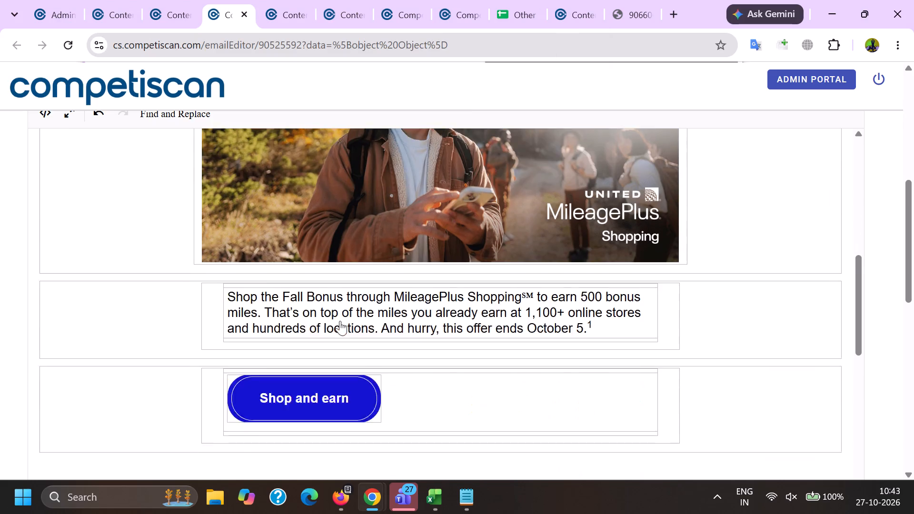
drag(228, 235, 489, 254)
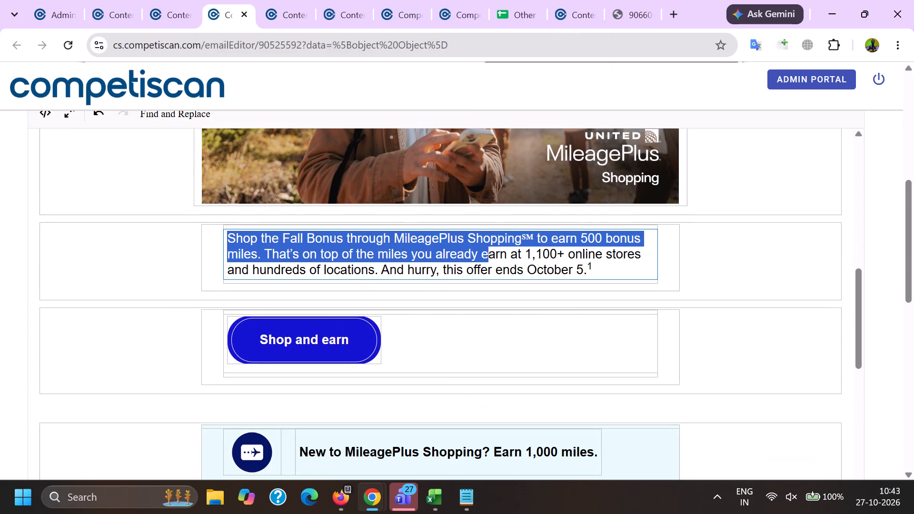
drag(489, 254, 255, 261)
key(ctrl+c)
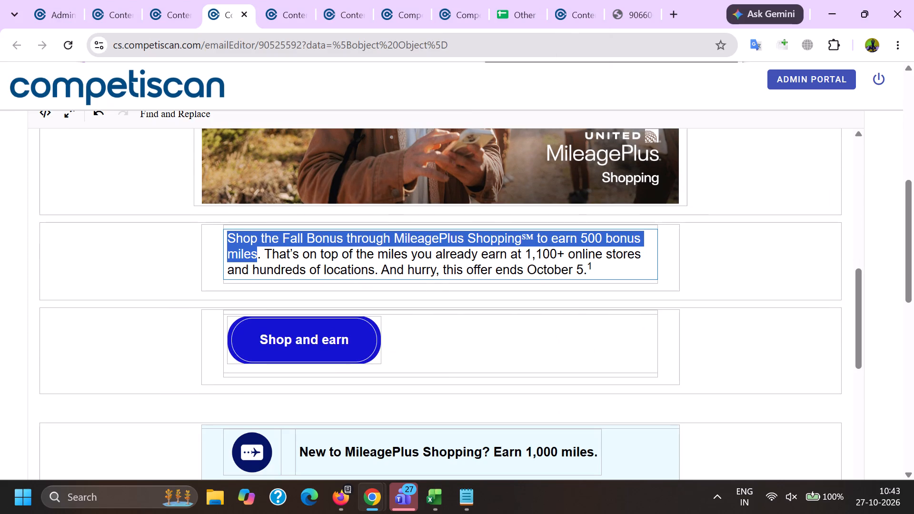
key(alt+Tab)
key(ctrl+v)
scroll(313, 190, down, 5)
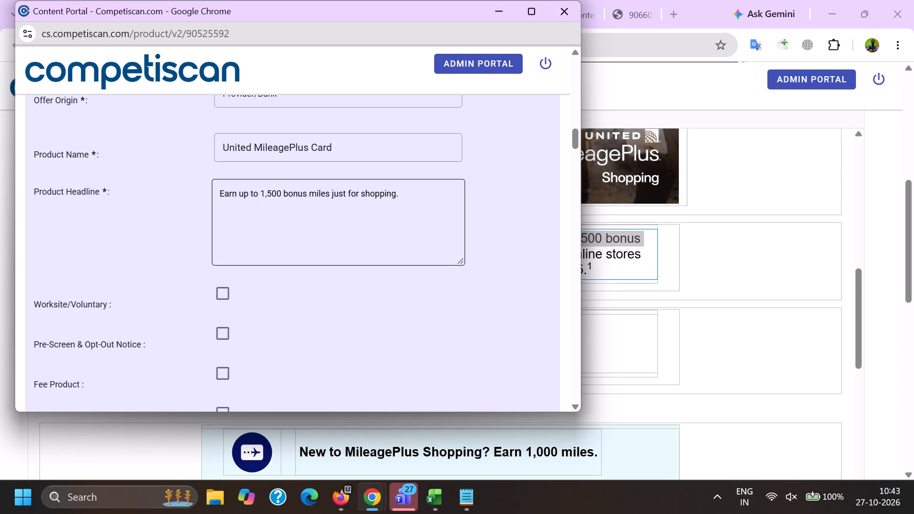
click(413, 211)
key(ctrl+v)
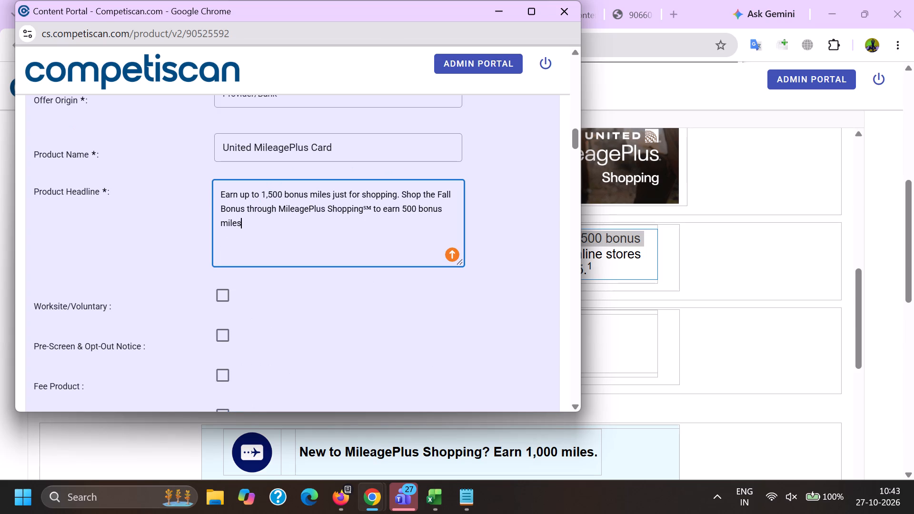
click(369, 208)
key(BackSpace)
Set the response mechanism to URL/Website.
scroll(318, 147, down, 4)
click(288, 232)
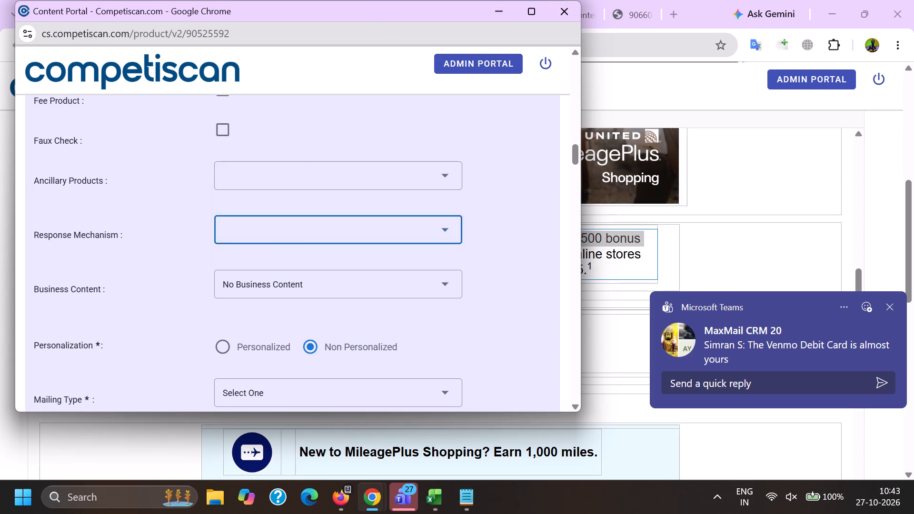
scroll(294, 126, down, 8)
scroll(268, 248, up, 5)
scroll(274, 178, down, 6)
click(277, 194)
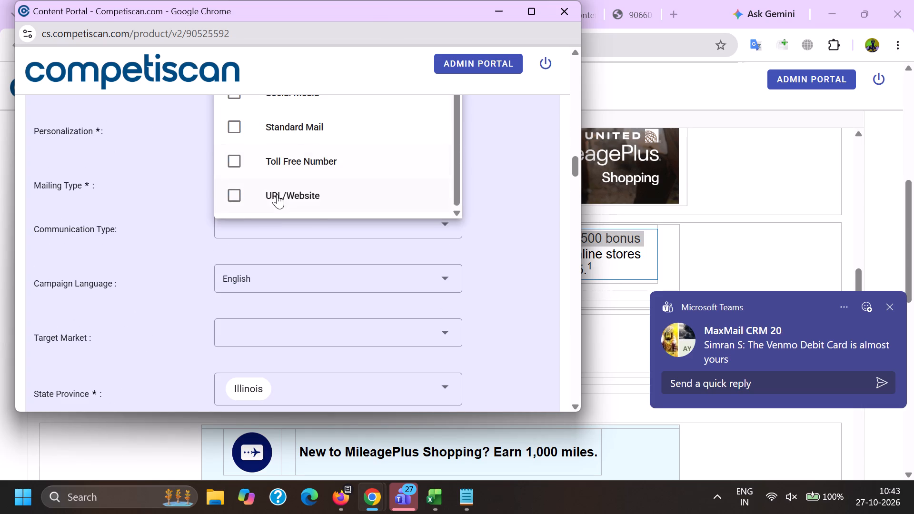
drag(99, 184, 107, 186)
Set the mailing type to Loyalty/Retention and choose a communication type.
click(256, 183)
click(288, 269)
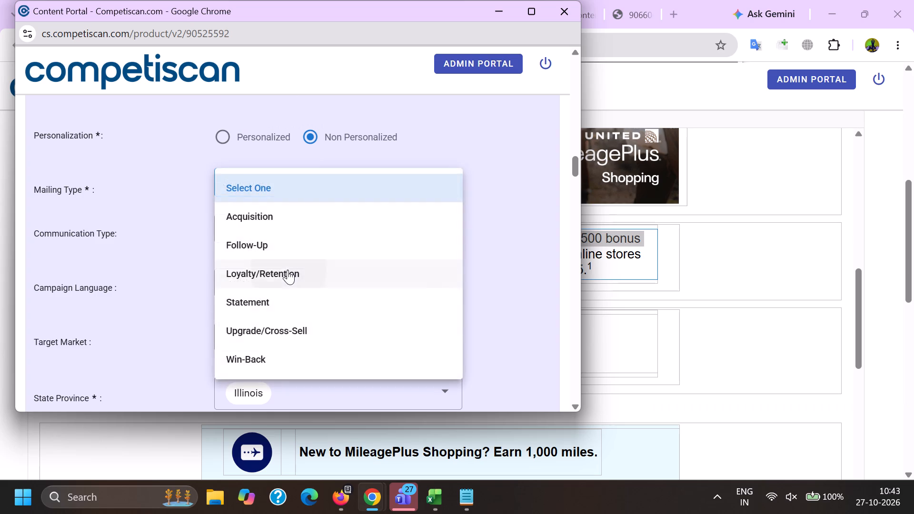
drag(70, 255, 111, 254)
click(257, 228)
scroll(248, 138, down, 4)
click(281, 289)
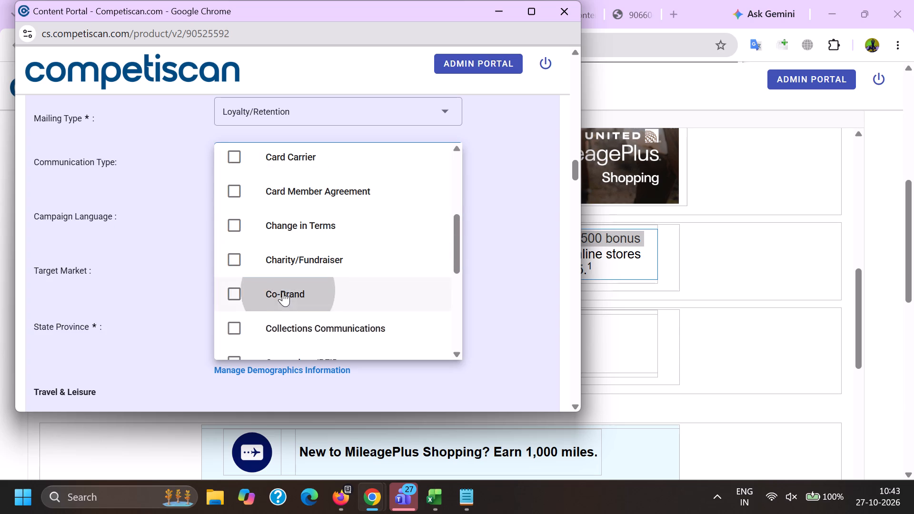
Mark the product as mentioning a credit card and set the credit network to Visa.
click(176, 276)
scroll(201, 194, down, 5)
click(219, 146)
click(243, 187)
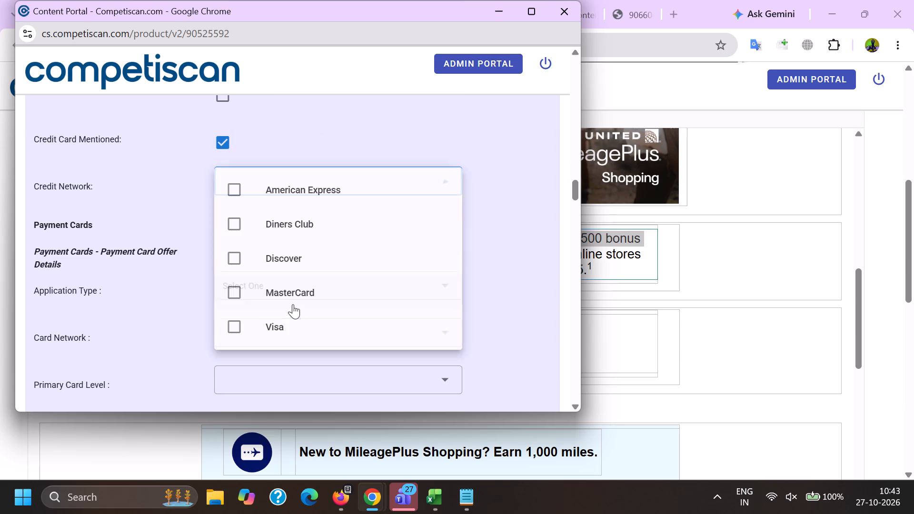
click(283, 322)
drag(132, 307, 155, 308)
Set the payment card offer's card network to Visa and its primary card level to Visa Signature.
click(248, 309)
click(256, 339)
scroll(279, 162, down, 6)
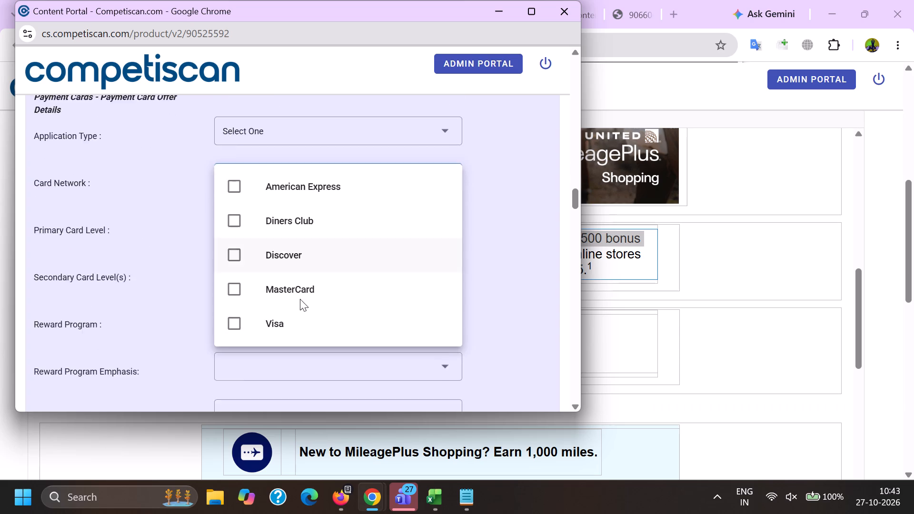
scroll(289, 318, up, 4)
click(290, 335)
drag(95, 302, 118, 302)
click(235, 247)
scroll(254, 153, down, 4)
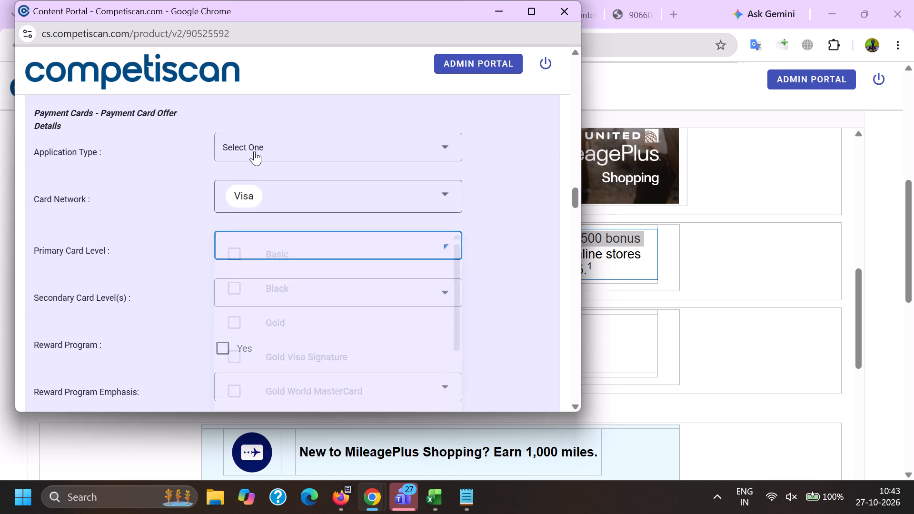
scroll(254, 151, down, 3)
drag(318, 317, 310, 315)
drag(140, 301, 149, 302)
Mark the reward program as Yes and choose a reward program emphasis.
click(231, 271)
click(250, 316)
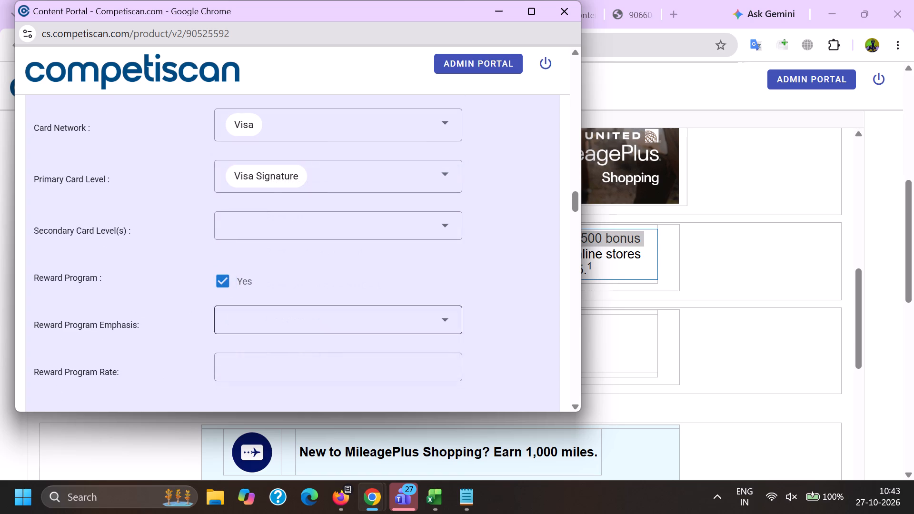
scroll(269, 189, down, 1)
click(287, 297)
click(89, 297)
click(97, 298)
Submit the completed product form.
key(End)
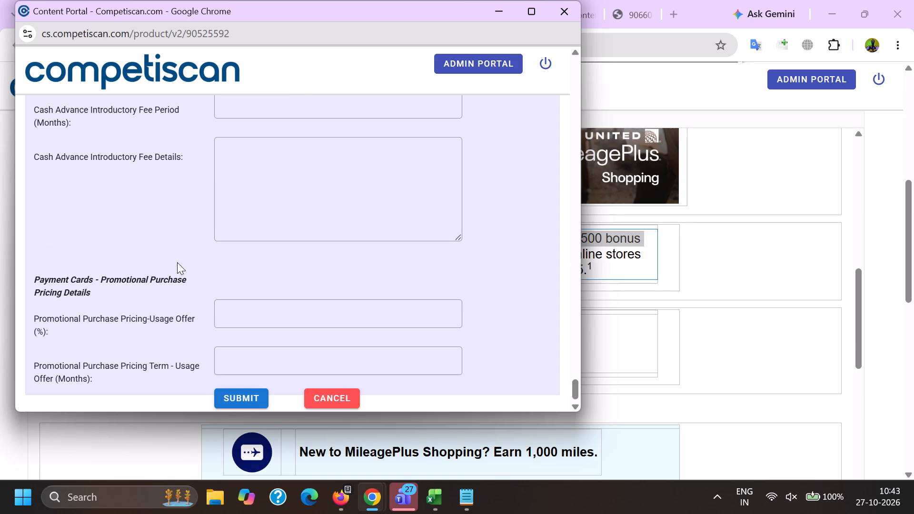
click(253, 399)
Switch to Firefox and rerun the email search for the Capital One Shopping sender address.
click(341, 504)
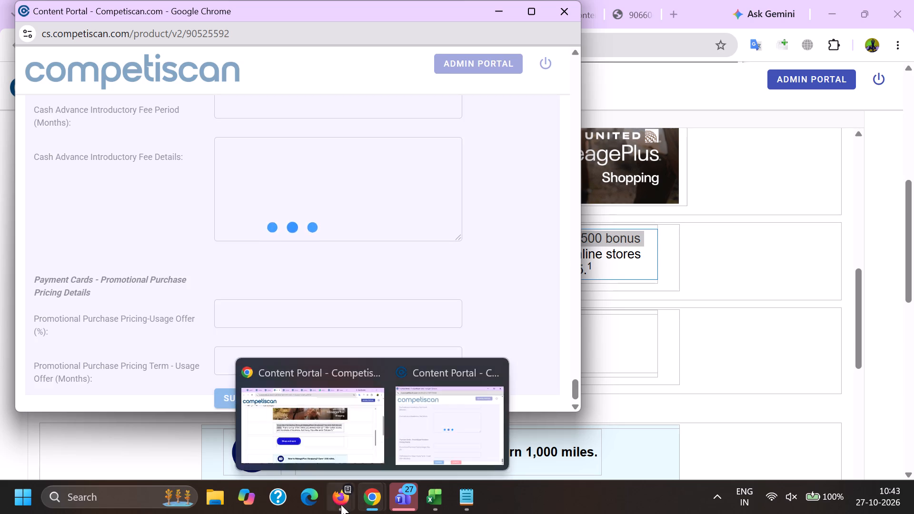
click(91, 437)
click(457, 390)
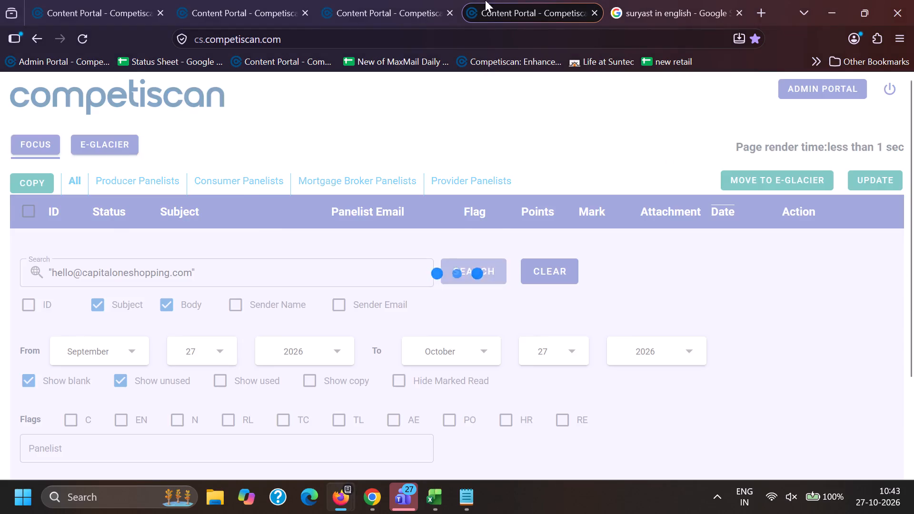
drag(402, 0, 408, 1)
click(528, 0)
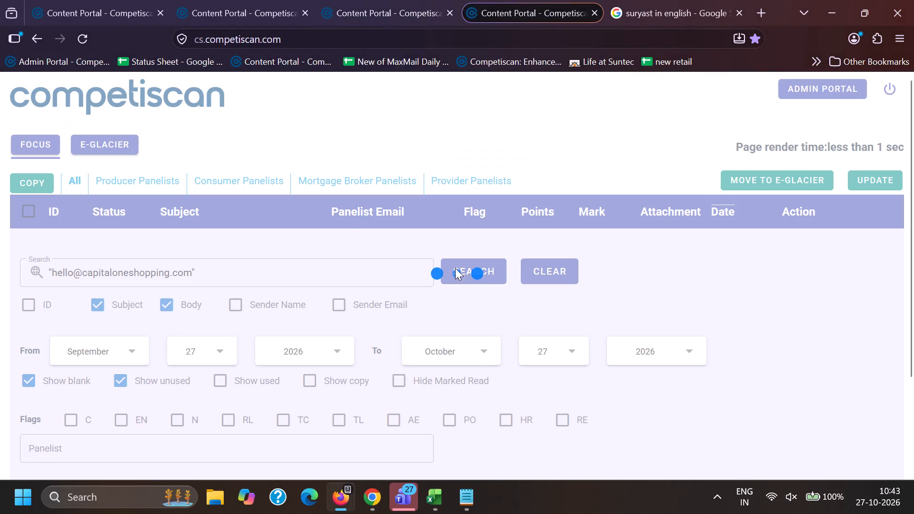
click(475, 276)
Rerun the email searches in the other three content portal tabs, including "Credit card" and "Apply" and "United airlines".
click(108, 0)
scroll(277, 287, down, 1)
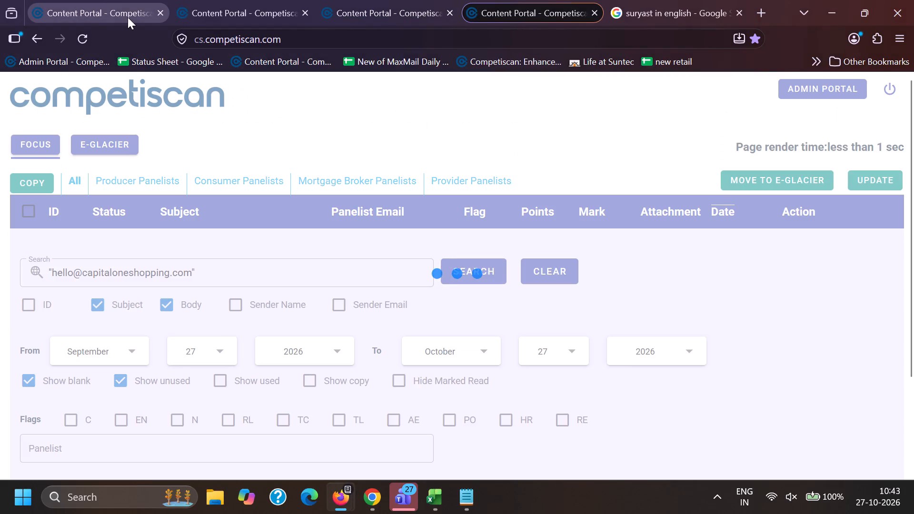
click(463, 440)
click(223, 0)
click(365, 0)
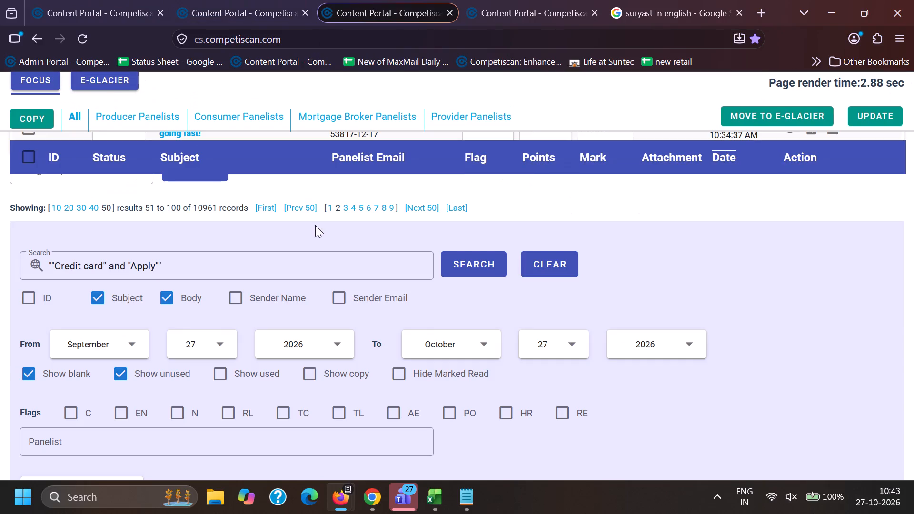
click(477, 264)
click(257, 0)
scroll(299, 267, down, 2)
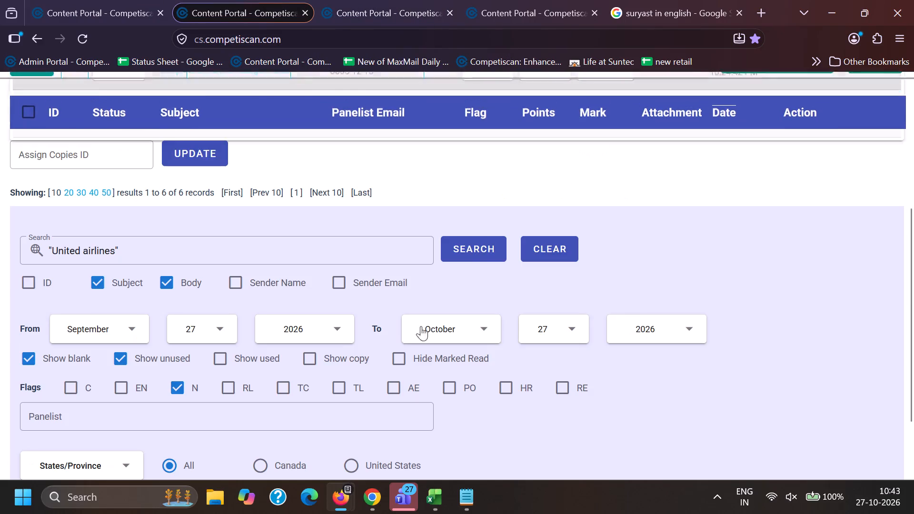
click(475, 249)
Examine the refreshed email lists, reading through the forwarded email subjects in the first content portal tab.
click(381, 0)
click(217, 0)
click(73, 0)
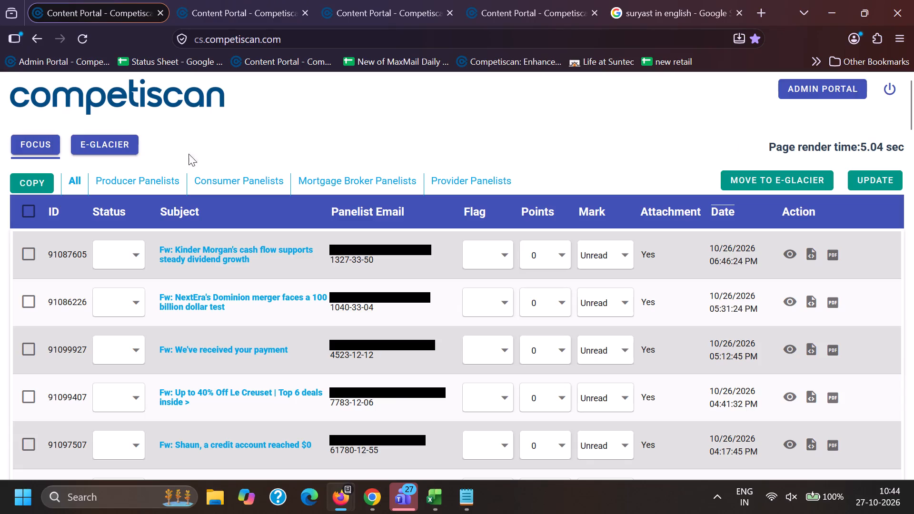
scroll(189, 329, down, 1)
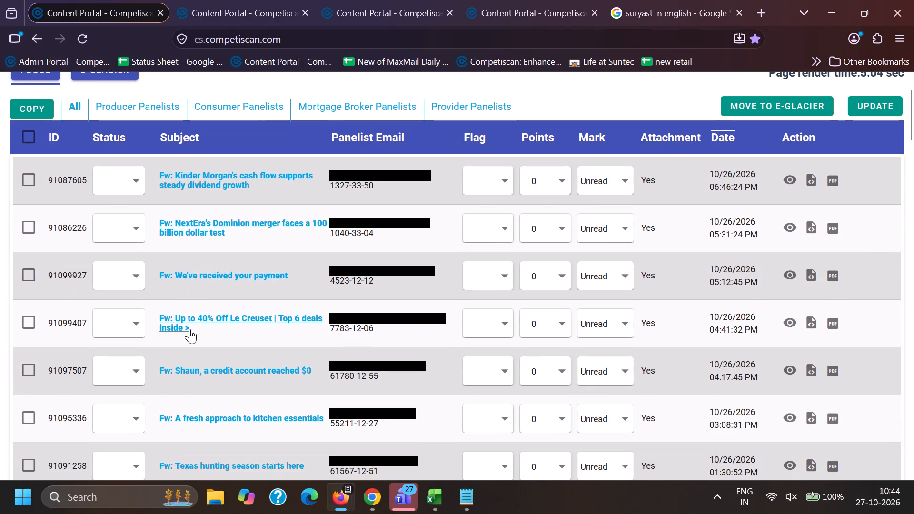
scroll(189, 334, down, 3)
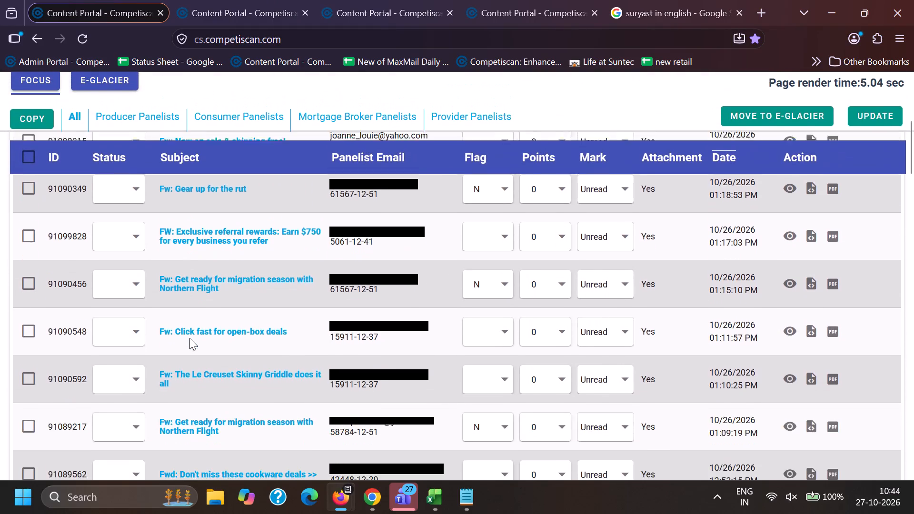
scroll(189, 338, down, 2)
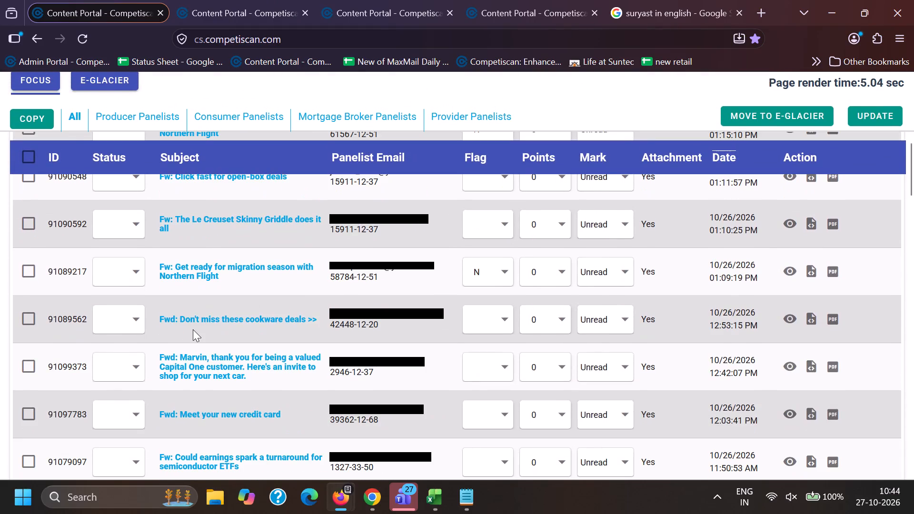
In Firefox, look through the "Capital one" panelist email results down to the end of the page.
scroll(193, 329, down, 7)
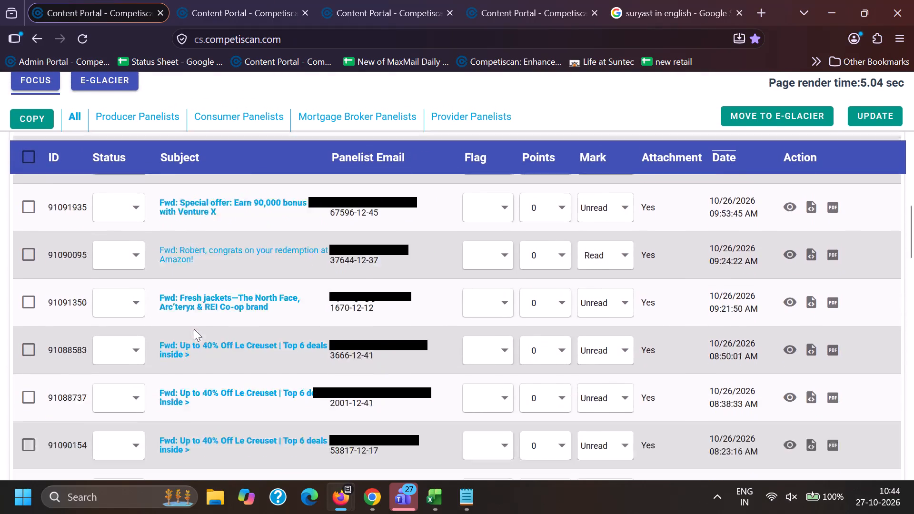
scroll(194, 329, down, 8)
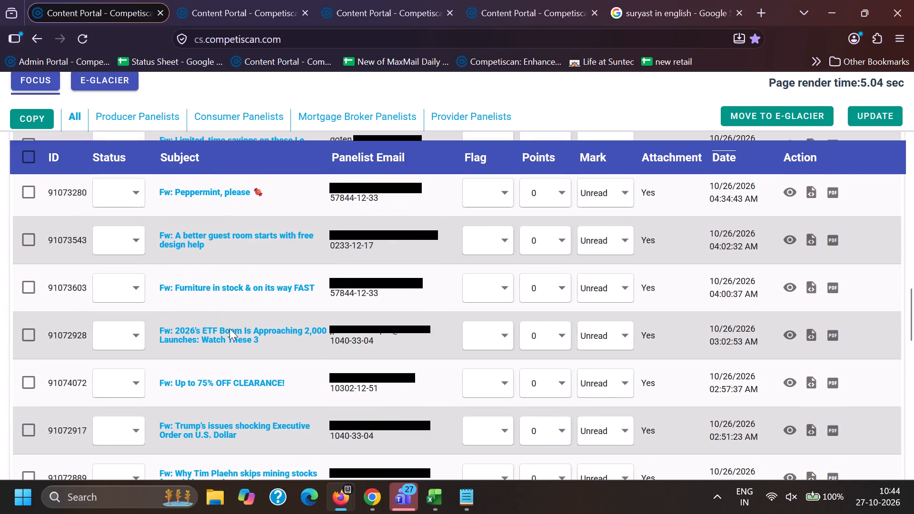
scroll(228, 329, down, 2)
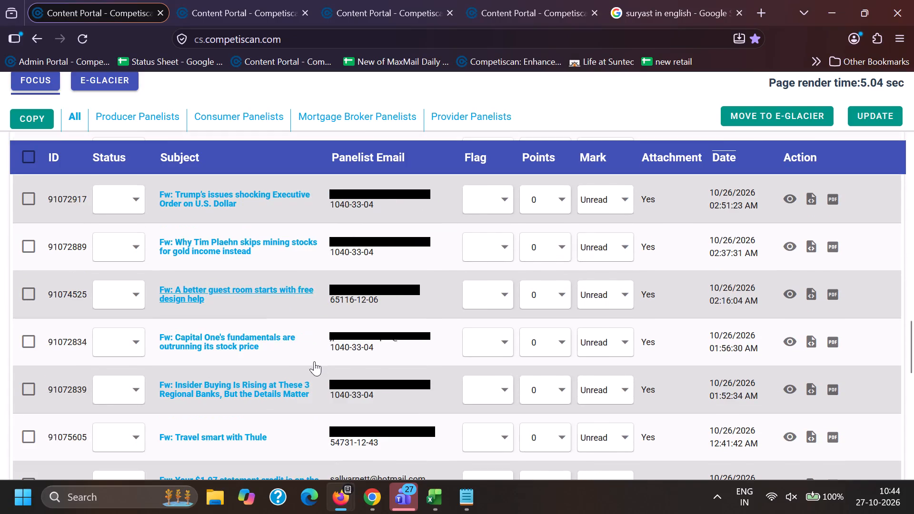
scroll(318, 361, down, 6)
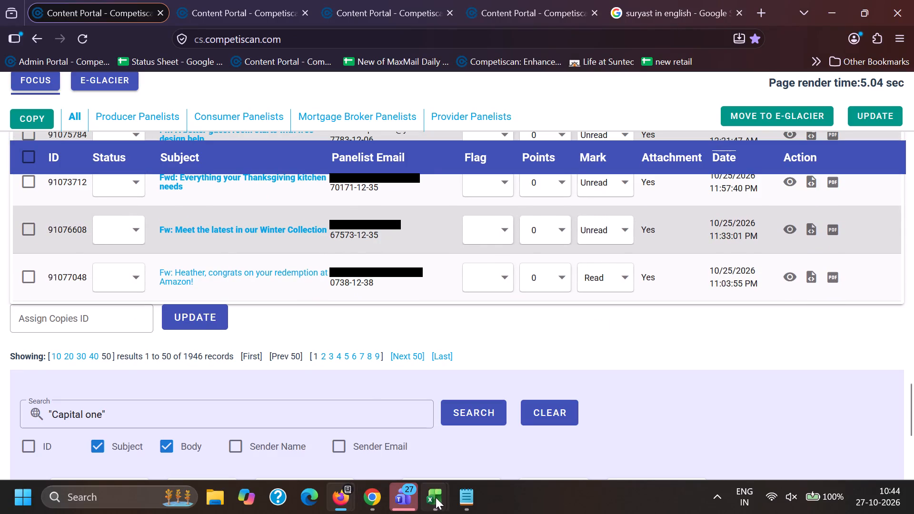
In Notepad, open the "86530997 cc" note and copy the subject "The best seller you know—now with a NEW look 💫" without its Fw: prefix.
click(459, 500)
click(371, 133)
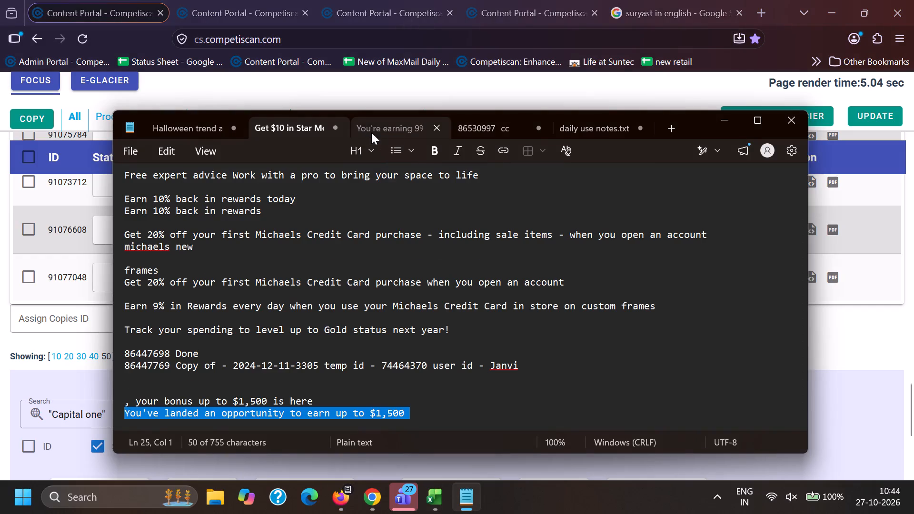
click(470, 131)
scroll(328, 282, down, 6)
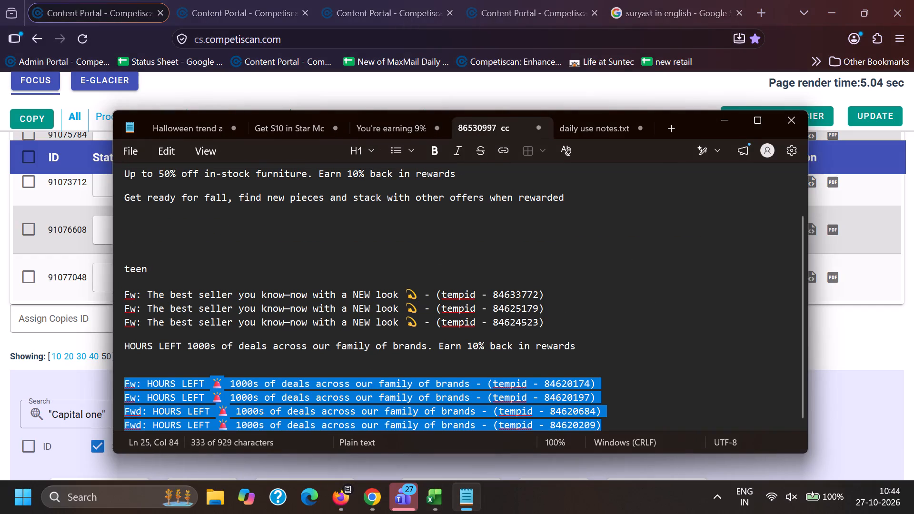
scroll(617, 376, down, 6)
click(674, 368)
scroll(681, 327, down, 5)
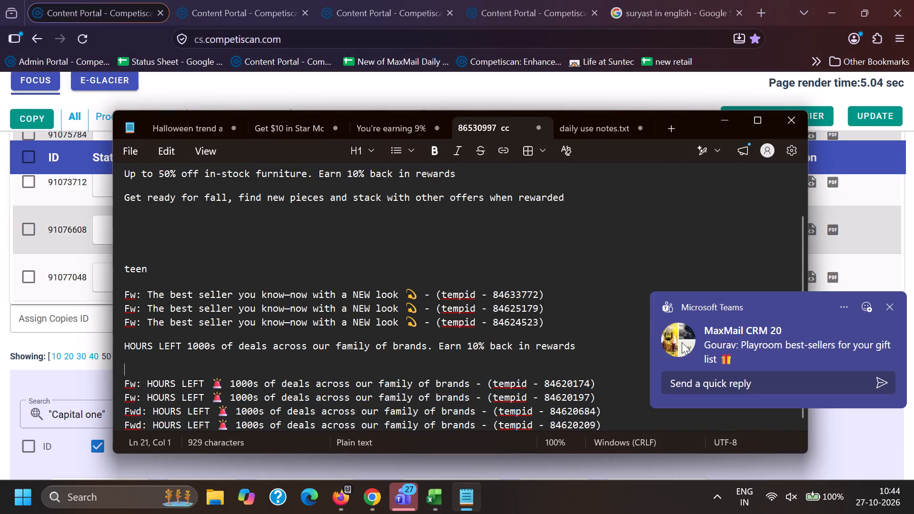
click(897, 304)
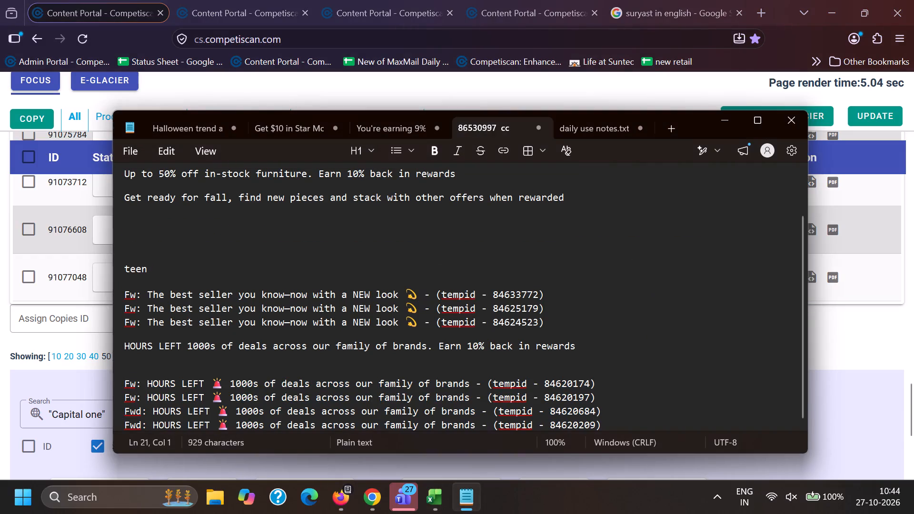
drag(148, 294, 421, 285)
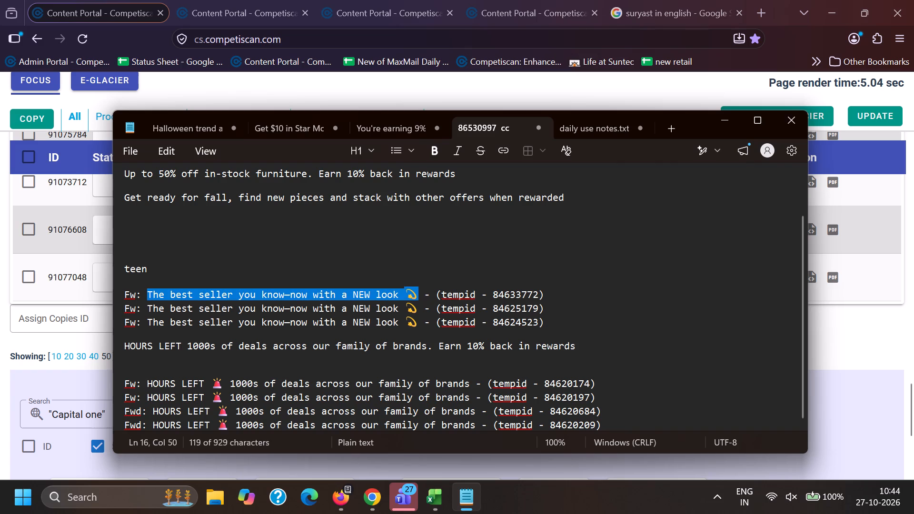
drag(421, 285, 421, 291)
key(ctrl+c)
key(ctrl+c)
In Chrome's Content Portal, search email subjects for the quoted phrase "The best seller you know—now with a NEW look 💫".
click(380, 502)
click(331, 445)
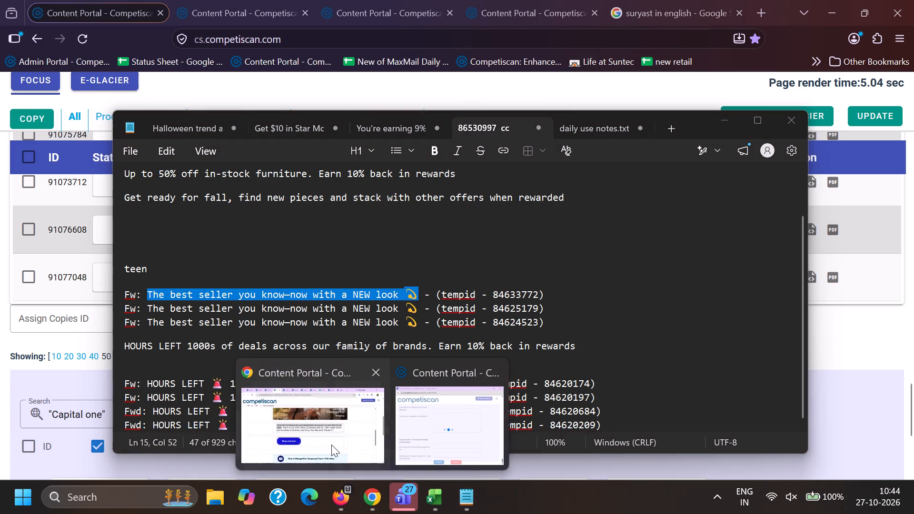
click(169, 0)
scroll(216, 300, down, 11)
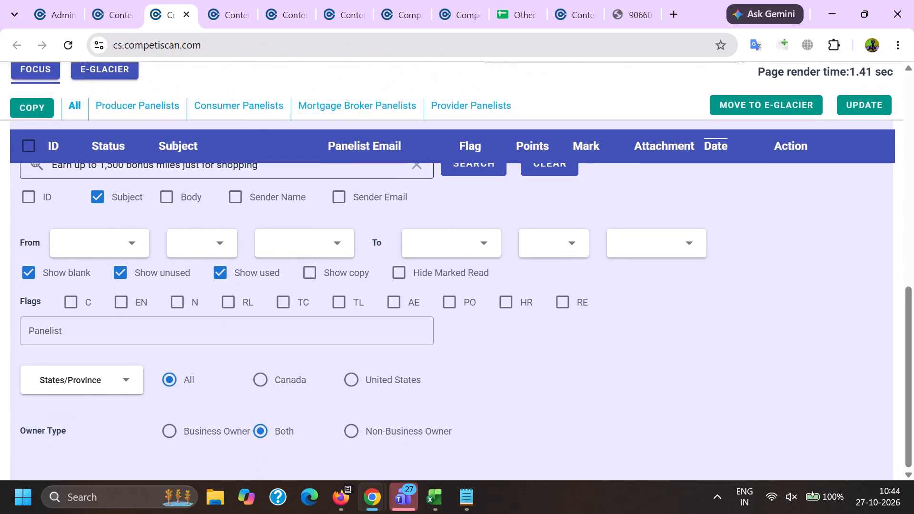
drag(277, 173, 0, 121)
key(BackSpace)
key(shift+quotedbl)
key(ctrl+v)
key(shift+quotedbl)
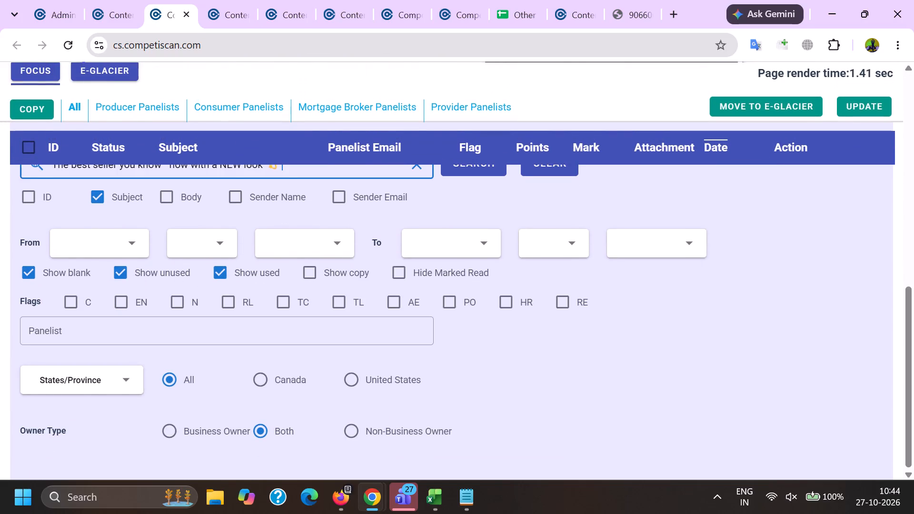
key(Return)
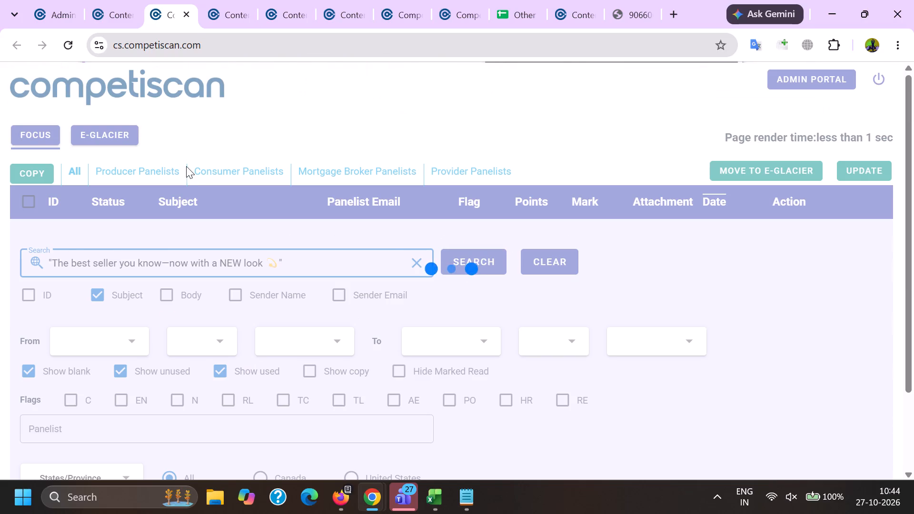
Include copies in the filter and rerun the subject search.
scroll(185, 163, down, 4)
click(316, 269)
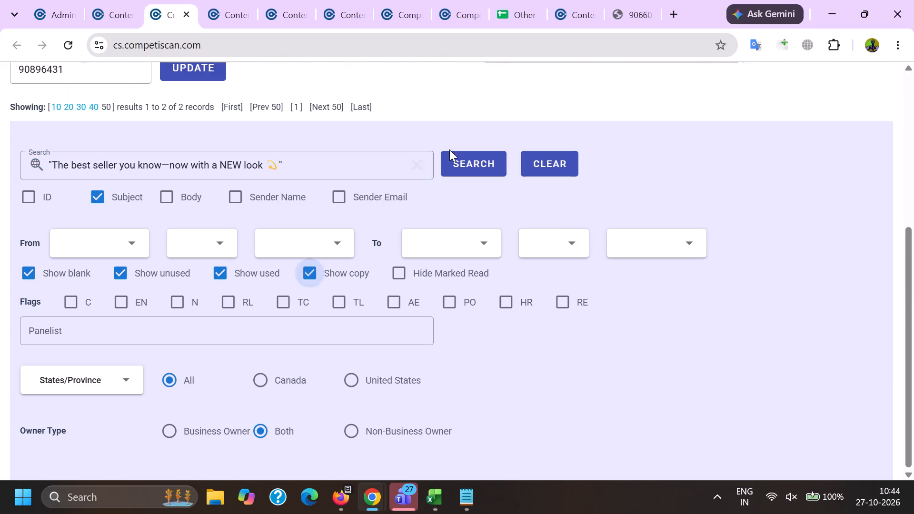
click(454, 153)
In Excel's 2025 workbook, go to the start of the next unused row, 7000, on the may 26 sheet, and return to the Notepad note.
key(alt+Tab)
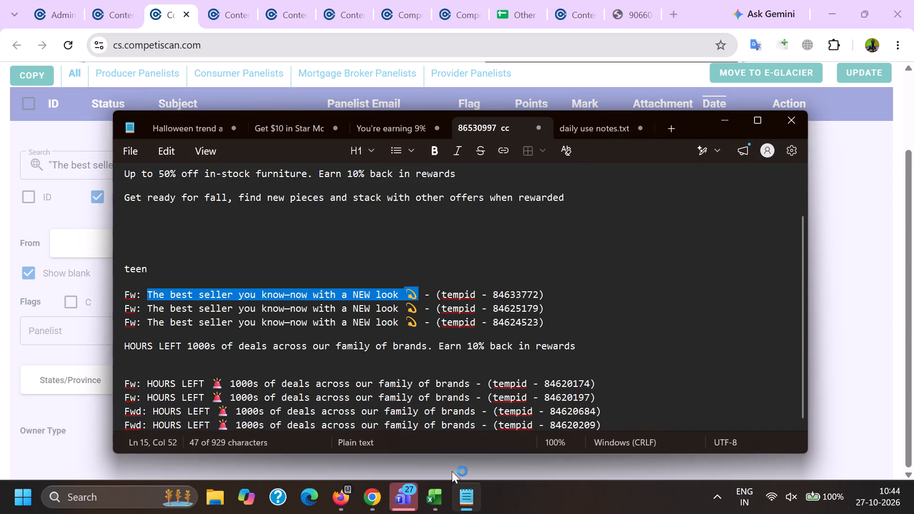
click(437, 505)
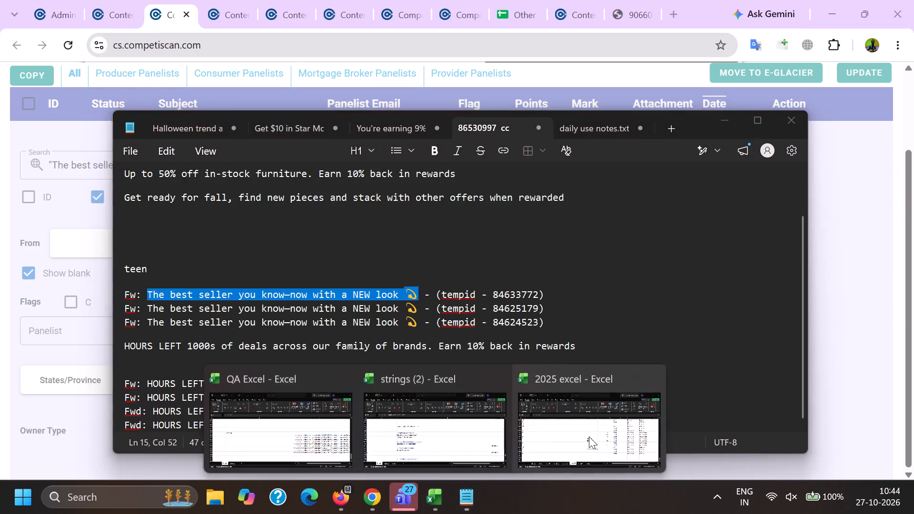
click(569, 431)
click(50, 402)
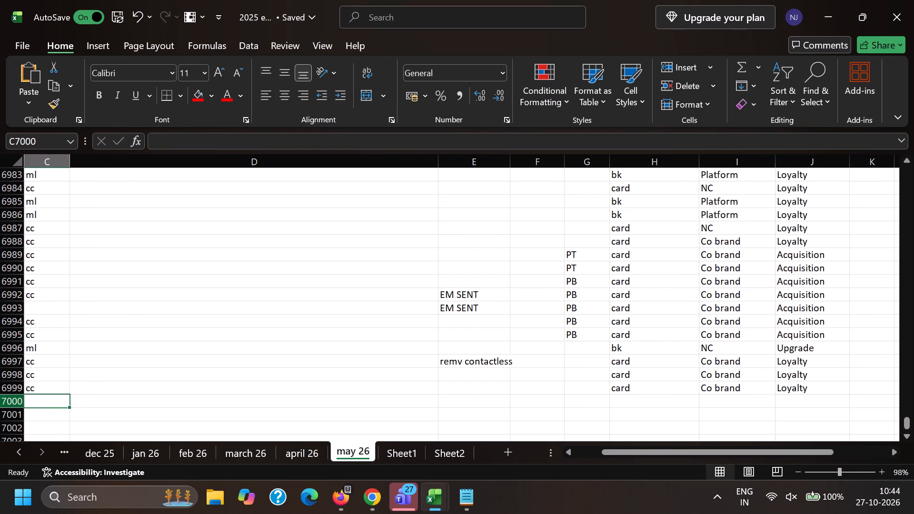
key(Left)
key(Left)
key(Left)
key(Left)
key(Left)
key(Left)
key(Left)
key(Left)
key(Left)
key(alt+Tab)
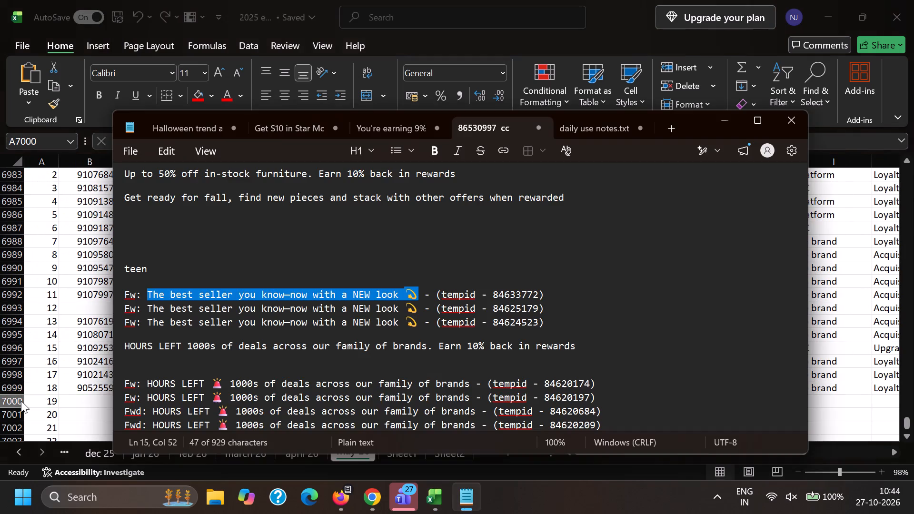
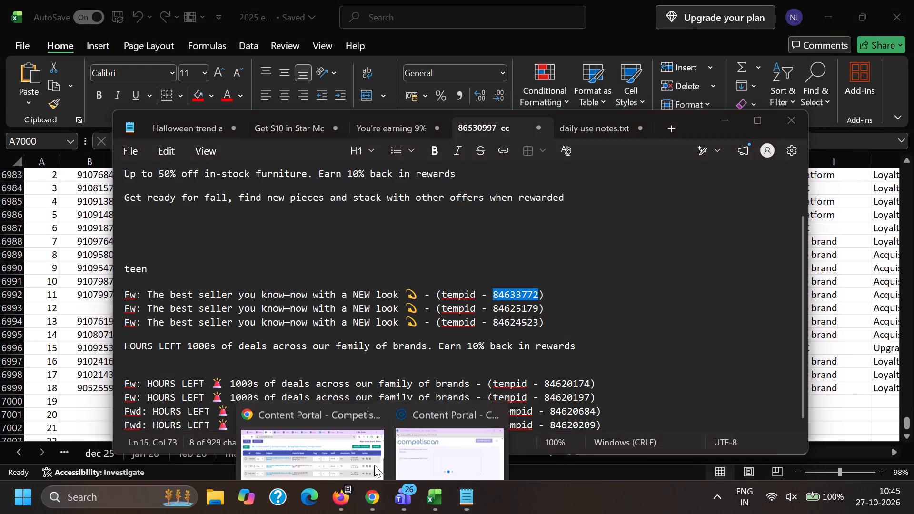
In Chrome's Content Portal results, find email ID 84633772 from the note and open its email in a new tab.
click(310, 432)
key(ctrl+f)
key(ctrl+v)
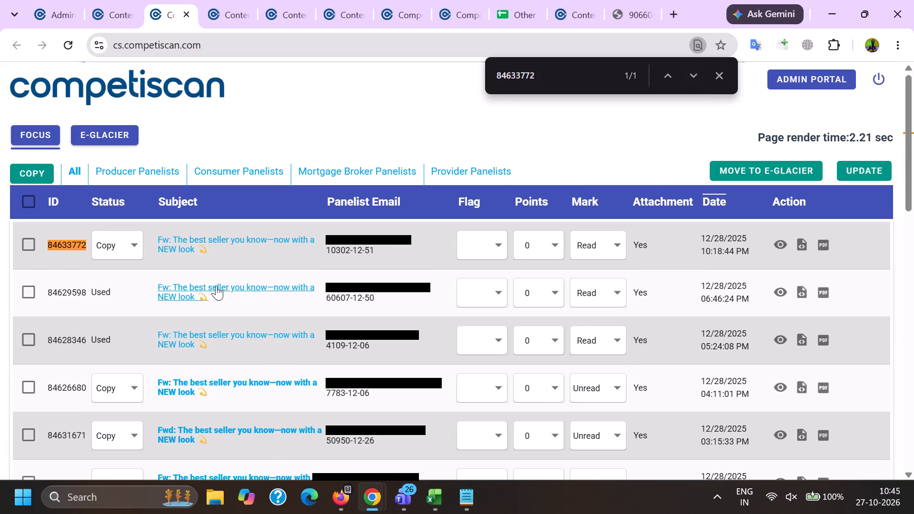
ctrl+click(182, 244)
Copy temp ID 84625179 from the Notepad note, find it in the Content Portal results and open its email in a new tab.
key(alt+Tab)
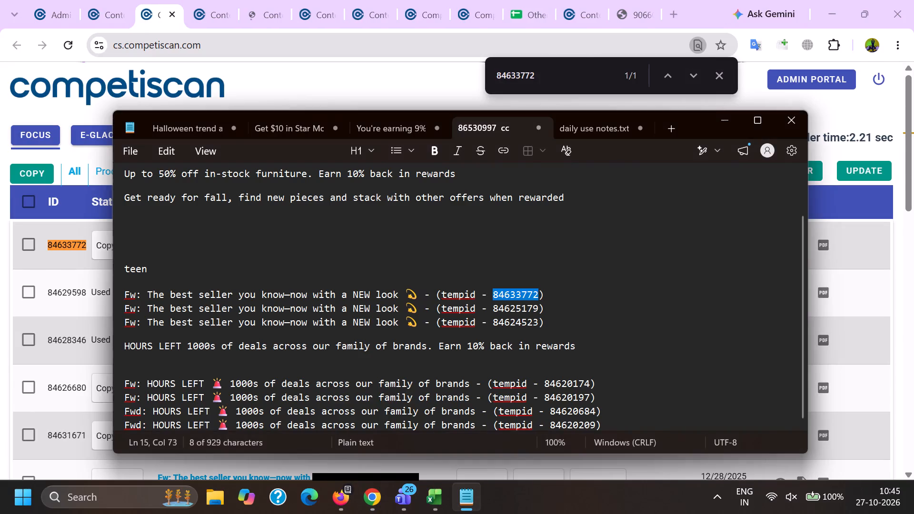
double_click(509, 306)
key(ctrl+c)
key(alt+Tab)
key(ctrl+f)
key(ctrl+v)
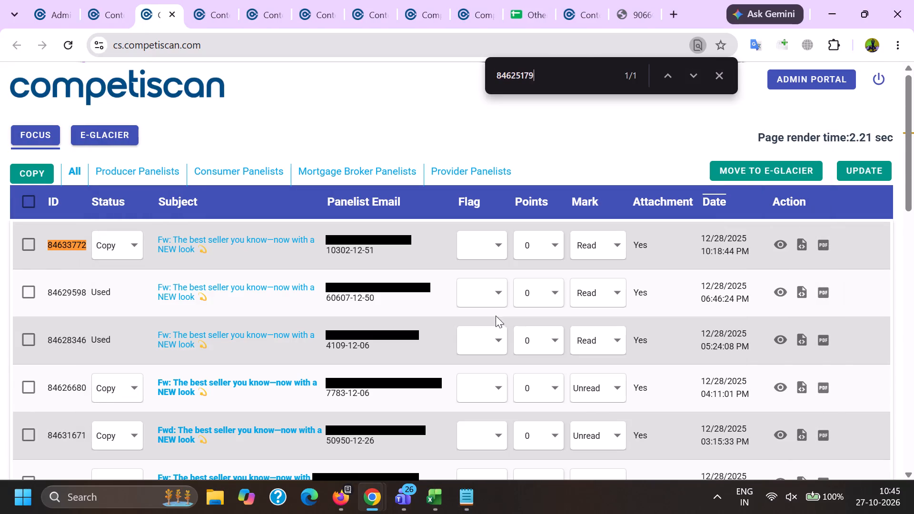
ctrl+click(189, 469)
key(alt+Tab)
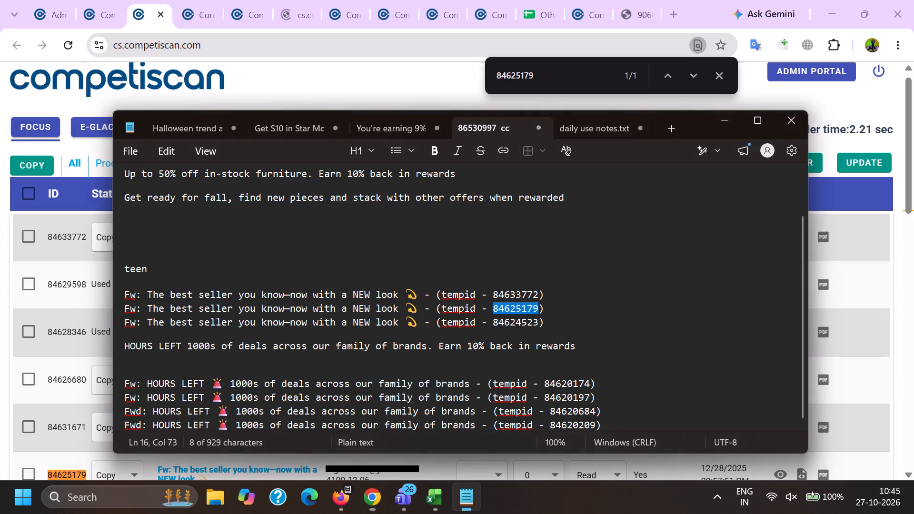
double_click(513, 325)
key(ctrl+c)
key(alt+Tab)
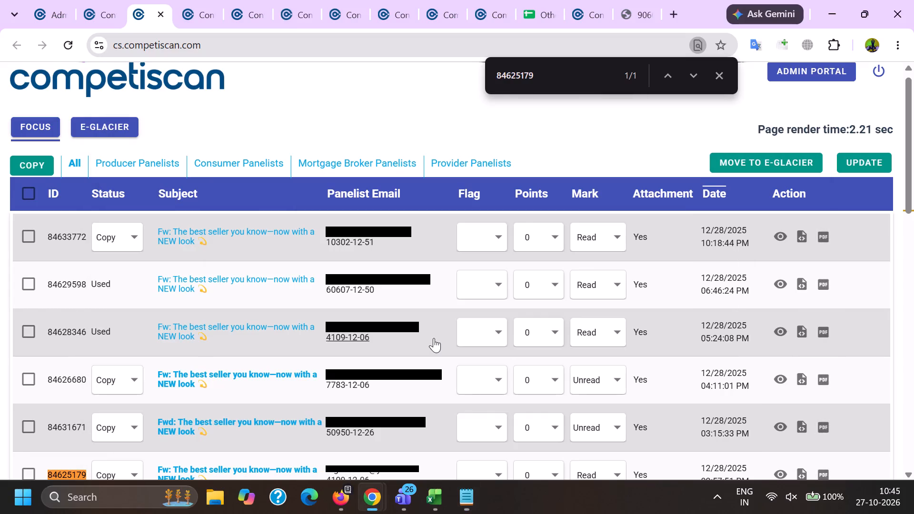
key(ctrl+f)
key(ctrl+v)
scroll(187, 335, up, 2)
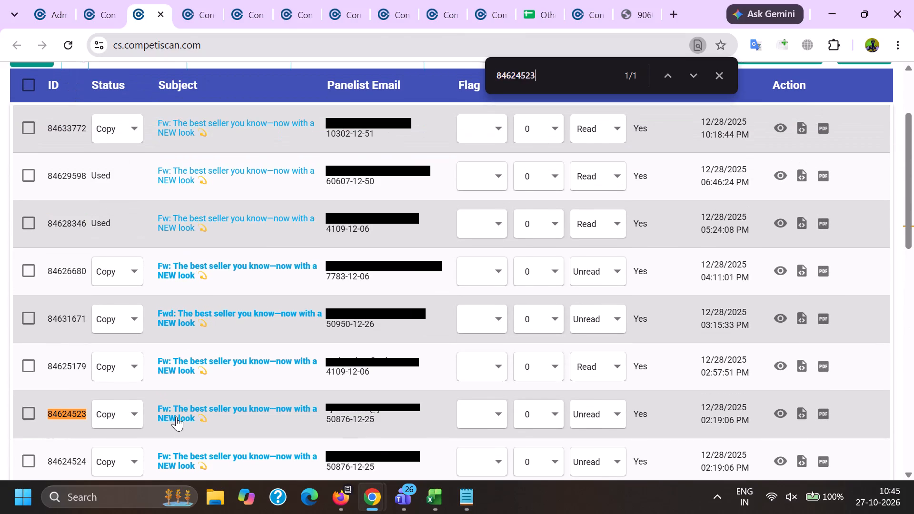
ctrl+click(177, 415)
click(197, 0)
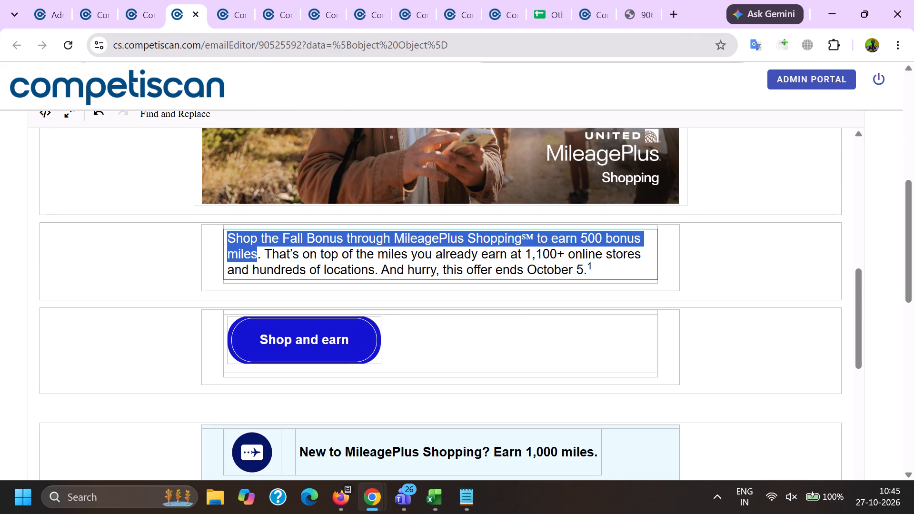
click(436, 499)
click(620, 436)
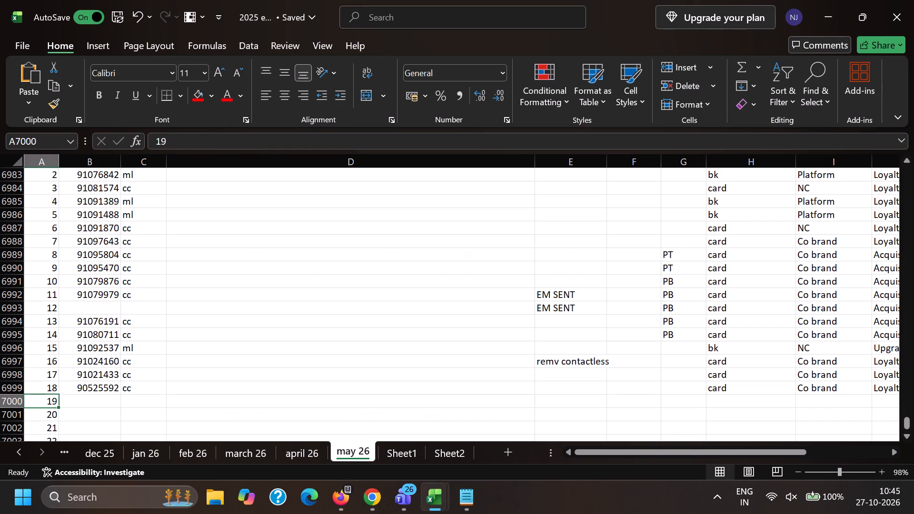
click(106, 402)
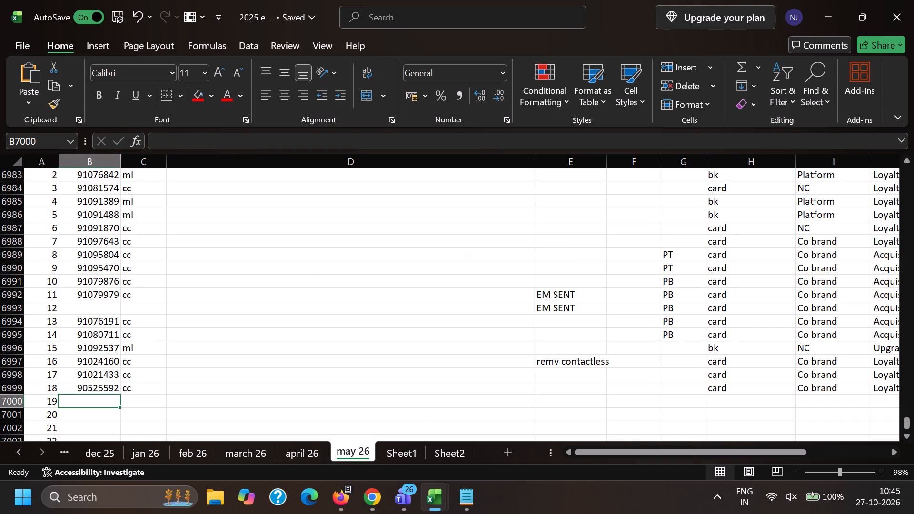
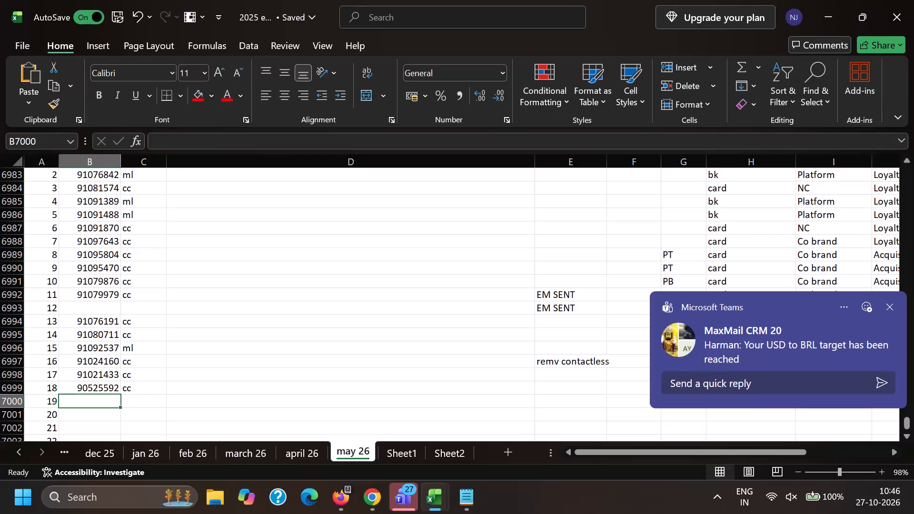
scroll(257, 350, down, 2)
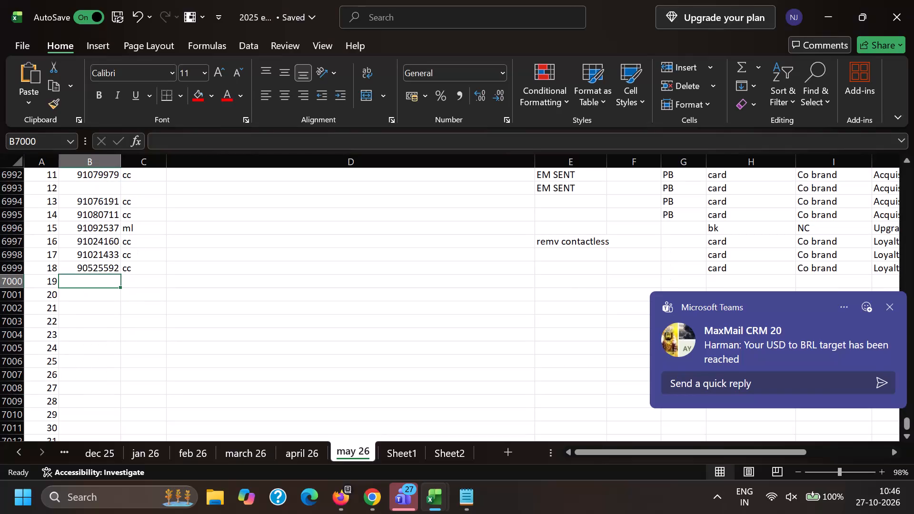
key(alt+Tab)
click(190, 15)
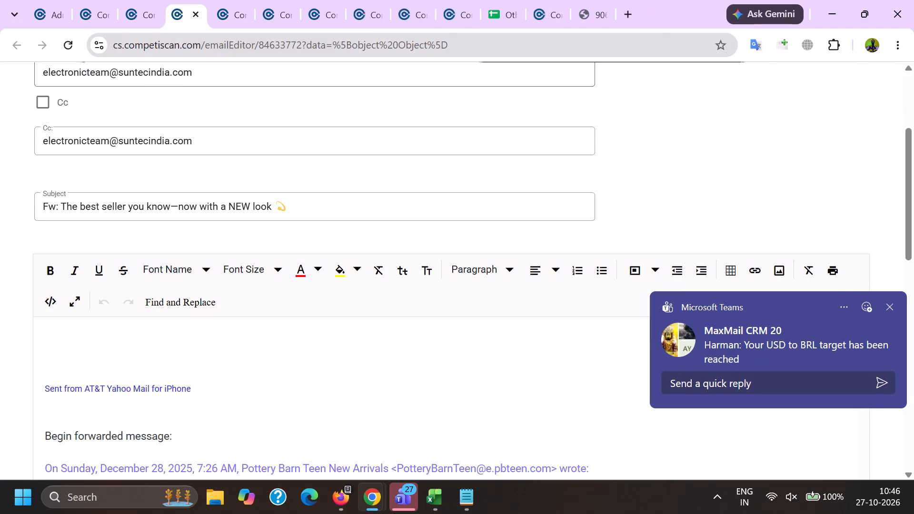
scroll(144, 207, up, 6)
click(124, 170)
click(130, 180)
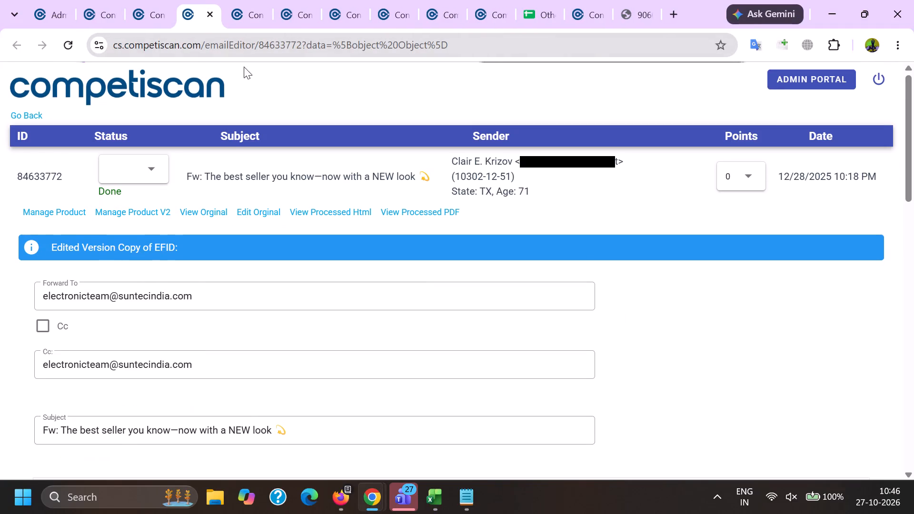
Copy email ID 84633772 from the page address into row 7000 of Excel's may 26 sheet and enter cc beside it.
double_click(274, 50)
key(ctrl+c)
key(ctrl+c)
key(alt+Tab)
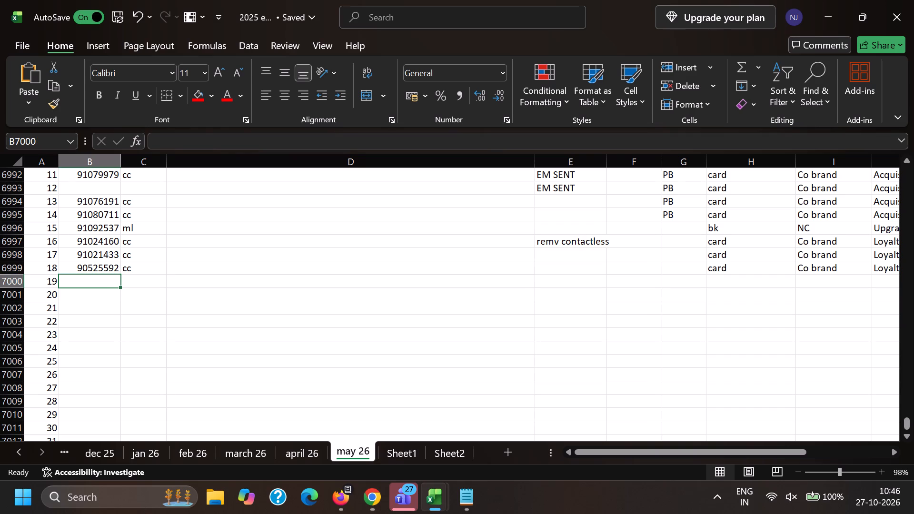
key(ctrl+v)
click(149, 279)
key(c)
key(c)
key(Right)
Classify row 7000 as card, Co brand and Acquisition in columns H to J, and enter PT in column G.
key(Right)
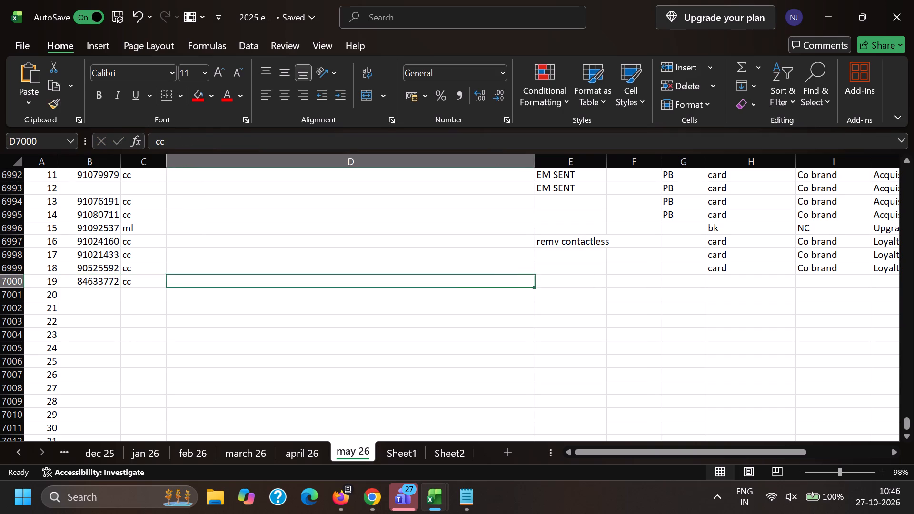
key(Right)
key(Right)
key(Right)
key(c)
key(Right)
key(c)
key(Right)
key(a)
key(Left)
key(Left)
key(Left)
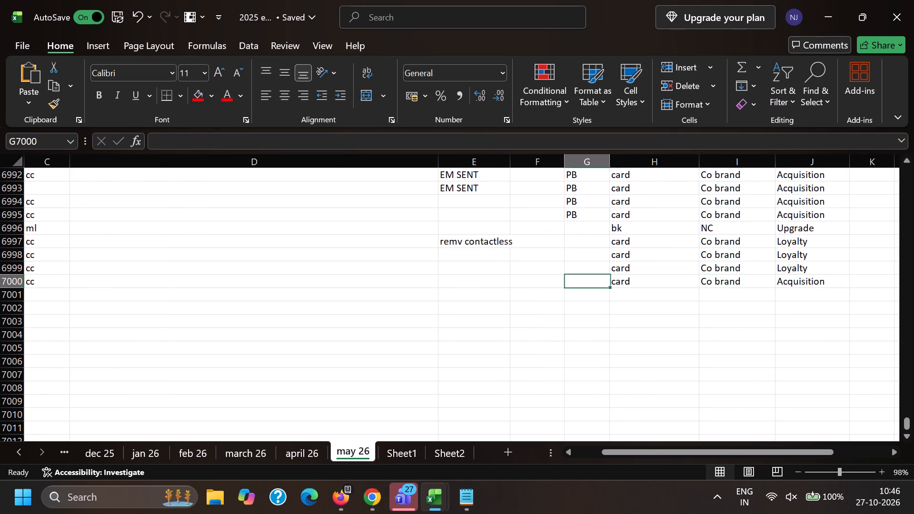
key(Left)
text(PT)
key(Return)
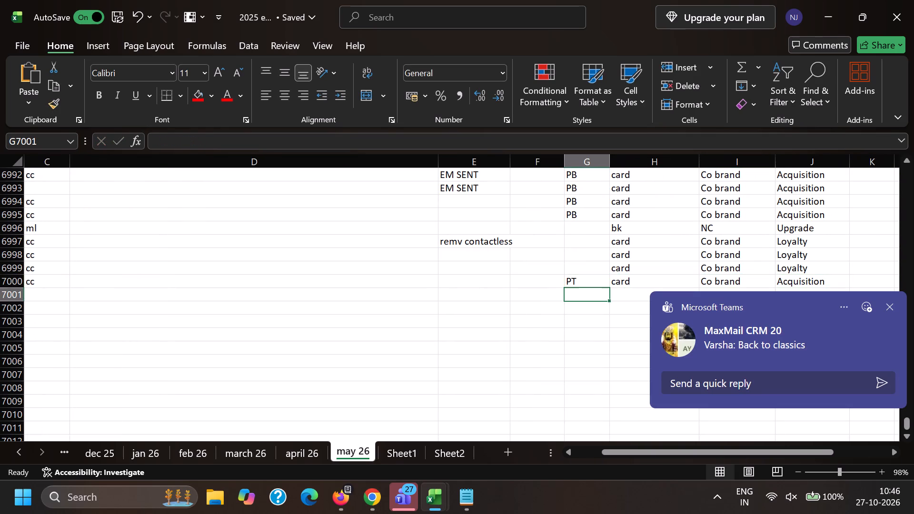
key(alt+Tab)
scroll(185, 201, down, 3)
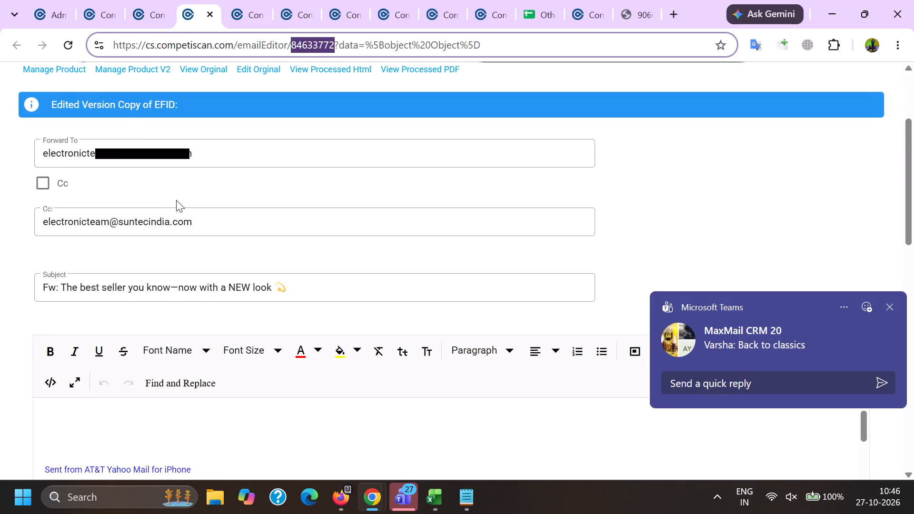
In the editor tab for email 84633772, add From:, Date: and Subject: header labels at the start of the email body.
click(256, 0)
drag(191, 0, 193, 10)
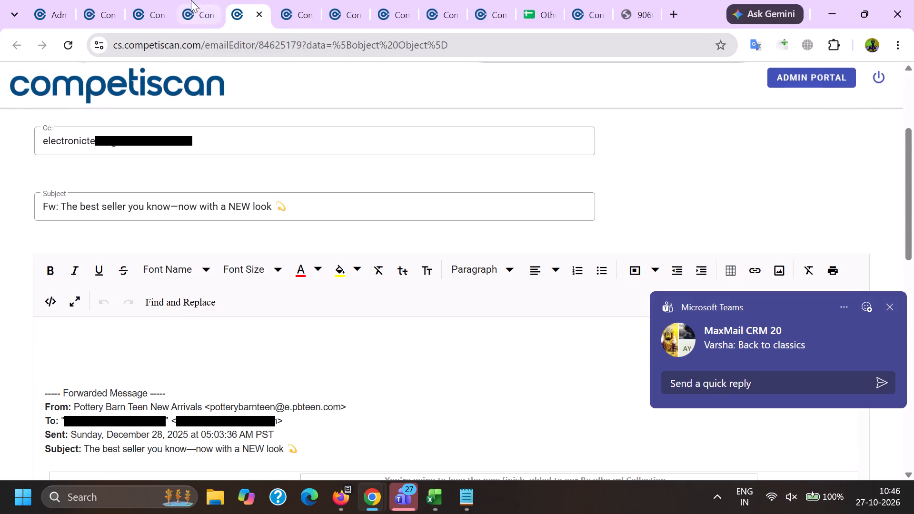
click(93, 285)
text(om:)
key(space)
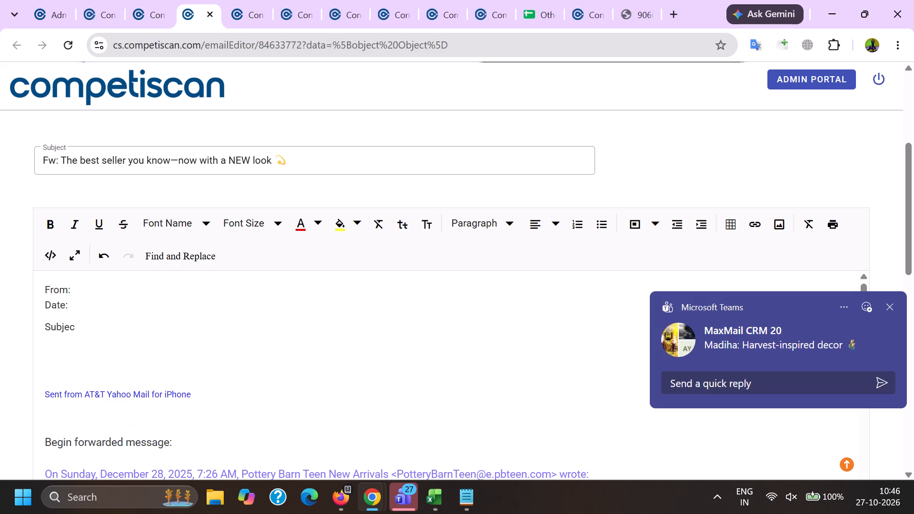
text(t:)
key(space)
Fill the Date line with "Sunday, December 28, 2025, 7:26 AM" copied from the forwarded-message line.
scroll(223, 164, down, 2)
double_click(81, 330)
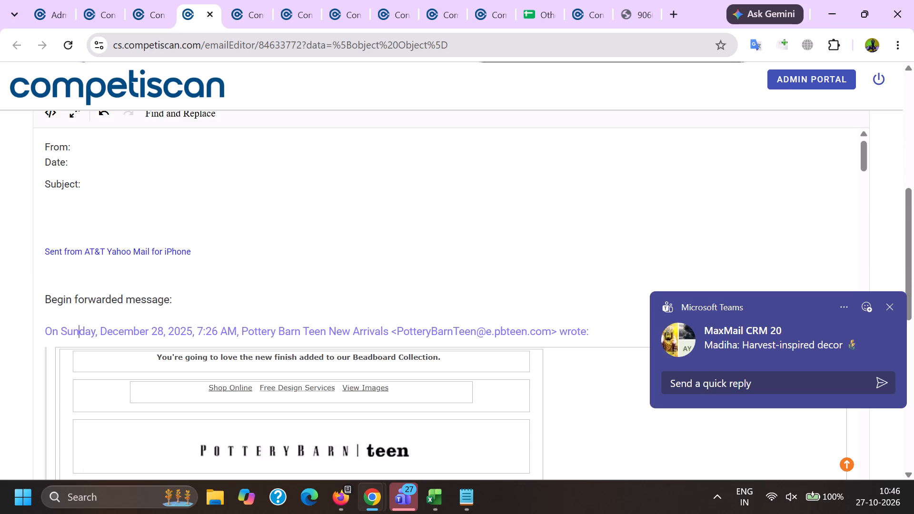
shift+click(225, 332)
key(ctrl+c)
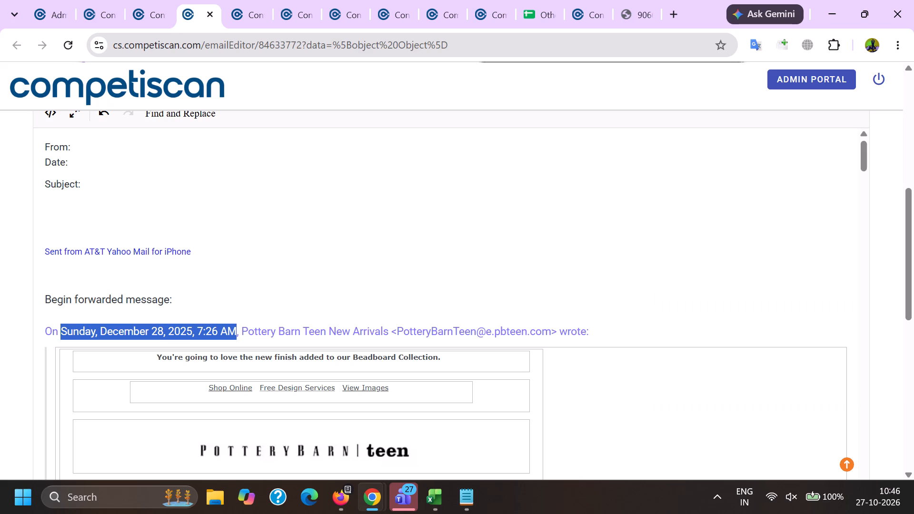
click(93, 147)
key(ctrl+v)
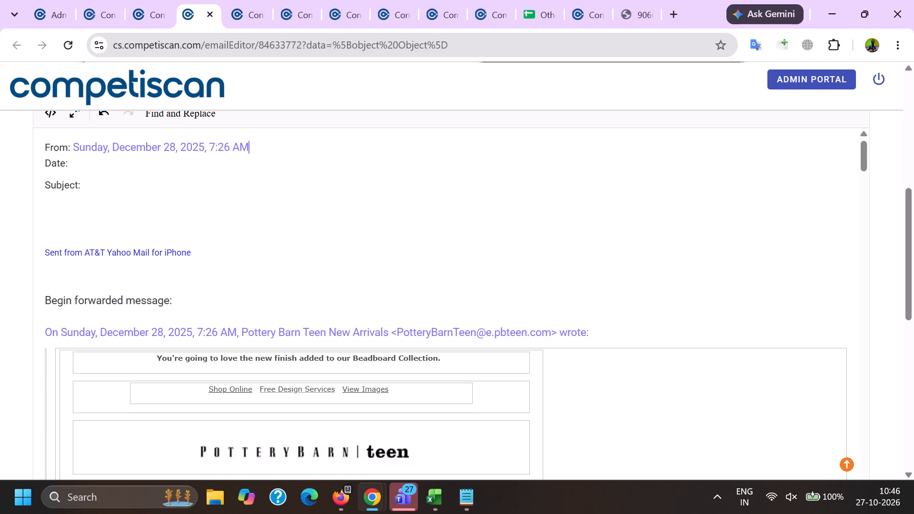
click(85, 164)
key(ctrl+v)
Copy the sender name "Pottery Barn Teen" from the forwarded-message line and make it the From line's value.
double_click(255, 332)
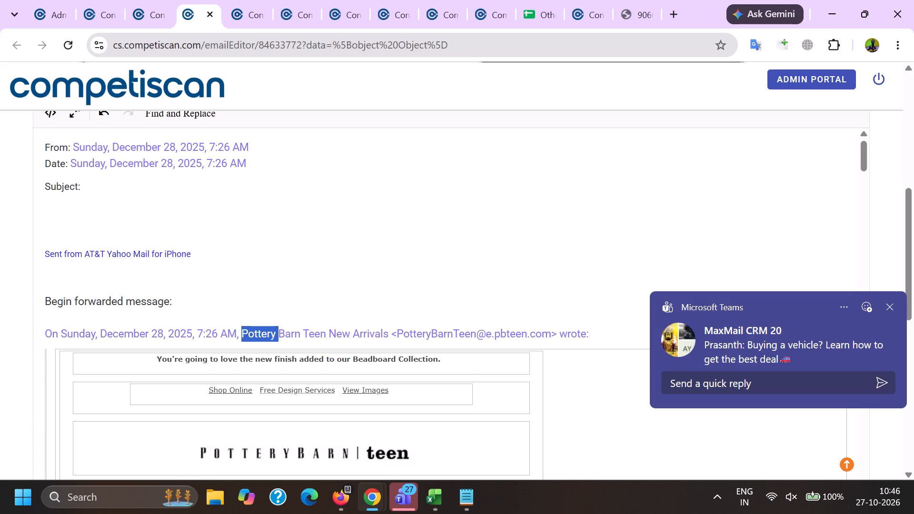
shift+click(304, 333)
key(ctrl+c)
drag(74, 144, 296, 149)
key(ctrl+v)
Copy the subject "The best seller you know—now with a NEW look 💫", without Fw:, from the email record into the body's Subject line.
click(129, 193)
scroll(138, 195, up, 3)
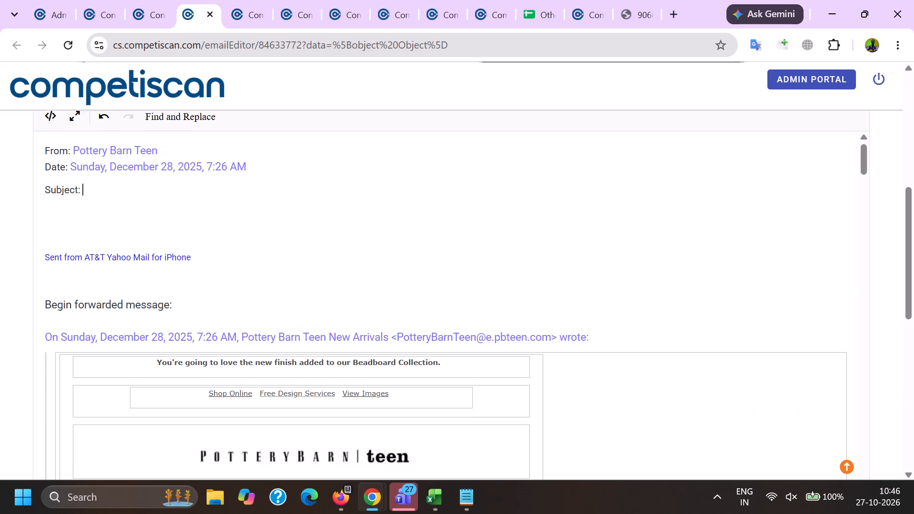
scroll(138, 195, up, 2)
drag(206, 177, 457, 169)
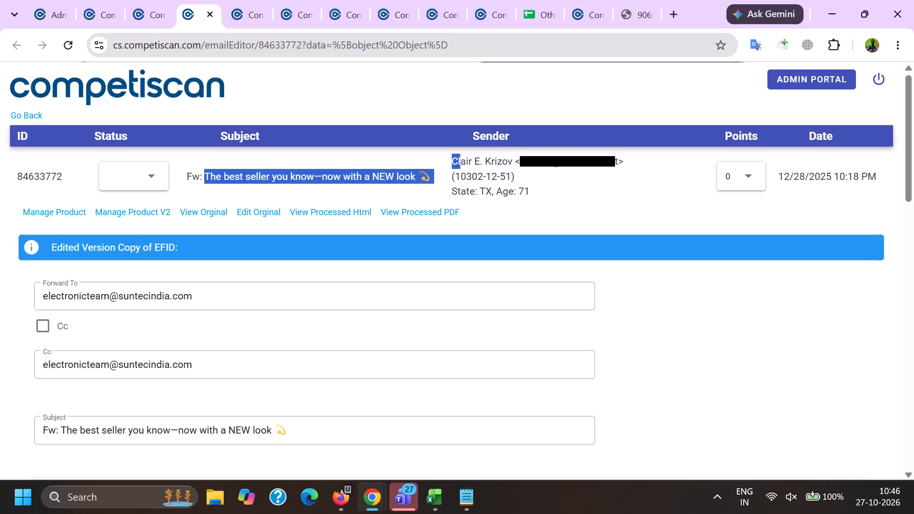
drag(457, 169, 447, 180)
key(ctrl+c)
scroll(183, 205, up, 1)
scroll(183, 208, down, 3)
click(108, 327)
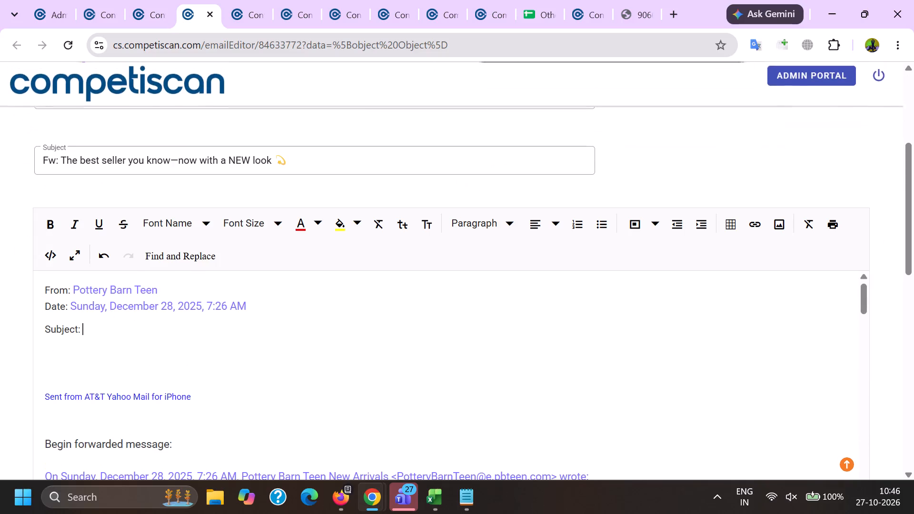
key(ctrl+v)
Remove the gap above the Subject line and place From, Date and Subject on three consecutive single-spaced lines.
click(34, 327)
key(BackSpace)
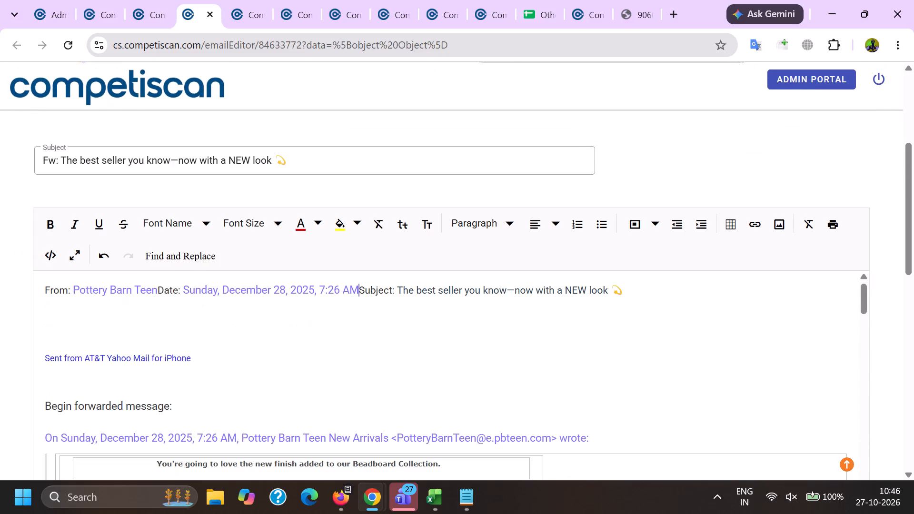
click(160, 288)
key(shift+Return)
key(BackSpace)
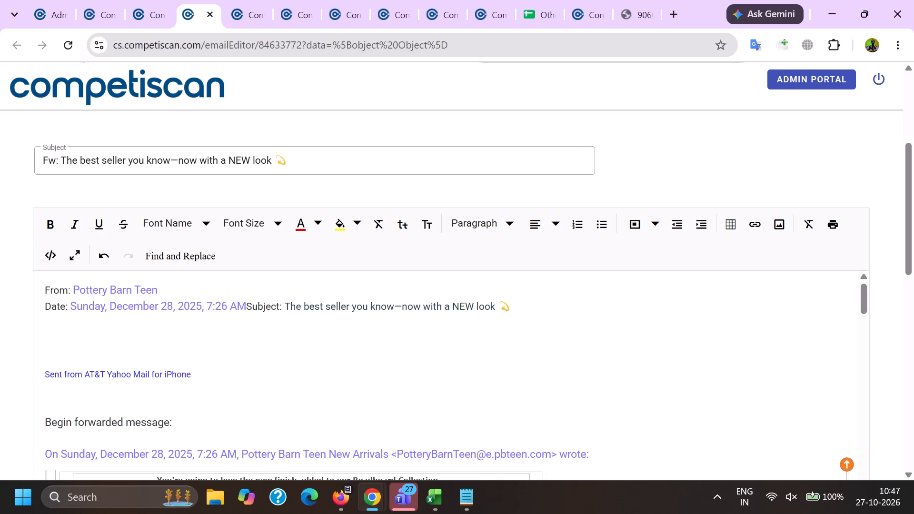
click(248, 306)
key(shift+Return)
key(BackSpace)
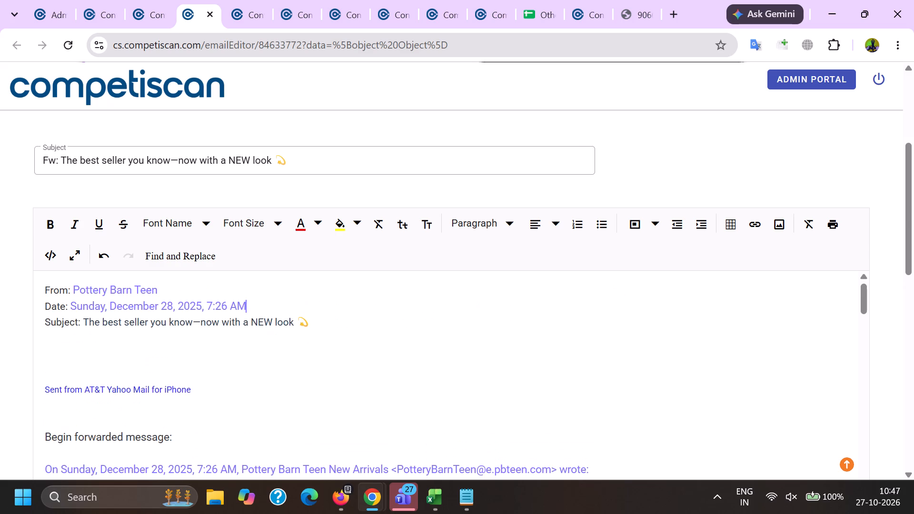
Set the font colour of the From, Date and Subject header lines to black.
drag(379, 328, 2, 239)
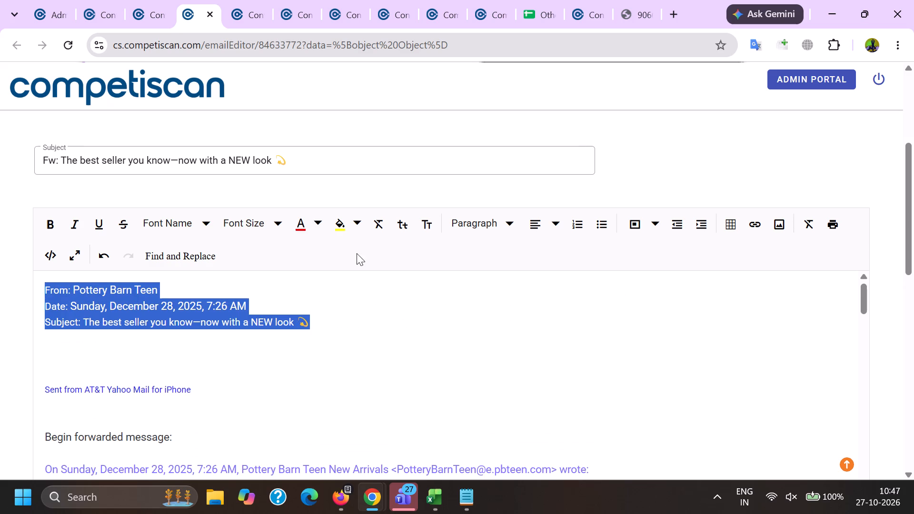
click(320, 227)
click(319, 241)
Delete the phone mail signature, "Begin forwarded message:" and the "On Sunday … wrote:" line above the email content.
scroll(337, 147, down, 1)
click(585, 395)
drag(601, 398, 520, 390)
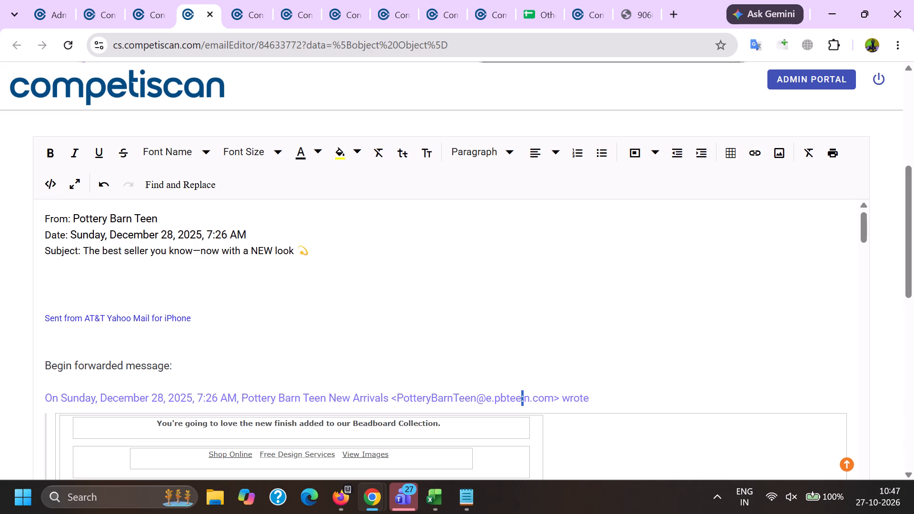
click(593, 397)
drag(593, 397, 47, 287)
key(BackSpace)
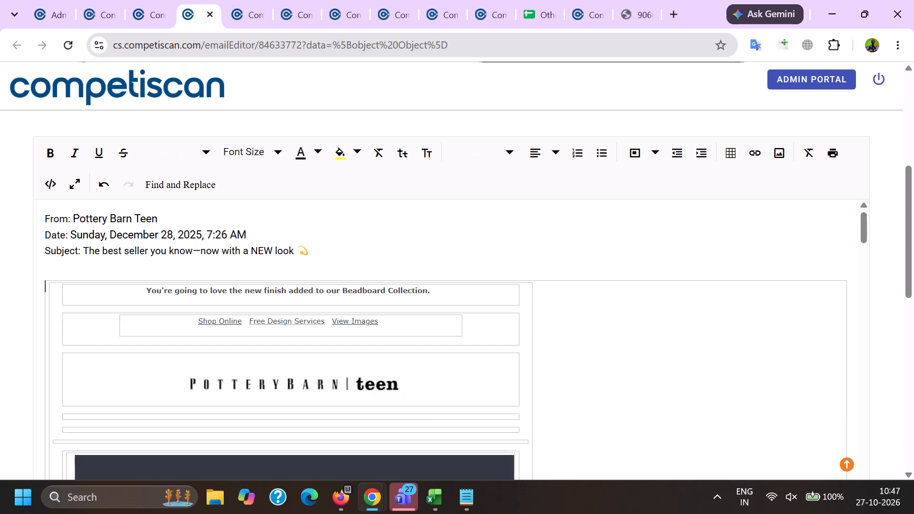
Remove the hyperlink from View Images at the top of the email content.
click(338, 323)
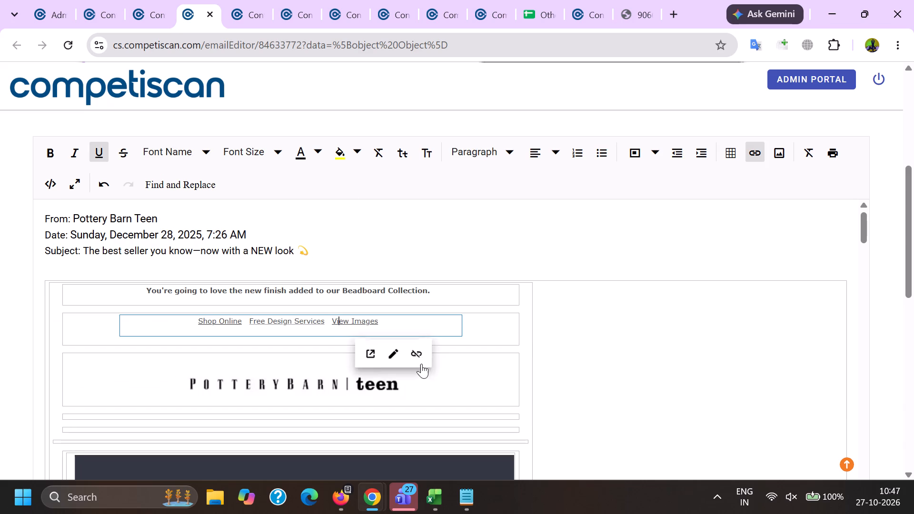
click(417, 356)
Remove the link from the Pottery Barn Teen App section farther down the email.
scroll(336, 284, down, 20)
scroll(336, 284, down, 20)
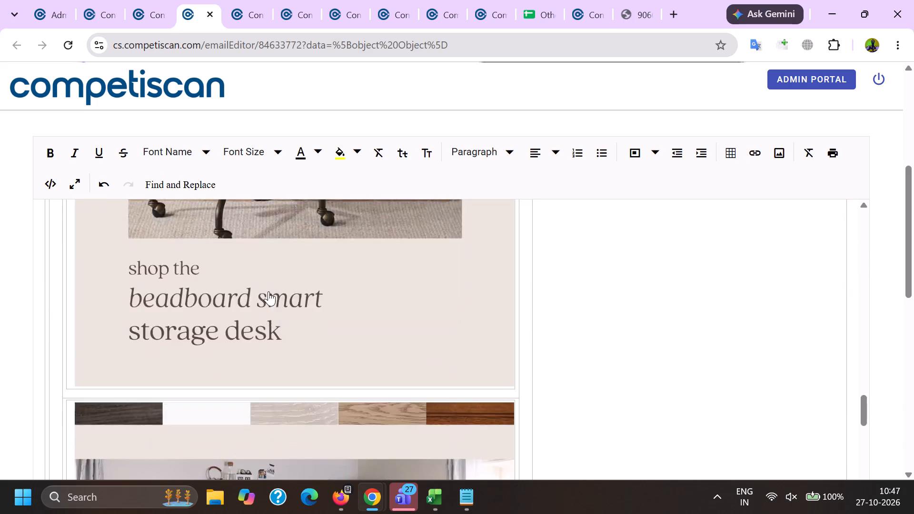
scroll(268, 291, down, 9)
scroll(267, 279, up, 1)
scroll(267, 279, down, 17)
scroll(266, 309, down, 5)
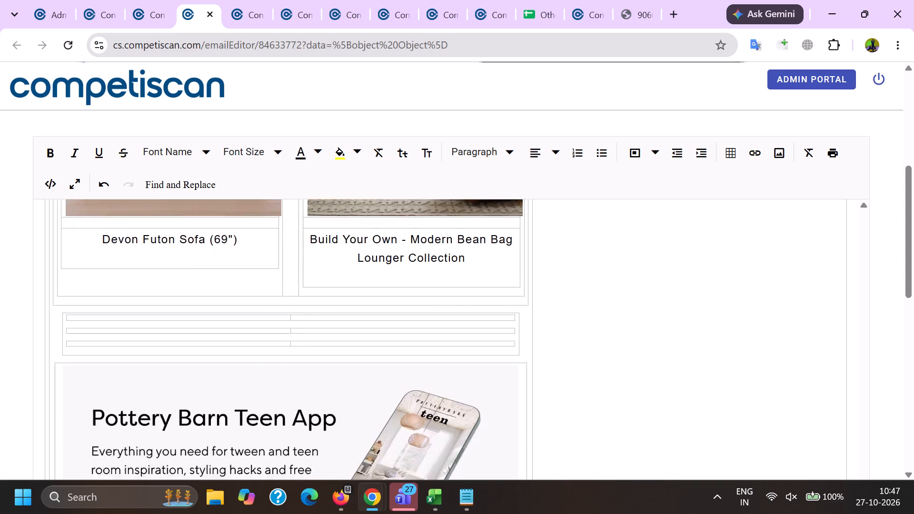
scroll(264, 324, down, 1)
scroll(244, 412, up, 2)
click(222, 385)
click(262, 277)
Remove the links from the "Follow us on social" image and the Instagram, Facebook, Pinterest and TikTok icons.
scroll(263, 270, down, 5)
scroll(245, 364, down, 3)
click(141, 241)
click(119, 316)
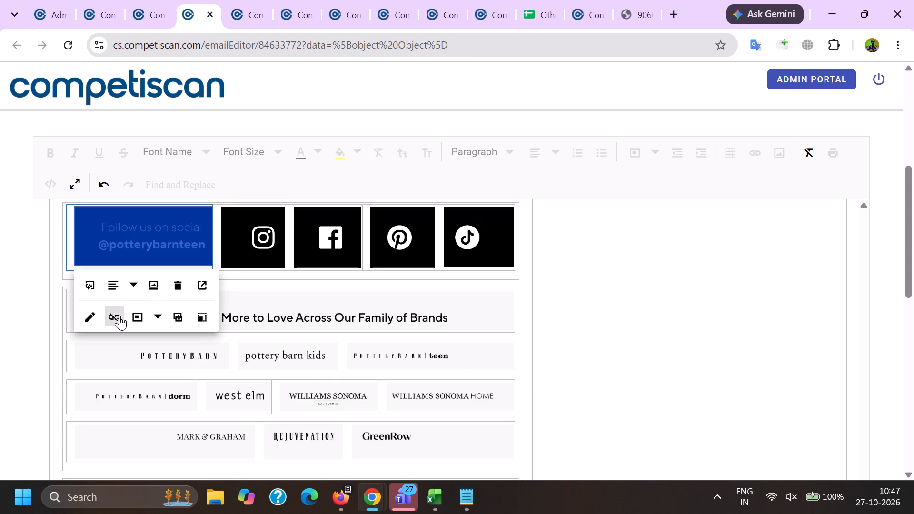
click(255, 235)
click(263, 317)
click(326, 247)
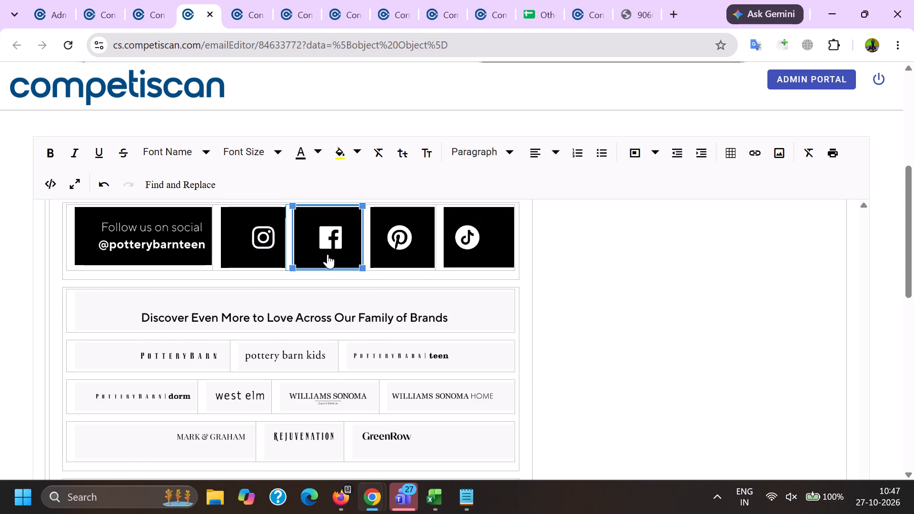
click(327, 317)
click(377, 227)
click(411, 319)
click(473, 246)
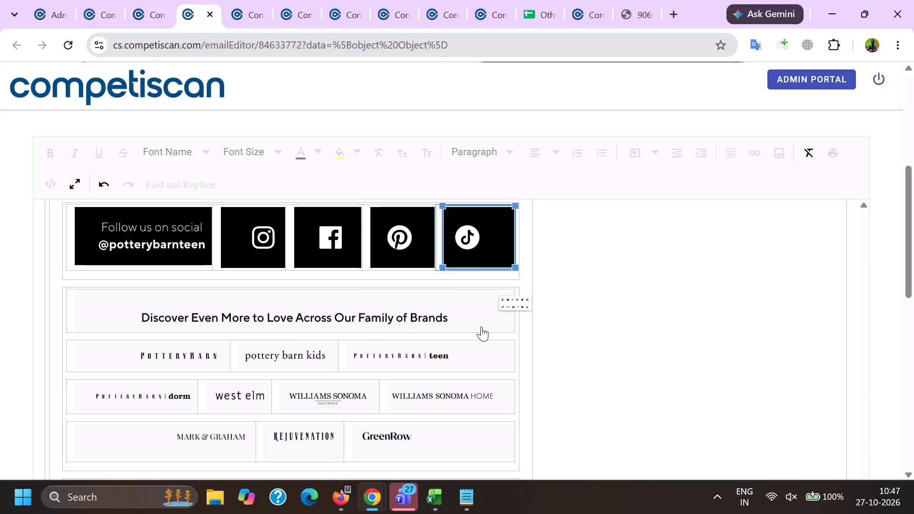
click(484, 322)
Remove the hyperlink from the footer's unsubscribe "Click here" text.
scroll(335, 285, down, 4)
scroll(319, 346, down, 2)
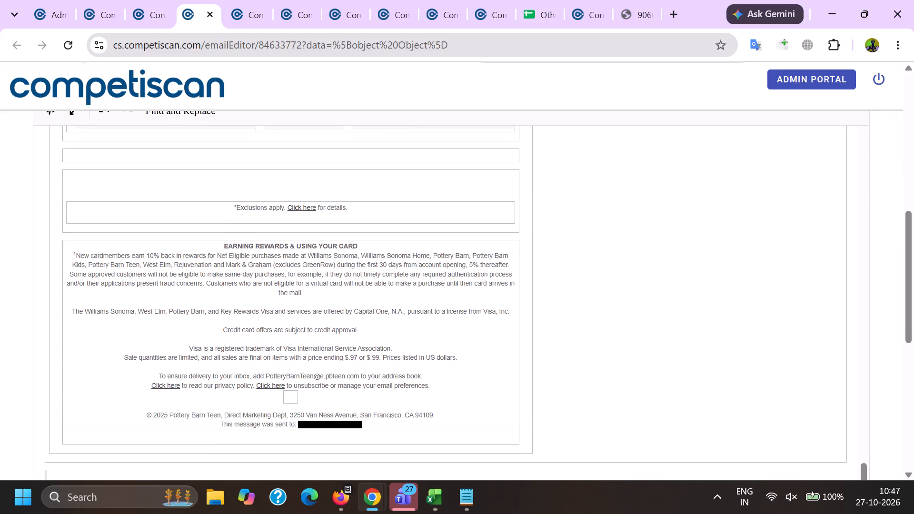
click(272, 387)
click(352, 414)
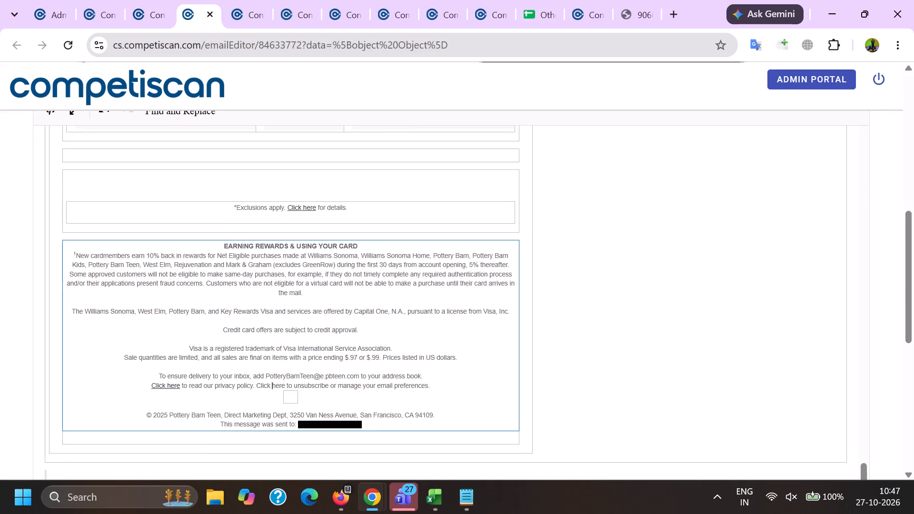
Delete the recipient address after "This message was sent to:" and the sender's email address in the footer's address-book line.
drag(301, 425, 384, 425)
key(BackSpace)
key(BackSpace)
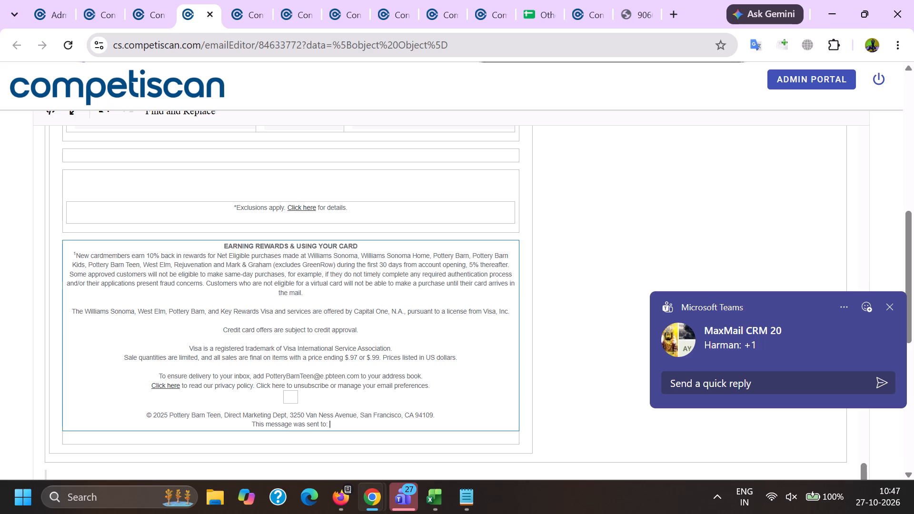
drag(265, 374, 359, 378)
key(BackSpace)
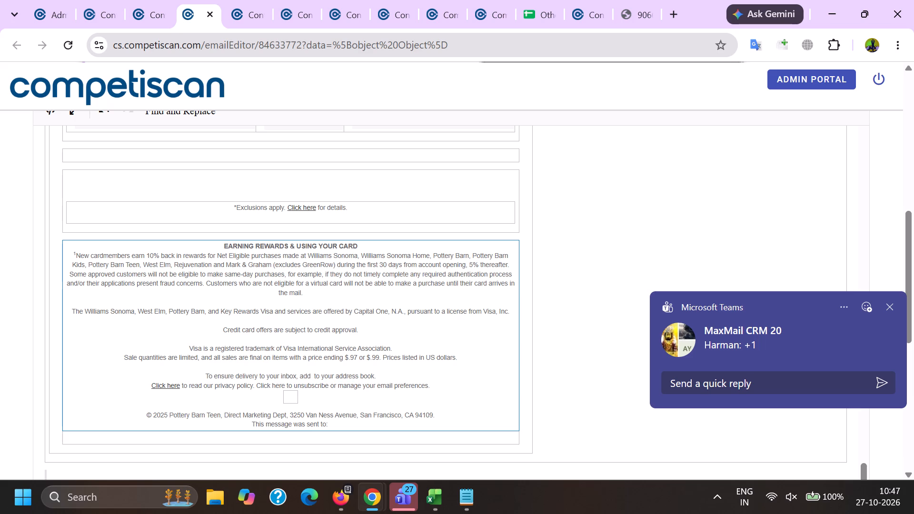
Save the product info of the edited email 84633772 and bring up the Notepad note.
scroll(273, 316, down, 8)
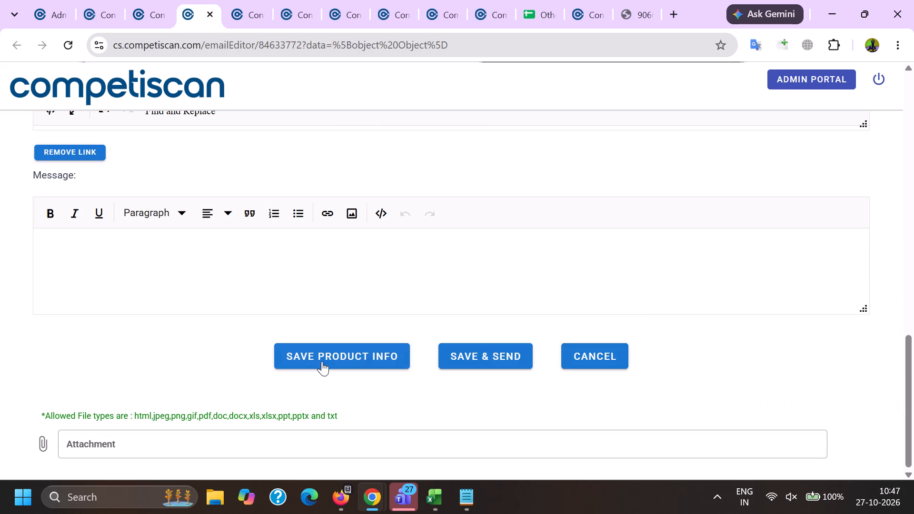
click(322, 359)
click(465, 285)
click(459, 502)
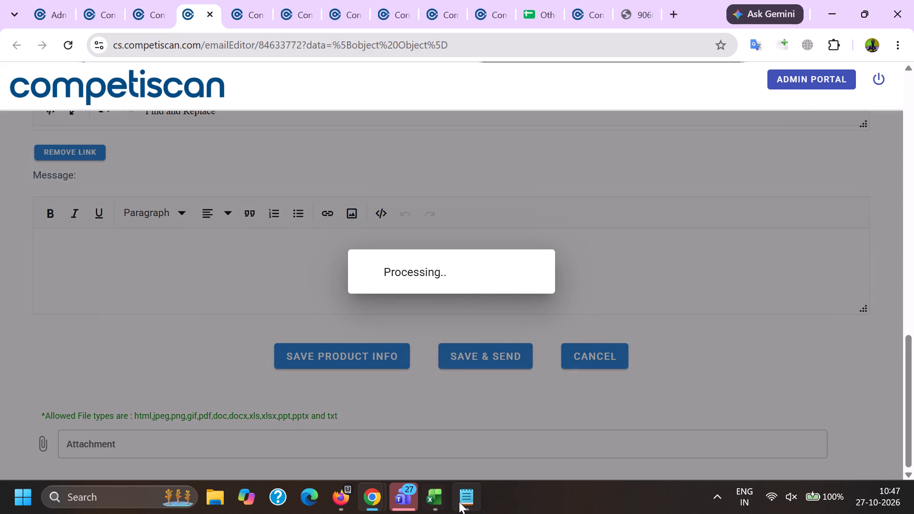
Copy the ID 84620174 from the Notepad note and load that email's editor page in the tab showing email 91021433.
double_click(557, 387)
key(ctrl+c)
key(alt+Tab)
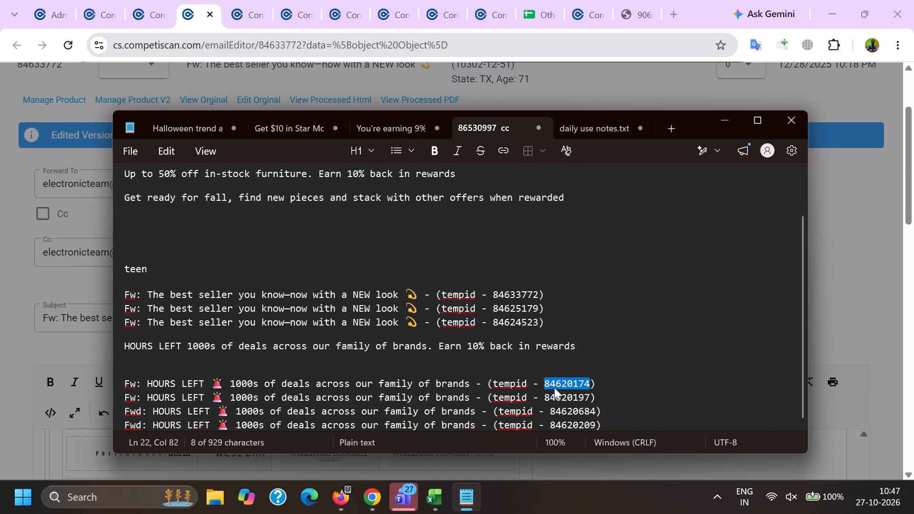
click(257, 0)
click(295, 0)
click(338, 0)
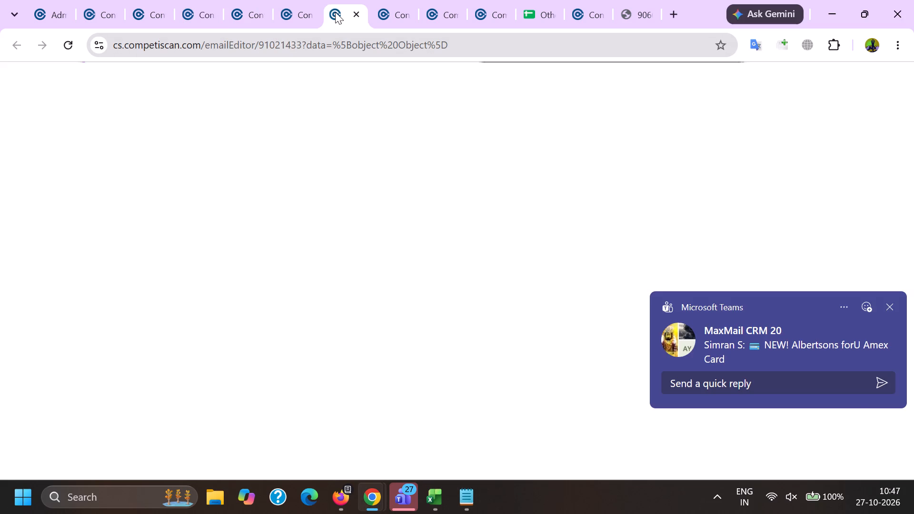
double_click(288, 46)
key(ctrl+v)
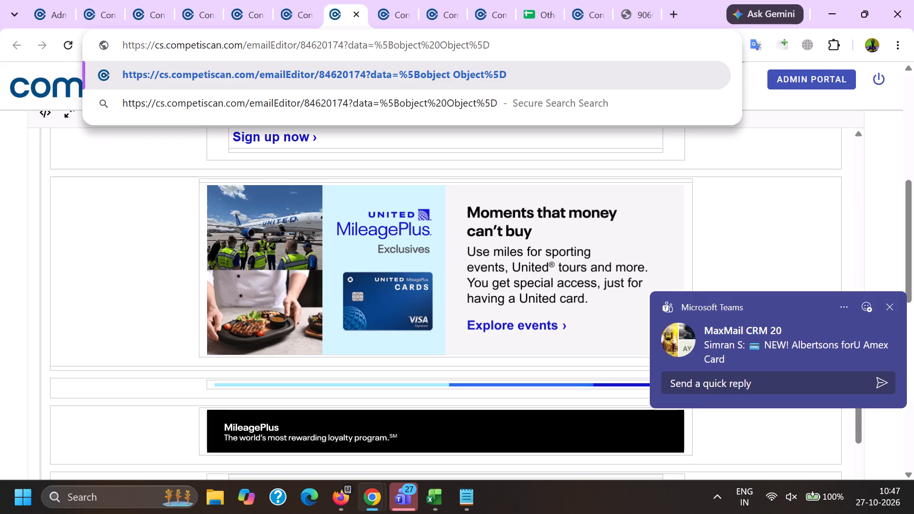
key(Return)
Return to the saved email 84633772 and open its product form.
click(181, 0)
drag(0, 222, 15, 207)
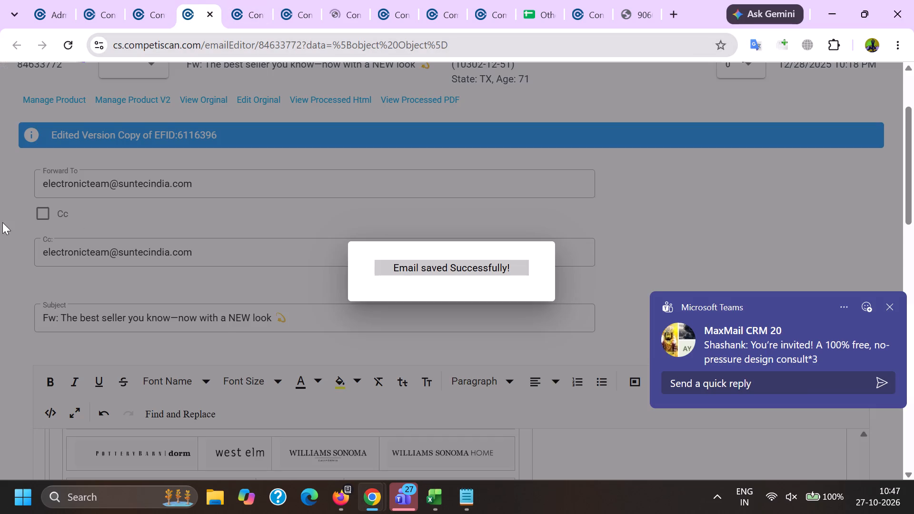
click(59, 103)
Copy the sender name "Pottery Barn Teen" from the From line of email 84633772 in the email editor.
key(alt+Tab)
scroll(97, 162, down, 4)
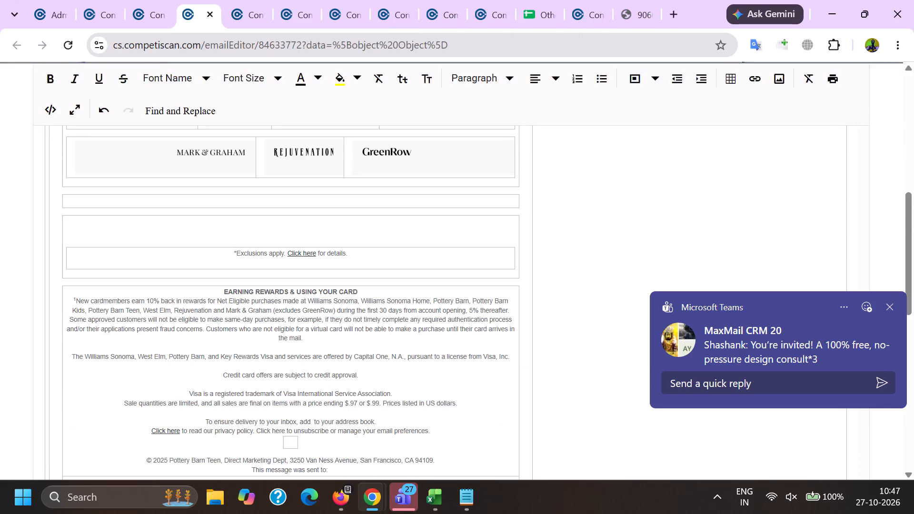
click(60, 283)
key(Page_Up)
key(Page_Up)
key(Page_Up)
key(Page_Up)
key(Page_Up)
key(Page_Up)
key(Page_Up)
key(Page_Up)
key(Page_Up)
key(Page_Up)
key(Page_Up)
key(Page_Up)
key(Page_Up)
key(Page_Up)
key(Page_Up)
key(Page_Up)
key(Page_Up)
key(Page_Up)
key(Page_Up)
key(Page_Up)
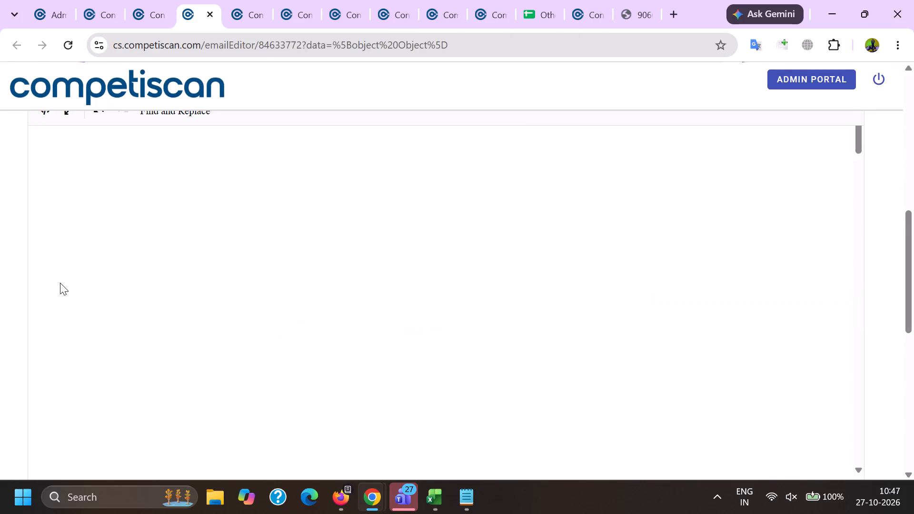
scroll(16, 214, down, 4)
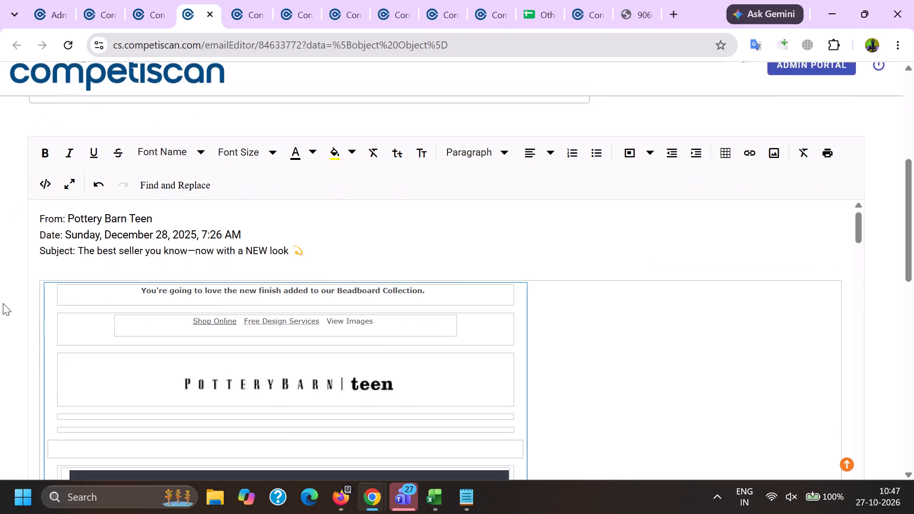
double_click(94, 221)
shift+click(133, 218)
key(ctrl+c)
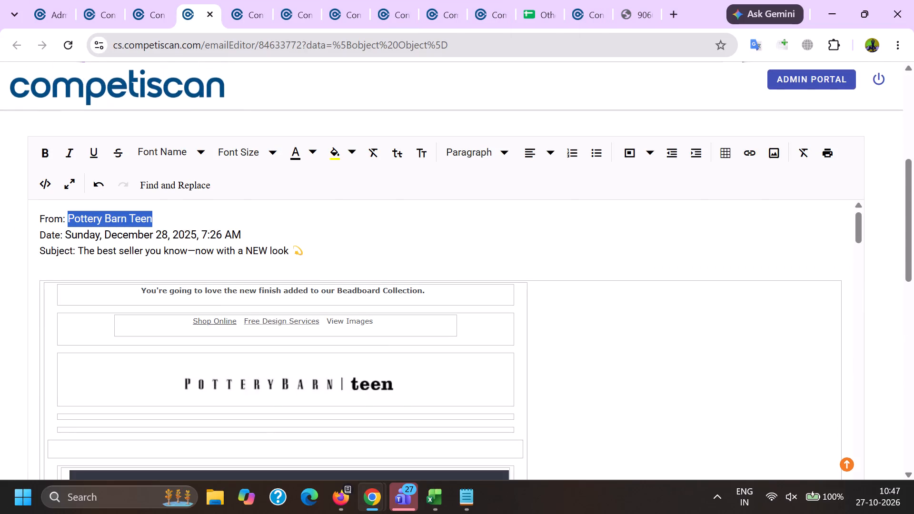
Add Capital One as a company and the copied Pottery Barn Teen as the affinity/association in the product form.
key(alt+Tab)
scroll(302, 169, down, 6)
click(267, 196)
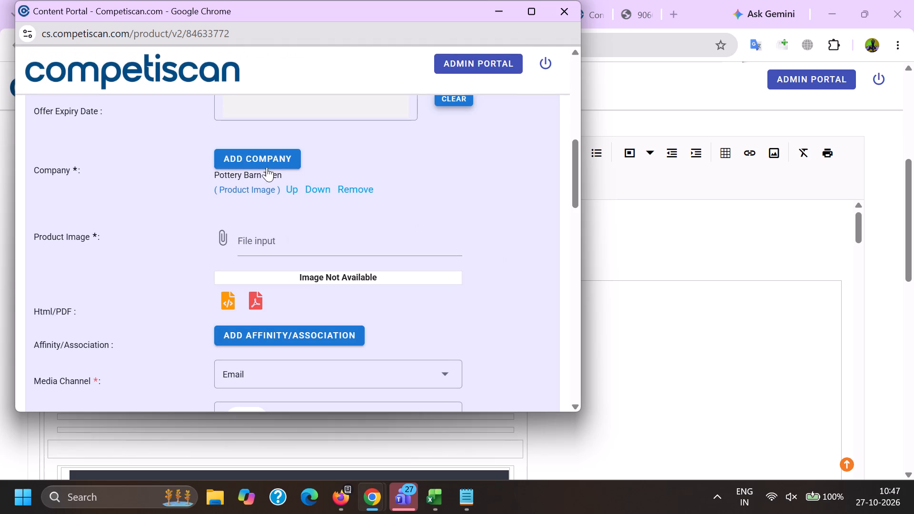
click(267, 188)
click(267, 156)
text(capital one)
scroll(267, 157, down, 3)
click(288, 187)
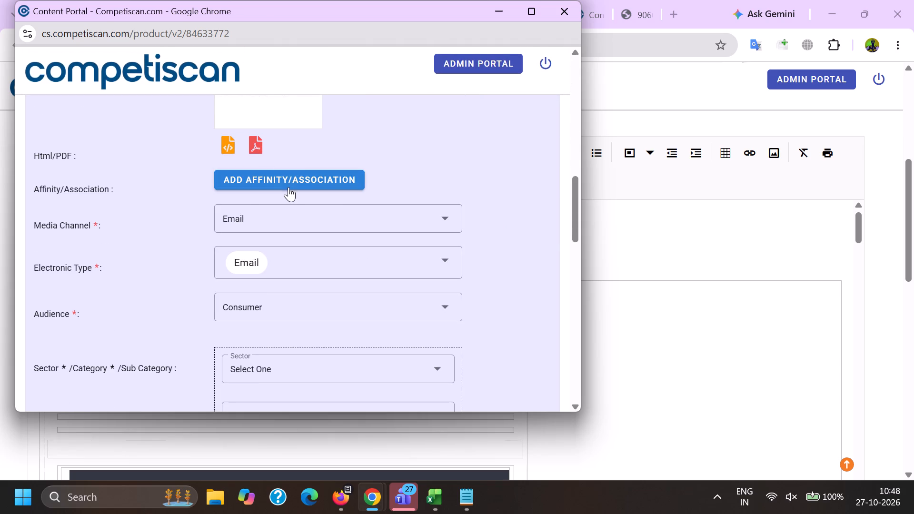
click(343, 199)
key(ctrl+v)
scroll(327, 258, up, 5)
click(309, 360)
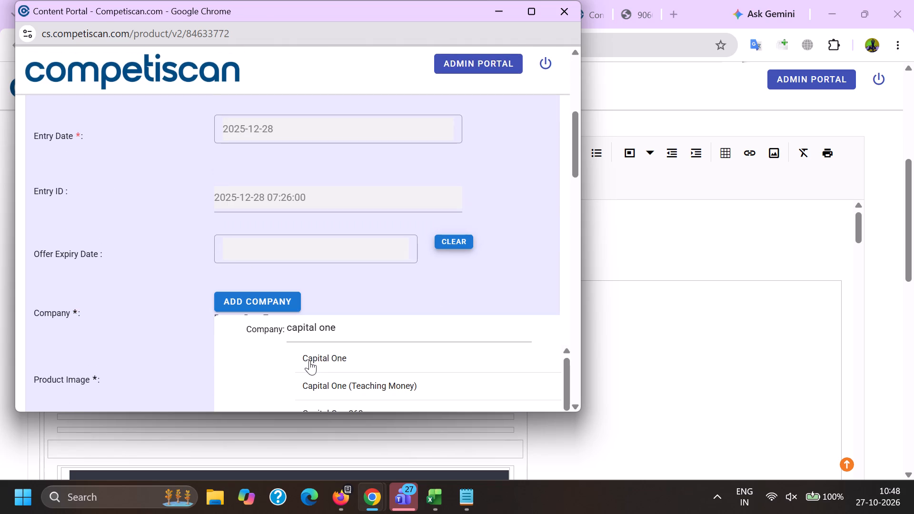
scroll(307, 258, down, 5)
click(324, 279)
Set the product's sector to Retail and bring up its category choices.
scroll(306, 178, down, 3)
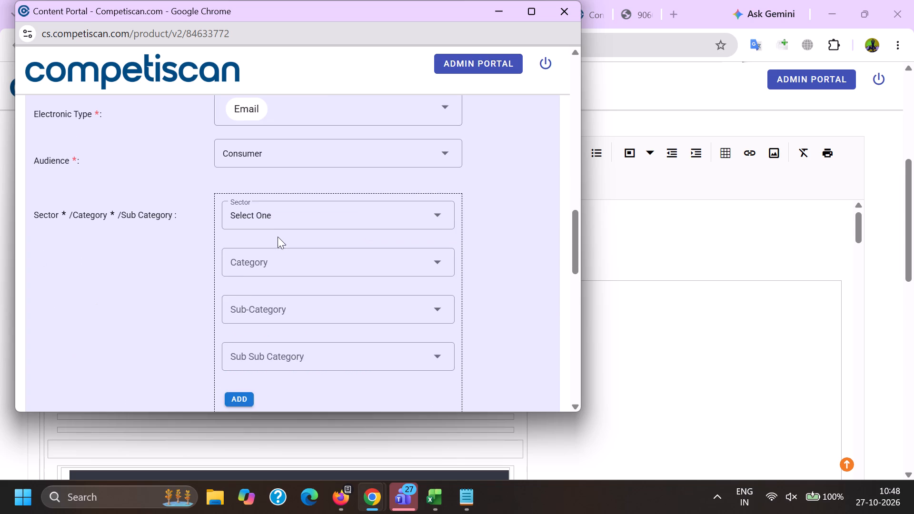
click(275, 218)
scroll(272, 208, down, 7)
click(277, 277)
drag(160, 267, 184, 270)
click(272, 261)
scroll(271, 169, down, 7)
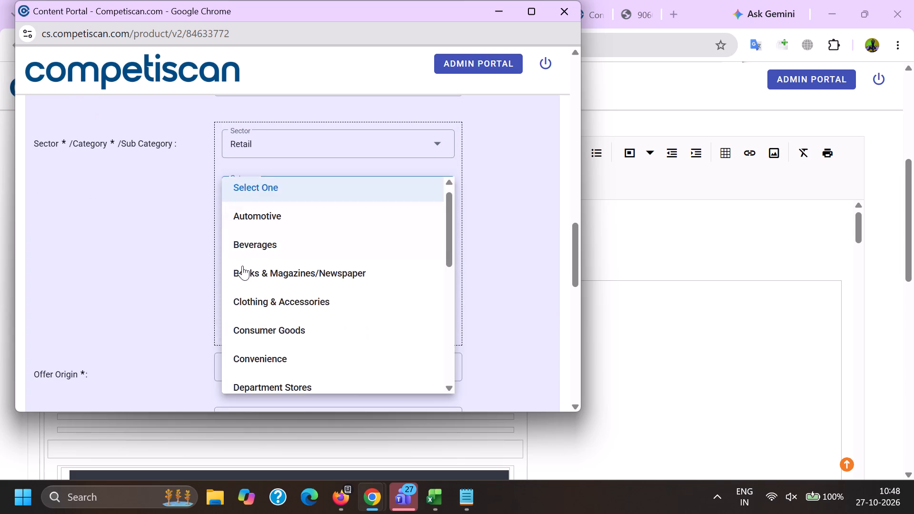
In the product form for 84633772, add the classification Retail / Home / Furniture.
click(252, 192)
drag(140, 223, 156, 228)
click(274, 228)
scroll(278, 128, down, 1)
click(279, 342)
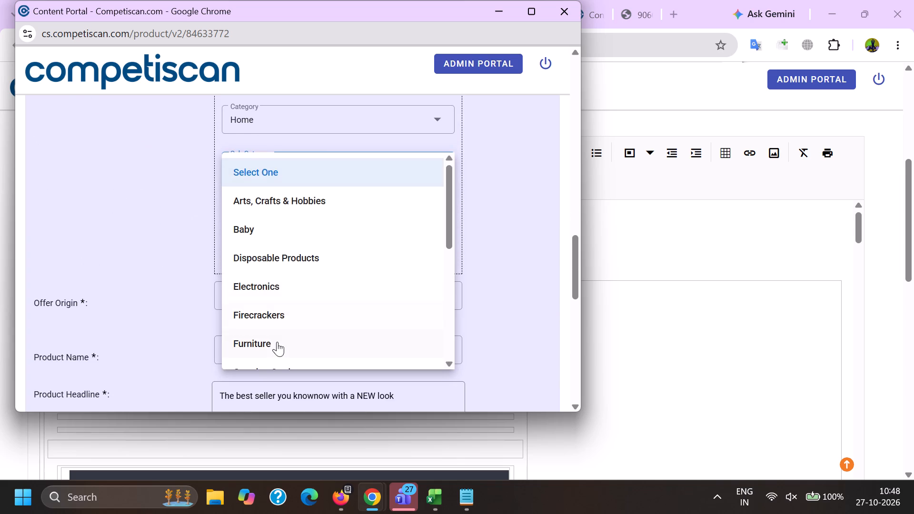
drag(119, 310, 139, 312)
click(242, 260)
scroll(242, 309, up, 2)
In the product form for 84633772, add the classification Credit Cards / Payment Cards / Credit Cards above the Retail entry.
click(259, 226)
scroll(273, 314, up, 6)
click(274, 316)
drag(163, 303, 171, 307)
click(265, 281)
scroll(265, 188, down, 1)
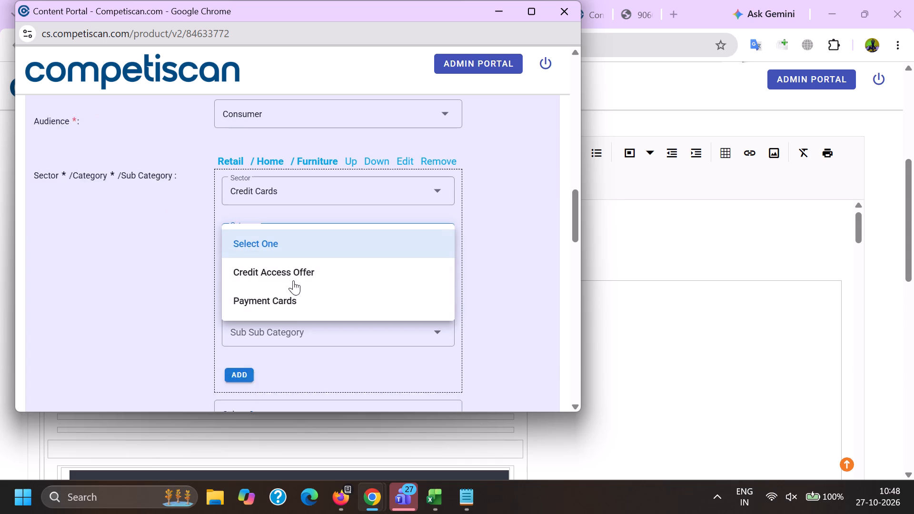
click(269, 264)
click(251, 250)
scroll(264, 149, down, 1)
scroll(280, 256, down, 7)
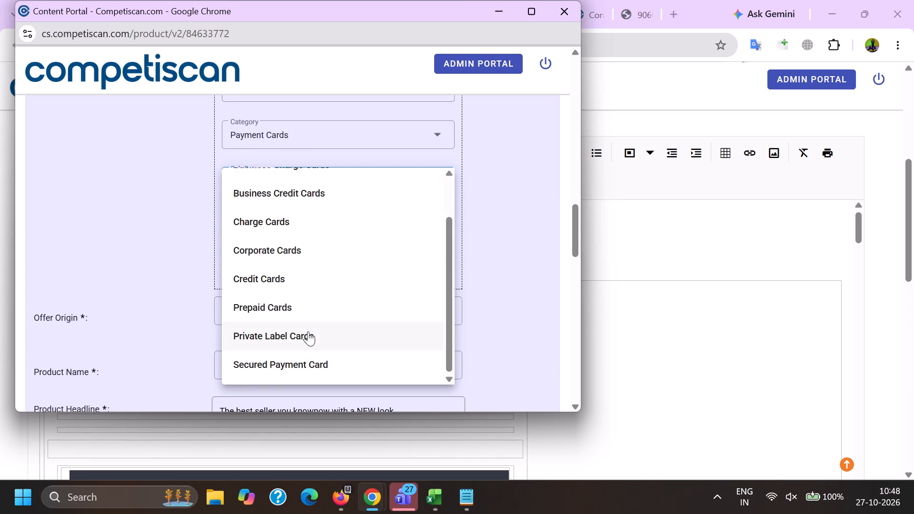
drag(276, 279, 272, 284)
drag(165, 288, 181, 290)
click(253, 269)
scroll(275, 291, up, 3)
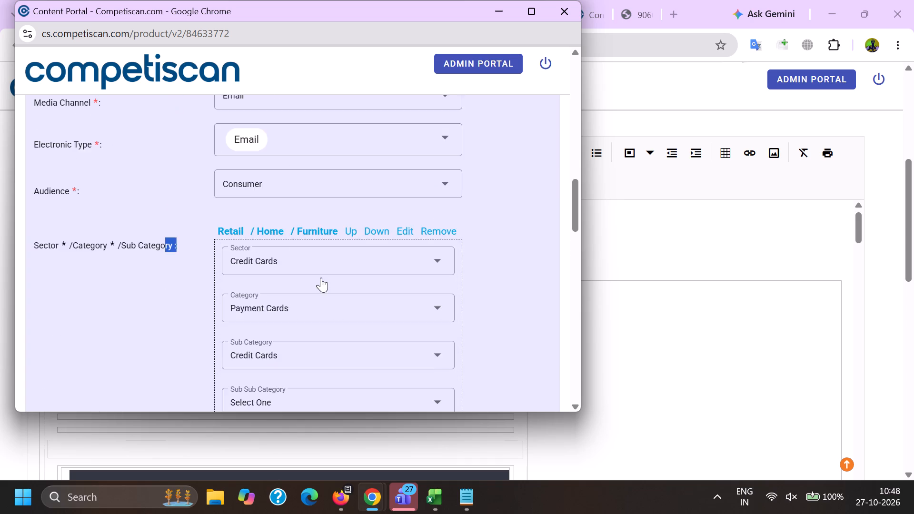
click(387, 270)
Set the offer origin to Provider/Bank and the product name to Pottery Barn Key Rewards Visa Credit Card.
scroll(274, 326, down, 5)
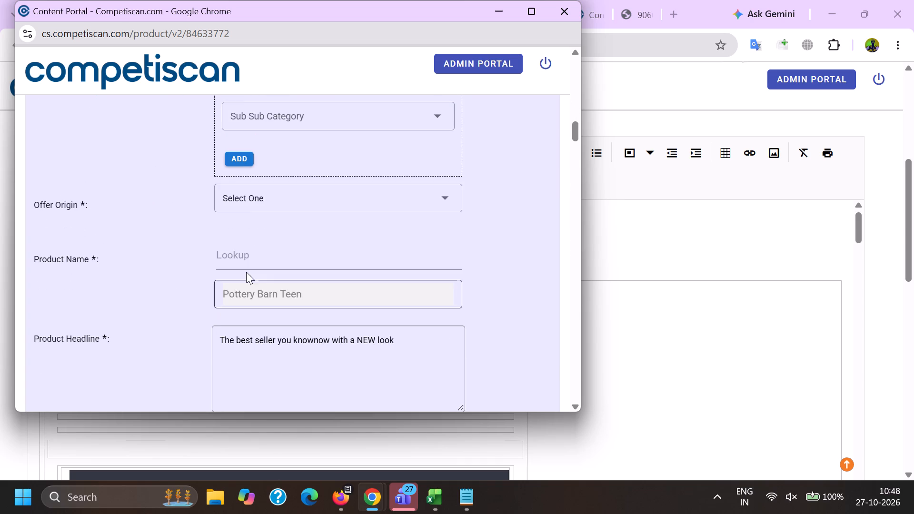
click(256, 197)
double_click(247, 267)
key(ctrl+v)
drag(278, 258, 509, 277)
key(BackSpace)
key(BackSpace)
click(319, 327)
Move the Credit Cards classification down below the Retail / Home / Furniture one.
scroll(320, 332, up, 4)
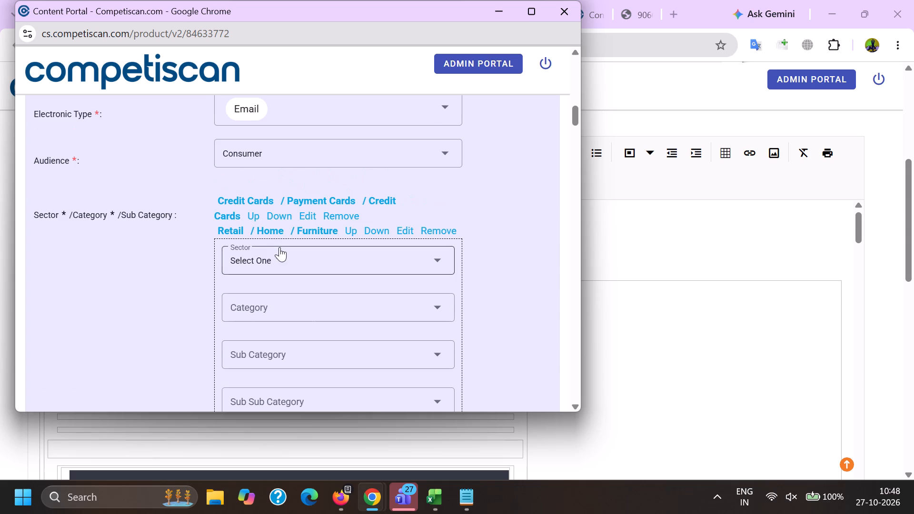
click(273, 216)
Replace the product headline with the subject line copied from the email, dropping the emoji and ending it with a period.
scroll(273, 213, down, 3)
drag(431, 371, 0, 345)
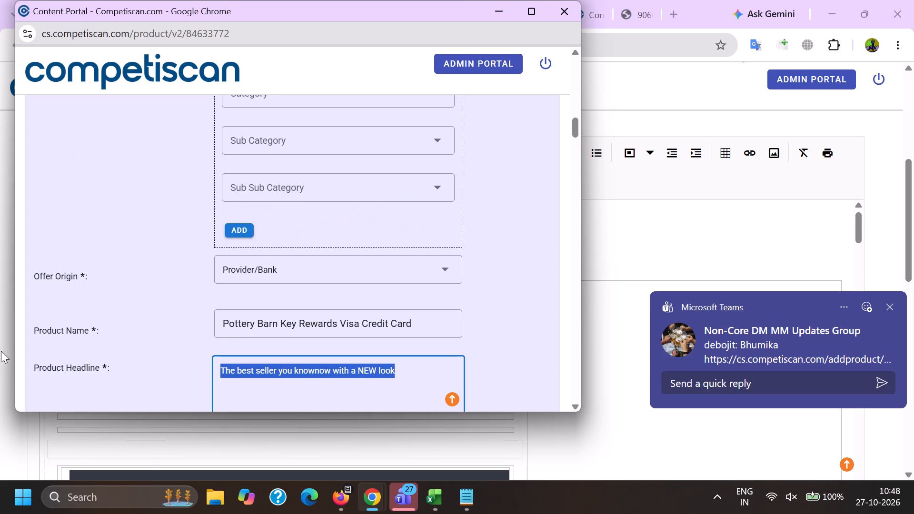
key(BackSpace)
key(alt+Tab)
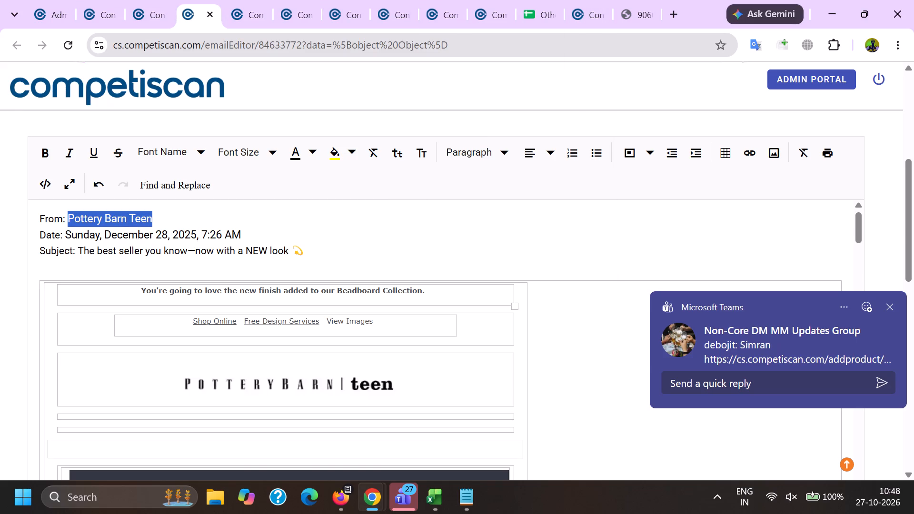
drag(78, 249, 345, 261)
key(ctrl+c)
key(alt+Tab)
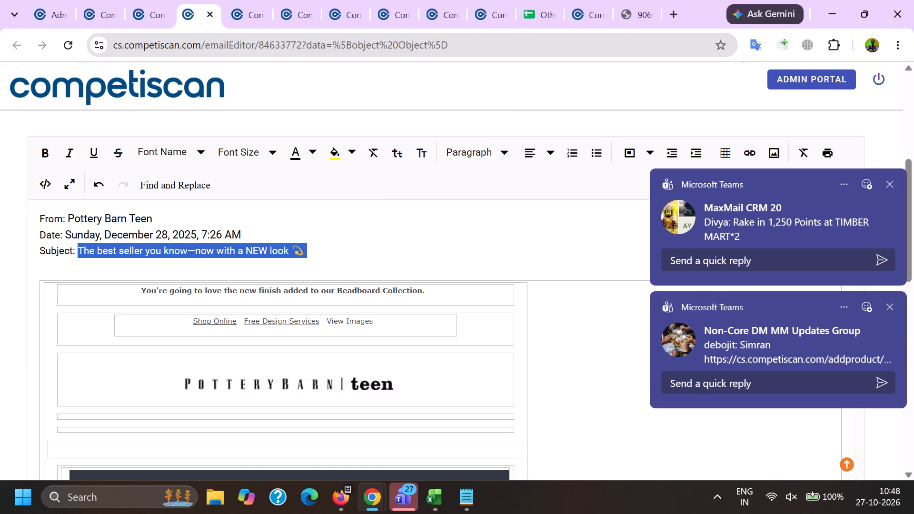
key(ctrl+v)
key(BackSpace)
key(BackSpace)
key(BackSpace)
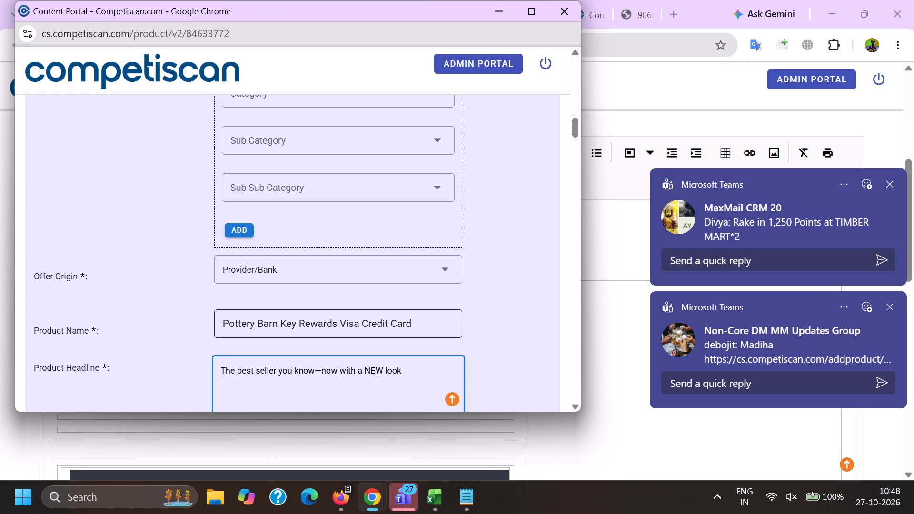
text(.)
key(space)
Replace the long dash in the headline with a spaced hyphen so it reads "know - now".
click(322, 370)
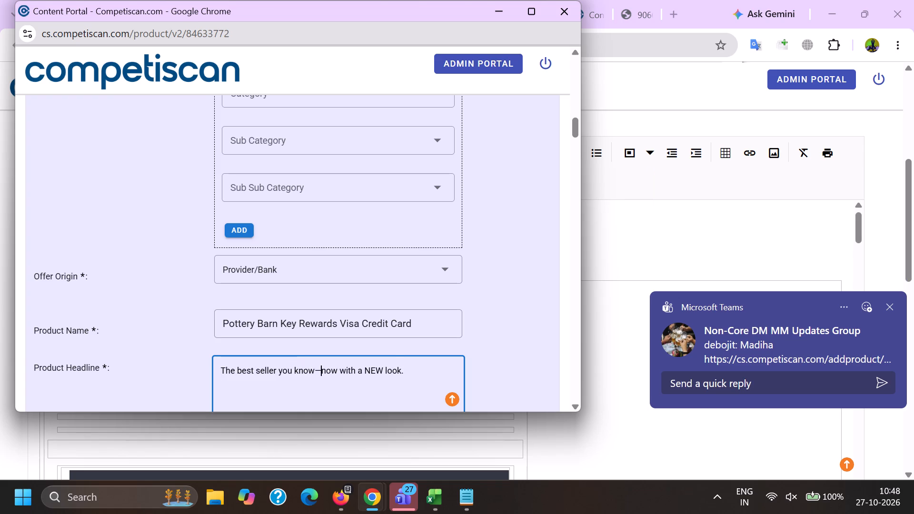
key(BackSpace)
key(space)
text(-)
key(space)
scroll(383, 338, down, 2)
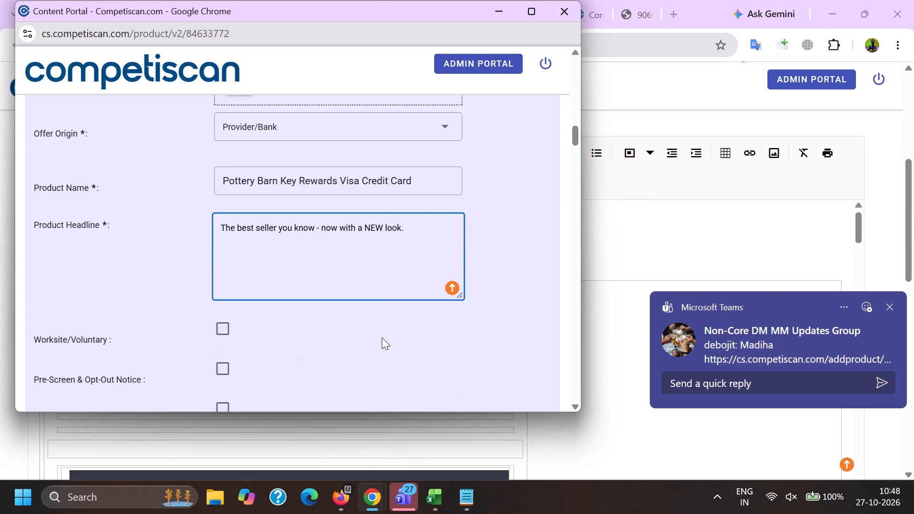
Append the email's line "You're going to love the new finish added to our Beadboard Collection" to the product headline, without its final period.
click(423, 234)
key(alt+Tab)
triple_click(295, 288)
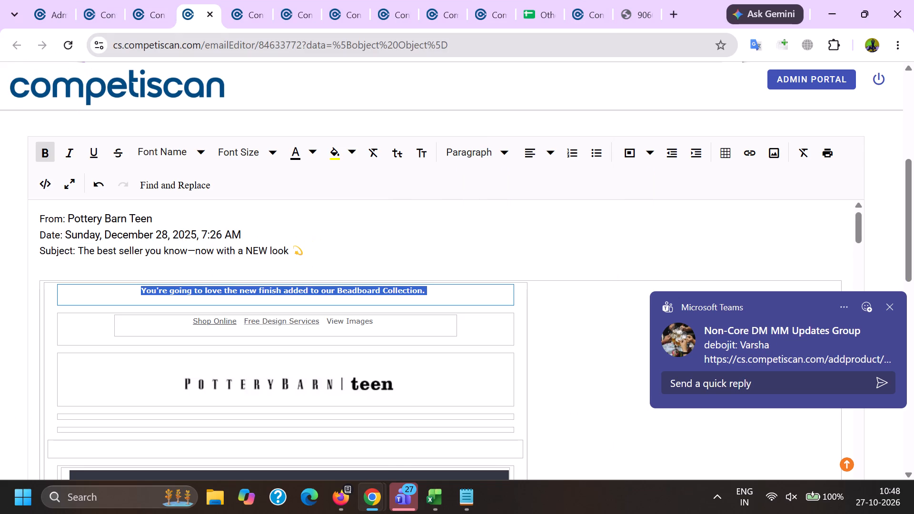
key(ctrl+c)
key(alt+Tab)
key(ctrl+v)
scroll(232, 270, down, 2)
key(BackSpace)
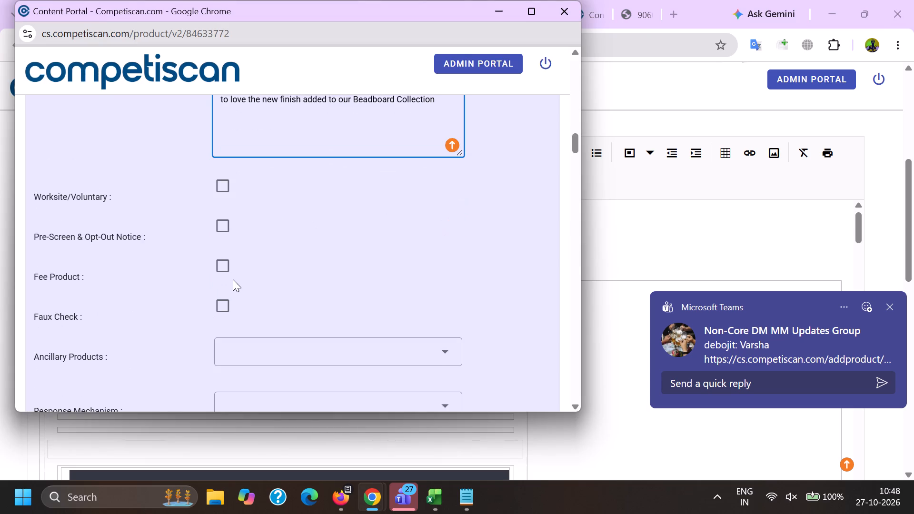
Set the response mechanism to URL/Website and the mailing type to Acquisition.
scroll(231, 242, down, 4)
click(247, 124)
scroll(264, 237, down, 6)
click(286, 303)
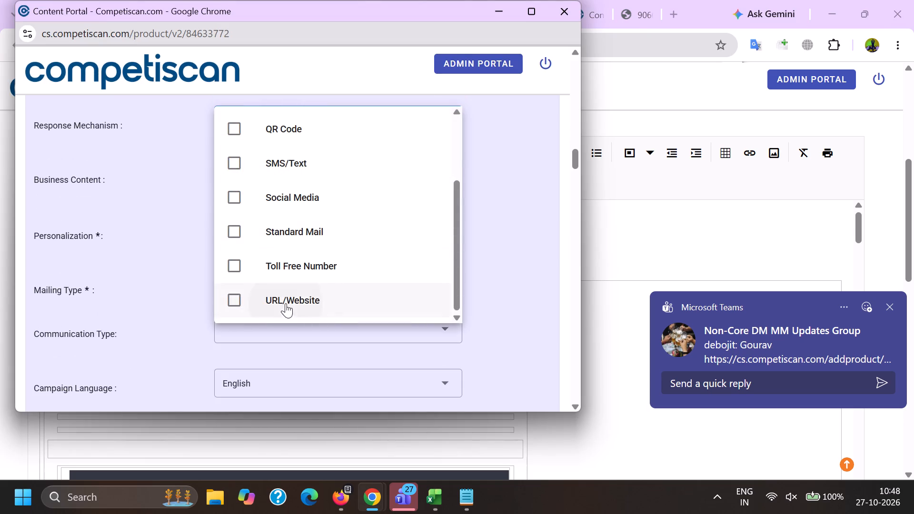
drag(121, 281, 135, 284)
click(229, 294)
drag(260, 236, 258, 243)
drag(148, 274, 167, 289)
Select Bonuses/Contests/Incentives, Co-Brand and Mobile Application as the communication types.
drag(244, 344, 244, 344)
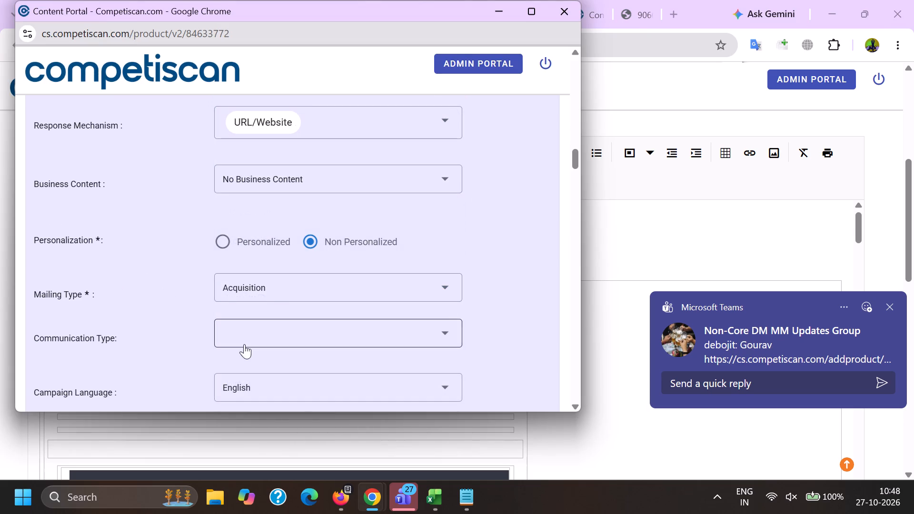
drag(244, 344, 246, 336)
scroll(253, 221, down, 3)
click(274, 241)
scroll(274, 232, down, 4)
click(278, 292)
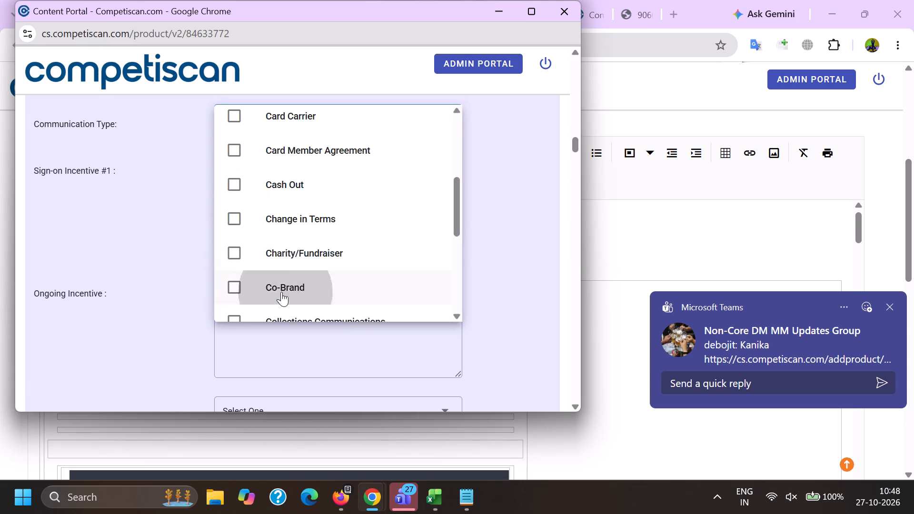
scroll(286, 245, down, 10)
scroll(296, 256, up, 1)
click(304, 217)
click(184, 212)
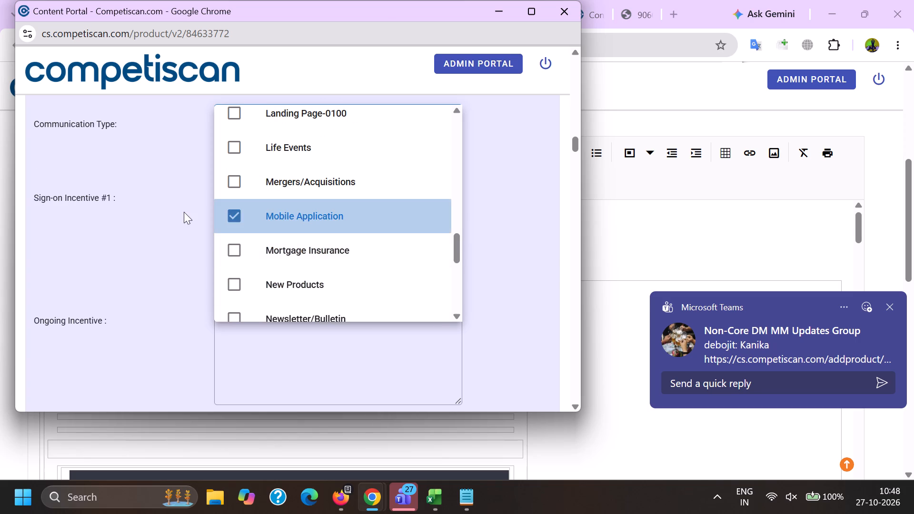
Copy the Sign-on Incentive #1 text, "10% back in rewards during the first 30 days from account opening", from product 20855391 into this form.
key(alt+Tab)
click(594, 0)
scroll(580, 240, down, 8)
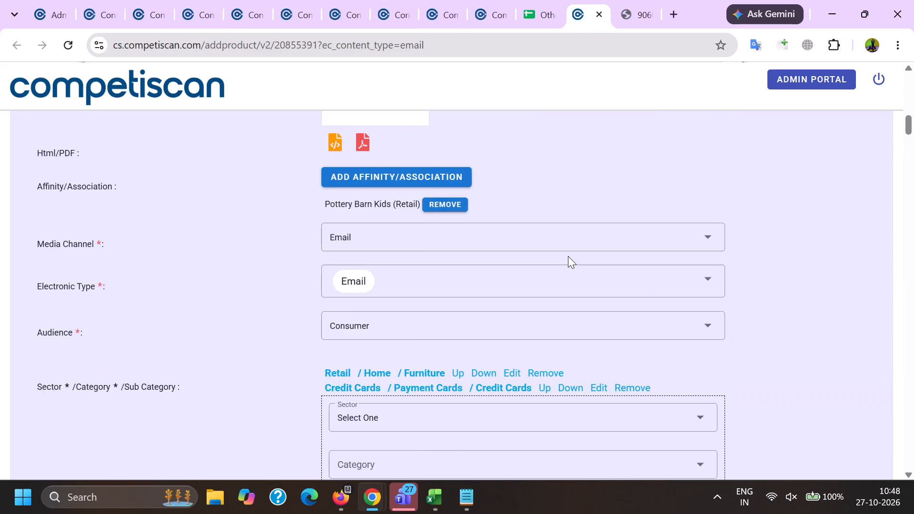
scroll(566, 258, down, 12)
scroll(627, 355, down, 3)
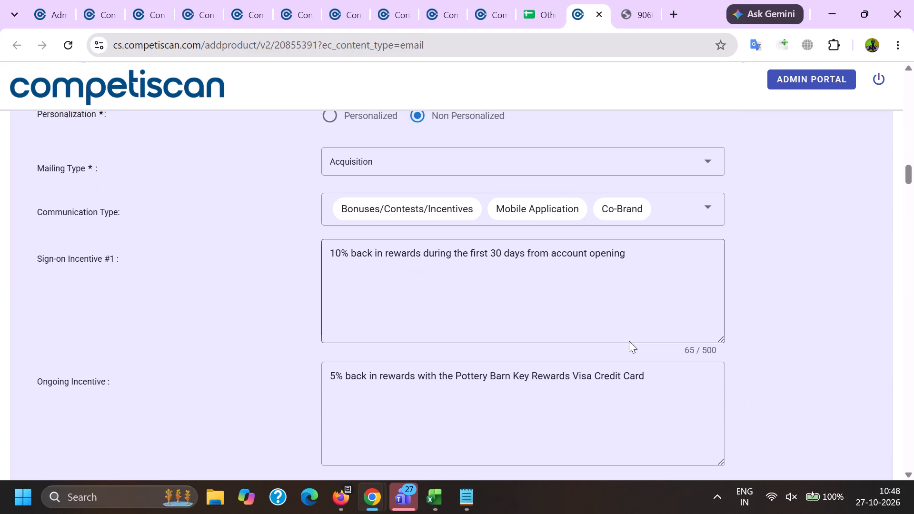
drag(669, 279, 235, 196)
key(ctrl+c)
key(alt+Tab)
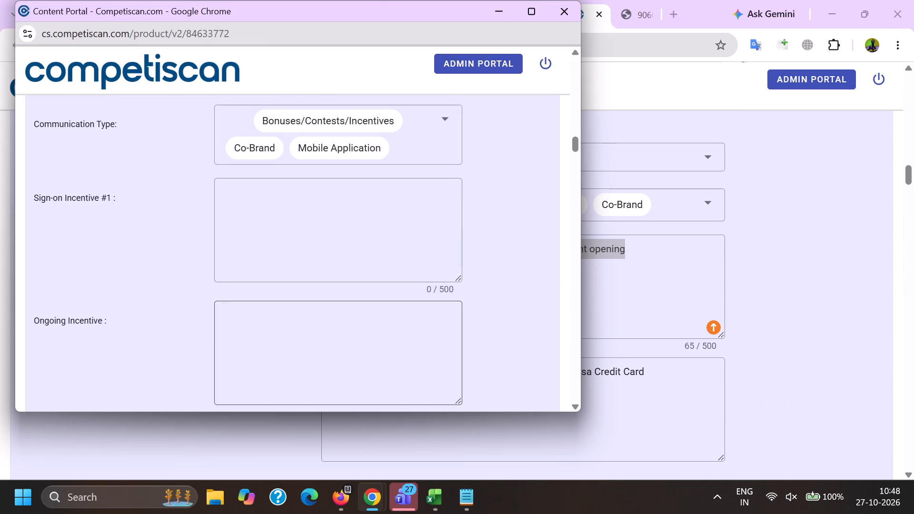
click(307, 233)
key(ctrl+v)
Copy the Ongoing Incentive text, "5% back in rewards with the Pottery Barn Key Rewards Visa Credit Card", from product 20855391 into this form.
click(308, 347)
key(alt+Tab)
drag(662, 387, 629, 387)
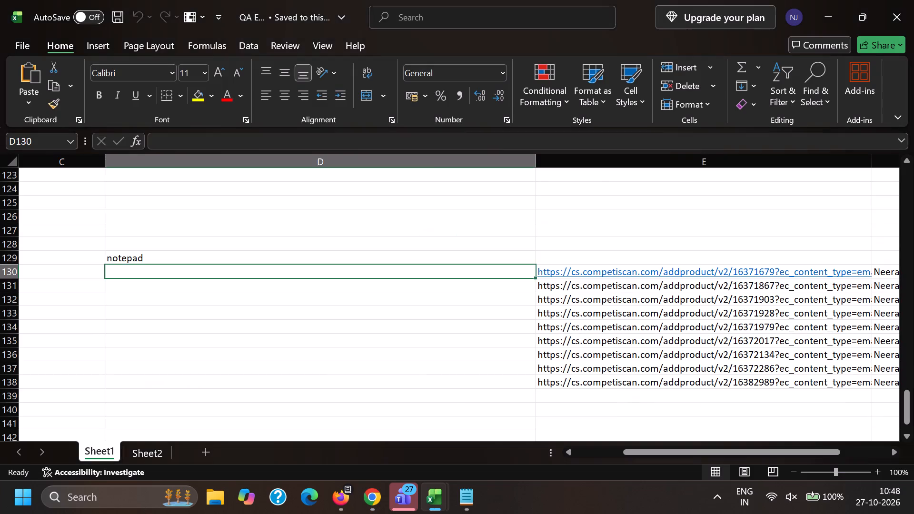
key(alt+Tab)
key(alt+Tab)
key(alt+Tab)
drag(652, 376, 652, 376)
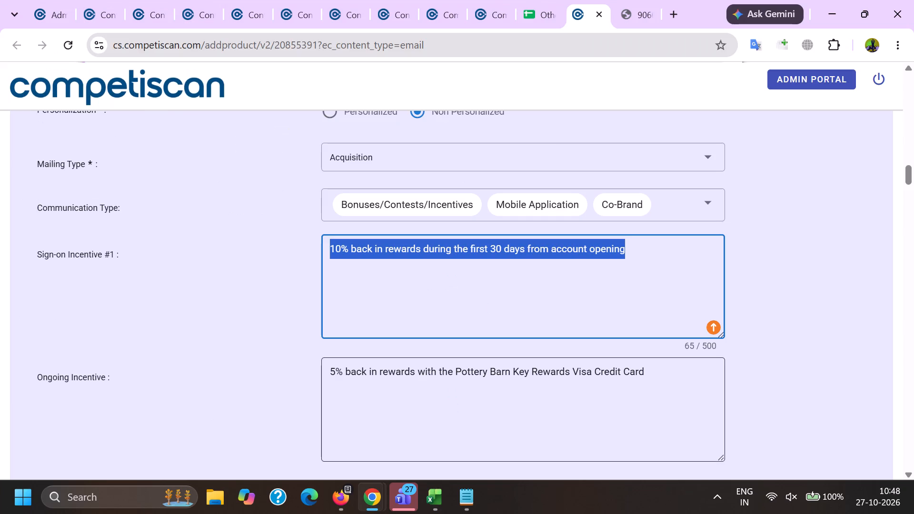
drag(652, 376, 83, 344)
key(ctrl+c)
key(alt+Tab)
key(ctrl+v)
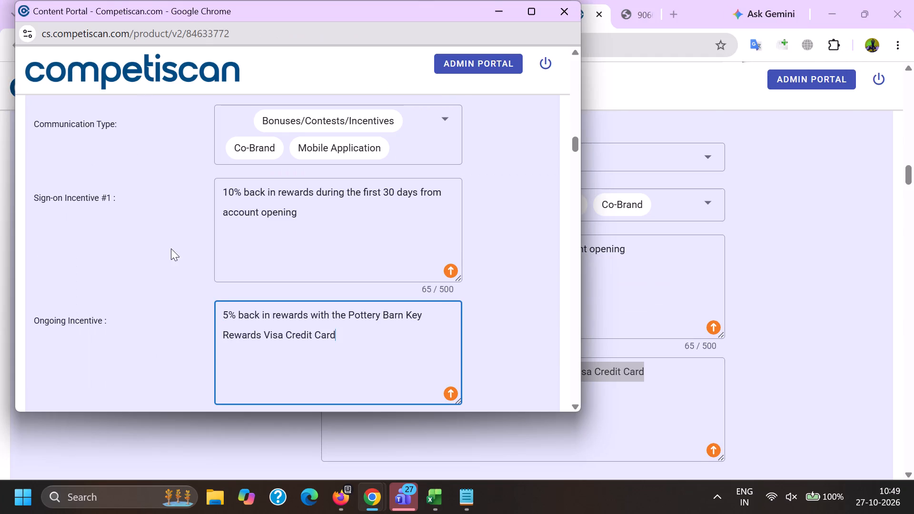
Set Sign-on Incentive Type #1 to Coupon/Discount.
scroll(171, 249, down, 3)
click(240, 224)
scroll(240, 223, down, 7)
click(265, 294)
drag(162, 291, 182, 291)
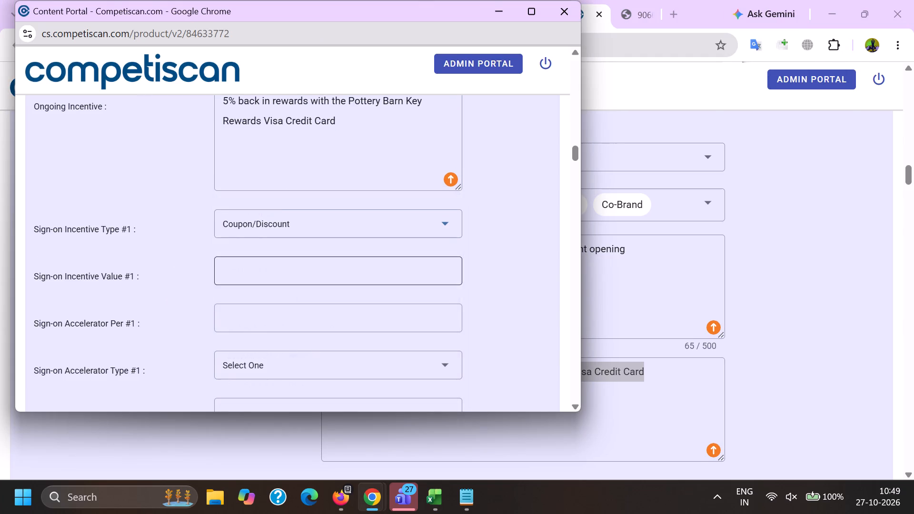
Enter the sign-on incentive #1 figures: incentive value 10.00, maximum award 10.00 and an incentive window of 1 month.
click(264, 263)
key(1)
text(0.00)
key(Tab)
key(Tab)
key(Tab)
text(10.00)
key(Tab)
key(Tab)
key(Tab)
key(1)
scroll(244, 267, down, 4)
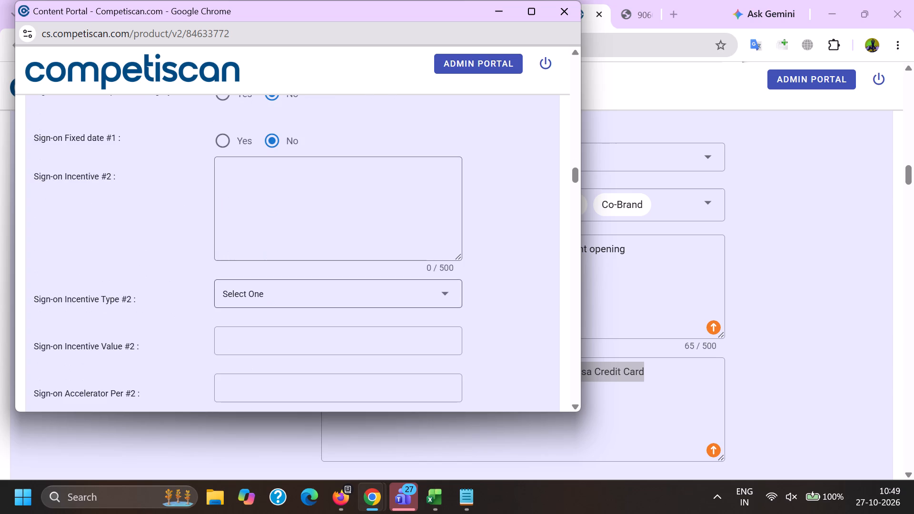
click(217, 155)
click(226, 131)
In the payment card offer details, set the application type to Invitation to Apply and the card network to Visa.
scroll(230, 179, down, 19)
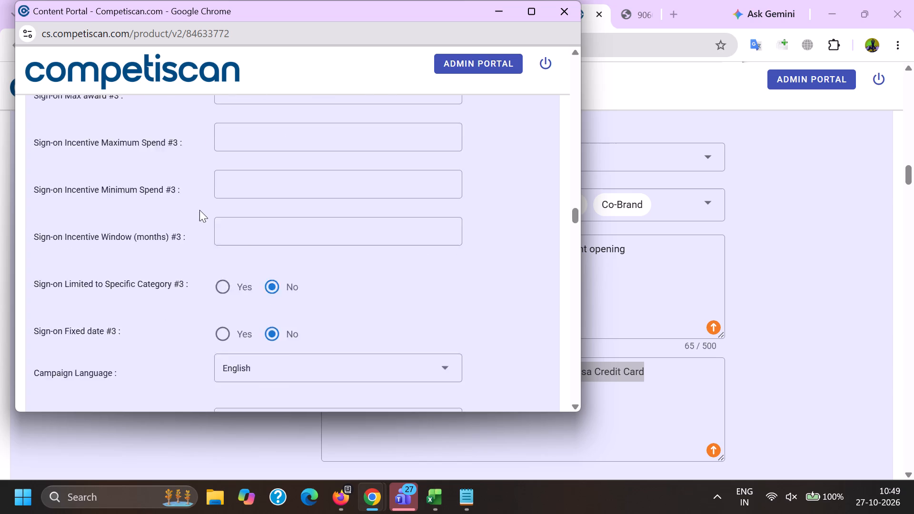
scroll(209, 197, down, 1)
click(261, 158)
drag(275, 217, 272, 224)
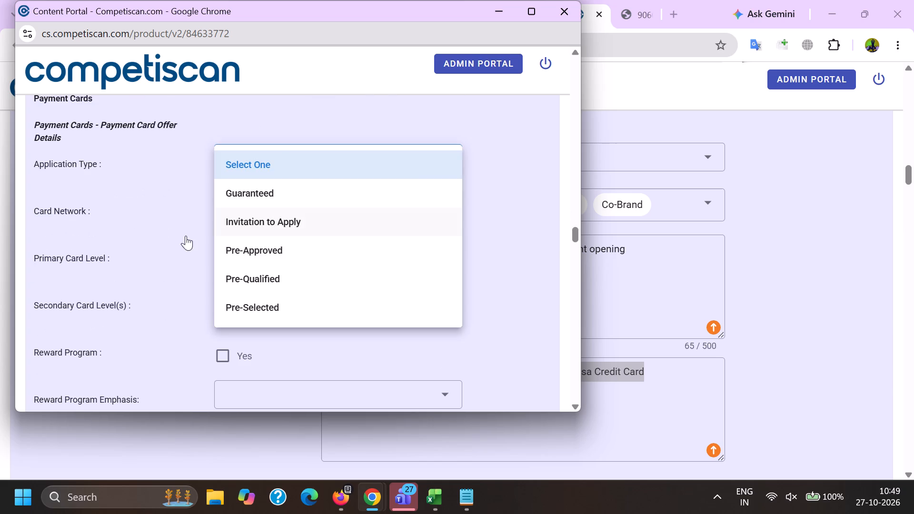
drag(107, 229, 133, 229)
click(250, 199)
scroll(253, 178, down, 1)
click(283, 277)
drag(112, 253, 122, 252)
Choose the primary card level and mark Reward Program as Yes.
click(266, 174)
scroll(245, 297, down, 3)
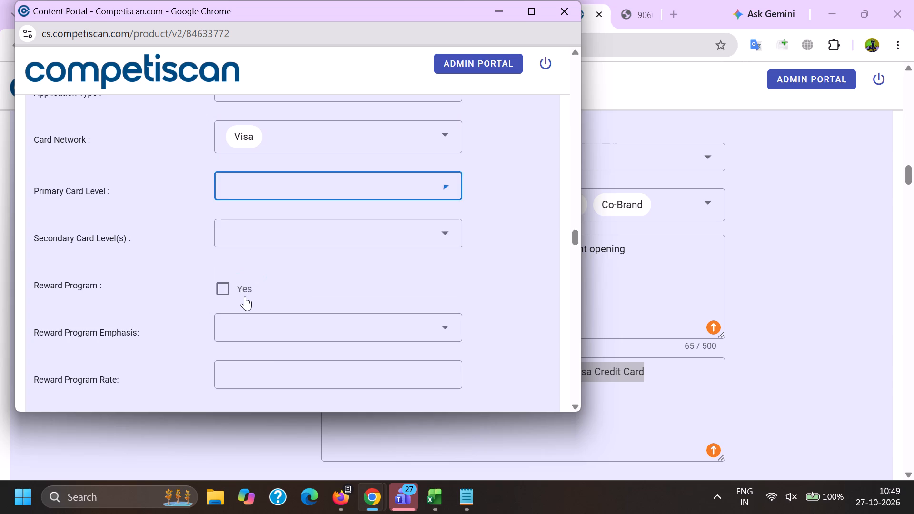
scroll(245, 296, down, 4)
click(277, 346)
drag(99, 314, 111, 316)
click(228, 292)
double_click(113, 332)
key(End)
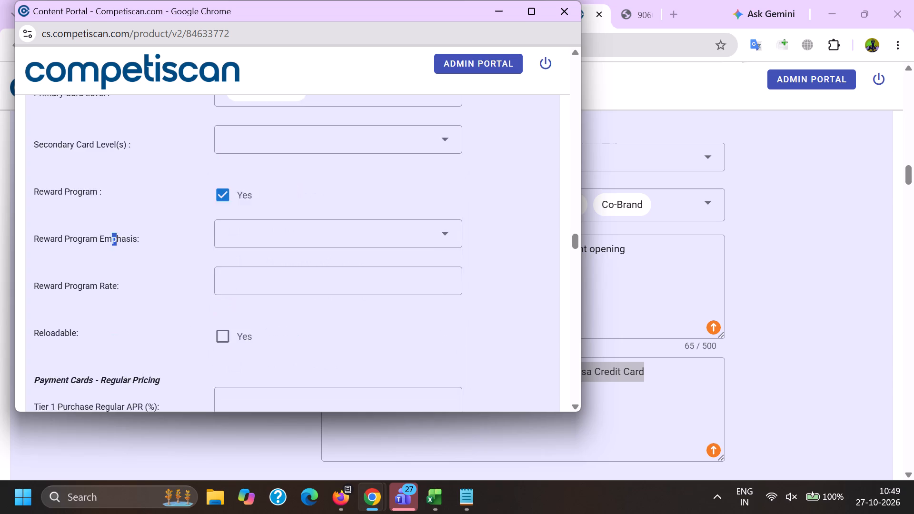
click(218, 183)
click(242, 404)
Check the closing section and footer of the processed PDF 90660610.
key(alt+Tab)
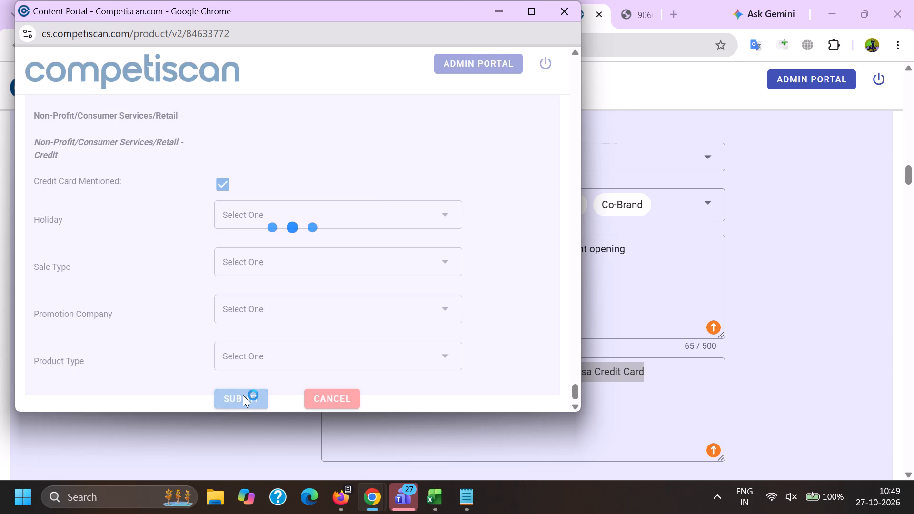
drag(621, 0, 627, 0)
drag(913, 134, 913, 513)
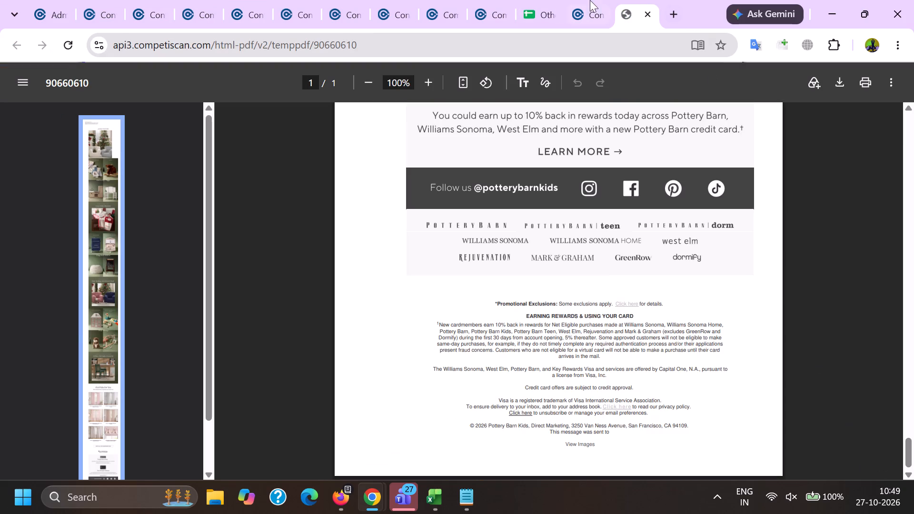
In the form for product 20855391, enable Use Process PDF and set the product status to Approved.
click(586, 0)
drag(913, 179, 888, 40)
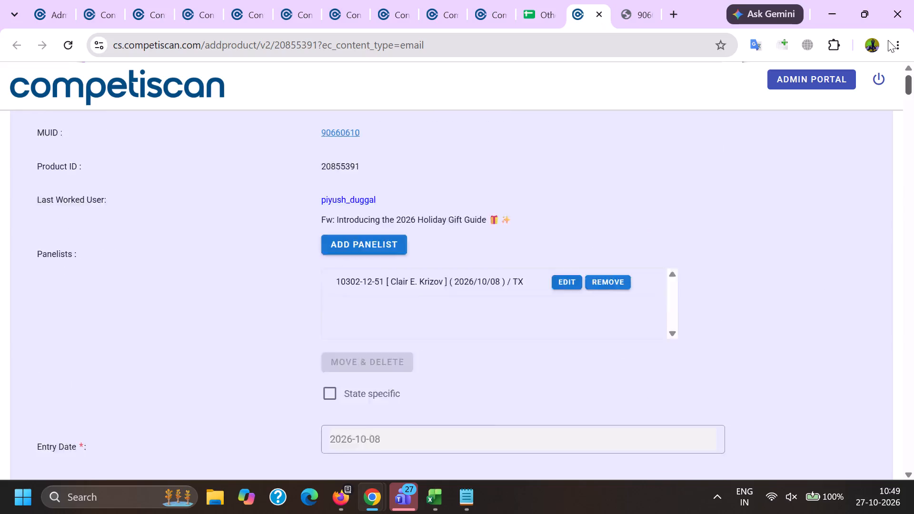
drag(888, 40, 888, 43)
scroll(635, 224, down, 3)
click(619, 418)
click(513, 460)
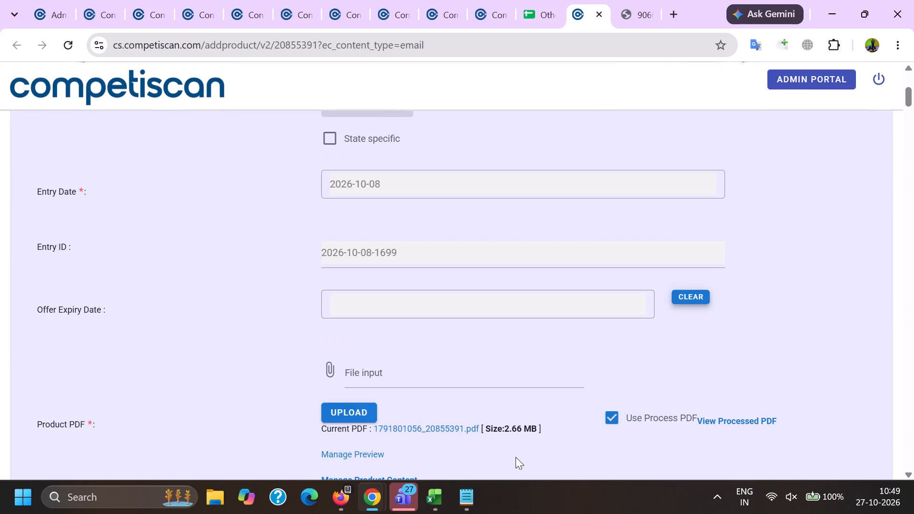
key(End)
scroll(514, 440, down, 6)
click(368, 470)
Go to the editor page of email 84633772 and open its processed PDF.
click(205, 0)
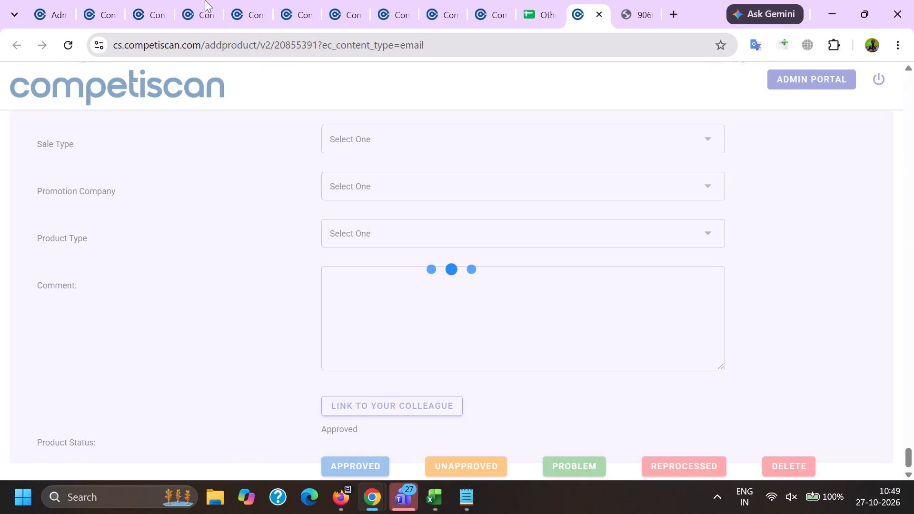
scroll(174, 249, up, 10)
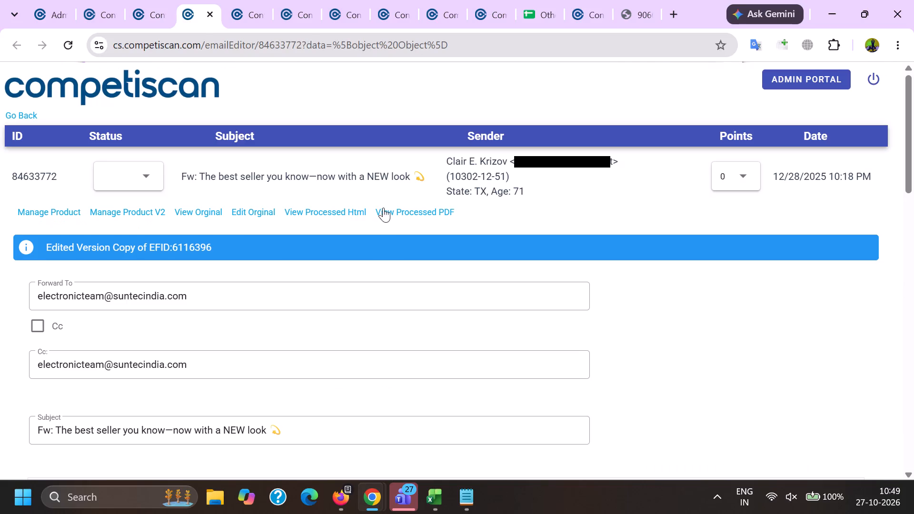
ctrl+click(383, 208)
Reload the editor page of email 84620174.
click(364, 0)
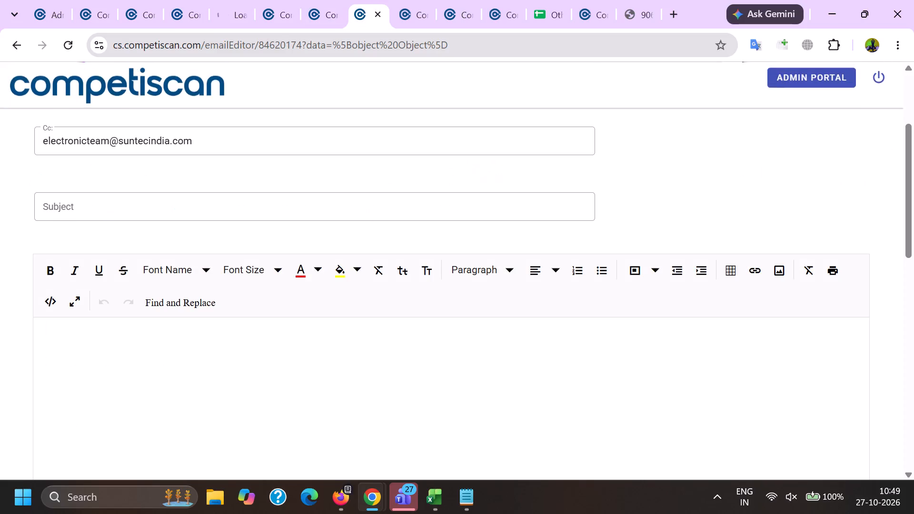
scroll(159, 411, up, 11)
click(59, 43)
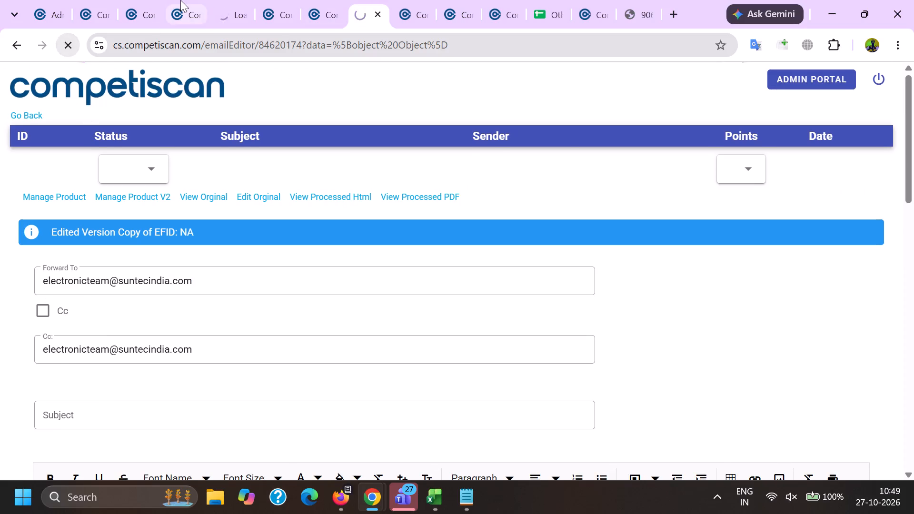
click(183, 0)
click(209, 0)
click(228, 0)
click(248, 0)
click(260, 0)
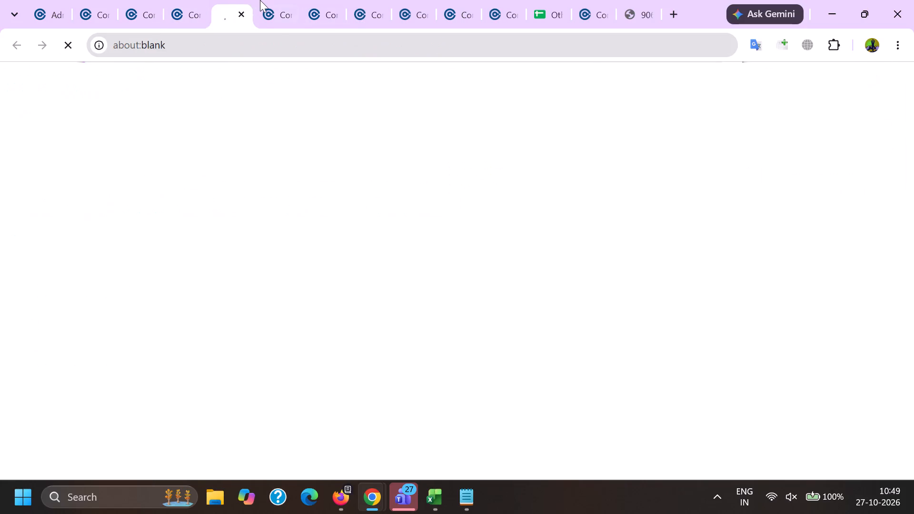
double_click(285, 34)
key(ctrl+c)
key(ctrl+c)
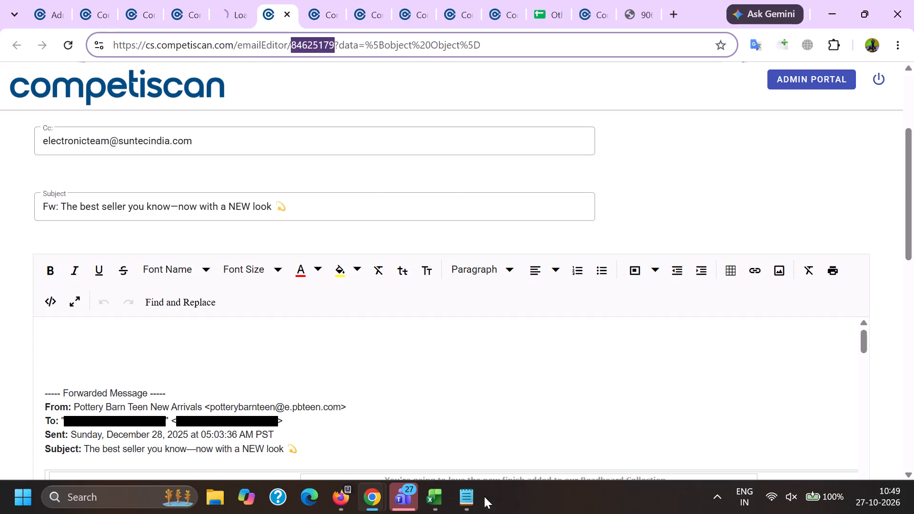
click(448, 503)
click(573, 444)
click(24, 292)
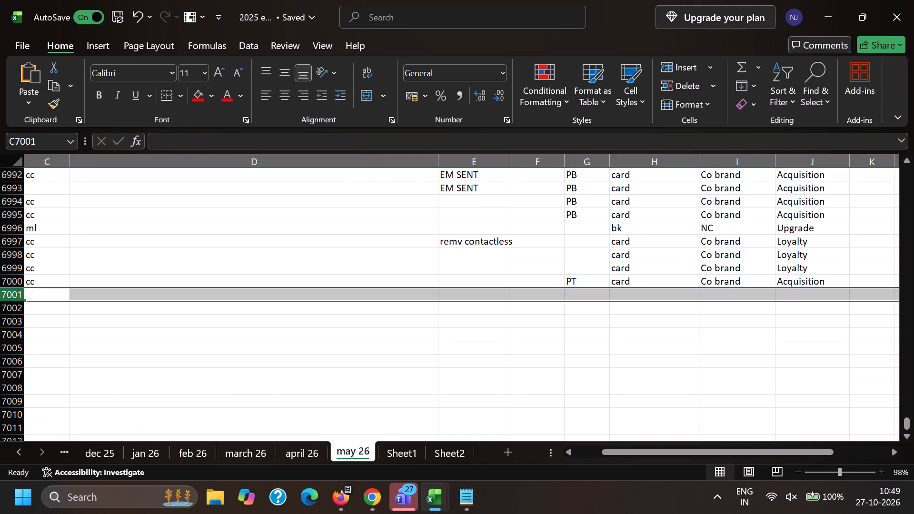
key(Left)
key(Left)
key(Right)
key(ctrl+v)
key(Right)
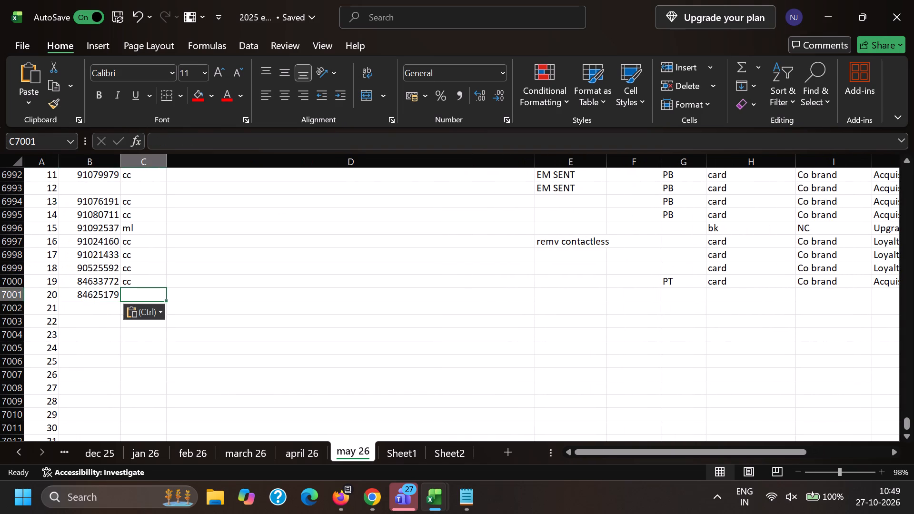
text(cc)
key(Right)
key(Right)
key(Right)
key(Right)
text(PT)
key(Right)
key(c)
key(Right)
key(c)
key(Right)
key(a)
key(Left)
key(Left)
key(Left)
key(Left)
key(Left)
key(Left)
key(Left)
key(Left)
key(Left)
key(Left)
key(Left)
key(Left)
key(Left)
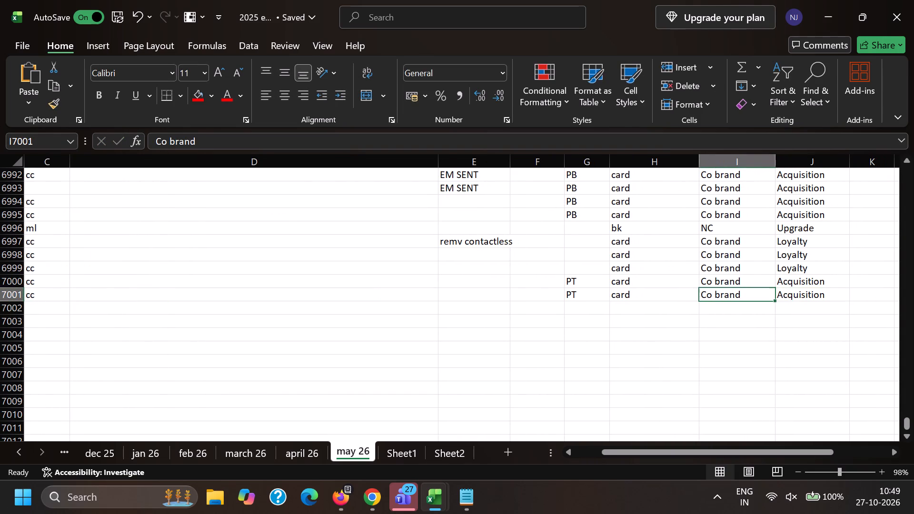
Back in Chrome, delete the Forwarded Message line and the blank space above it from the body of email 84625179.
key(alt+Tab)
scroll(79, 224, down, 2)
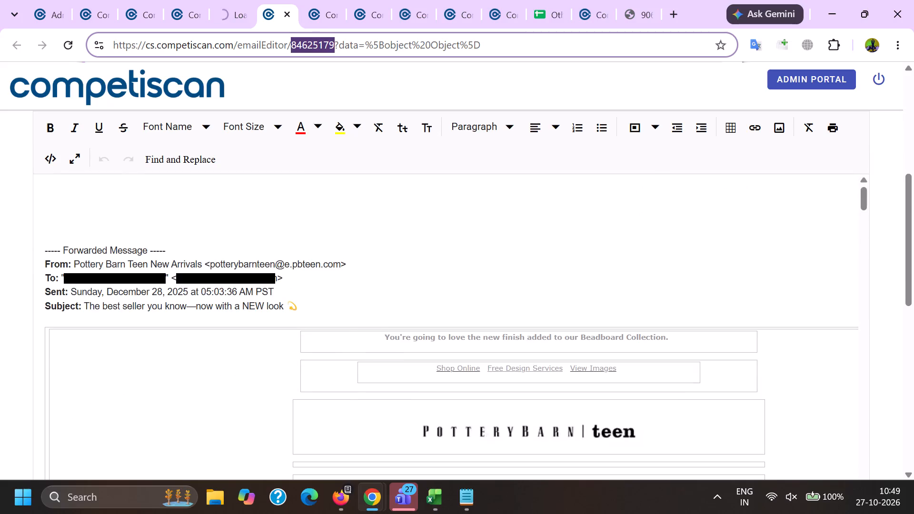
drag(247, 252, 0, 202)
key(BackSpace)
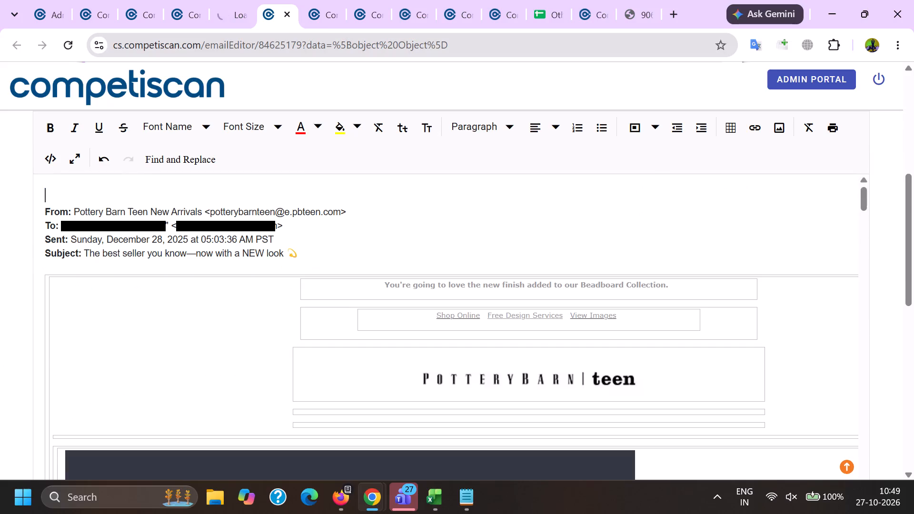
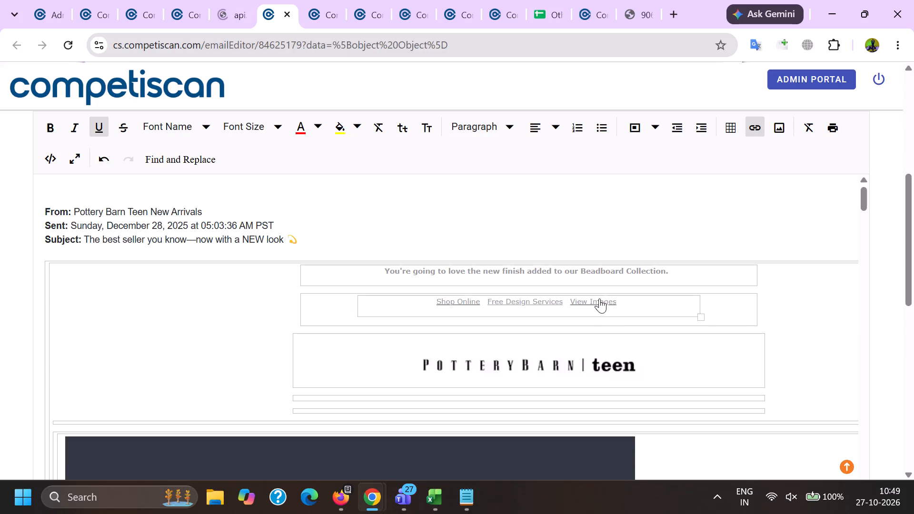
Remove the link from the View Images text at the top of the email body.
click(672, 327)
scroll(599, 293, down, 20)
scroll(599, 293, down, 20)
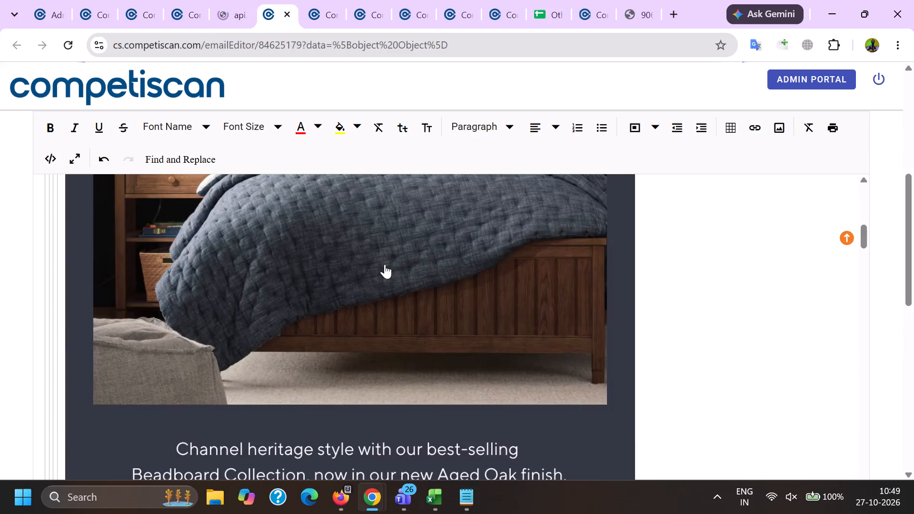
scroll(385, 264, down, 20)
scroll(385, 264, down, 20)
scroll(385, 264, down, 3)
scroll(414, 301, down, 5)
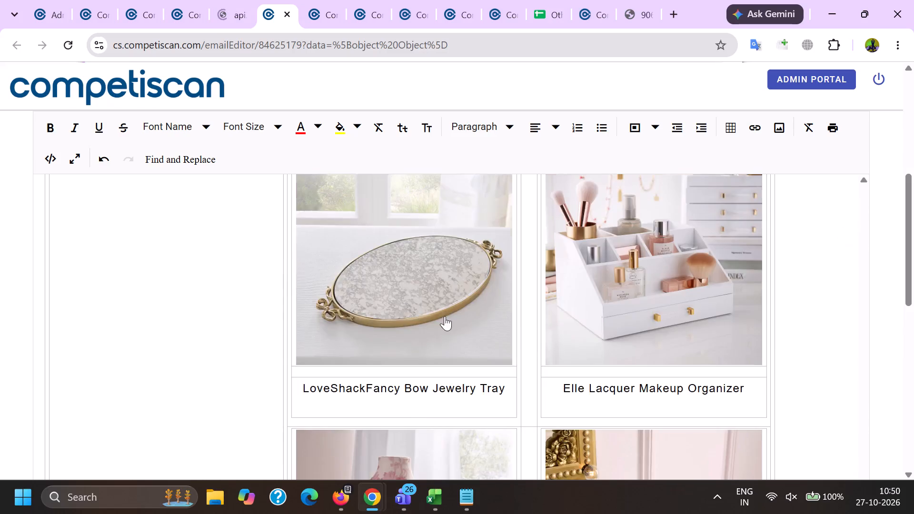
scroll(457, 315, down, 4)
click(467, 286)
click(504, 411)
scroll(461, 274, down, 5)
click(460, 318)
click(496, 263)
click(303, 321)
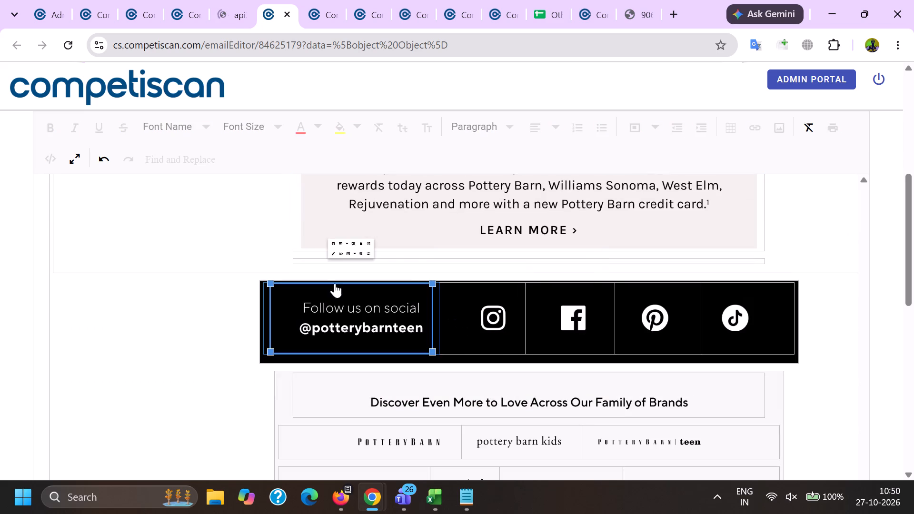
click(322, 269)
click(576, 300)
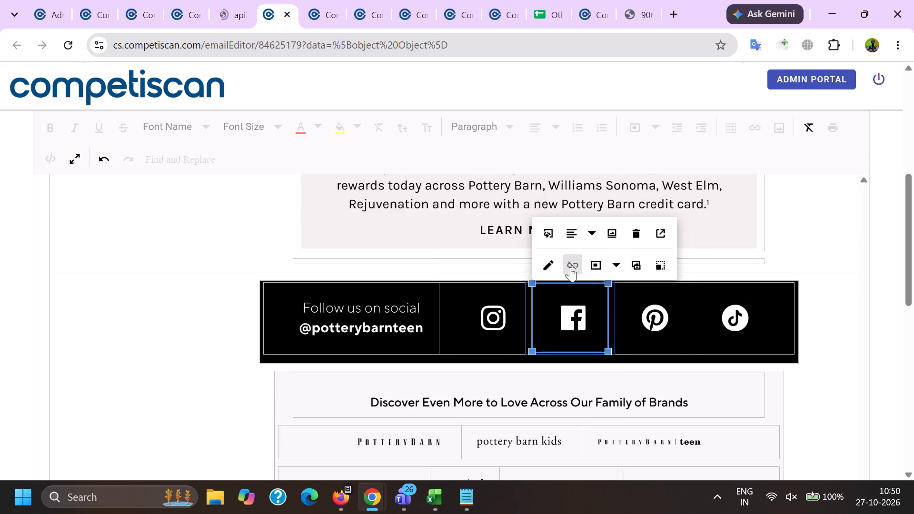
click(570, 267)
click(652, 339)
click(664, 269)
click(714, 321)
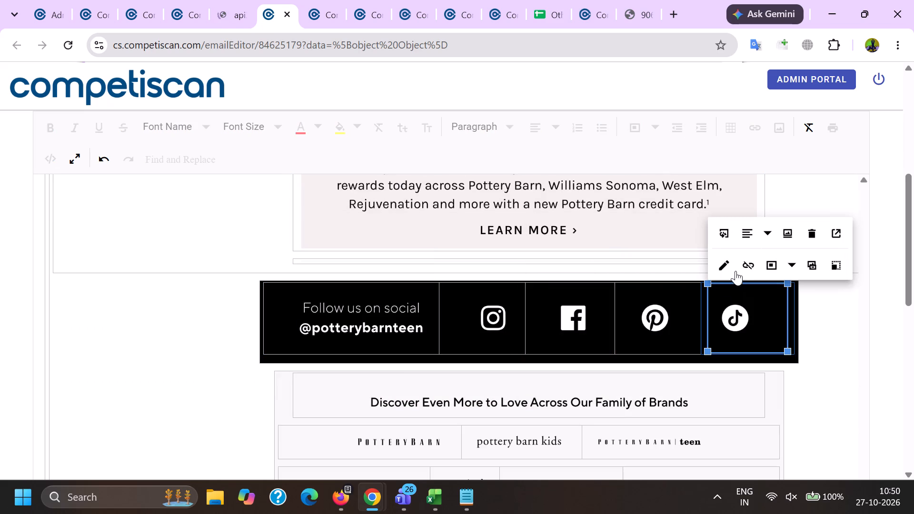
click(749, 267)
Remove the link from the unsubscribe "Click here" text in the email footer.
scroll(438, 258, down, 3)
scroll(470, 313, down, 2)
scroll(497, 322, up, 5)
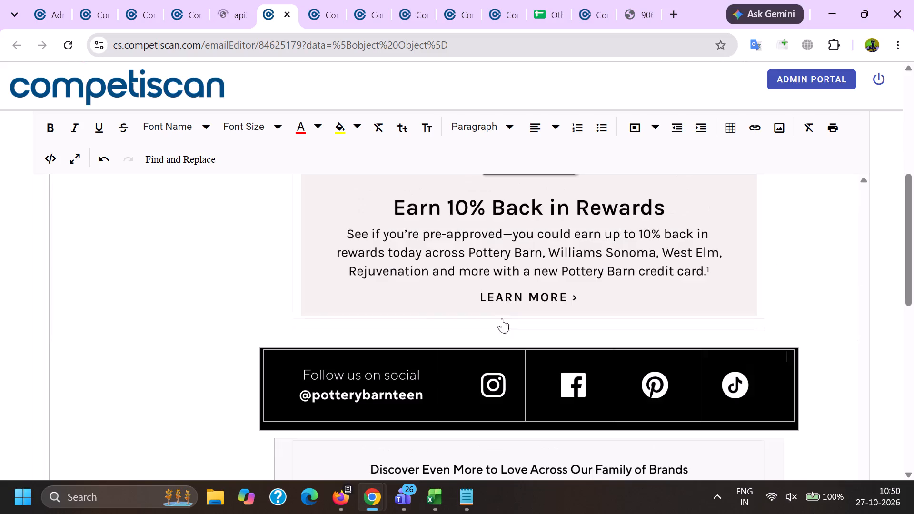
scroll(465, 362, down, 3)
scroll(486, 321, down, 3)
scroll(487, 371, down, 2)
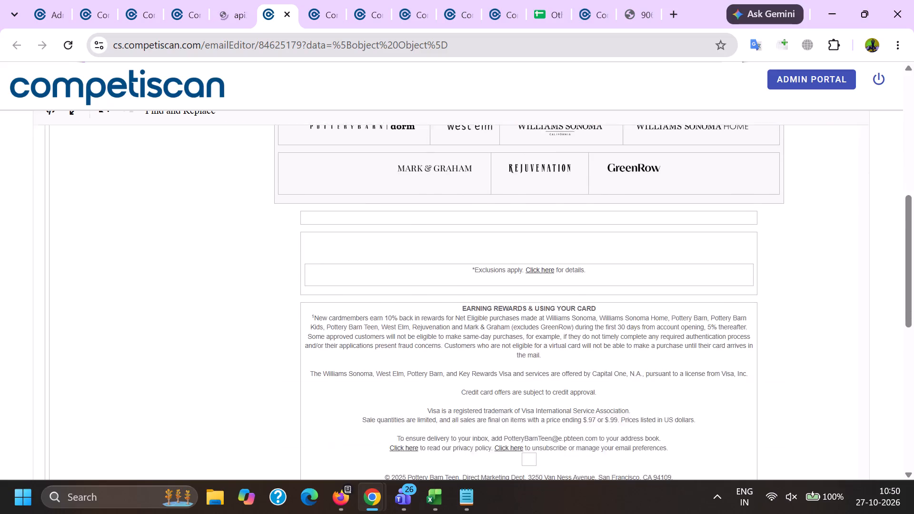
click(507, 372)
click(578, 404)
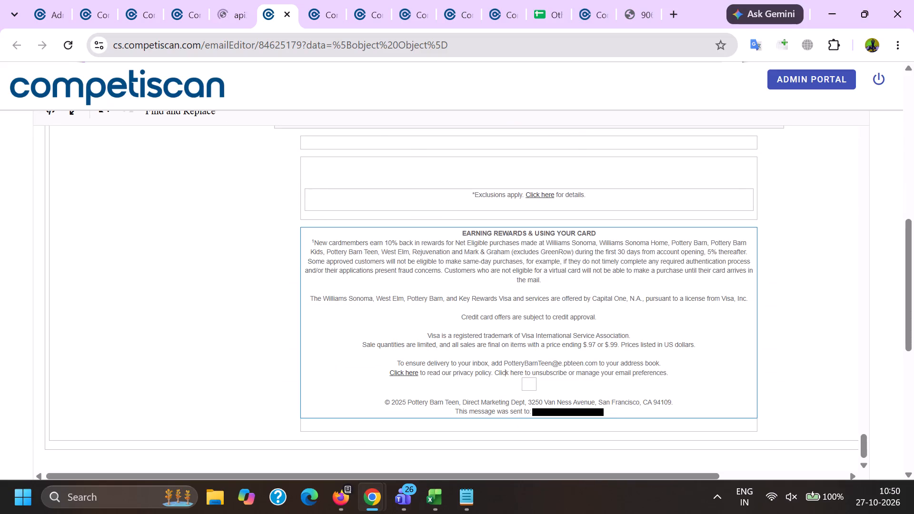
Delete the recipient's address after "This message was sent to:" and the sender's address from the footer's inbox delivery line.
drag(534, 411, 640, 414)
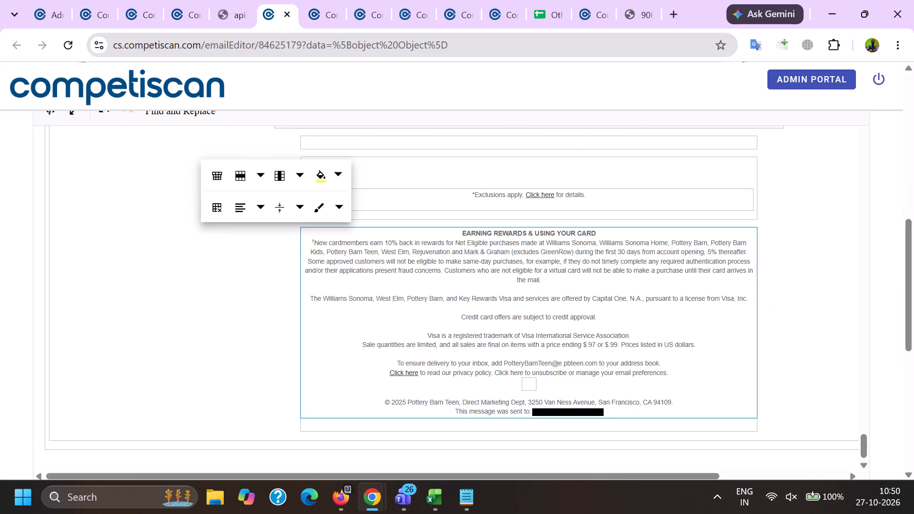
drag(536, 414, 631, 414)
key(BackSpace)
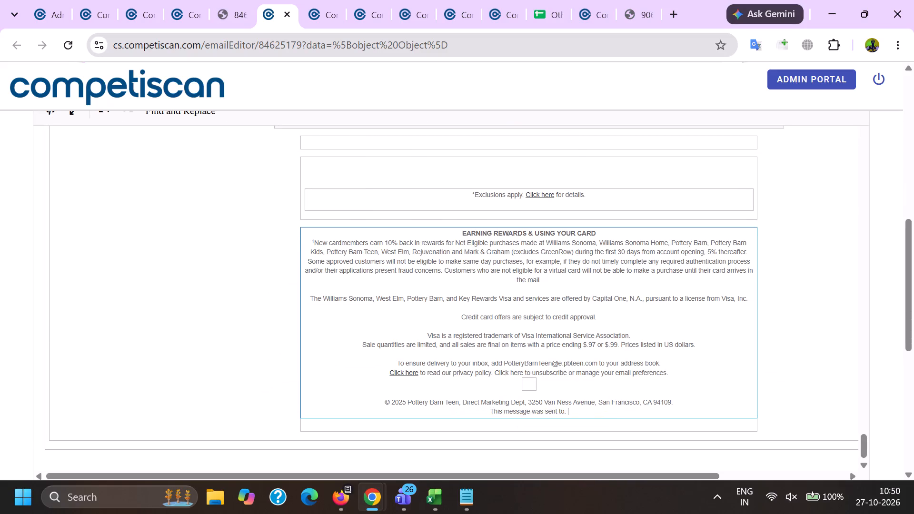
drag(505, 364, 599, 363)
key(BackSpace)
Save the product info of email 84625179.
scroll(480, 336, down, 6)
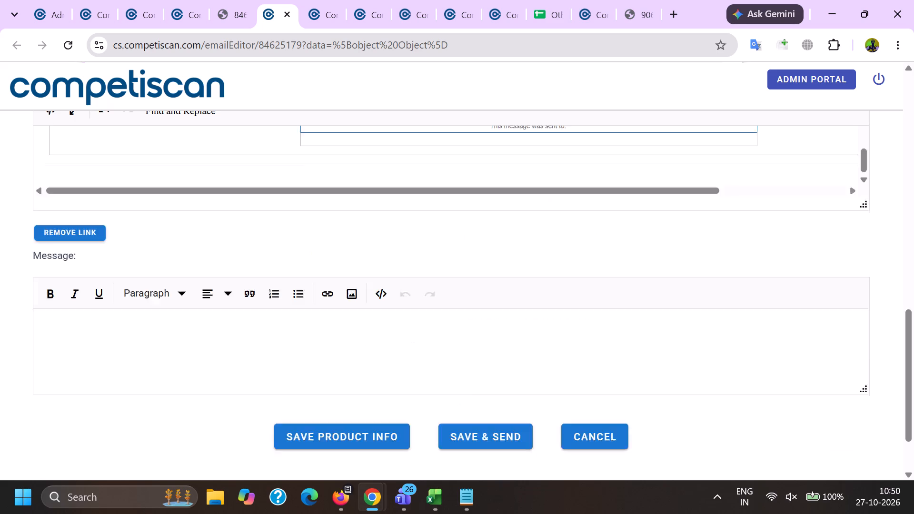
scroll(476, 353, down, 4)
click(390, 366)
click(468, 295)
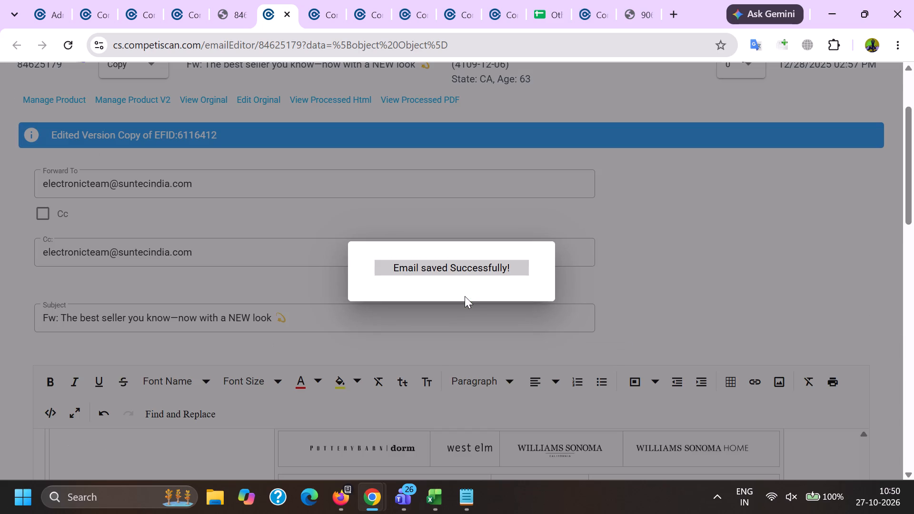
click(0, 318)
Open the Manage Product form of email 84625179.
click(63, 98)
click(676, 214)
scroll(177, 220, down, 2)
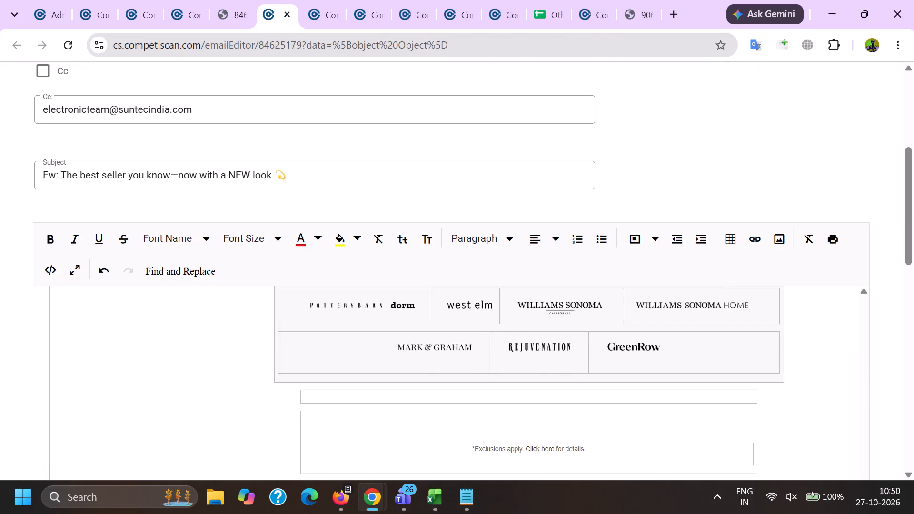
Return to the top of email 84625179 and set its status to the blank option.
click(122, 331)
key(Page_Up)
key(Page_Up)
key(Page_Up)
key(Page_Up)
key(Page_Up)
key(Page_Up)
key(Page_Up)
key(Page_Up)
key(Page_Up)
key(Page_Up)
key(Page_Up)
key(Page_Up)
key(Page_Up)
key(Page_Up)
key(Page_Up)
key(Page_Up)
key(Page_Up)
key(Page_Up)
key(Page_Up)
key(Page_Up)
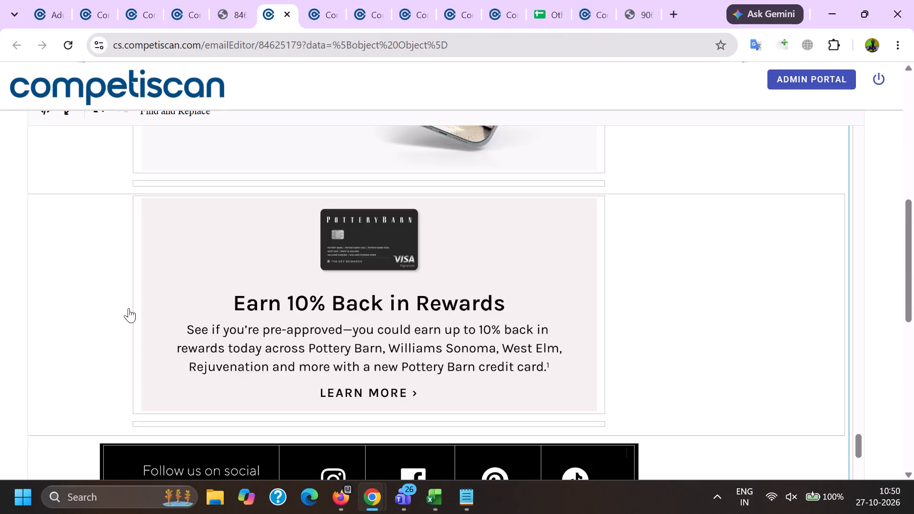
scroll(170, 225, down, 5)
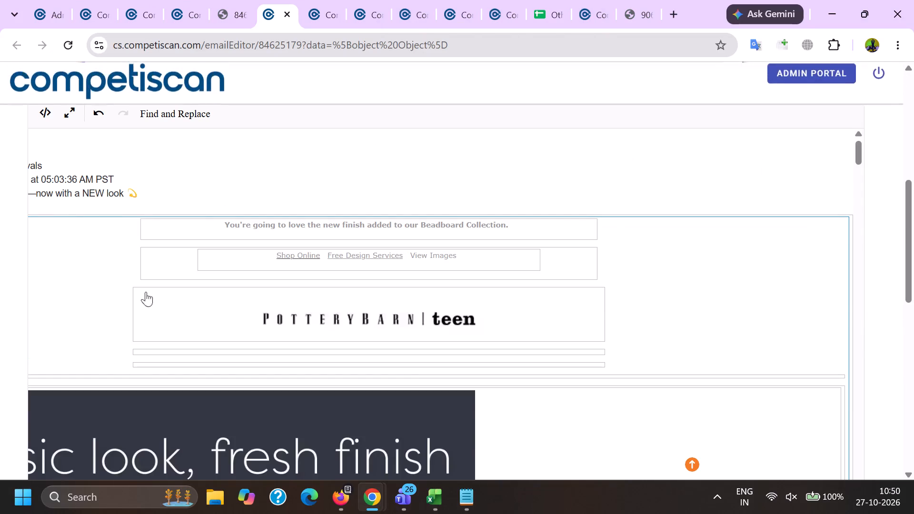
scroll(153, 292, up, 11)
click(153, 180)
click(140, 180)
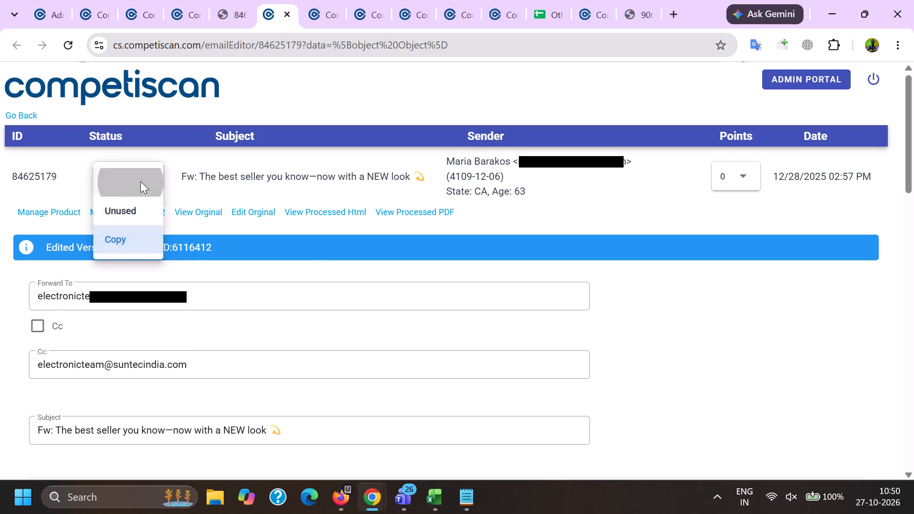
click(0, 306)
scroll(99, 260, down, 4)
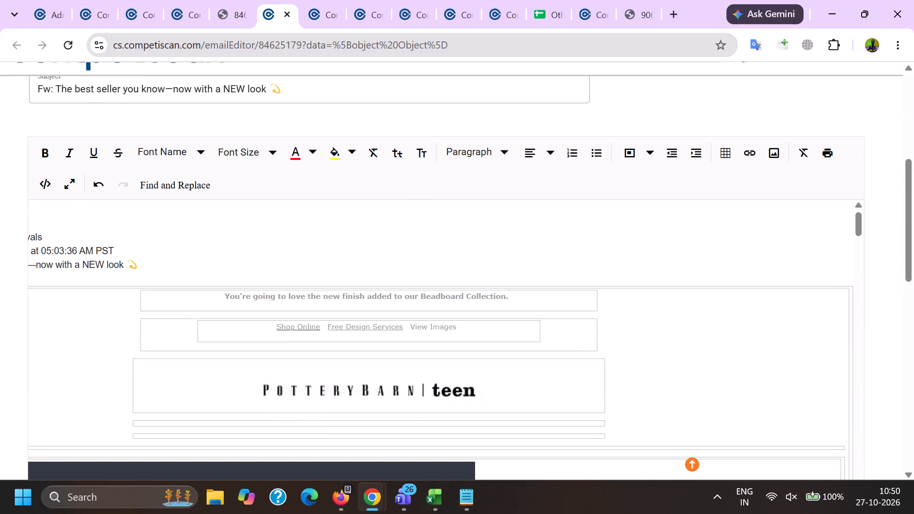
click(90, 280)
scroll(68, 190, up, 7)
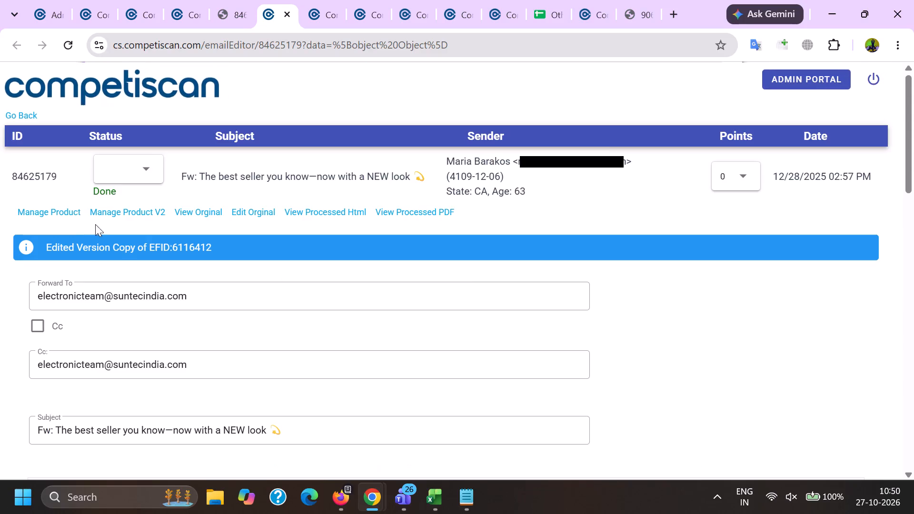
click(69, 209)
Back in the email editor, copy the sender brand Pottery Barn Teen from the From line of the body.
key(alt+Tab)
scroll(150, 196, down, 5)
click(76, 226)
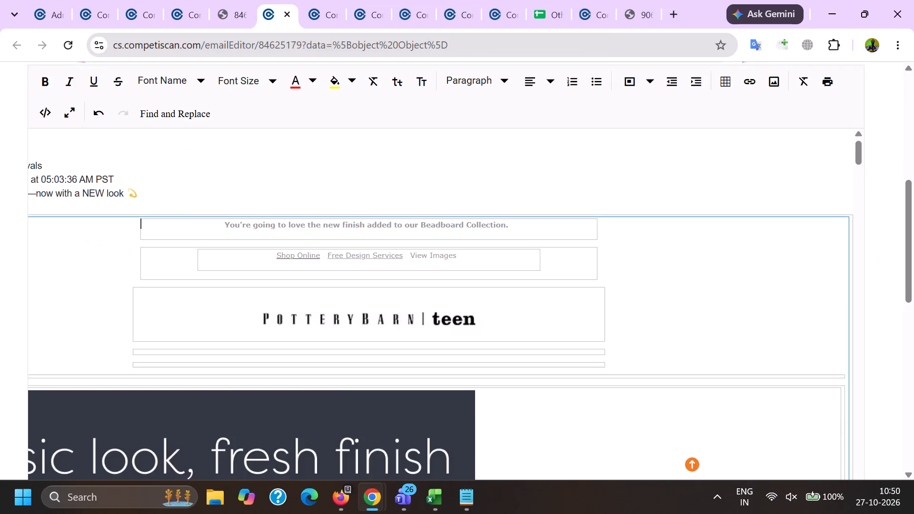
click(70, 163)
key(Left)
key(Left)
key(Left)
key(Left)
key(Left)
key(Left)
key(Left)
key(Left)
key(Left)
key(Left)
key(Left)
key(Left)
key(Left)
key(Left)
key(Left)
key(Left)
key(Left)
key(Left)
key(Left)
key(Left)
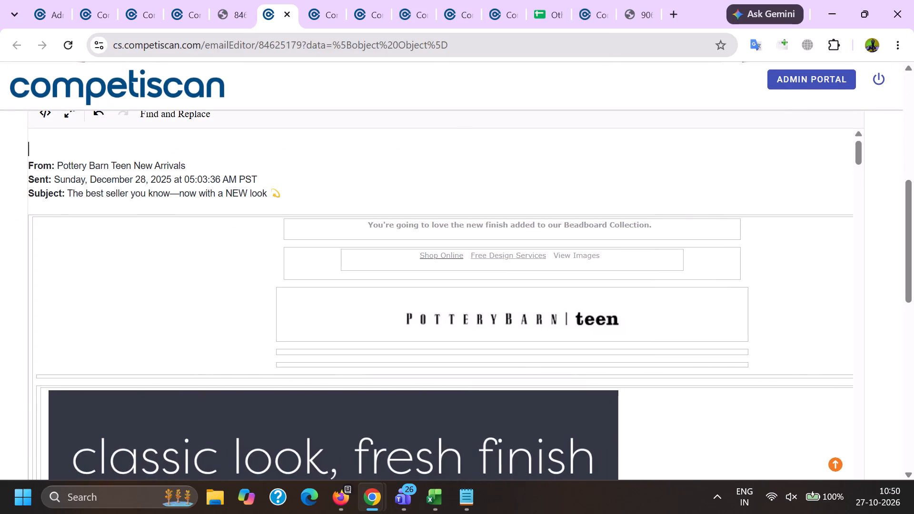
double_click(70, 160)
shift+click(116, 161)
key(ctrl+c)
shift+click(119, 167)
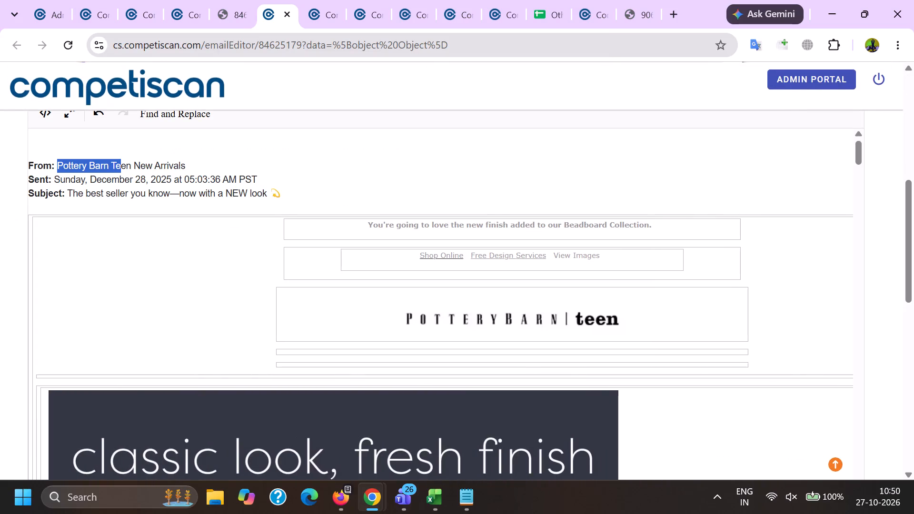
key(shift+Right)
key(shift+Right)
key(ctrl+c)
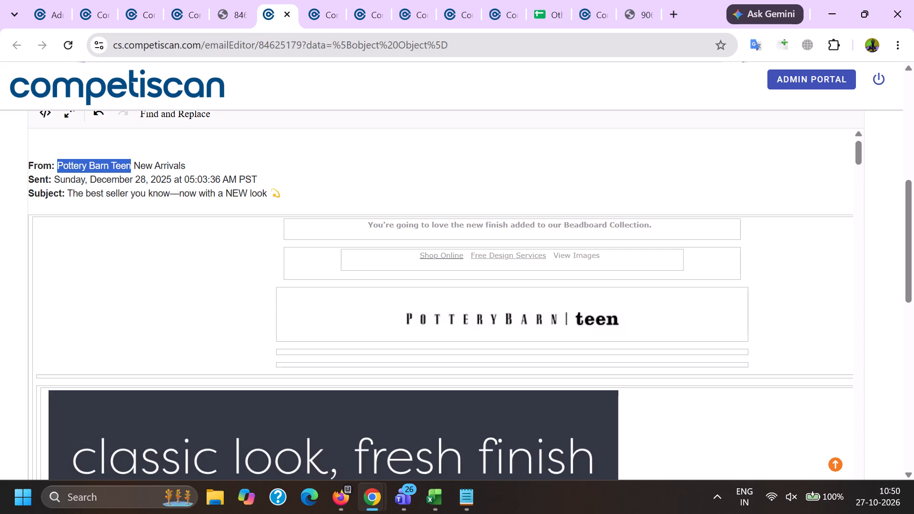
In the product form, add Capital One as company and Pottery Barn Teen (Retail) as affinity/association.
key(alt+Tab)
scroll(288, 168, down, 5)
click(271, 258)
click(284, 231)
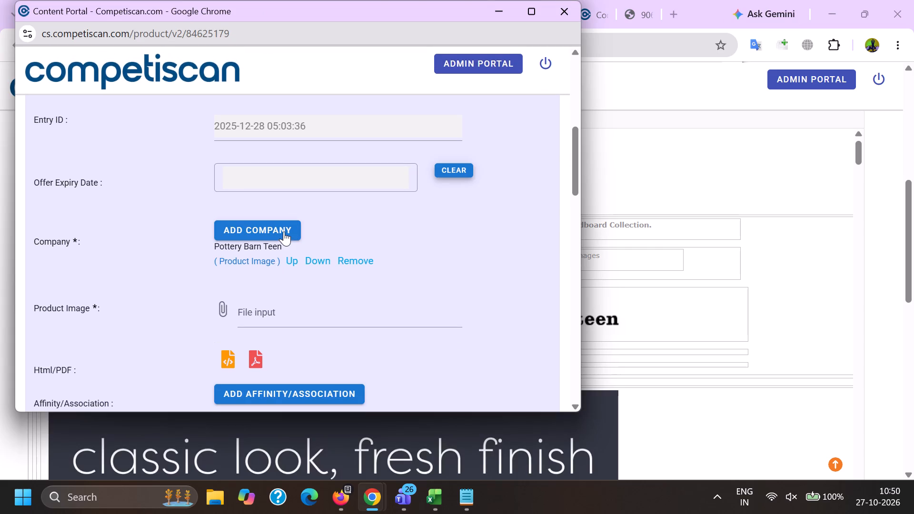
key(c)
key(a)
text(PITAL ONE)
scroll(285, 230, down, 2)
click(296, 320)
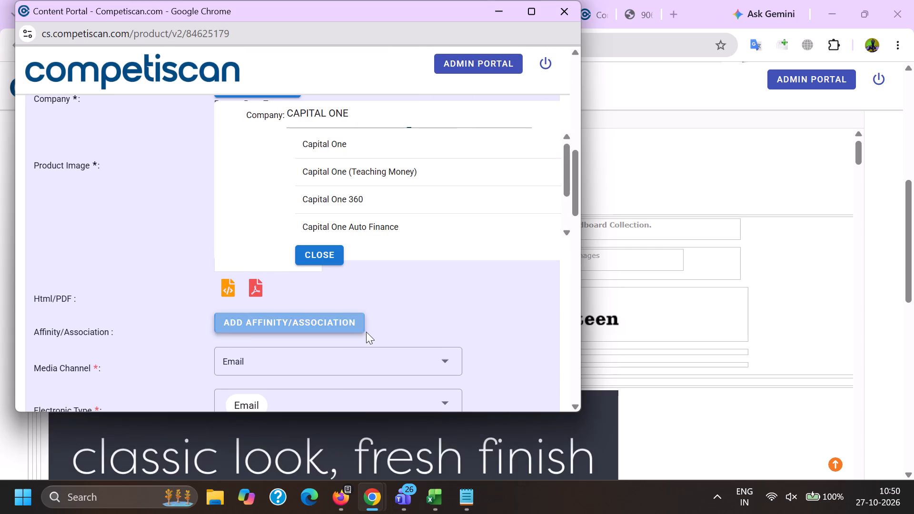
click(366, 332)
ctrl+click(366, 338)
key(ctrl+v)
scroll(372, 351, up, 3)
click(328, 370)
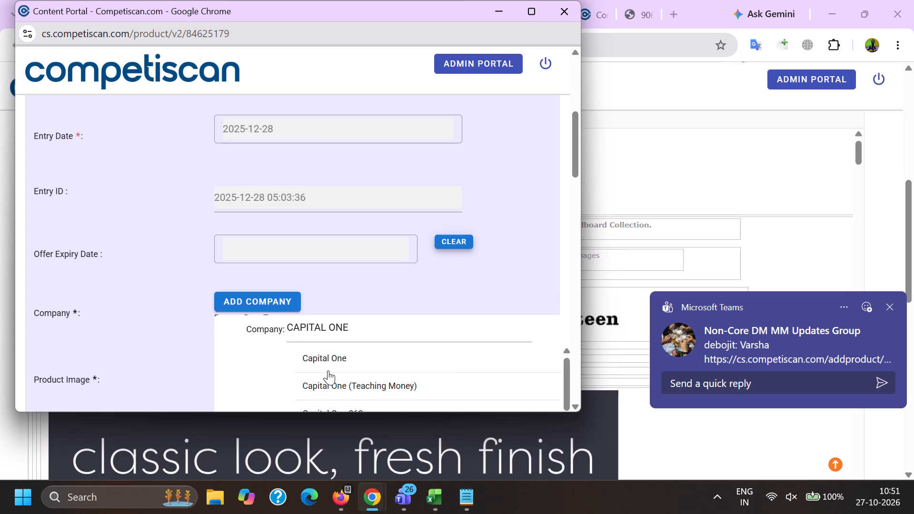
click(263, 333)
scroll(257, 221, down, 5)
click(318, 284)
Add the sector classification Retail / Home / Furniture to the product.
scroll(281, 148, down, 3)
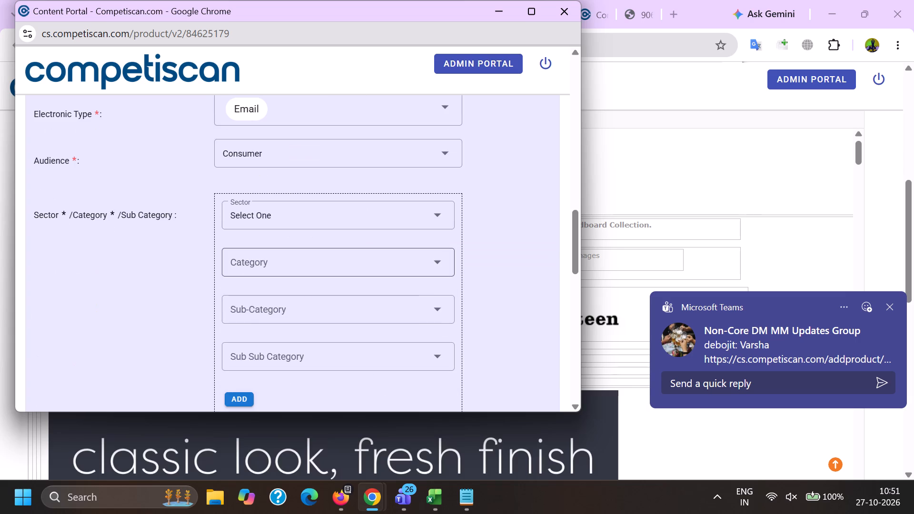
click(255, 207)
scroll(255, 207, down, 7)
click(267, 264)
drag(169, 266, 207, 275)
click(301, 265)
scroll(285, 148, down, 3)
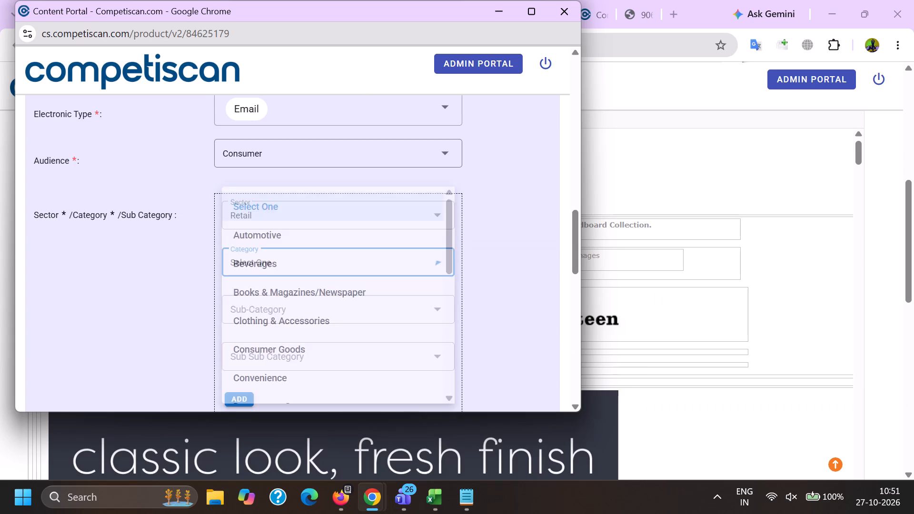
scroll(285, 146, down, 5)
click(253, 146)
drag(109, 211, 138, 221)
click(251, 243)
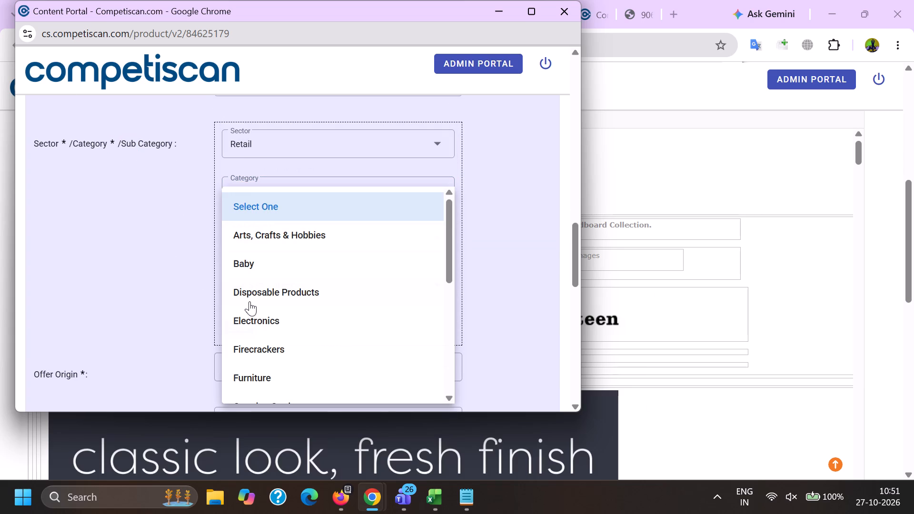
click(254, 381)
drag(138, 360, 170, 355)
click(246, 322)
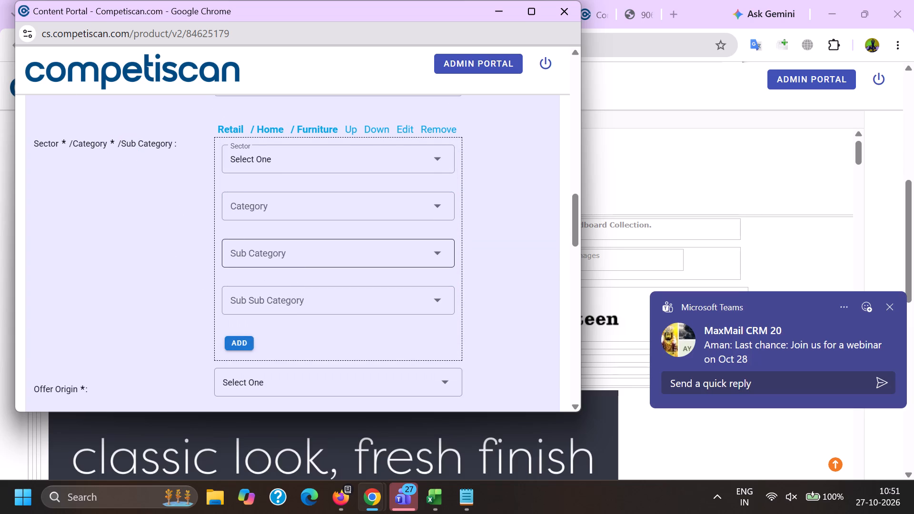
Add the classification Credit Cards / Payment Cards / Credit Cards and place it above the Retail entry.
click(270, 158)
scroll(270, 262, up, 6)
click(302, 266)
drag(189, 263, 202, 263)
click(289, 217)
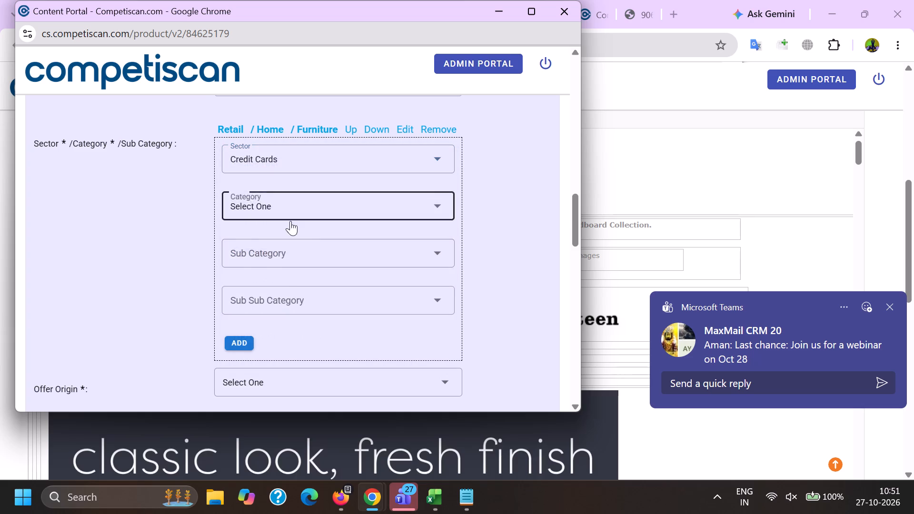
click(278, 278)
click(251, 261)
scroll(246, 136, down, 1)
scroll(247, 237, down, 8)
click(273, 274)
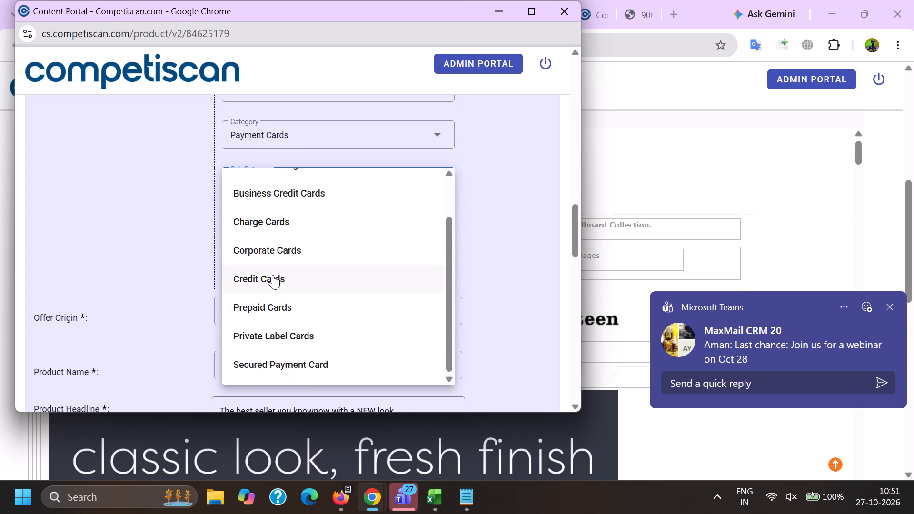
click(184, 277)
click(237, 269)
scroll(242, 321, up, 4)
click(382, 342)
Set the offer origin to Provider/Bank.
scroll(311, 269, down, 6)
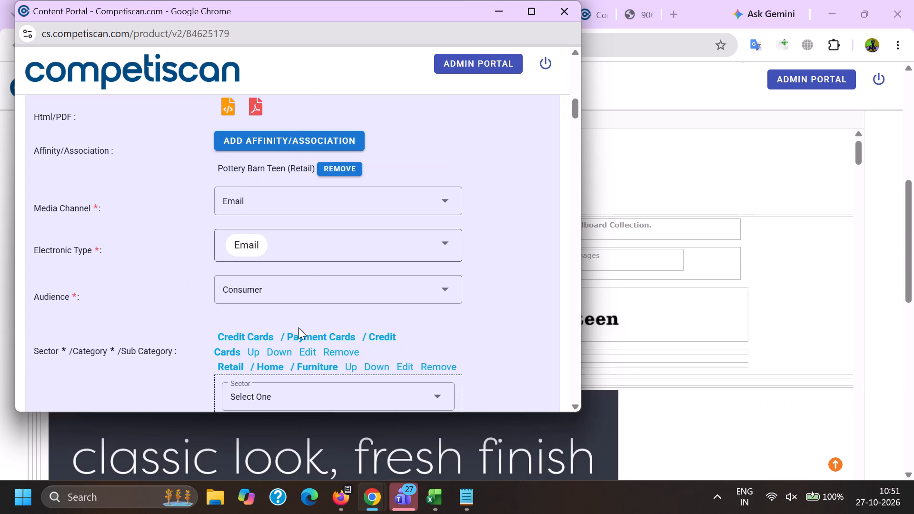
click(248, 200)
click(251, 270)
Look up Pottery Barn product names and set the product name to Pottery Barn Key Rewards Visa Credit Card.
click(241, 261)
key(ctrl+v)
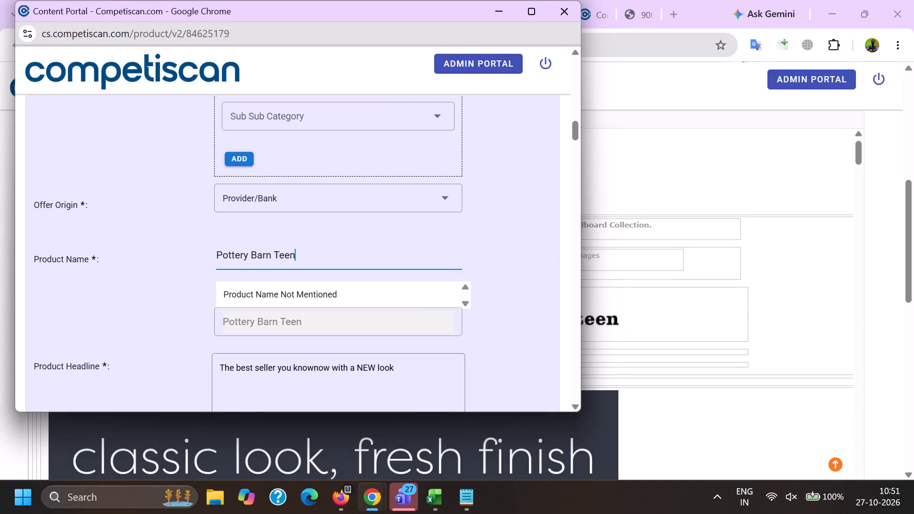
drag(278, 246, 428, 304)
key(BackSpace)
key(BackSpace)
click(279, 316)
scroll(255, 332, up, 5)
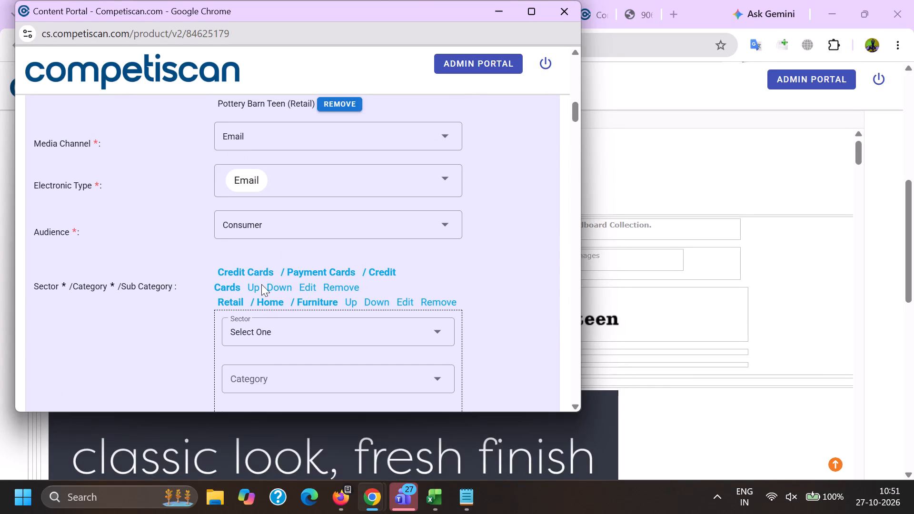
click(287, 277)
click(284, 285)
Clear the product headline and copy the subject text with its dash from the email body's Subject line.
scroll(278, 238, down, 4)
drag(412, 360, 0, 369)
key(BackSpace)
key(alt+Tab)
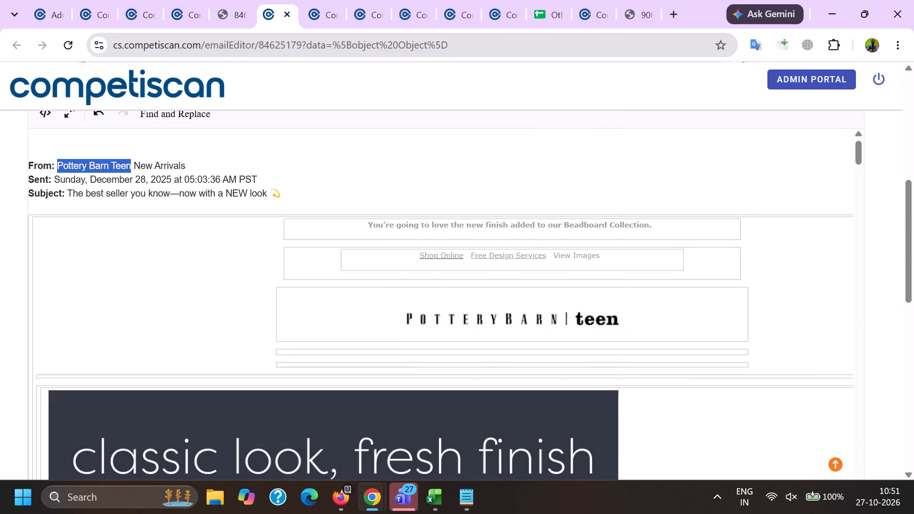
drag(66, 190, 343, 204)
key(ctrl+c)
Look at the processed PDF 84633772 of the Pottery Barn Teen email, close the neighbouring tab and return to email 84625179.
scroll(292, 263, up, 7)
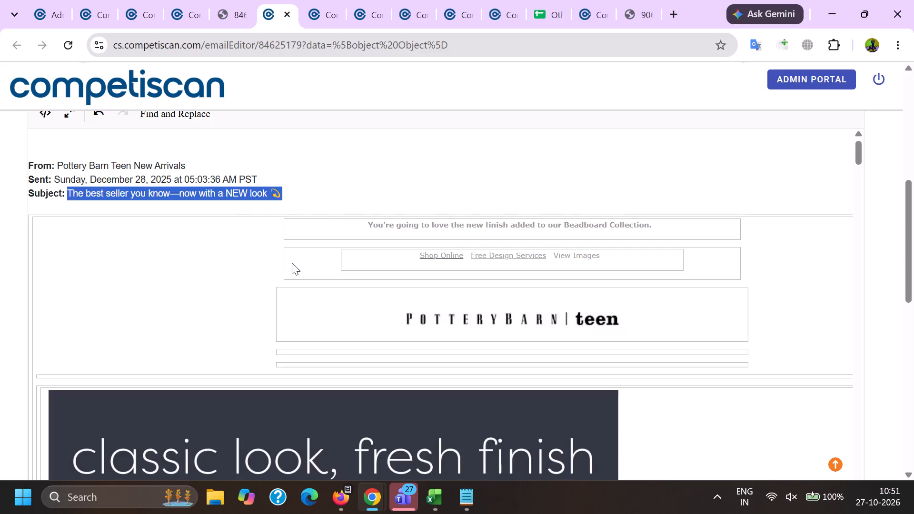
scroll(292, 263, up, 4)
ctrl+click(391, 215)
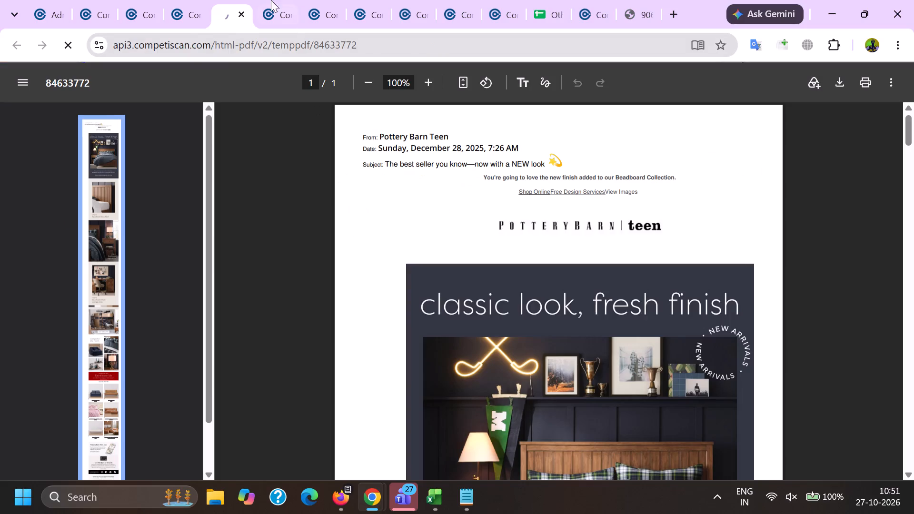
click(183, 0)
click(191, 10)
click(240, 0)
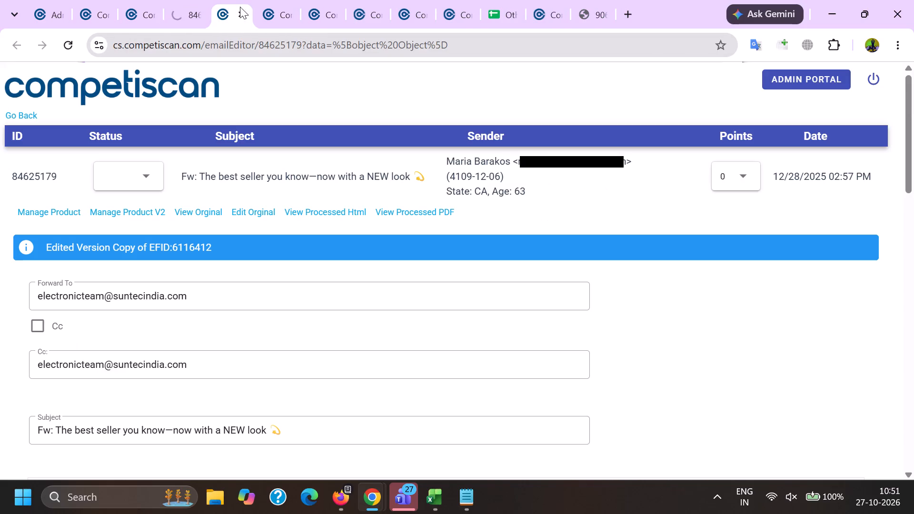
Paste the copied subject into the product headline of email 84625179, replacing the trailing emoji with a period and space.
key(alt+Tab)
scroll(288, 195, down, 2)
click(286, 244)
key(ctrl+v)
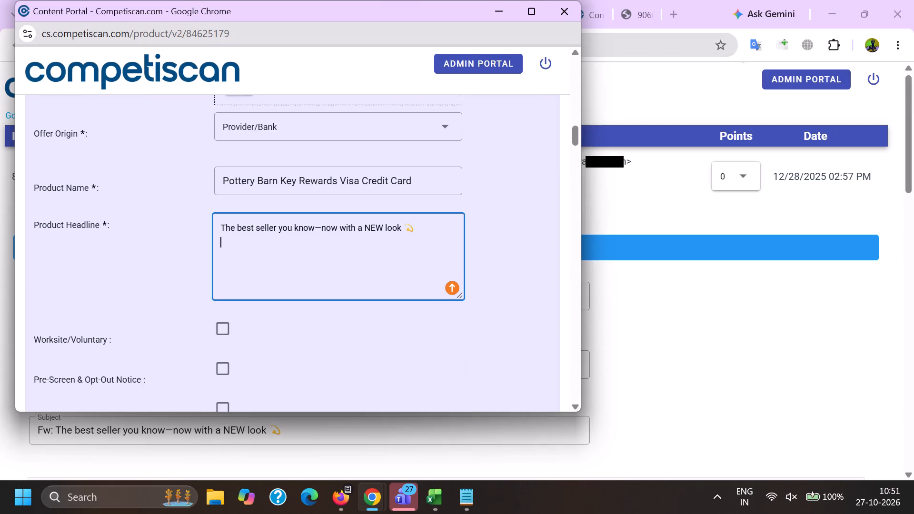
key(BackSpace)
key(BackSpace)
key(BackSpace)
key(period)
key(space)
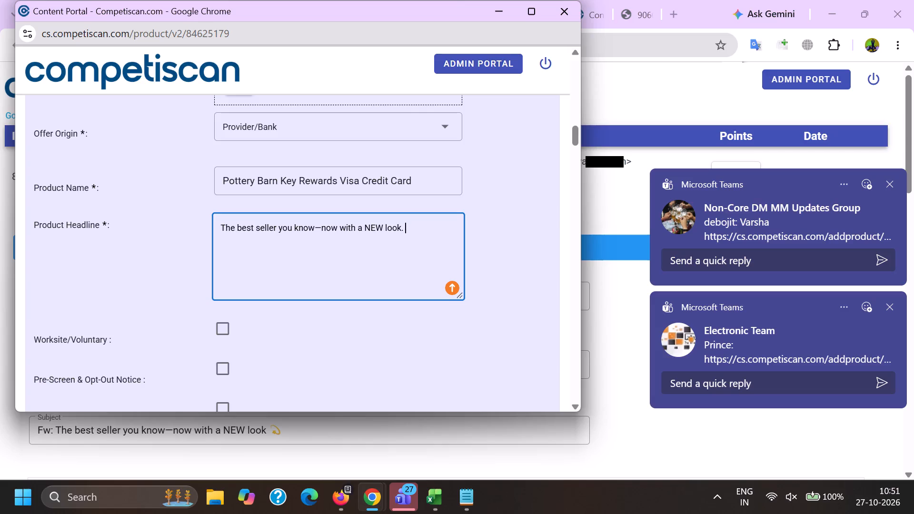
Replace the long dash in the product headline with a spaced hyphen so it reads "know - now".
key(Up)
key(Down)
key(Down)
key(Down)
key(Down)
key(Down)
key(Down)
key(Down)
key(Left)
key(Left)
key(Left)
key(Left)
key(Left)
key(Left)
key(Left)
key(Left)
key(Left)
key(Left)
key(Left)
key(Left)
key(Left)
key(Left)
key(Left)
key(Left)
key(Left)
key(Left)
key(Left)
key(Left)
key(Right)
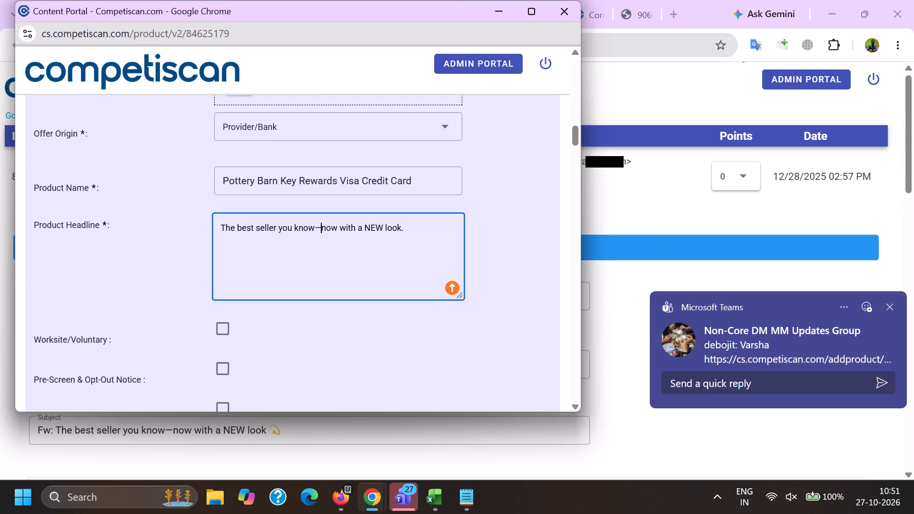
key(BackSpace)
text(-)
key(space)
key(Left)
key(Left)
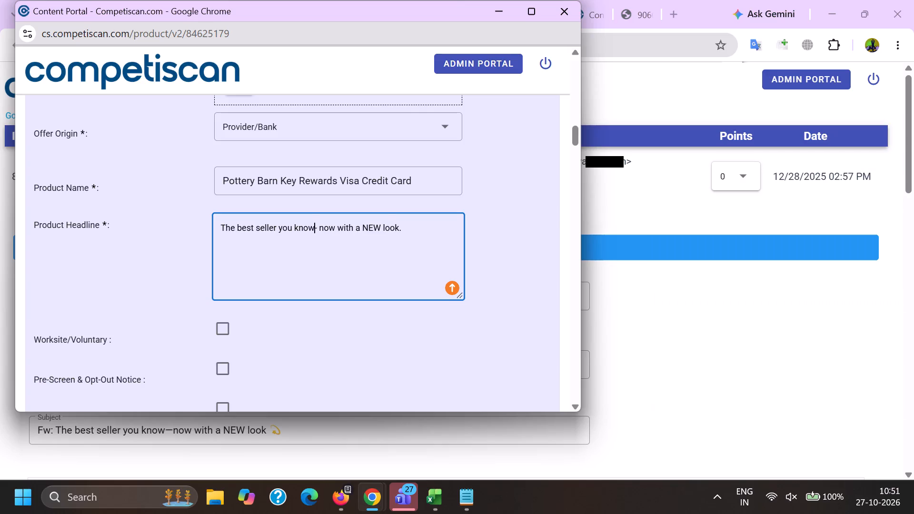
key(space)
click(445, 220)
Reload the page of product 20855391 for reference.
key(alt+Tab)
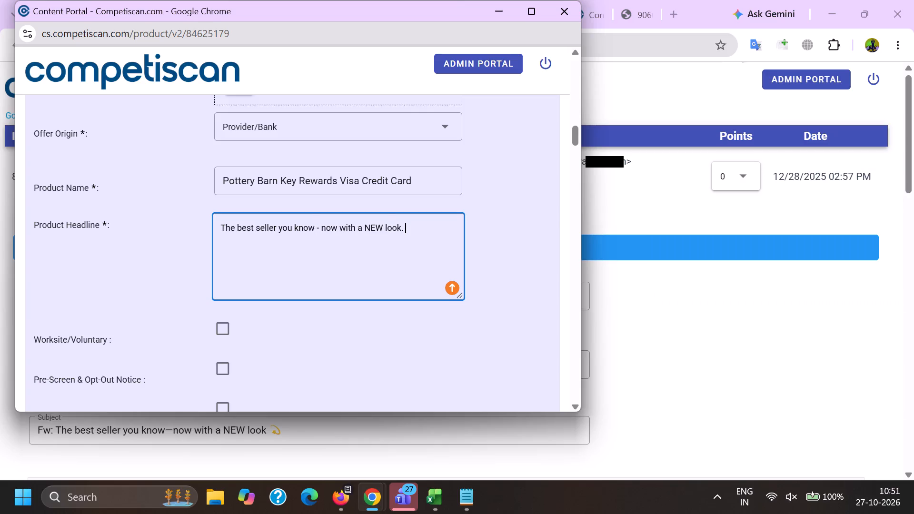
click(606, 0)
click(62, 47)
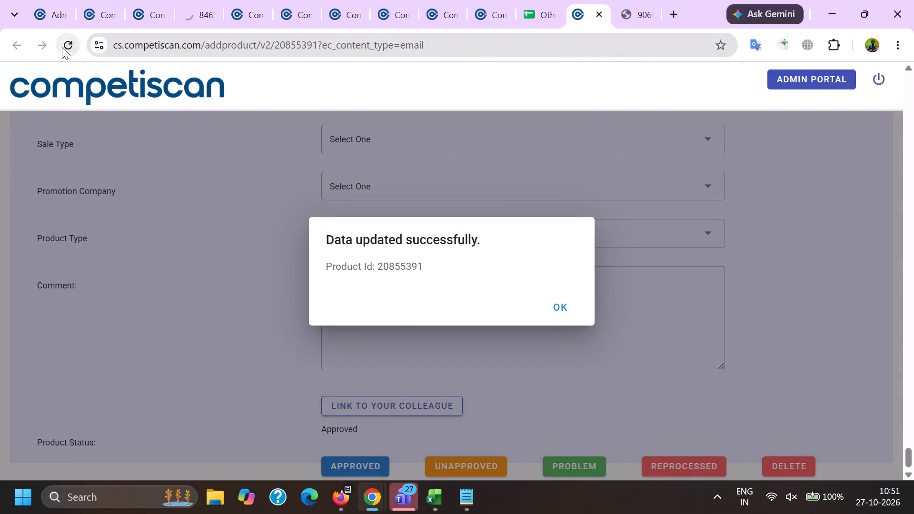
Copy the line "Earn 10% back in rewards" from the Notepad notes that begin with the Star Money offer.
click(453, 494)
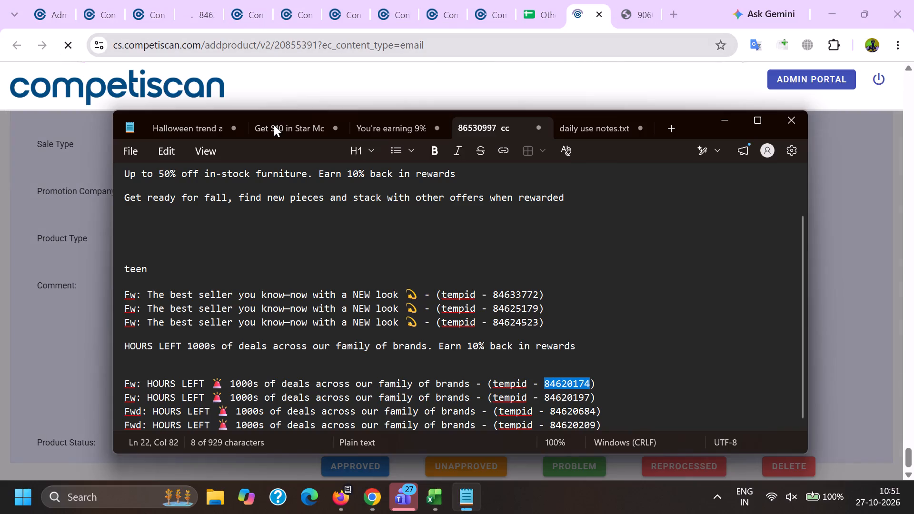
click(274, 125)
scroll(173, 260, up, 4)
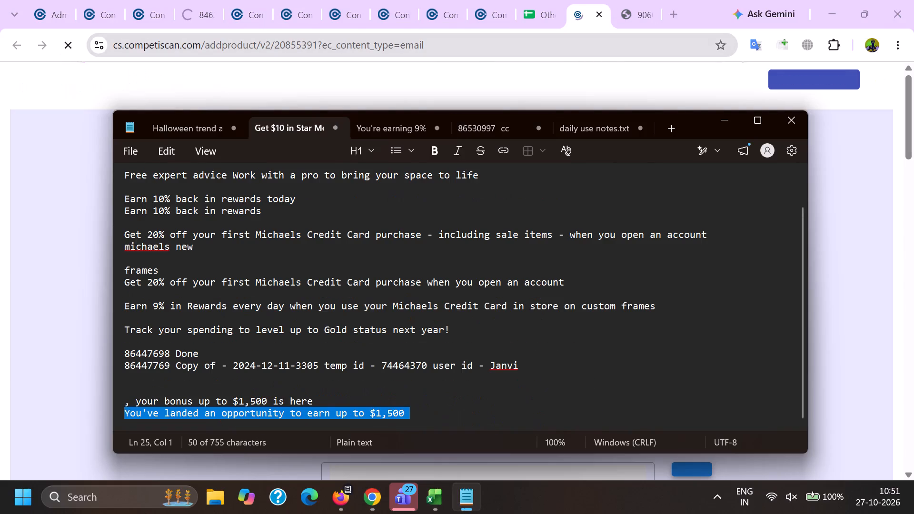
click(130, 252)
drag(130, 252, 137, 254)
shift+click(235, 252)
key(ctrl+c)
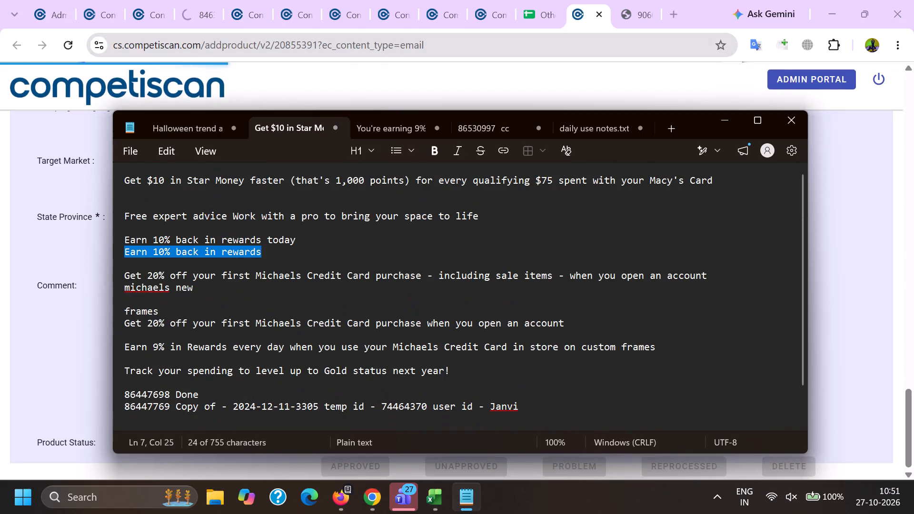
Look through the body of email 84625179 for the card offer, closing the processed PDF 84633772.
key(alt+Tab)
click(288, 0)
click(260, 0)
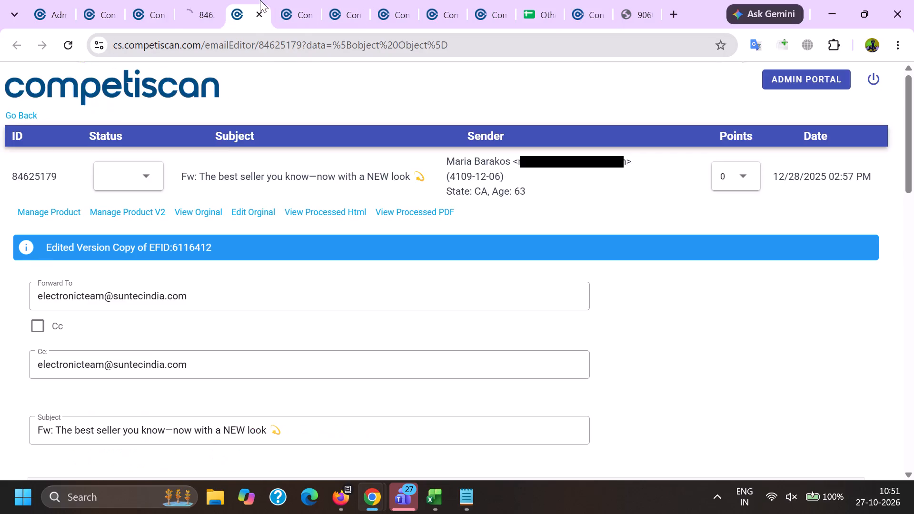
scroll(340, 303, down, 20)
scroll(340, 303, down, 20)
scroll(340, 303, down, 5)
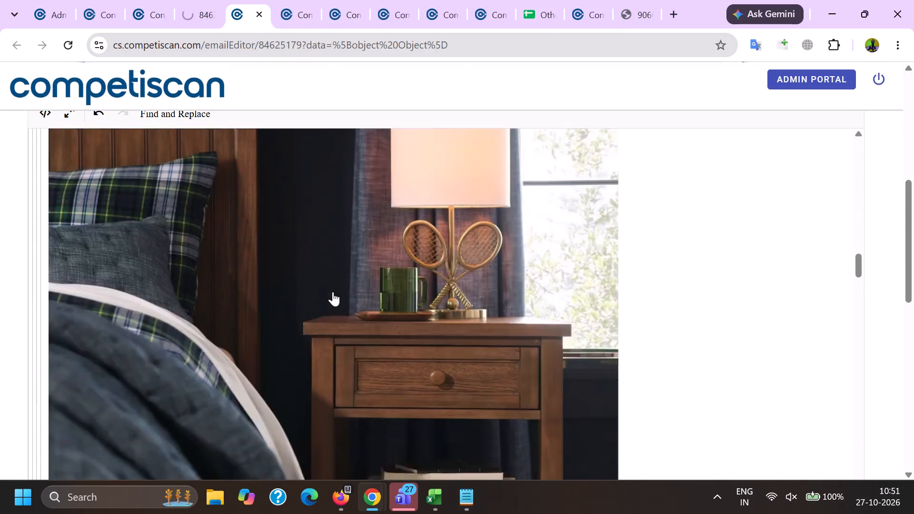
scroll(333, 292, down, 16)
click(200, 0)
click(208, 19)
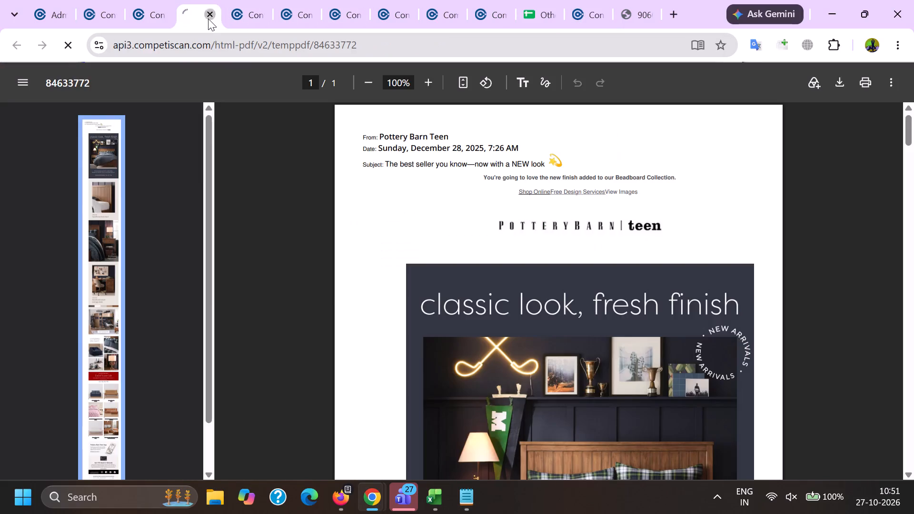
scroll(343, 165, down, 20)
scroll(343, 165, down, 2)
scroll(380, 248, up, 2)
scroll(392, 243, down, 20)
scroll(402, 257, up, 2)
Append "Earn 10% back in rewards" to the product headline in the form for 84625179.
key(alt+Tab)
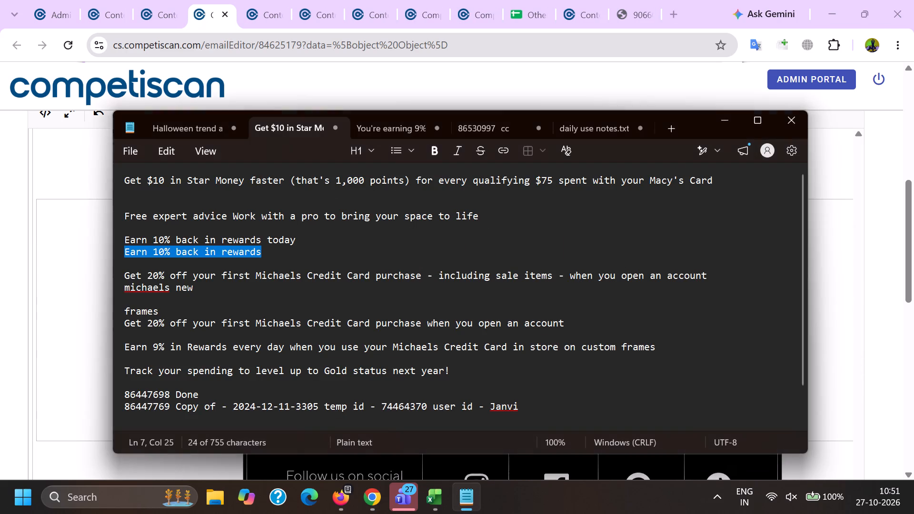
key(alt+Tab)
key(alt+Tab)
key(ctrl+v)
Set the response mechanism to URL/Website.
scroll(241, 211, down, 5)
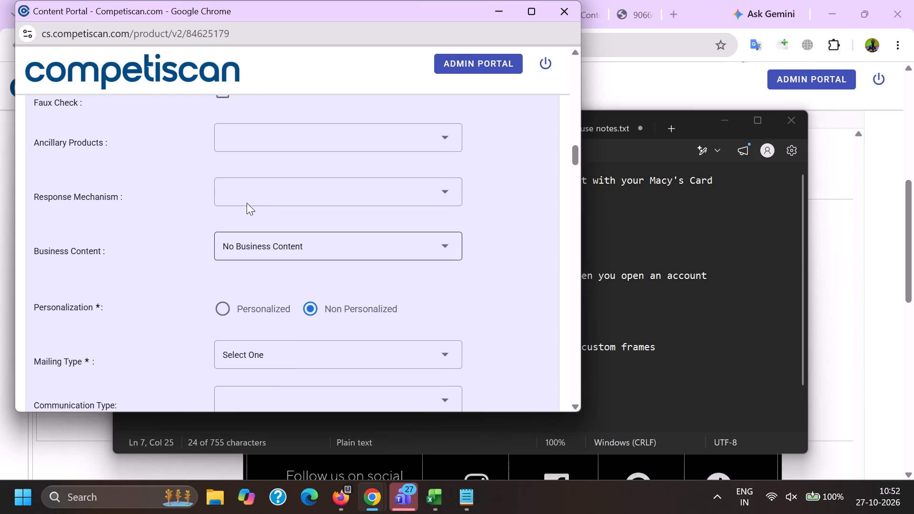
click(235, 179)
scroll(260, 157, down, 5)
scroll(259, 267, up, 4)
scroll(271, 242, down, 6)
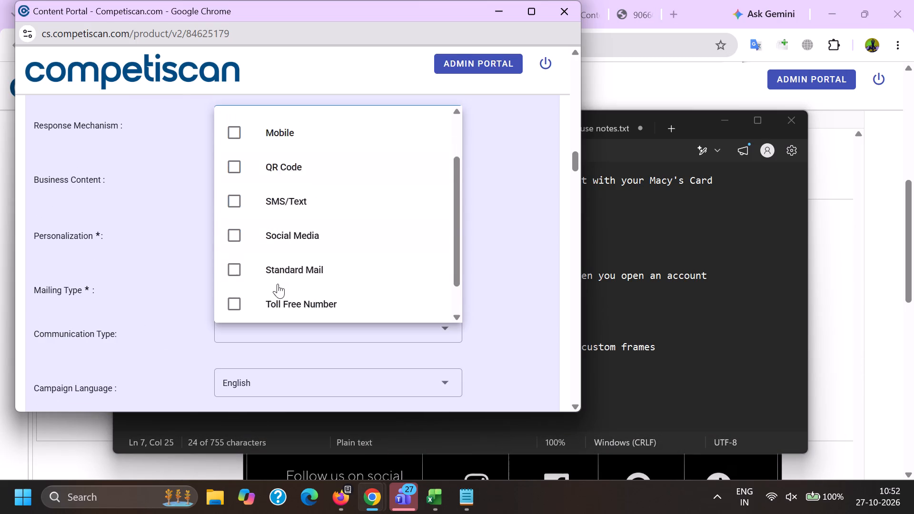
click(287, 295)
drag(110, 291, 139, 294)
Set the mailing type to Acquisition.
click(263, 282)
click(258, 237)
drag(108, 278, 126, 286)
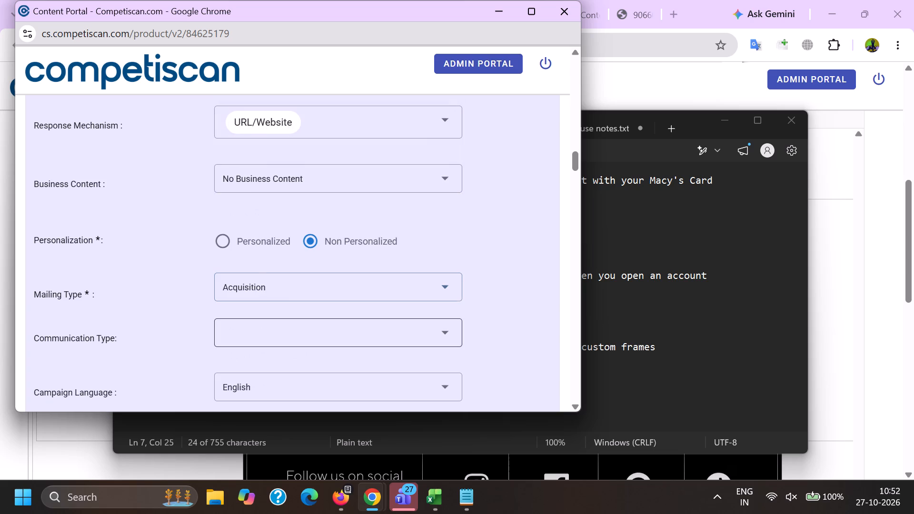
Select Bonuses/Contests/Incentives, Co-Brand and Mobile Application as the communication types.
click(270, 332)
scroll(242, 166, down, 3)
click(278, 236)
scroll(278, 224, down, 5)
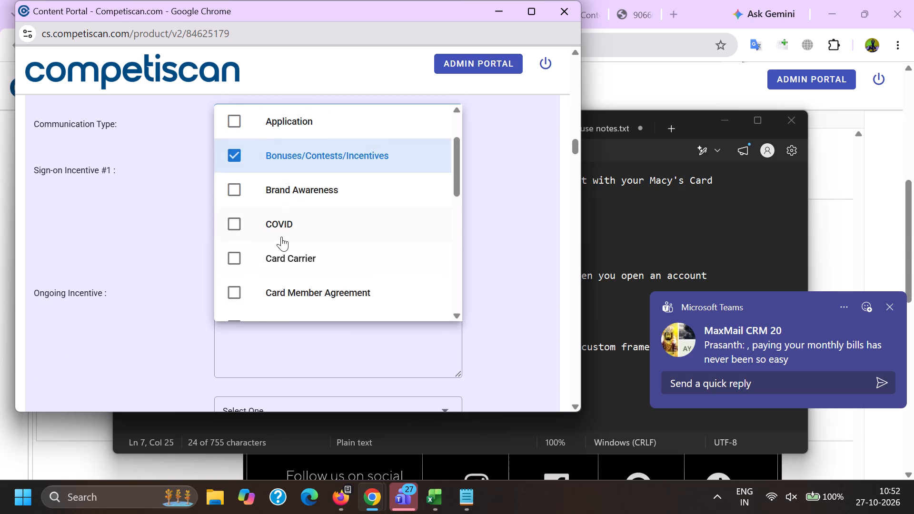
scroll(281, 236, down, 2)
click(271, 290)
scroll(275, 272, down, 9)
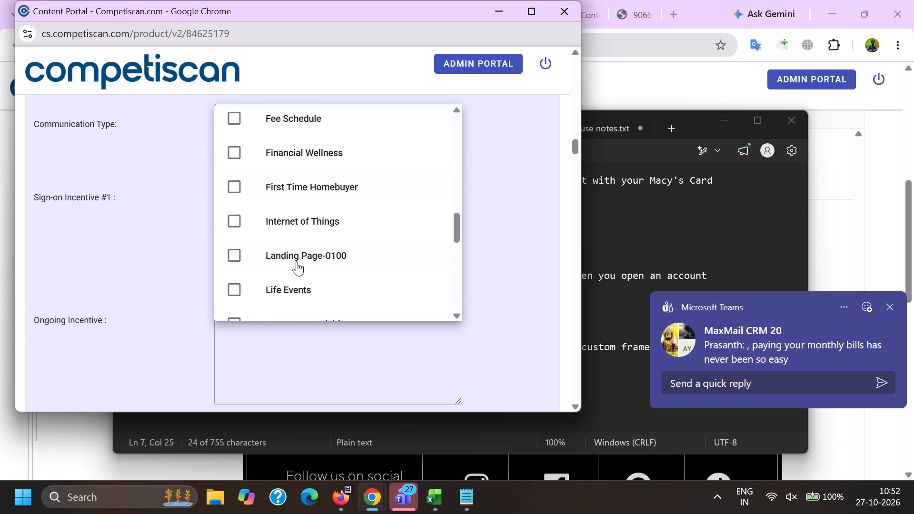
scroll(294, 269, up, 1)
scroll(286, 218, up, 1)
scroll(286, 218, down, 3)
click(291, 281)
drag(149, 265, 167, 271)
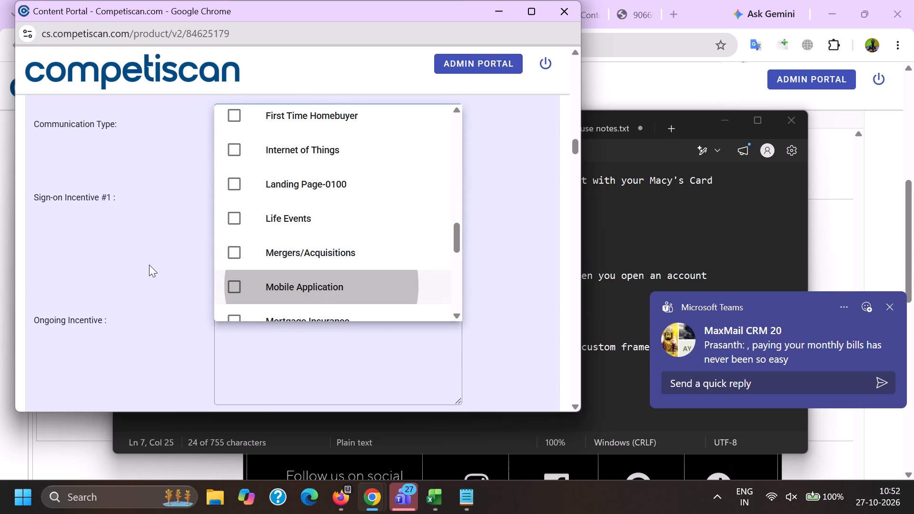
Copy Sign-on Incentive #1, "10% back in rewards during the first 30 days from account opening", from product 20855391 into the form.
key(alt+Tab)
click(838, 243)
click(571, 0)
scroll(592, 285, up, 14)
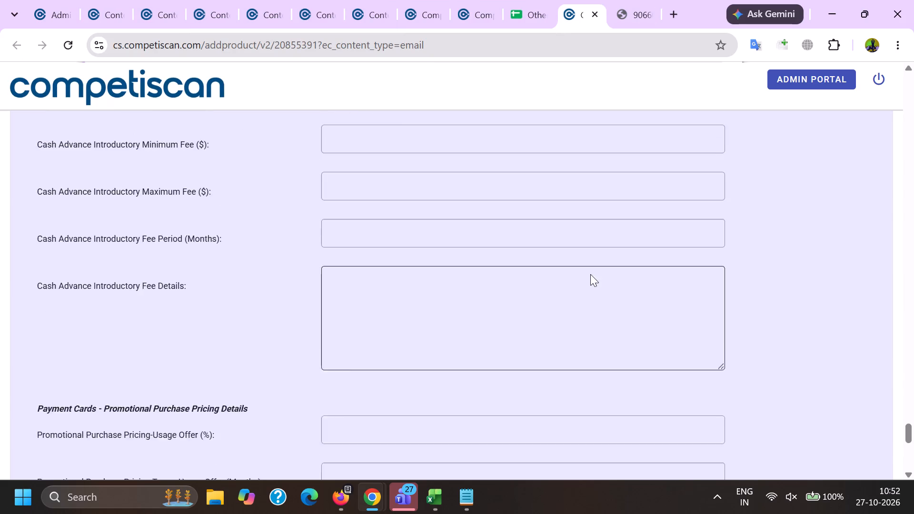
drag(907, 413, 904, 152)
scroll(663, 320, down, 8)
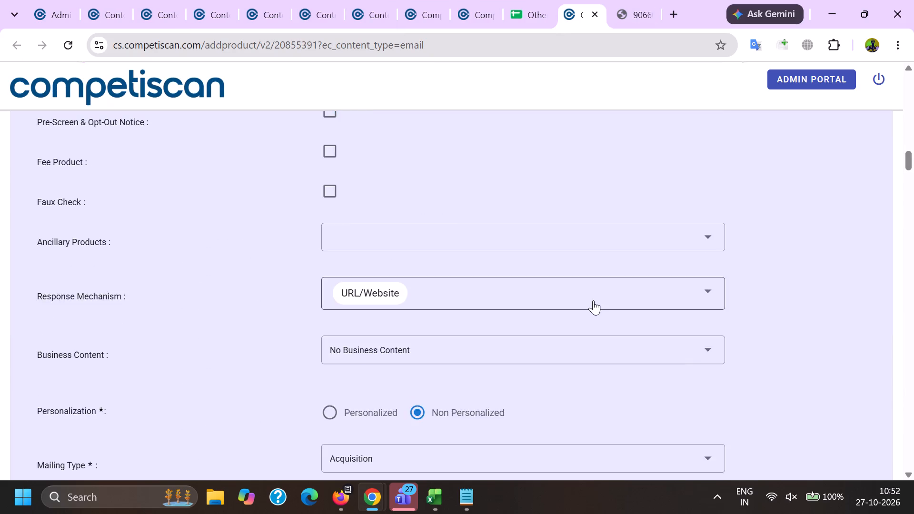
drag(669, 273, 72, 203)
key(ctrl+c)
key(alt+Tab)
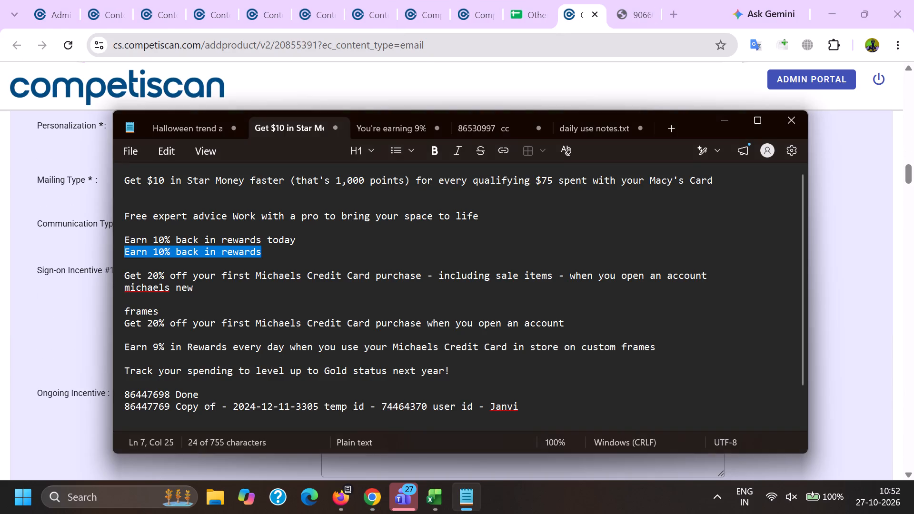
key(alt+Tab)
key(alt+Tab)
click(281, 215)
key(ctrl+v)
Copy the ongoing incentive "5% back in rewards with the Pottery Barn Key Rewards Visa Credit Card" from product 20855391 into the form.
ctrl+click(328, 350)
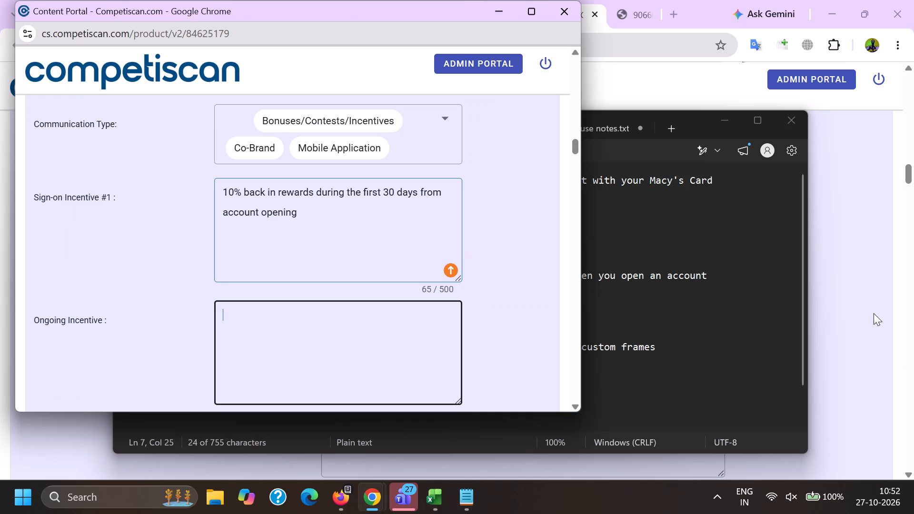
click(885, 299)
drag(674, 397, 5, 371)
key(ctrl+c)
key(alt+Tab)
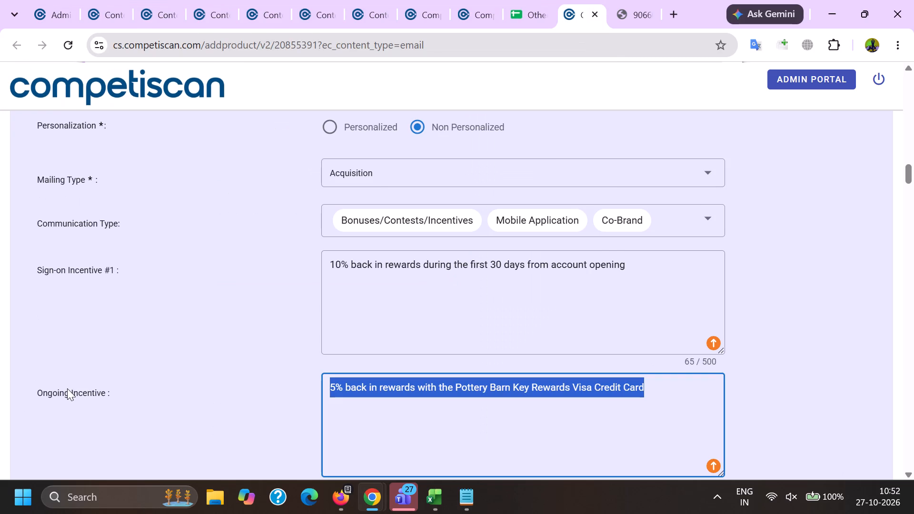
key(ctrl+v)
Set Sign-on Incentive Type #1 to Coupon/Discount.
scroll(166, 283, down, 3)
click(232, 219)
scroll(232, 219, down, 7)
scroll(244, 319, up, 6)
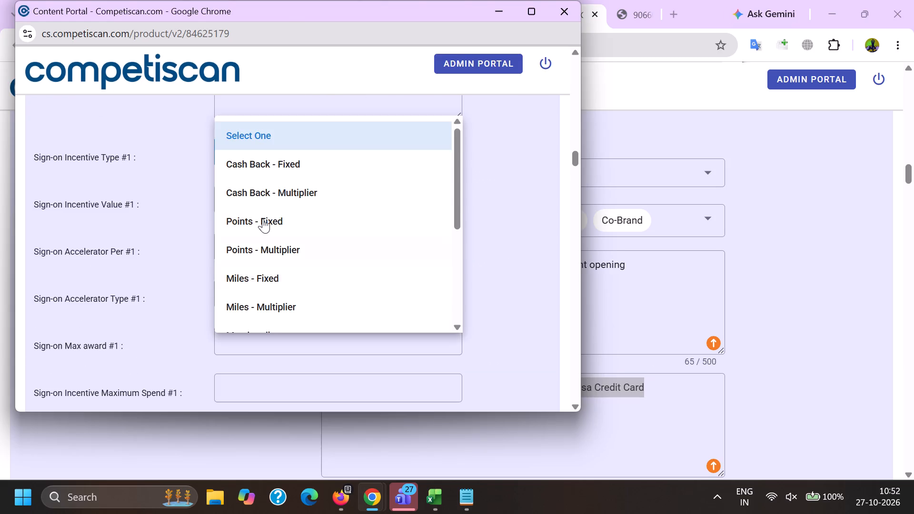
scroll(259, 207, down, 6)
click(268, 242)
click(241, 159)
drag(250, 244, 245, 245)
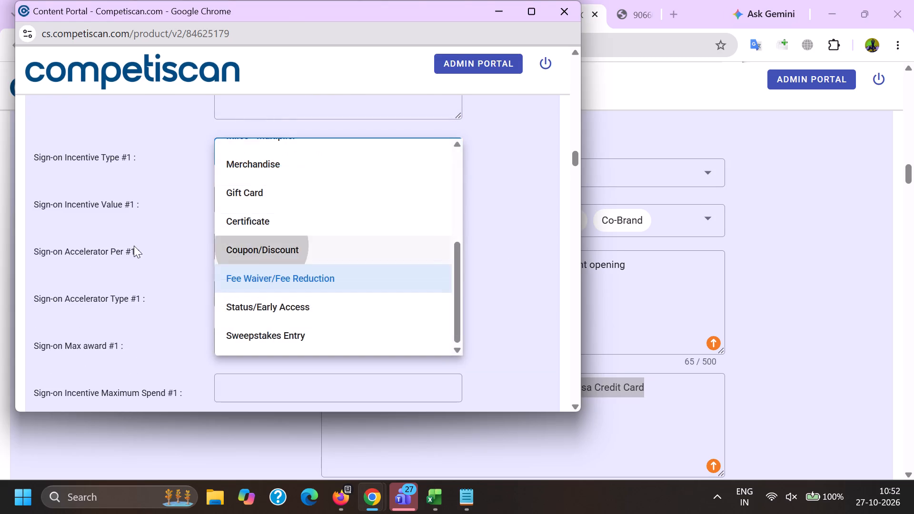
drag(134, 246, 143, 246)
Set Sign-on Incentive Value #1 and Sign-on Max award #1 both to 10.00.
click(231, 193)
key(1)
key(0)
text(.00)
key(Tab)
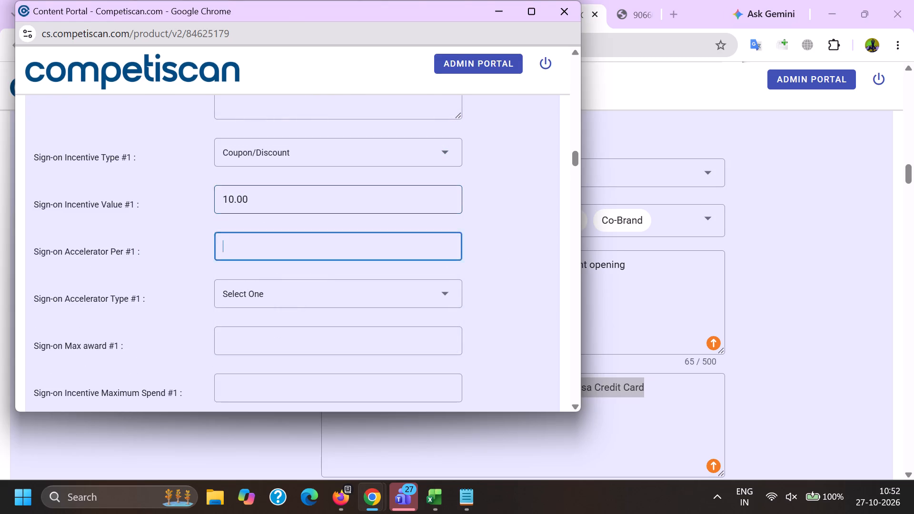
key(Tab)
key(Tab)
text(100.00)
key(BackSpace)
key(BackSpace)
key(BackSpace)
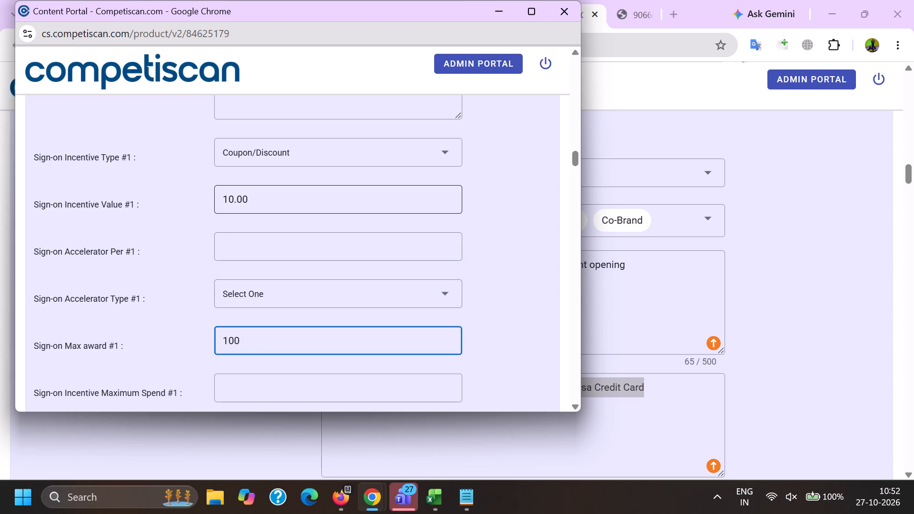
key(BackSpace)
text(.00)
Set Sign-on Incentive Window (months) #1 to 1.
key(Tab)
key(Tab)
key(Tab)
key(1)
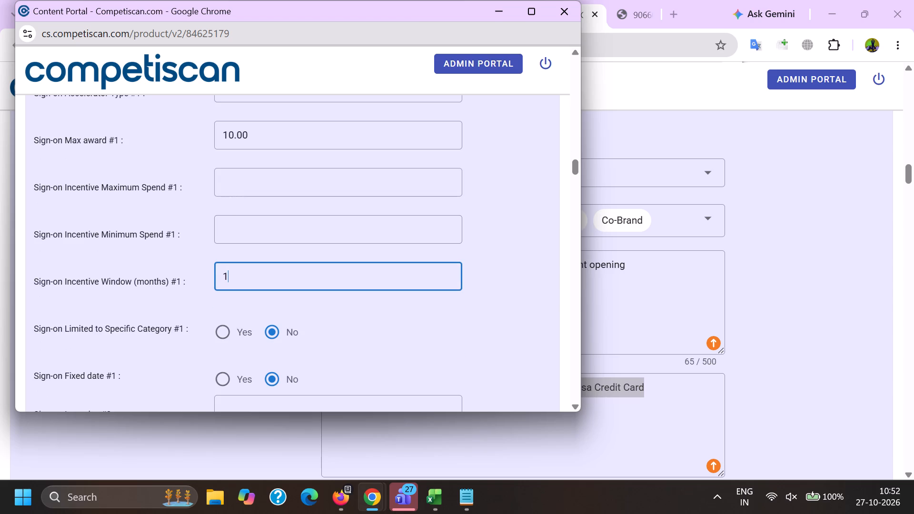
Set Sign-on Fixed date #1 to Yes.
scroll(238, 186, down, 2)
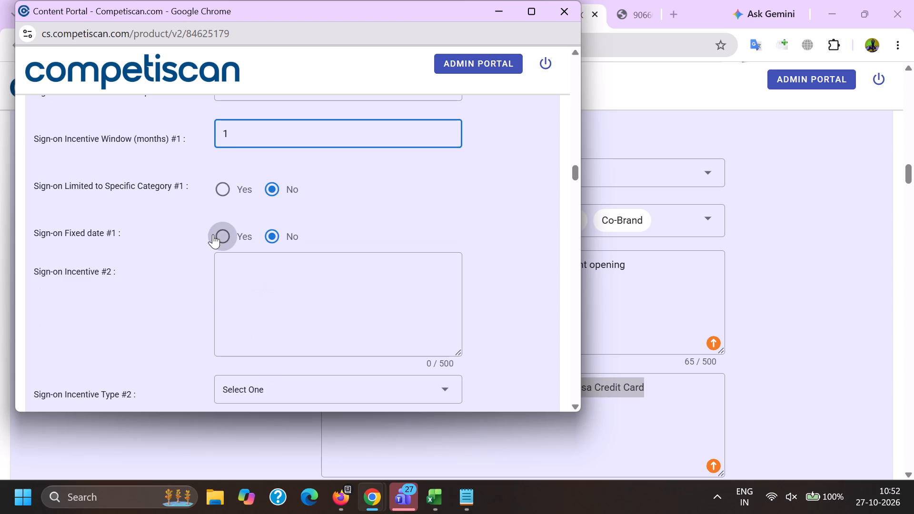
click(213, 234)
Set the application type to Invitation to Apply in the payment card details.
scroll(235, 152, down, 9)
scroll(243, 181, down, 14)
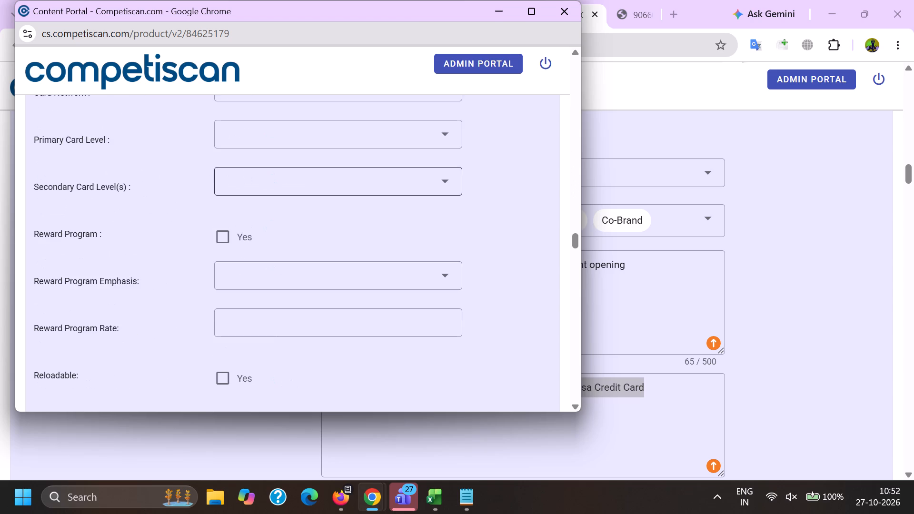
scroll(234, 225, up, 3)
click(248, 258)
scroll(265, 135, down, 2)
click(278, 178)
drag(147, 176, 166, 178)
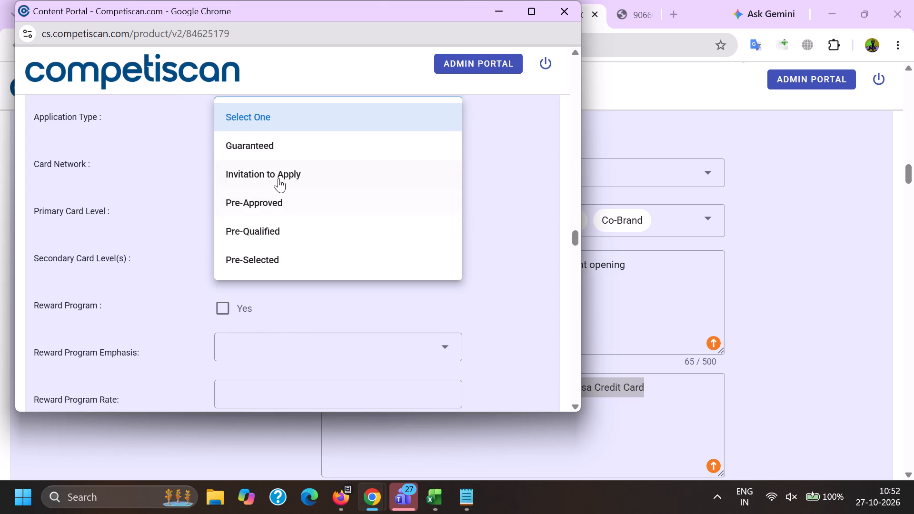
Set the card network to Visa.
click(255, 171)
click(289, 302)
drag(35, 287, 44, 287)
Set the primary card level to Visa Signature.
click(250, 217)
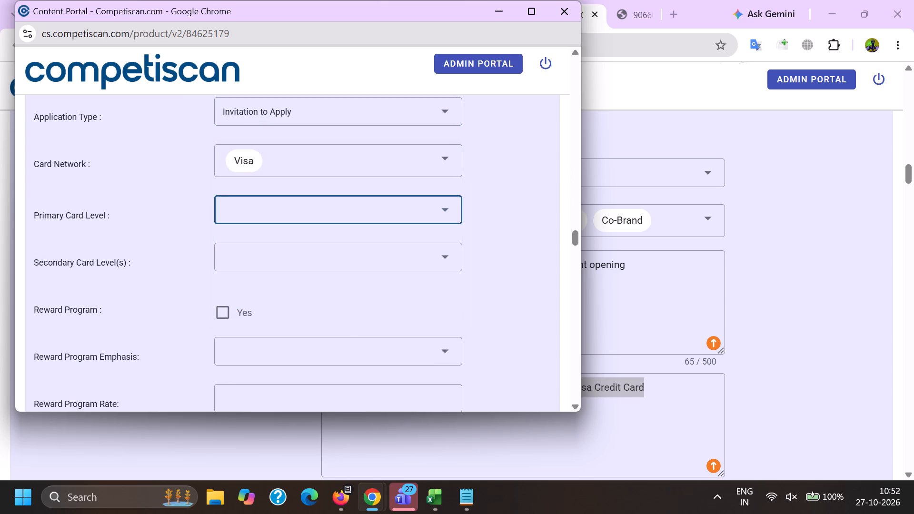
scroll(306, 331, down, 2)
click(289, 368)
click(155, 349)
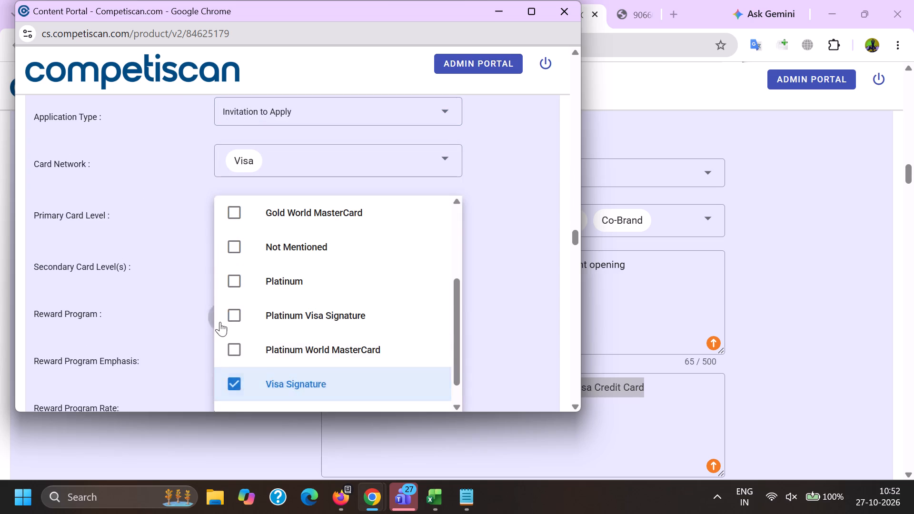
Tick Reward Program and Credit Card Mentioned, and submit the form of product 84625179.
click(221, 320)
click(166, 327)
key(End)
click(213, 179)
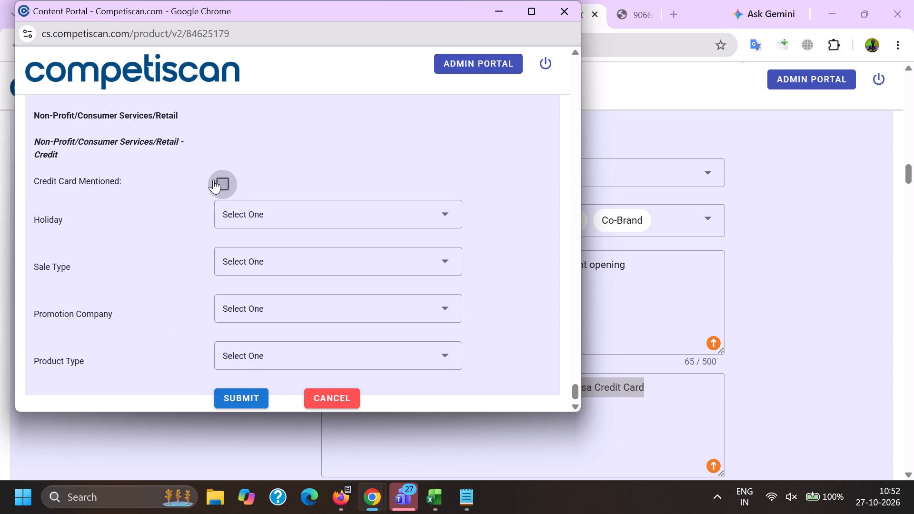
click(240, 396)
key(alt+Tab)
click(202, 0)
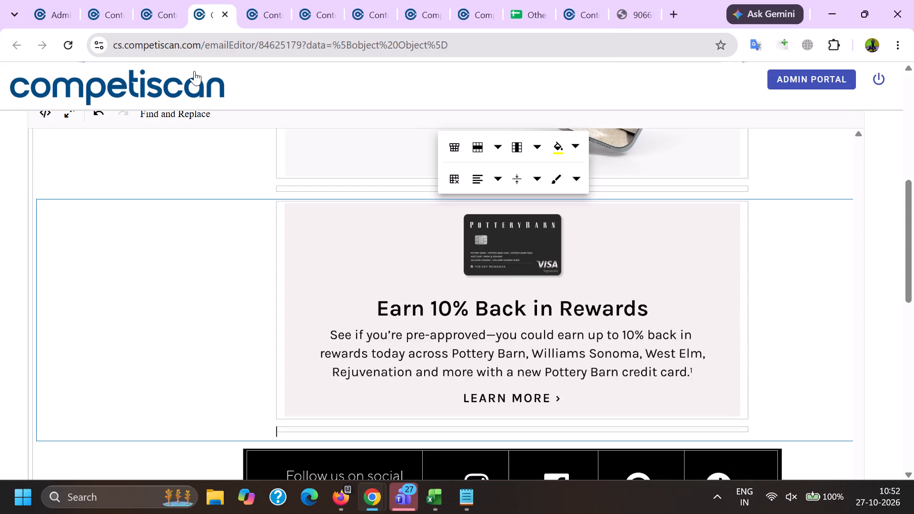
scroll(238, 271, up, 12)
click(463, 513)
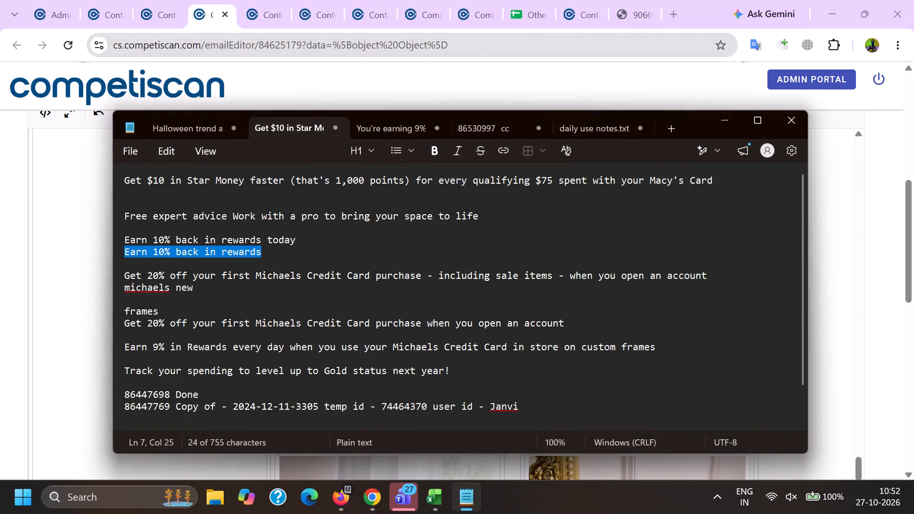
click(196, 117)
key(ctrl+c)
key(alt+Tab)
scroll(51, 282, up, 3)
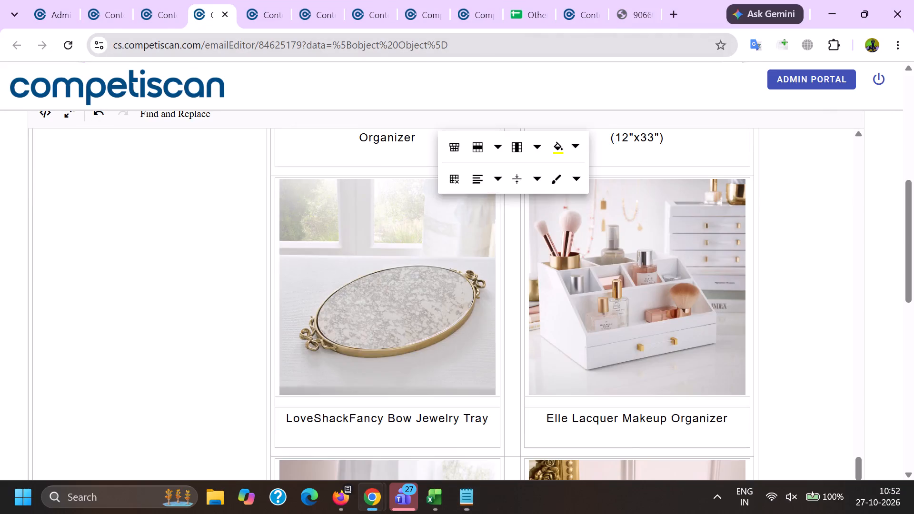
scroll(51, 281, up, 20)
scroll(51, 281, up, 20)
scroll(51, 281, up, 15)
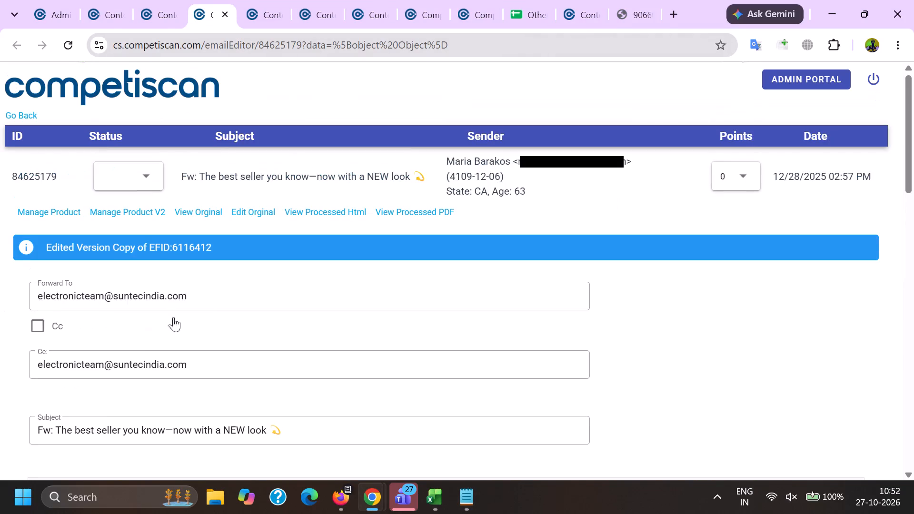
drag(204, 302, 0, 309)
key(ctrl+v)
click(38, 327)
drag(204, 366, 10, 346)
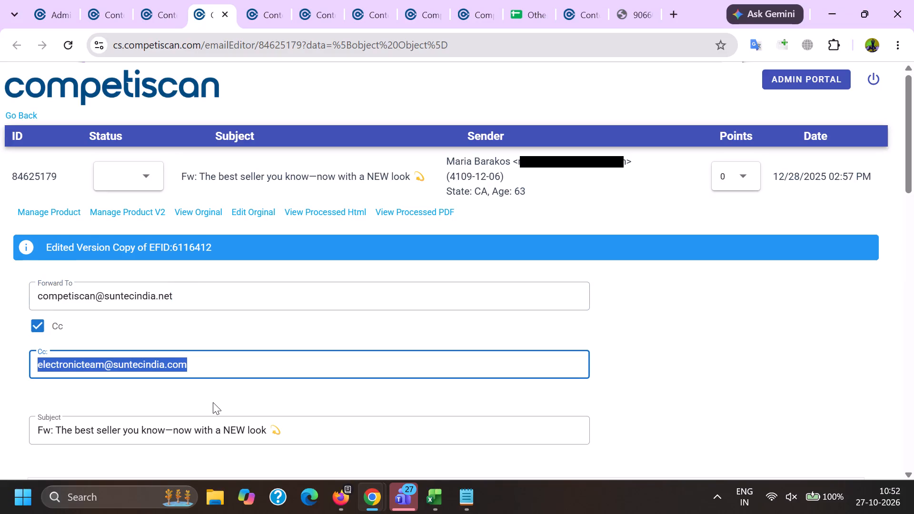
key(ctrl+v)
Append "++hp" to the end of the subject of email 84625179.
click(338, 440)
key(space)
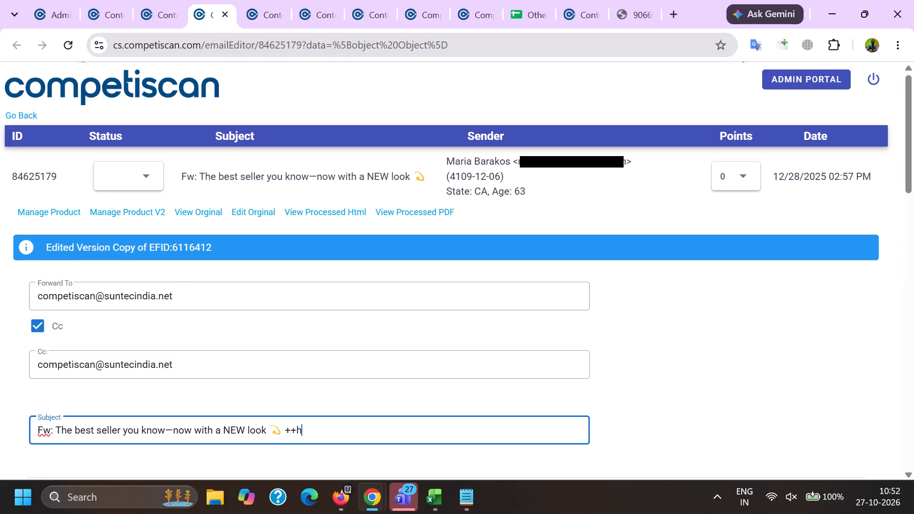
Add the note "FIX THE ALIGNMENT !" below the email body, and save and send email 84625179.
scroll(174, 425, down, 18)
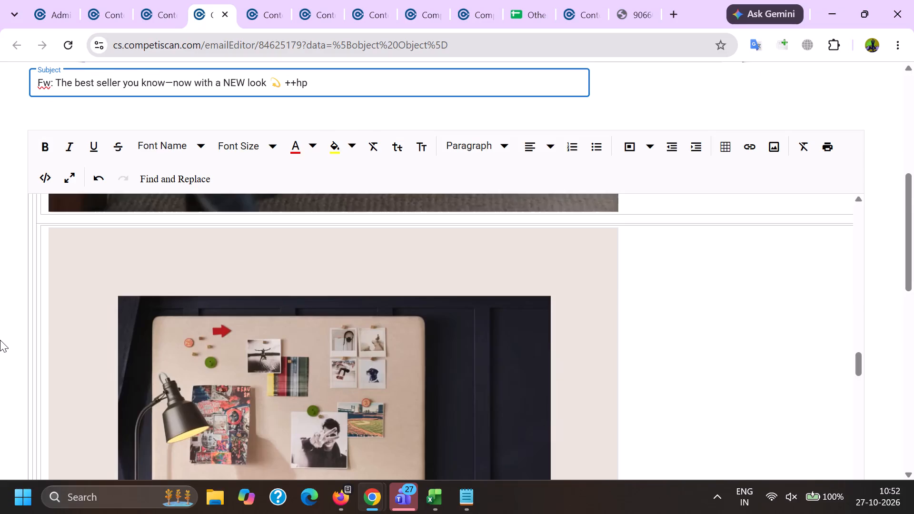
click(249, 157)
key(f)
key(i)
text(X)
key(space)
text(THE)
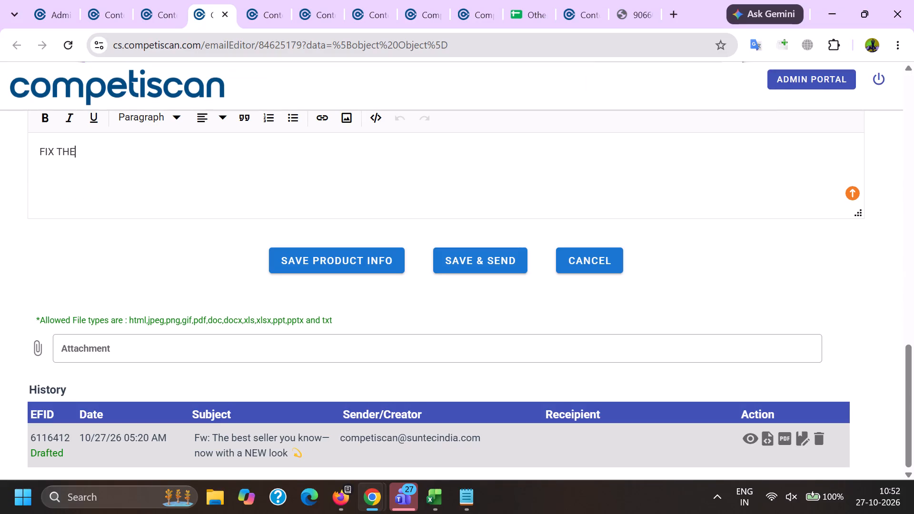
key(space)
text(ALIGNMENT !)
click(443, 255)
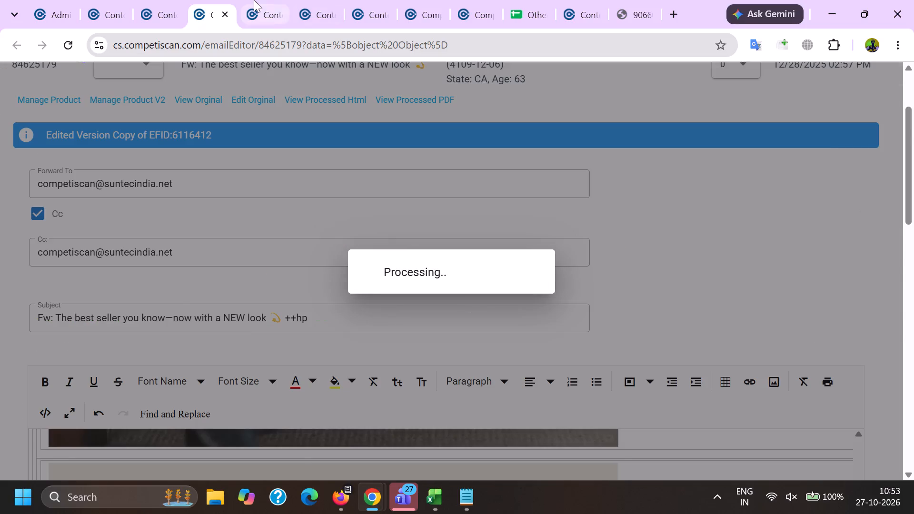
Set the status of the open email 84624523 to Copy.
click(254, 0)
scroll(160, 210, up, 8)
click(120, 193)
double_click(117, 178)
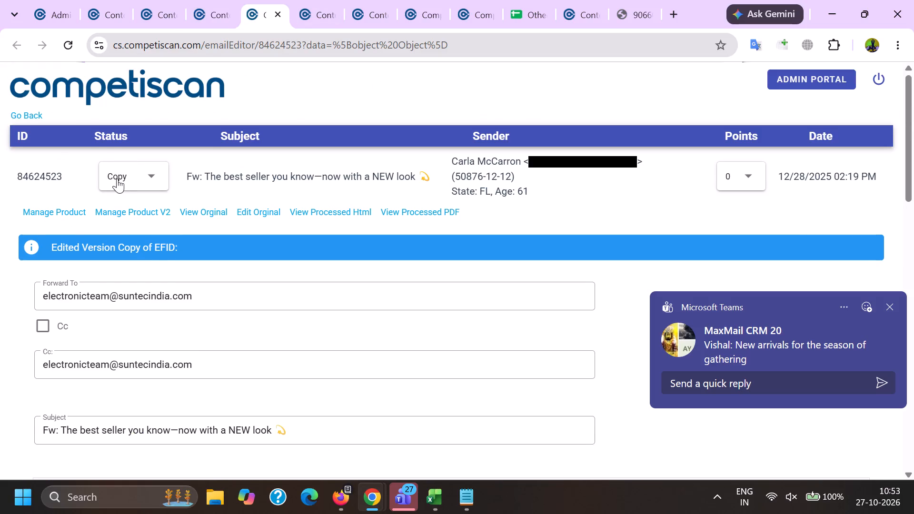
Copy the email ID 84624523 and switch to the may 26 sheet in Excel to log it.
double_click(277, 47)
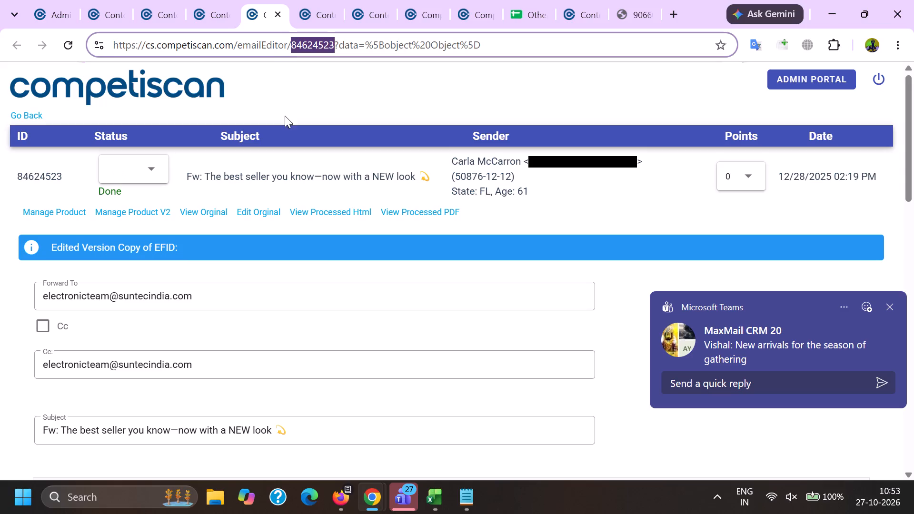
key(ctrl+c)
key(ctrl+c)
click(434, 492)
click(537, 443)
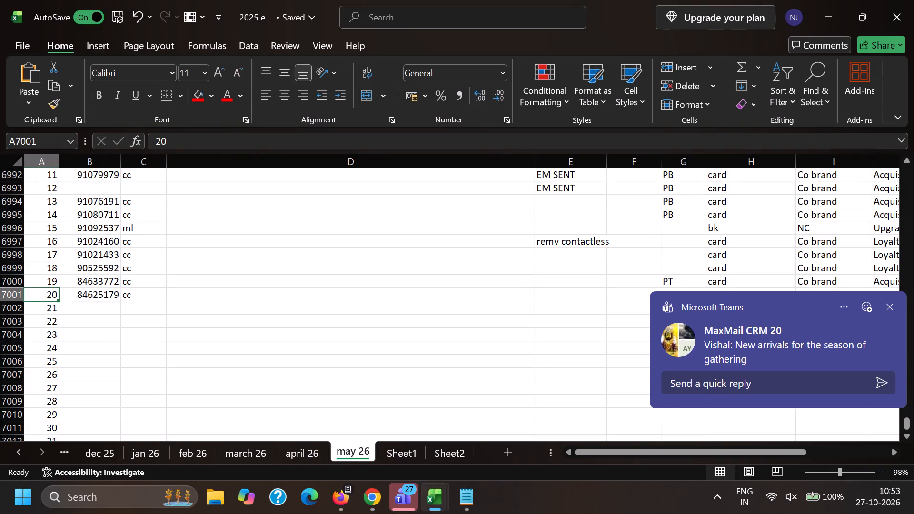
click(71, 303)
key(ctrl+v)
click(143, 300)
key(c)
key(c)
key(Down)
text(cc)
key(Right)
key(Right)
key(Right)
key(Right)
text(PT)
key(Right)
key(c)
key(Right)
key(c)
key(Right)
key(a)
key(Left)
key(Left)
key(Left)
key(Left)
key(Left)
key(Left)
key(Left)
key(Left)
key(Left)
key(Left)
key(Left)
key(Left)
key(Left)
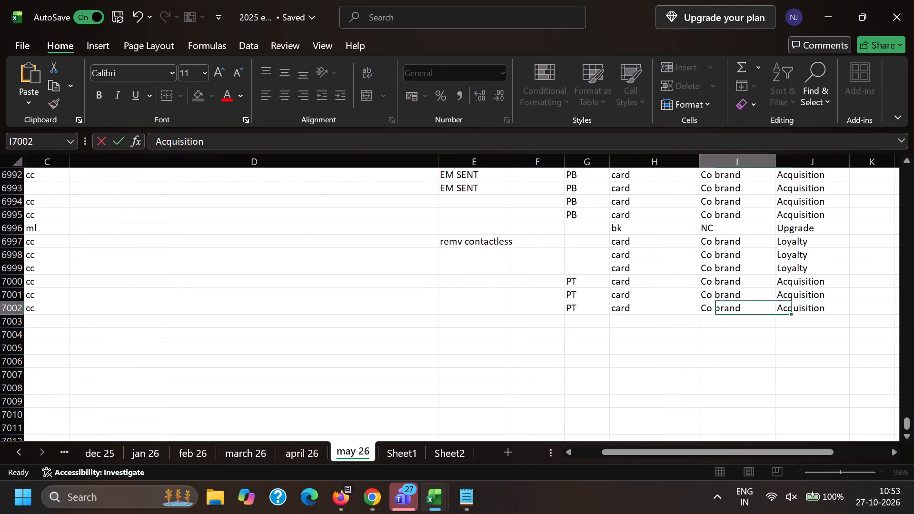
Find FROM in the HTML source of email 84624523, delete all code before it and return to the formatted body.
key(alt+Tab)
scroll(173, 226, down, 3)
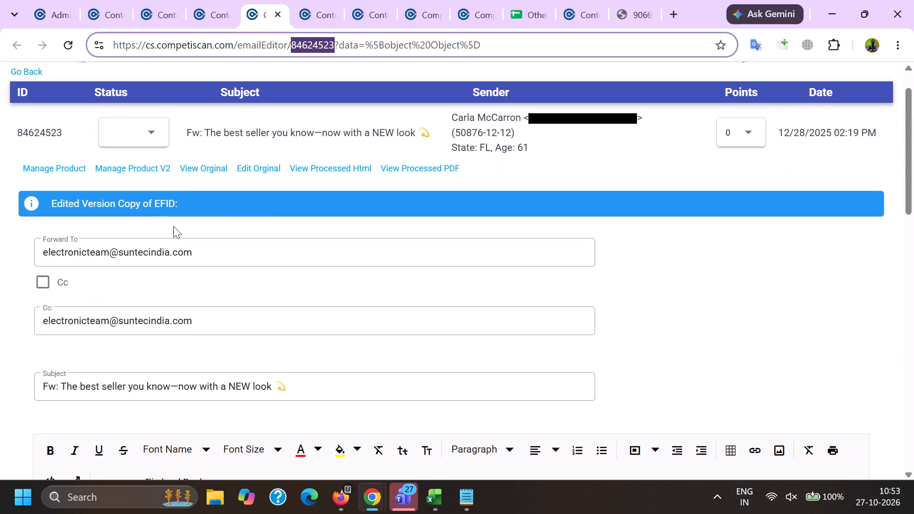
click(61, 262)
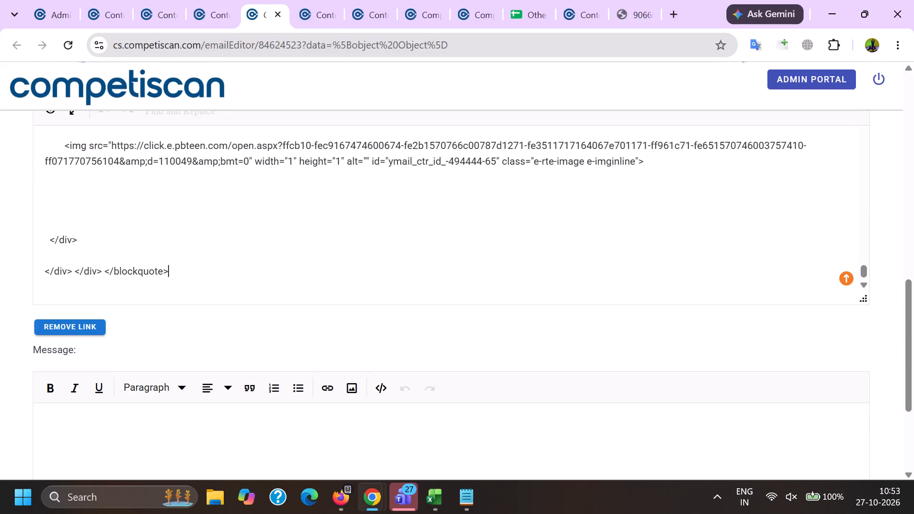
drag(862, 267, 837, 158)
scroll(788, 406, up, 5)
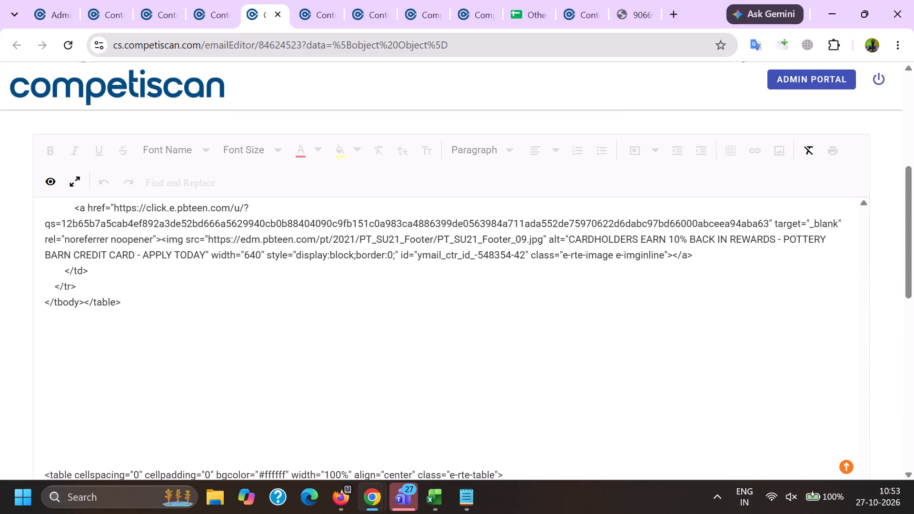
click(864, 245)
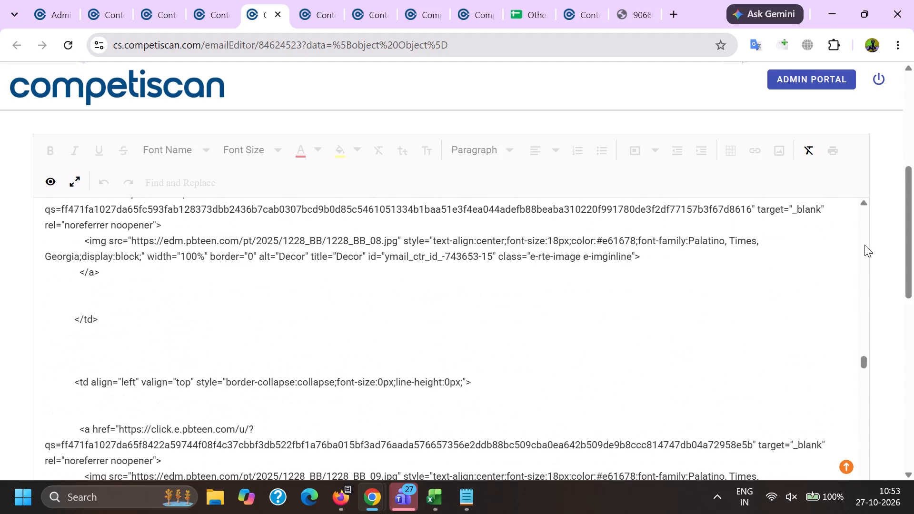
drag(864, 245, 862, 192)
key(ctrl+f)
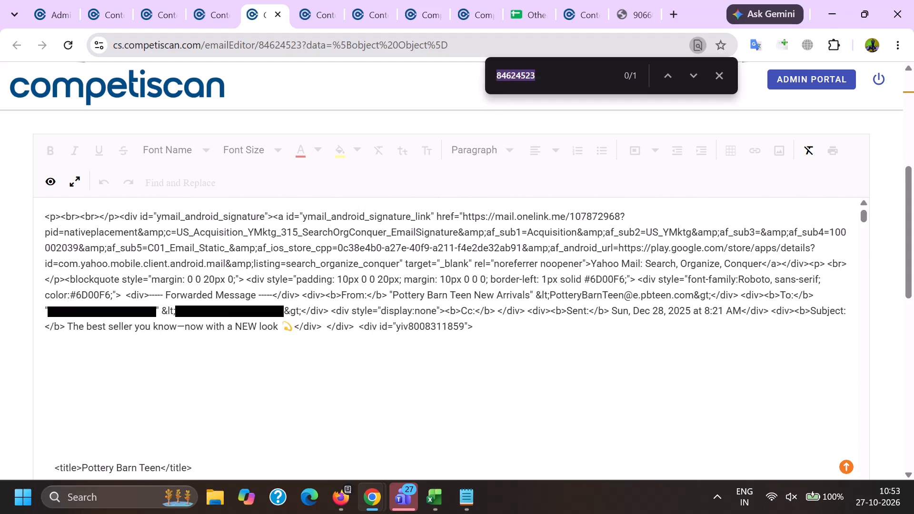
text(FRO)
key(m)
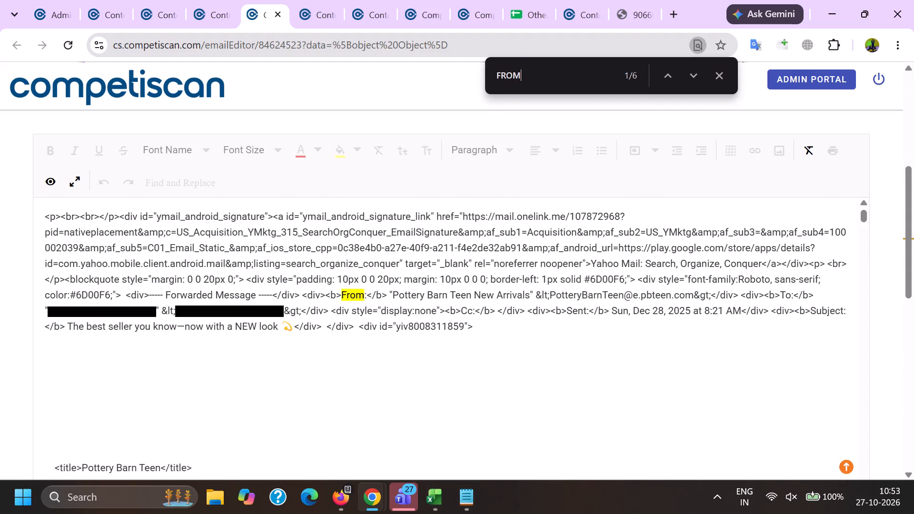
click(319, 312)
drag(341, 294, 0, 111)
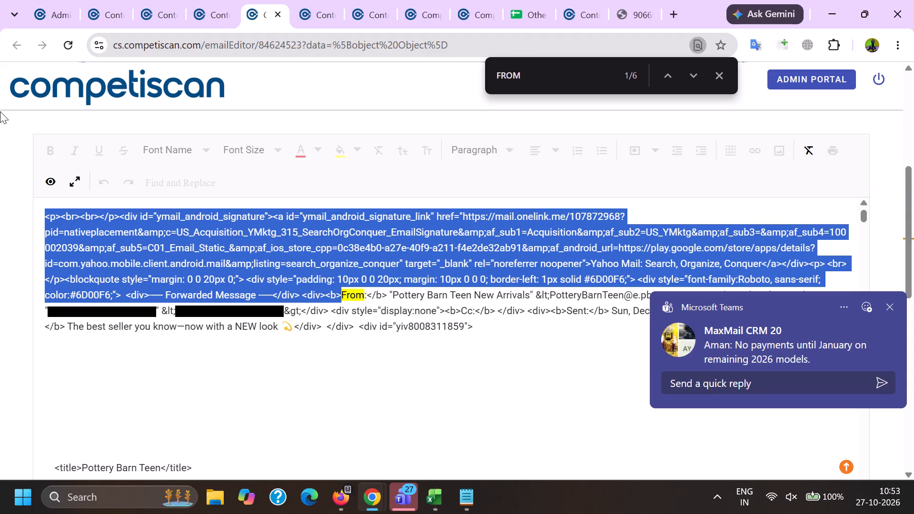
drag(0, 111, 1, 112)
key(BackSpace)
scroll(112, 266, up, 1)
click(50, 253)
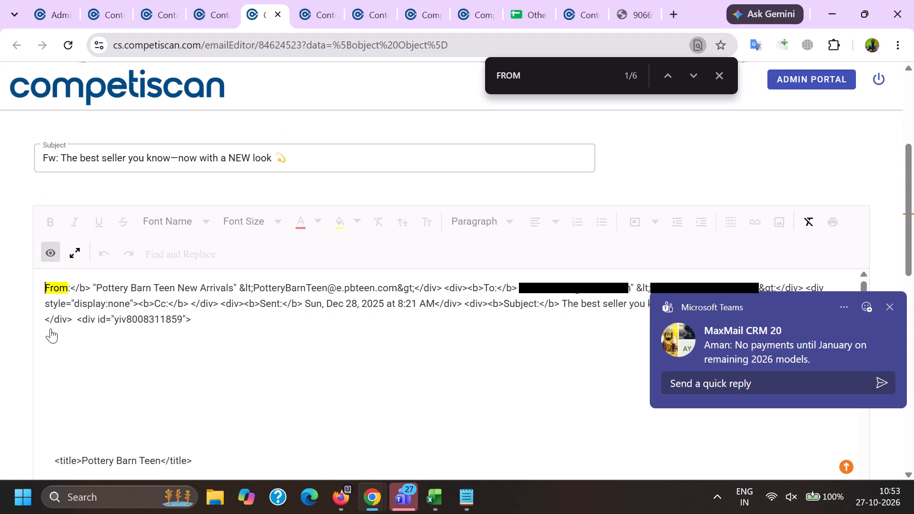
Remove the recipient line and the sender's email address from the forwarded header of the email body.
drag(41, 308, 309, 310)
key(BackSpace)
key(BackSpace)
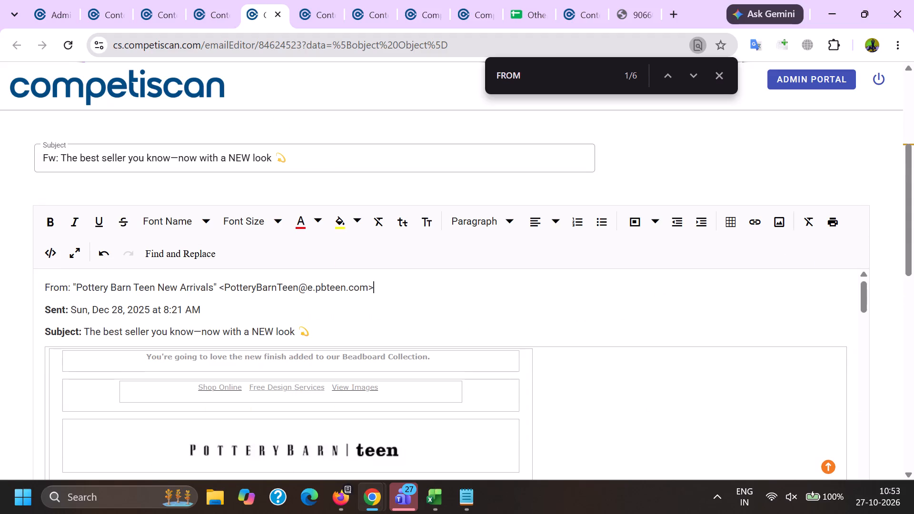
drag(214, 283, 430, 287)
key(BackSpace)
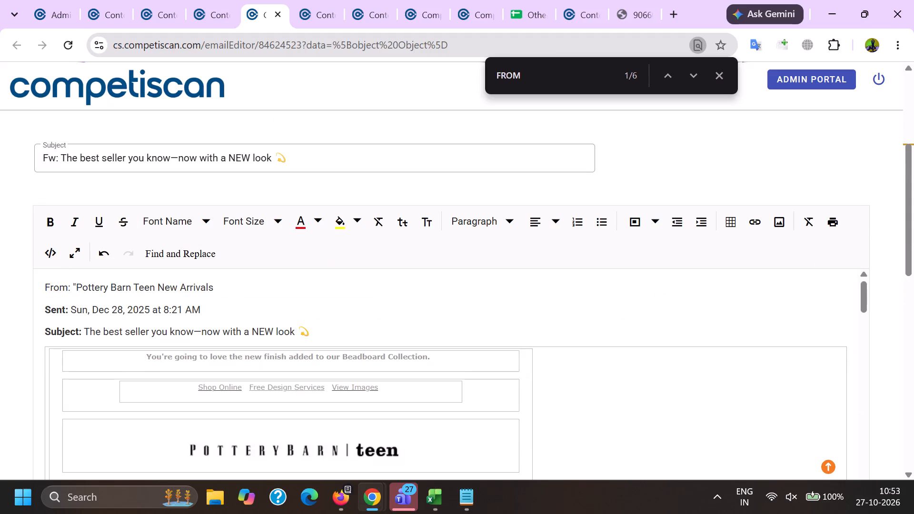
Delete the stray quotation mark before Pottery Barn Teen New Arrivals and close up the spacing between the From, Sent and Subject lines.
click(75, 287)
key(BackSpace)
click(42, 312)
key(BackSpace)
key(BackSpace)
key(shift+Return)
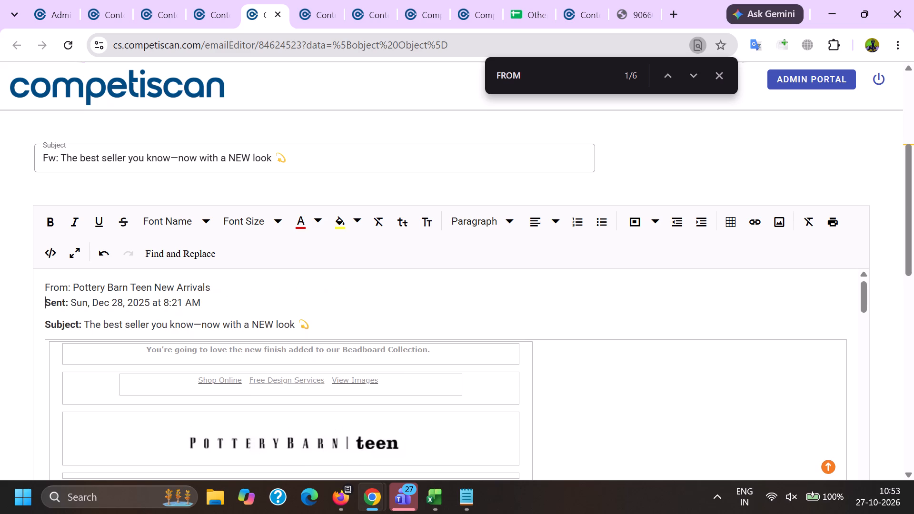
click(46, 328)
key(BackSpace)
key(BackSpace)
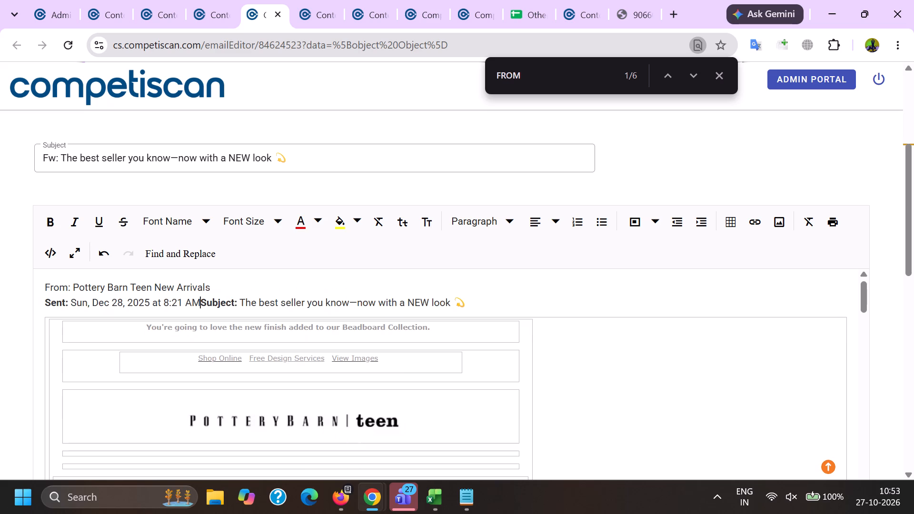
key(shift+Return)
key(BackSpace)
scroll(343, 54, down, 3)
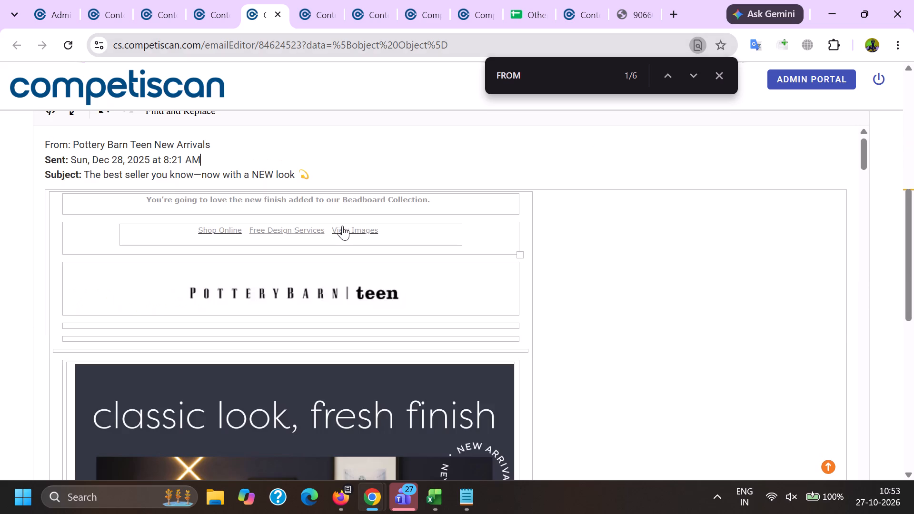
click(350, 228)
click(437, 262)
scroll(405, 258, down, 20)
scroll(405, 258, down, 2)
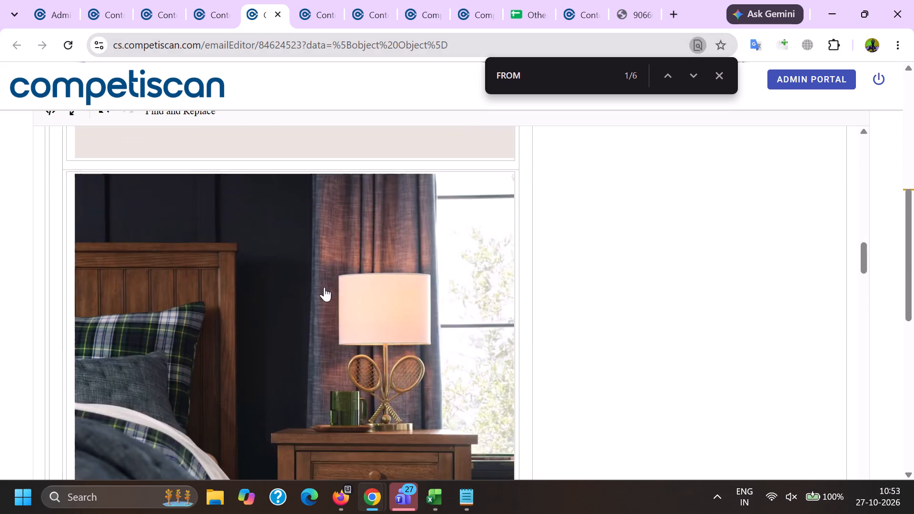
scroll(324, 287, down, 3)
scroll(318, 293, up, 1)
scroll(318, 294, down, 20)
scroll(318, 294, down, 20)
scroll(318, 294, down, 2)
scroll(238, 275, down, 7)
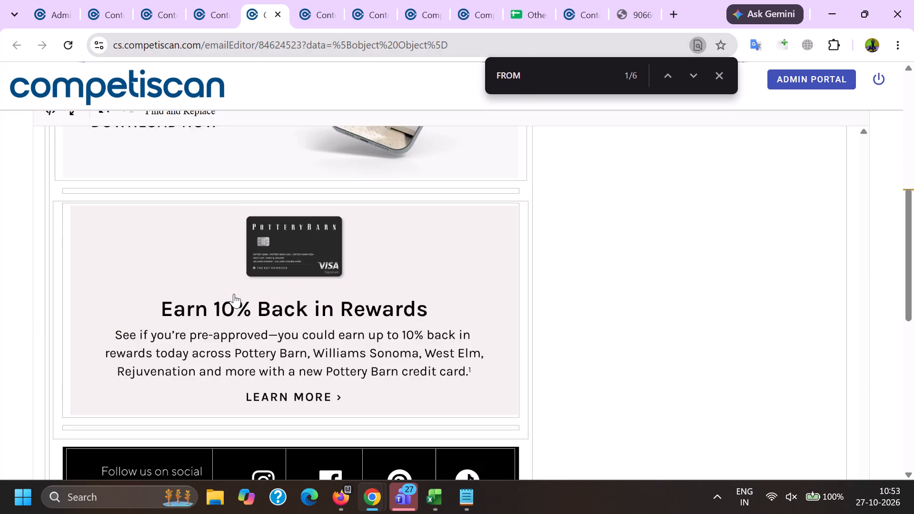
scroll(228, 313, up, 4)
click(239, 326)
click(252, 213)
scroll(252, 211, down, 5)
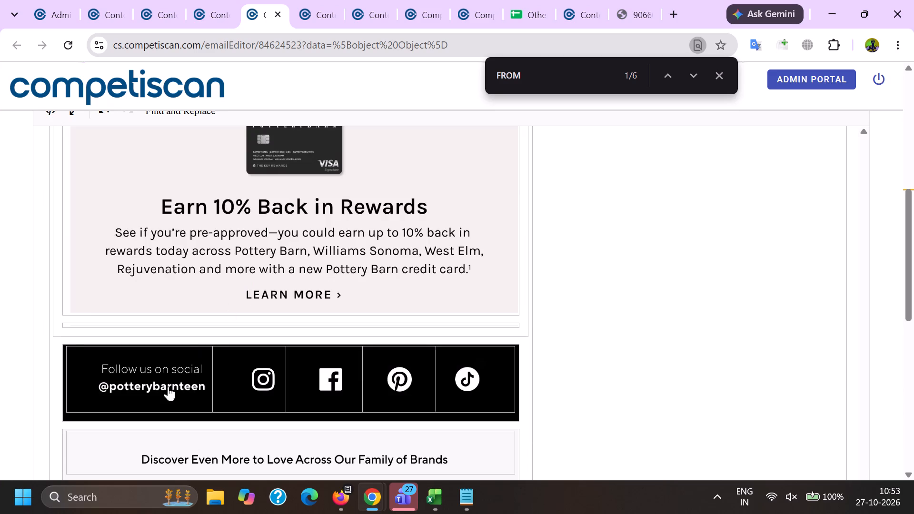
click(160, 394)
click(117, 335)
Close the open editors of emails 84620174 and 90660610 and return to email 84624523.
click(329, 0)
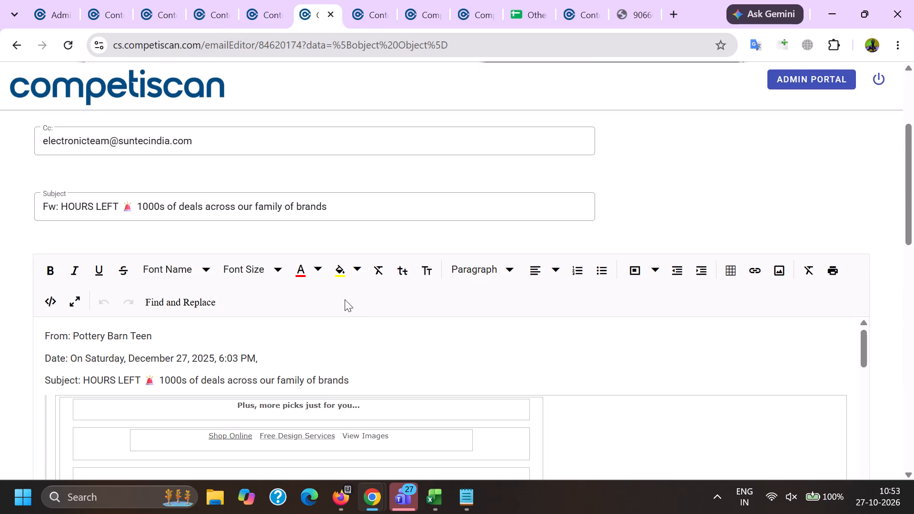
click(331, 11)
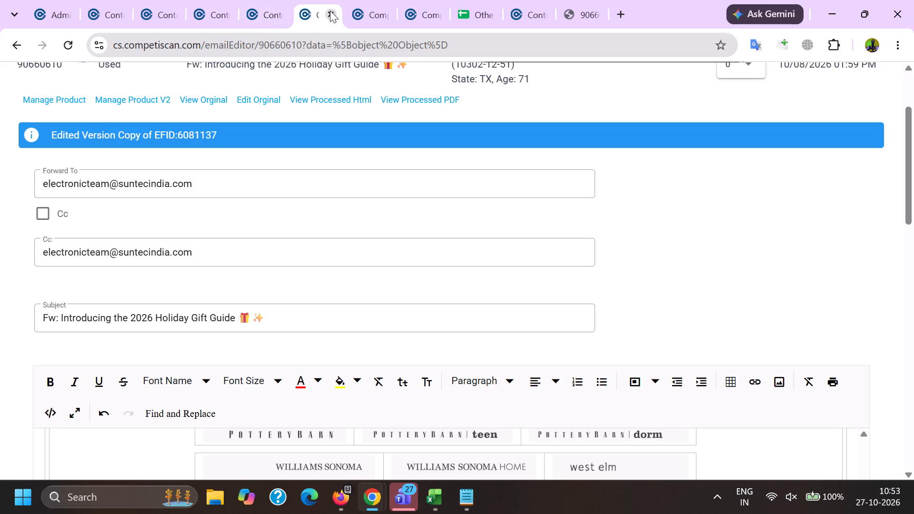
click(328, 15)
click(275, 0)
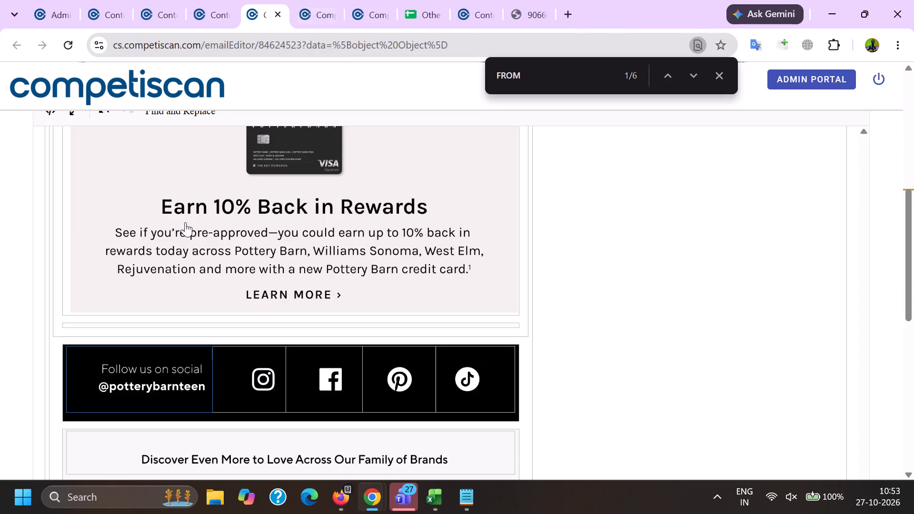
Remove the links from the Facebook, Pinterest and TikTok icons in the email's social bar.
click(320, 375)
click(328, 371)
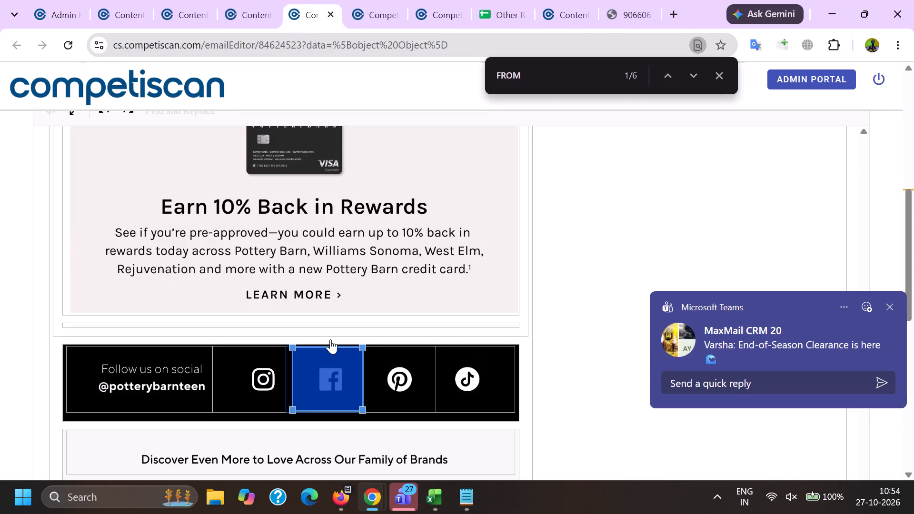
click(330, 327)
click(403, 371)
click(415, 322)
click(462, 384)
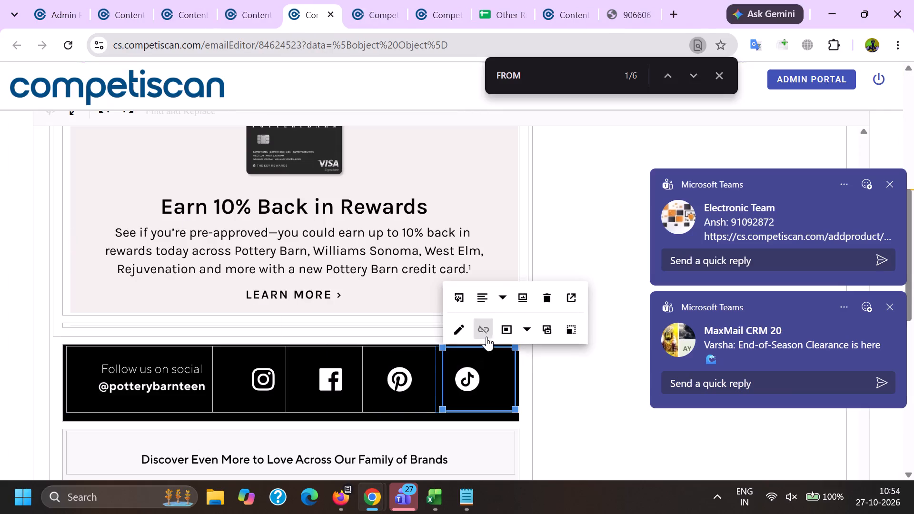
click(483, 330)
Remove the link from the unsubscribe Click here text in the email footer.
scroll(267, 253, down, 7)
scroll(268, 342, down, 3)
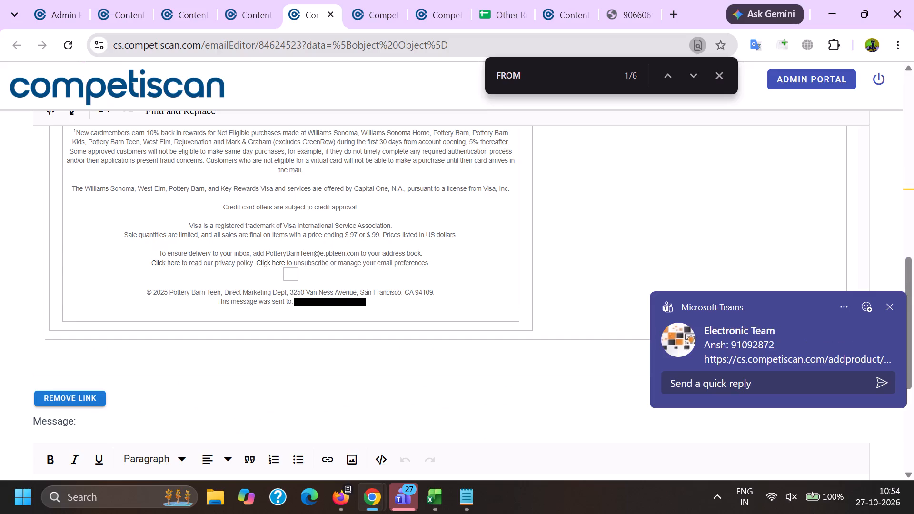
click(274, 262)
click(350, 291)
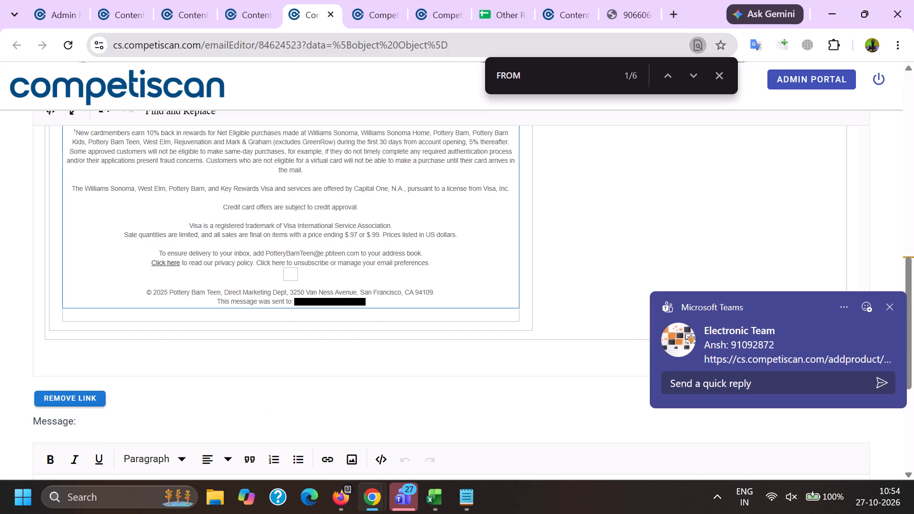
Delete the redacted recipient address after "This message was sent to:" and the sender's email address from the delivery line in the footer.
drag(295, 300, 384, 298)
key(BackSpace)
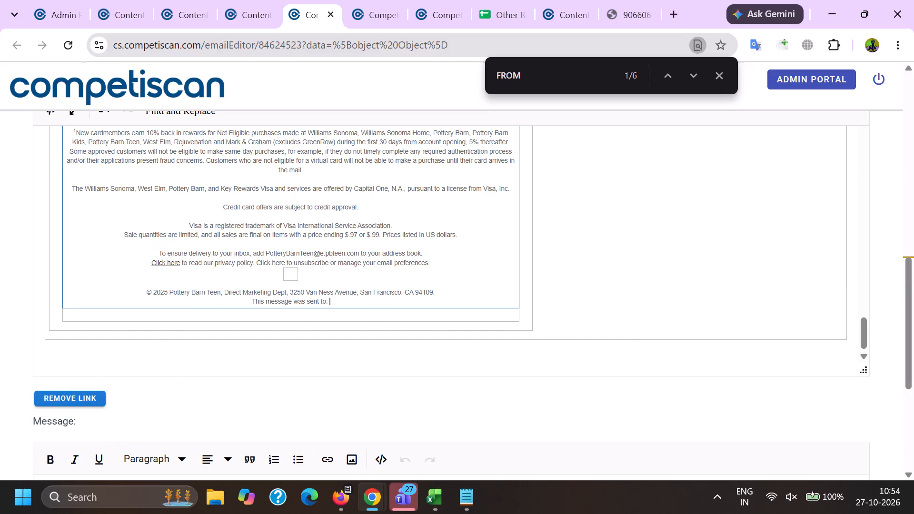
drag(267, 254, 352, 255)
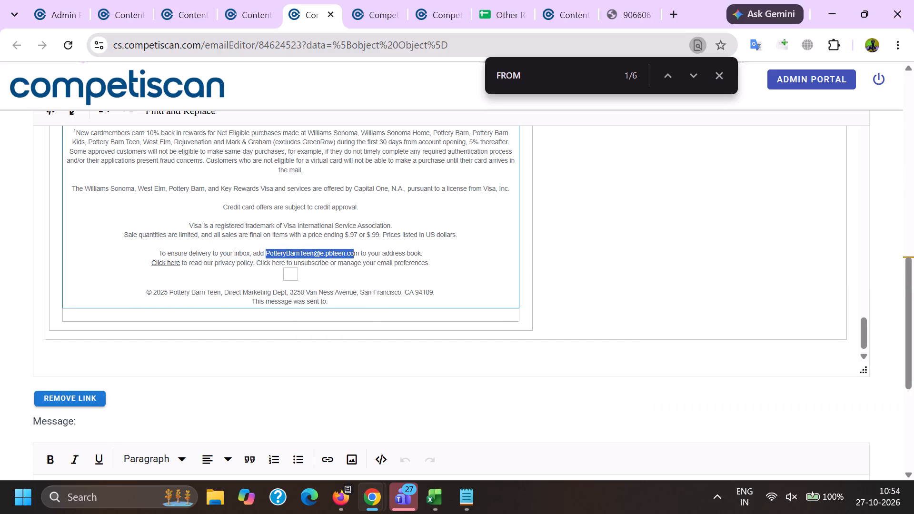
drag(352, 255, 358, 254)
key(BackSpace)
key(BackSpace)
Save the product info of email 84624523 and confirm saving the email.
scroll(271, 262, down, 3)
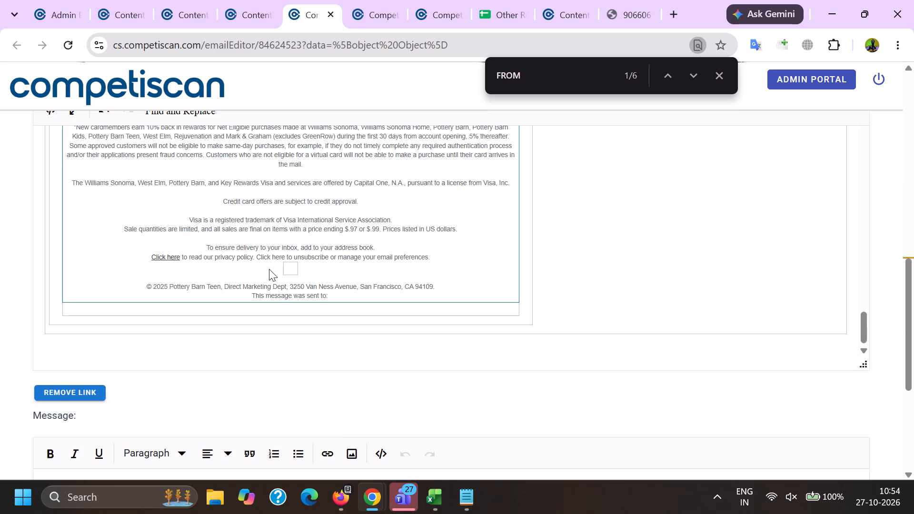
scroll(269, 269, down, 8)
click(314, 351)
click(453, 297)
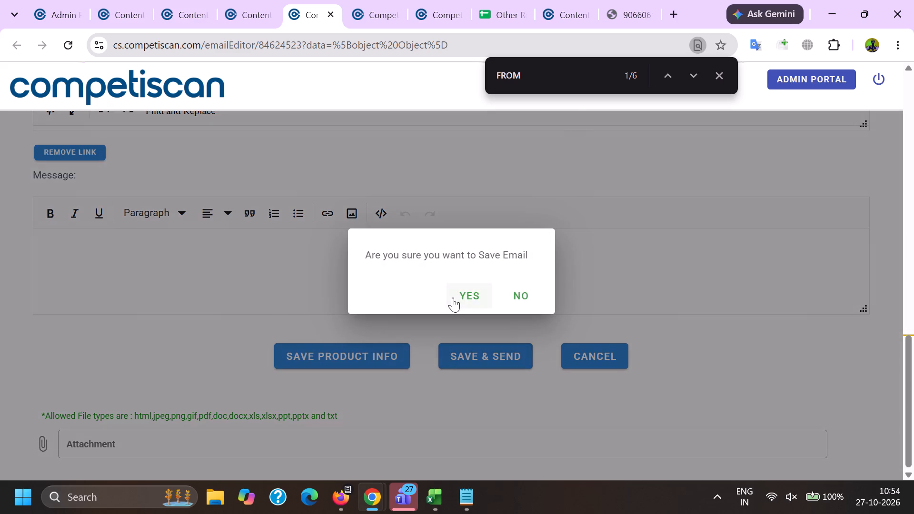
Switch to Notepad and open the note 86530997 cc.
click(457, 488)
click(479, 130)
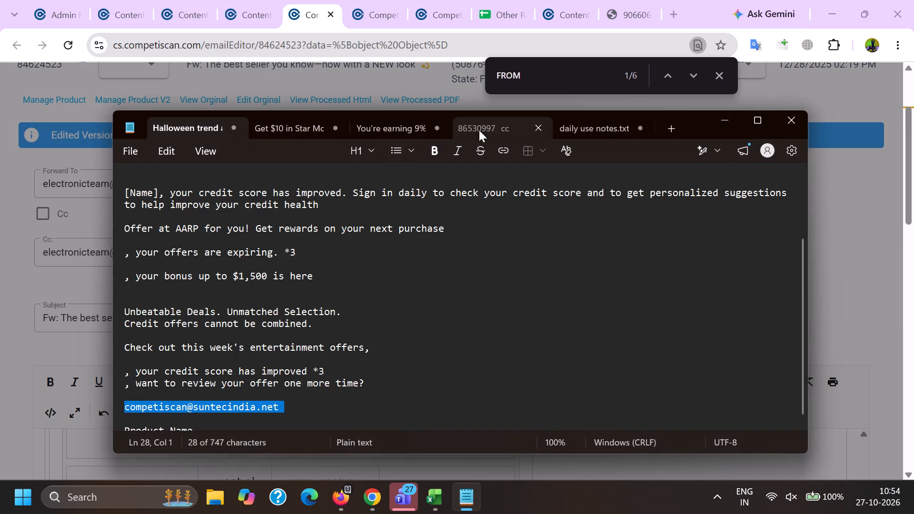
drag(574, 319, 153, 231)
key(BackSpace)
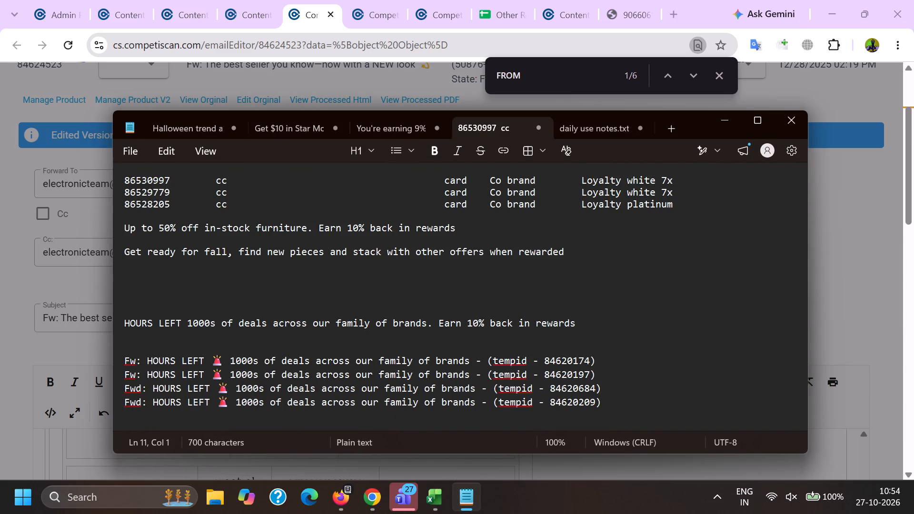
drag(718, 201, 100, 162)
key(BackSpace)
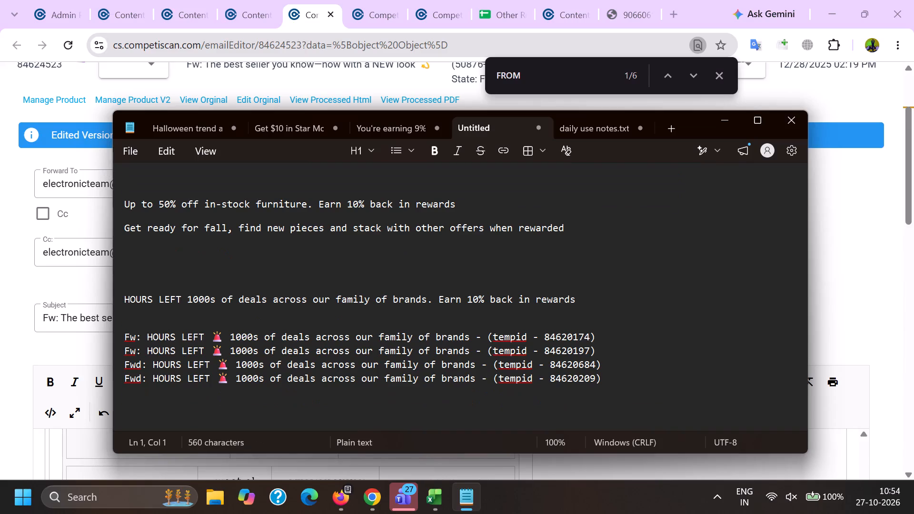
key(BackSpace)
Back in the browser, strip the unwanted links from the body of email 84624523.
key(alt+Tab)
scroll(97, 167, down, 20)
scroll(97, 167, down, 1)
scroll(0, 218, up, 4)
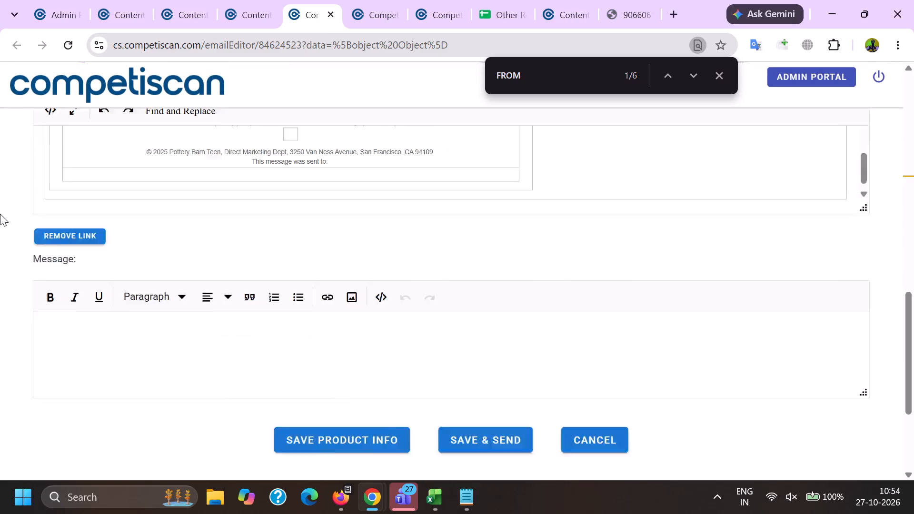
scroll(0, 214, up, 17)
click(69, 208)
key(alt+Tab)
scroll(130, 211, down, 7)
click(80, 295)
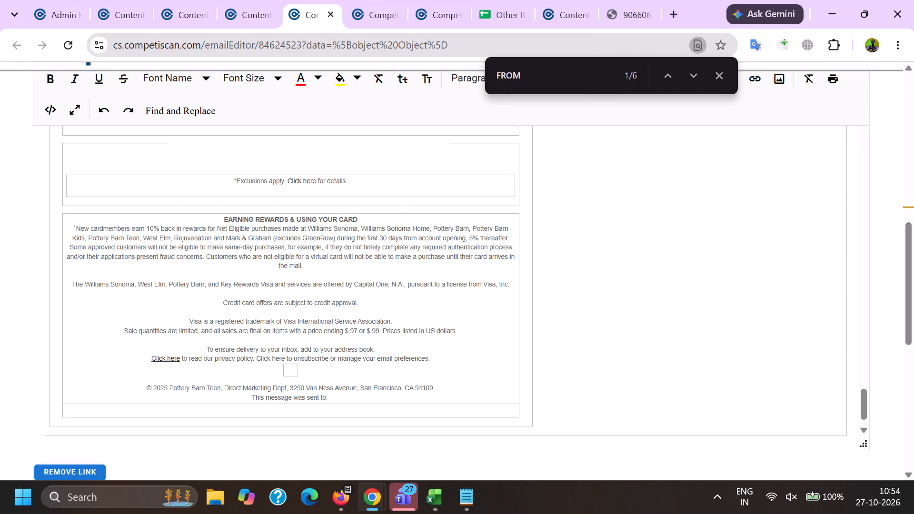
Copy the name Pottery Barn Teen from the From line at the start of the email body.
key(Page_Up)
key(Page_Up)
key(Page_Up)
key(Page_Up)
key(Page_Up)
key(Page_Up)
key(Page_Up)
key(Page_Up)
key(Page_Up)
key(Page_Up)
key(Page_Up)
key(Page_Up)
key(Page_Up)
key(Page_Up)
key(Page_Up)
key(Page_Up)
key(Page_Up)
key(Page_Up)
key(Page_Up)
key(Page_Up)
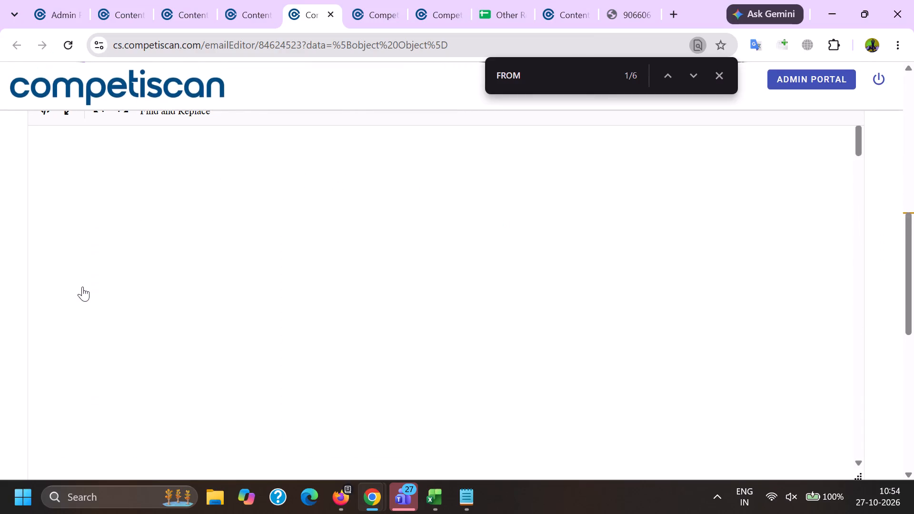
scroll(84, 277, down, 4)
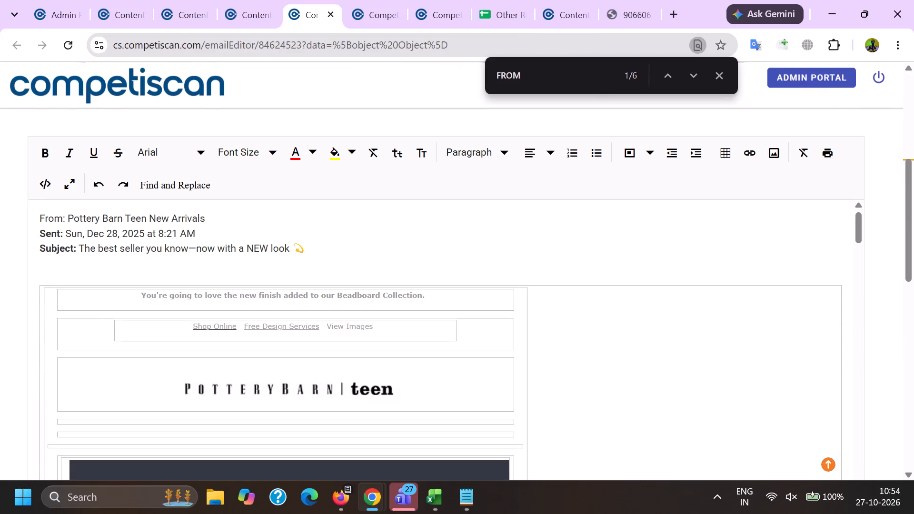
click(75, 216)
drag(75, 216, 82, 218)
shift+click(132, 218)
key(ctrl+c)
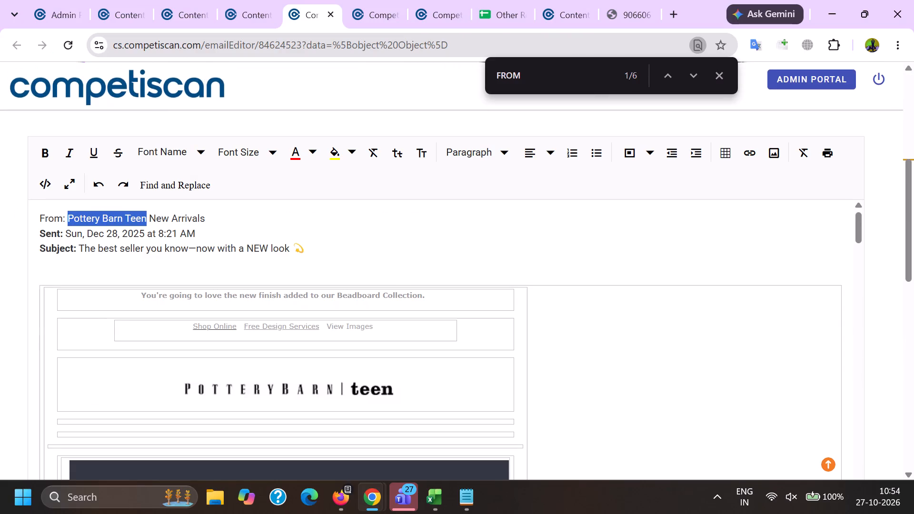
Add the company Capital One and the affinity/association Pottery Barn Teen (Retail) to the form of product 84624523.
key(alt+Tab)
click(318, 138)
scroll(229, 134, down, 7)
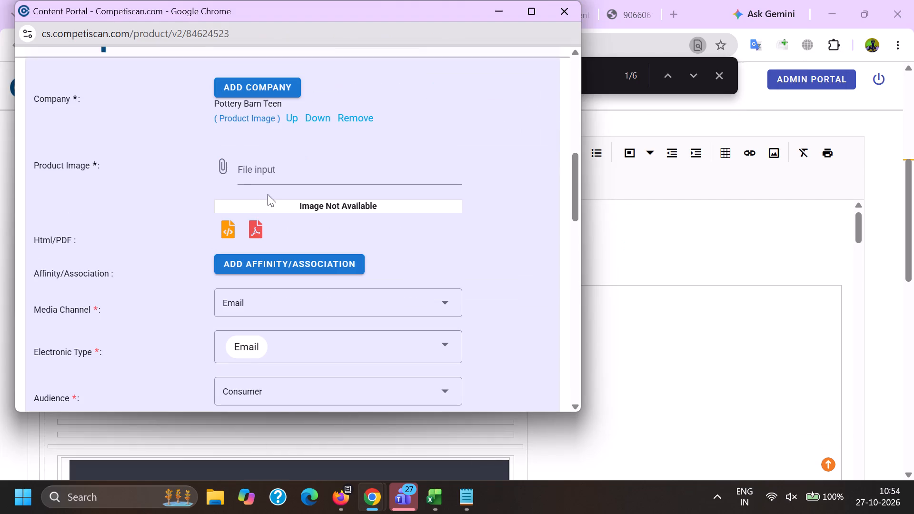
scroll(255, 240, up, 2)
click(256, 255)
click(255, 227)
text(CA)
text(PIT)
text(AL ONE)
scroll(254, 227, down, 2)
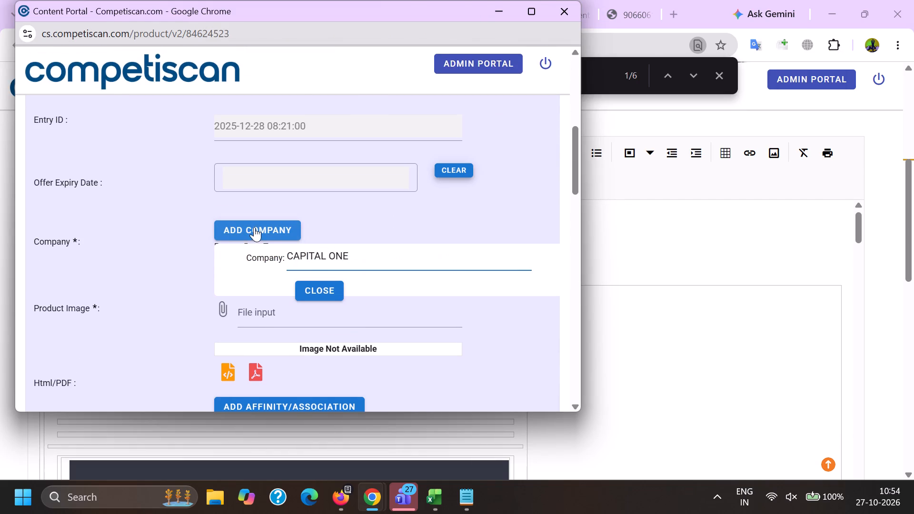
scroll(254, 227, down, 1)
click(265, 195)
click(352, 215)
key(ctrl+v)
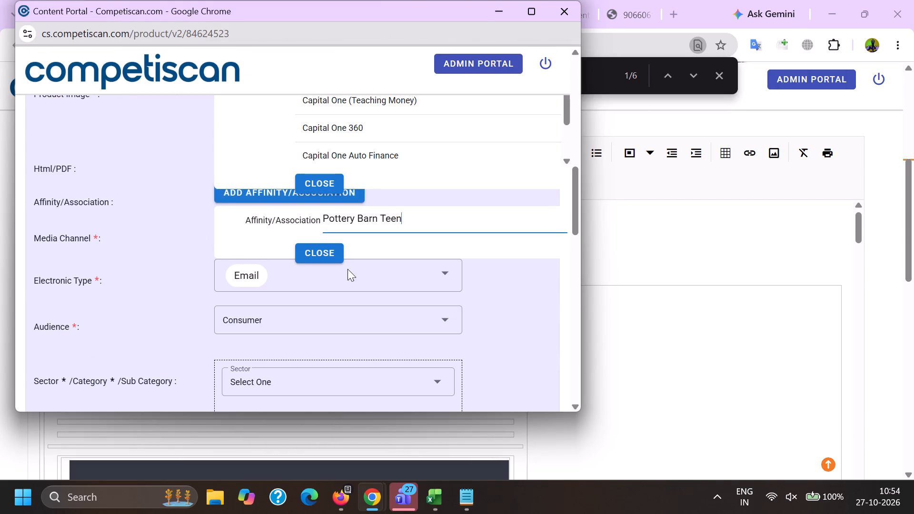
scroll(318, 311, up, 4)
click(327, 369)
click(270, 302)
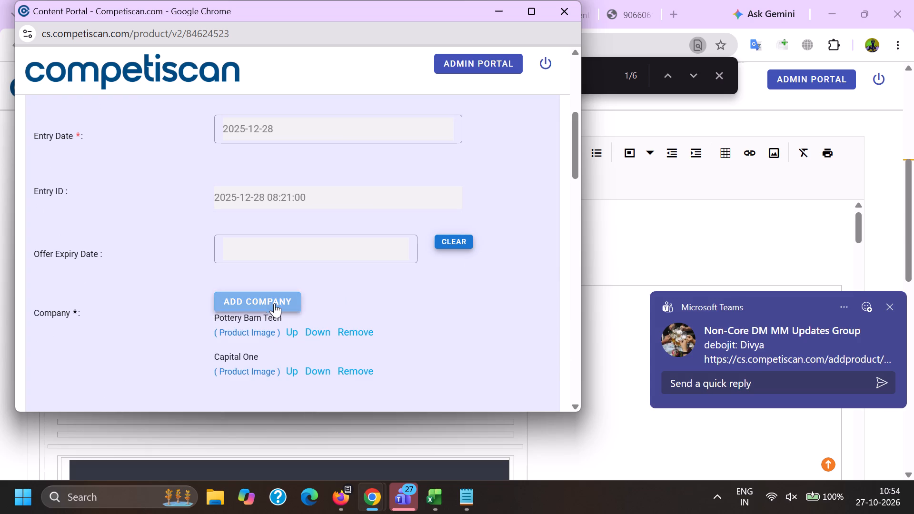
scroll(308, 249, down, 2)
click(320, 220)
click(248, 188)
scroll(249, 187, down, 4)
click(315, 138)
scroll(282, 153, down, 2)
Add the sector classification Retail / Home / Furniture / Bedroom Furniture to the product.
click(277, 158)
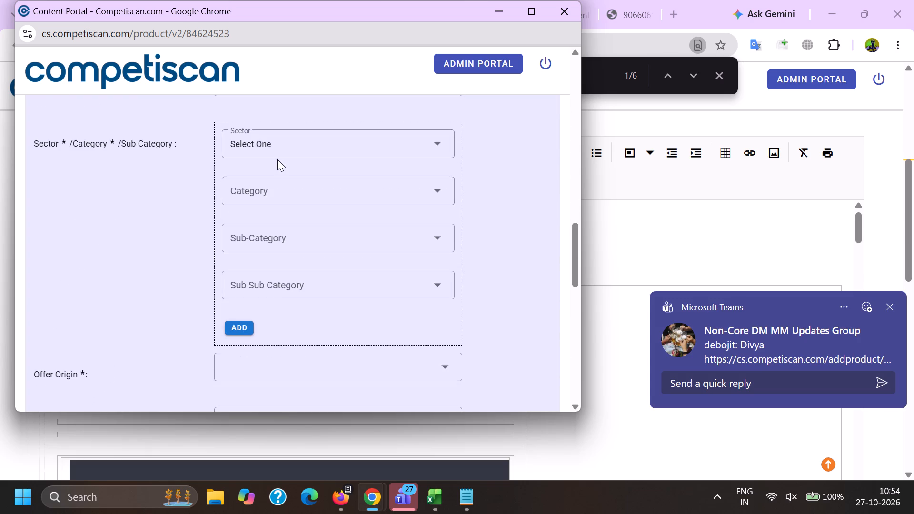
click(275, 150)
scroll(275, 150, down, 6)
click(269, 218)
drag(129, 217, 146, 218)
click(245, 181)
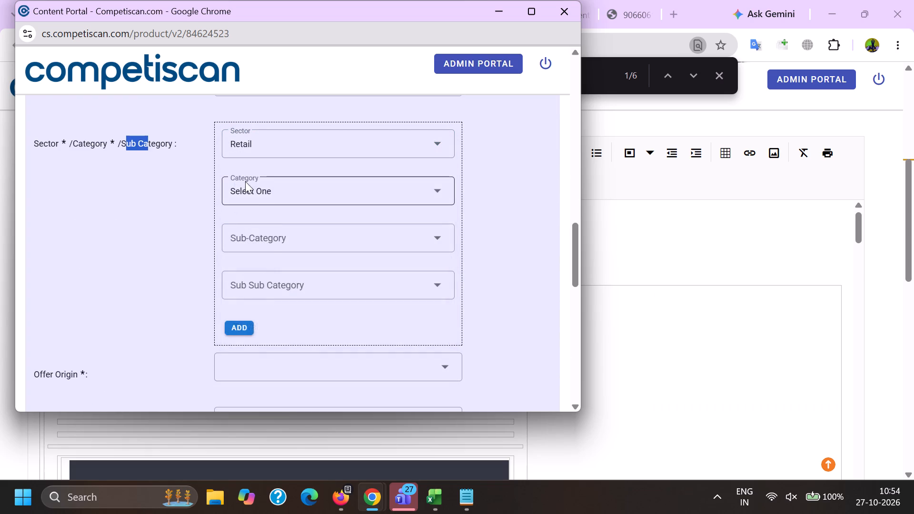
scroll(264, 202, down, 8)
click(258, 196)
drag(157, 230, 166, 241)
click(249, 237)
scroll(254, 153, down, 1)
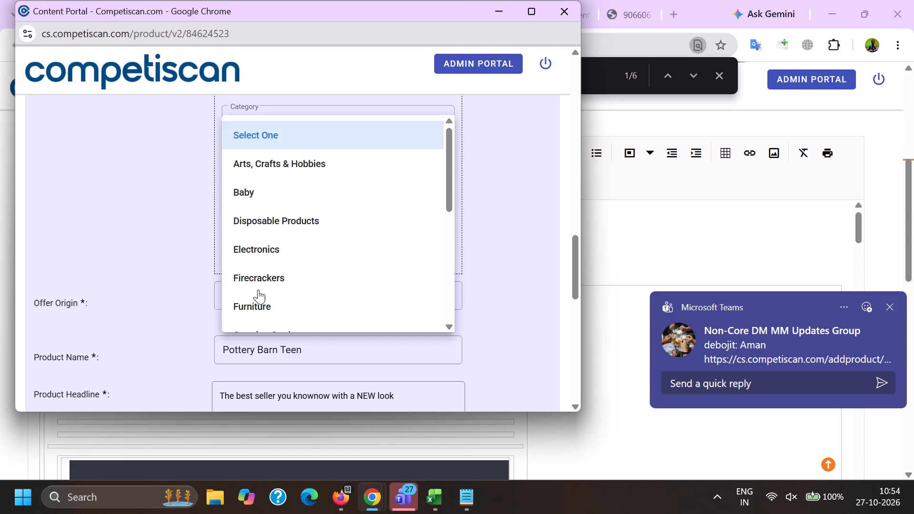
click(261, 306)
drag(132, 267, 145, 267)
drag(251, 204, 251, 209)
click(273, 248)
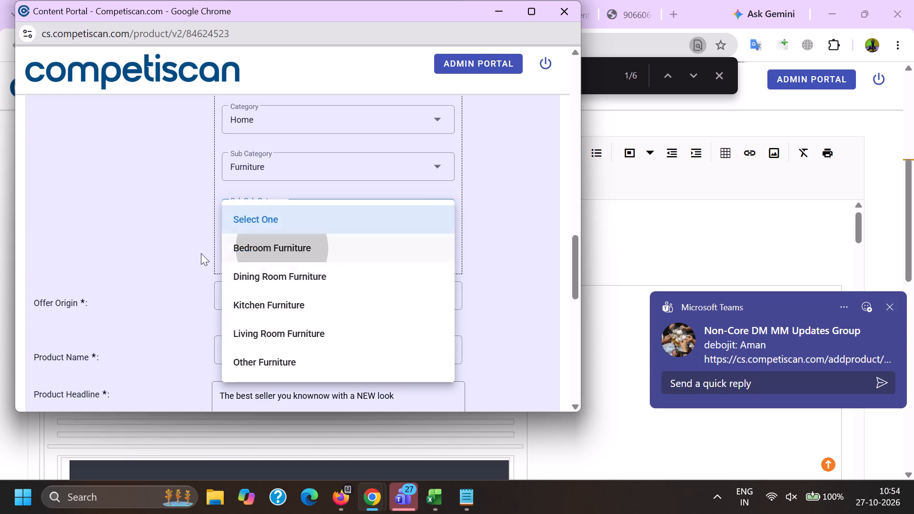
drag(201, 253, 216, 257)
click(235, 257)
Add a second sector classification, Credit Cards / Payment Cards / Credit Cards, to the product.
scroll(244, 347, up, 3)
click(267, 312)
scroll(287, 389, up, 6)
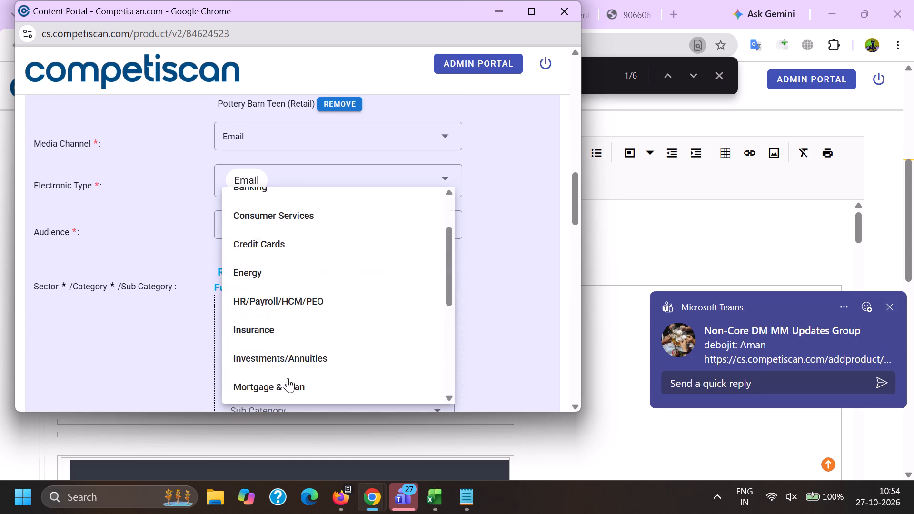
click(271, 319)
click(142, 325)
scroll(232, 210, down, 2)
drag(248, 219, 249, 224)
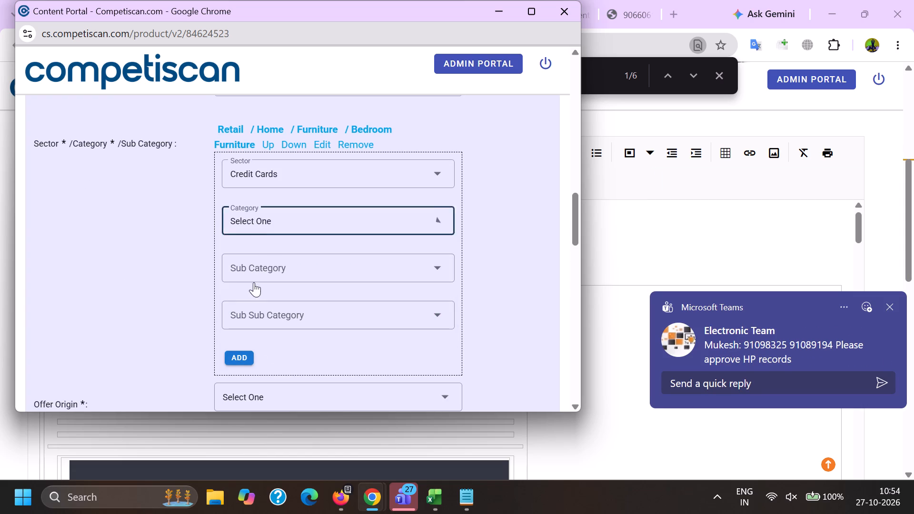
click(253, 282)
click(249, 273)
scroll(248, 214, down, 1)
click(258, 332)
drag(160, 315, 169, 315)
click(239, 283)
Move the Retail classification down below the Credit Cards classification.
scroll(248, 313, up, 3)
click(299, 290)
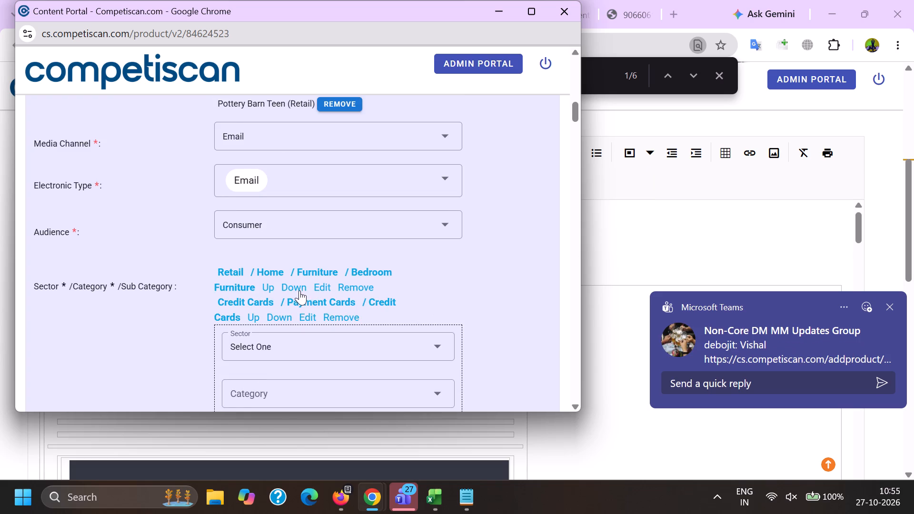
Set the offer origin to Provider/Bank.
scroll(279, 263, up, 1)
scroll(278, 263, down, 5)
click(249, 288)
double_click(259, 346)
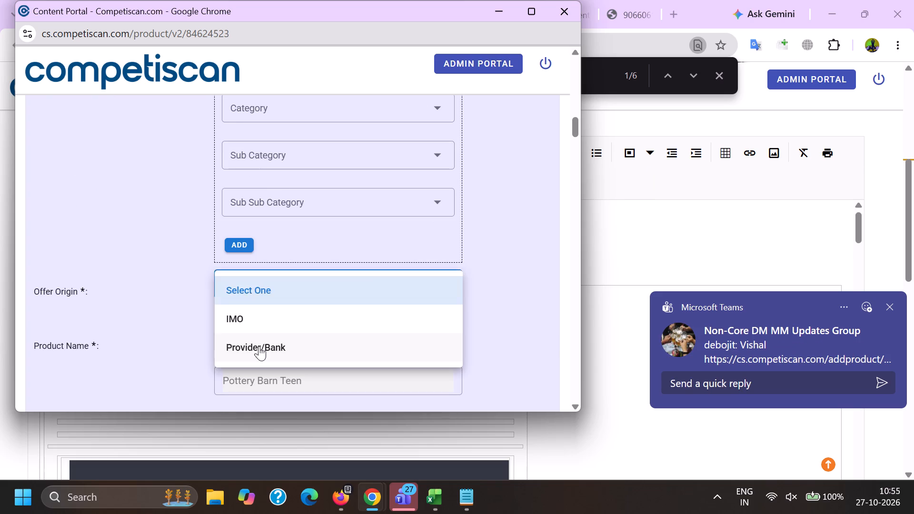
Choose Provider/Bank as the offer origin and set the product name to Pottery Barn Key Rewards Visa Credit Card.
click(259, 338)
key(ctrl+v)
scroll(268, 155, down, 2)
drag(280, 204, 280, 203)
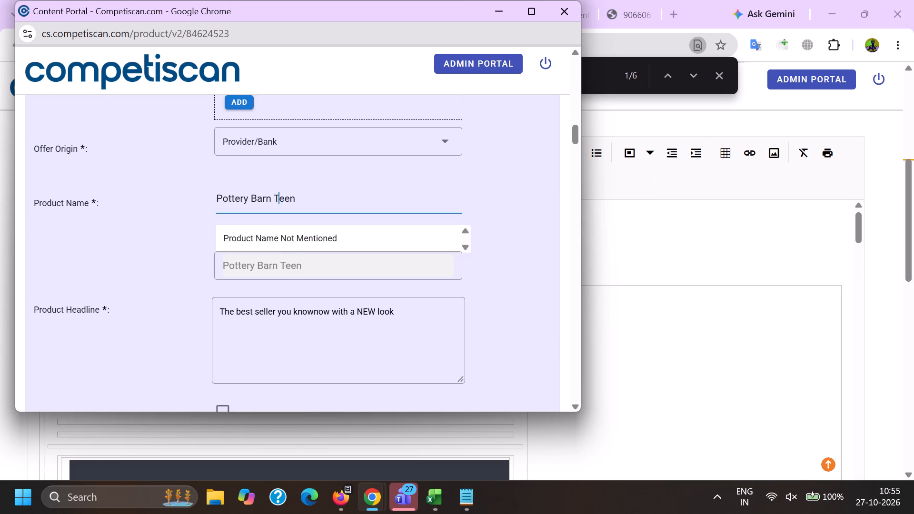
drag(280, 203, 345, 206)
key(BackSpace)
key(BackSpace)
click(283, 262)
Move the Credit Cards classification down below the Retail classification.
scroll(276, 264, up, 5)
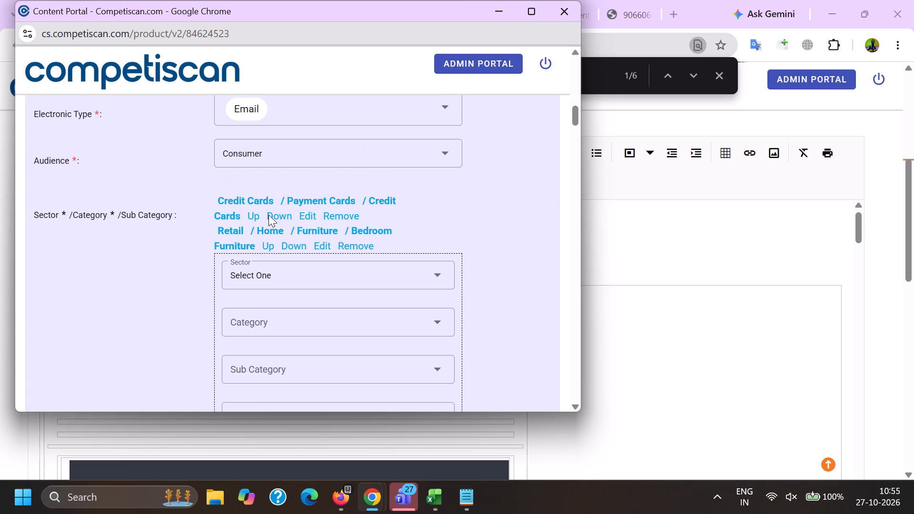
click(283, 214)
Replace the product headline with the email's subject line, dropping the emoji and ending it with a period after "NEW look".
scroll(283, 212, down, 5)
drag(406, 256, 0, 201)
key(BackSpace)
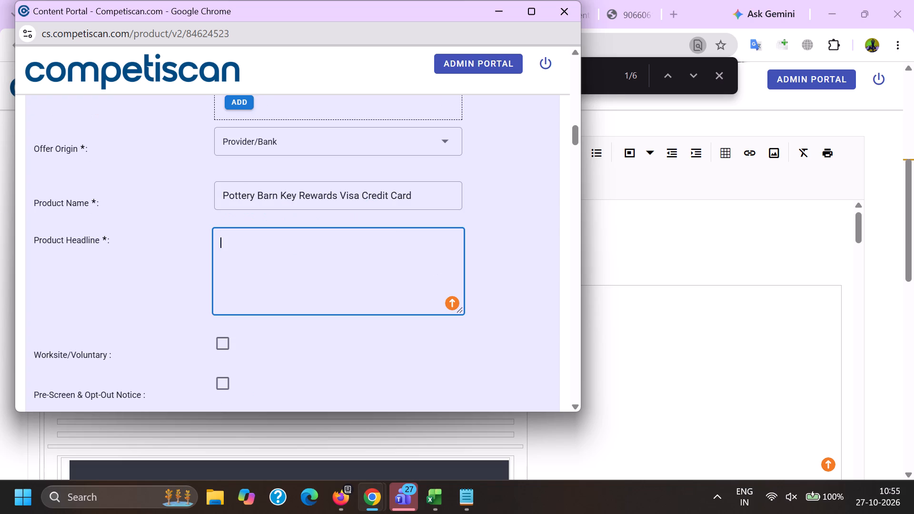
key(alt+Tab)
click(84, 244)
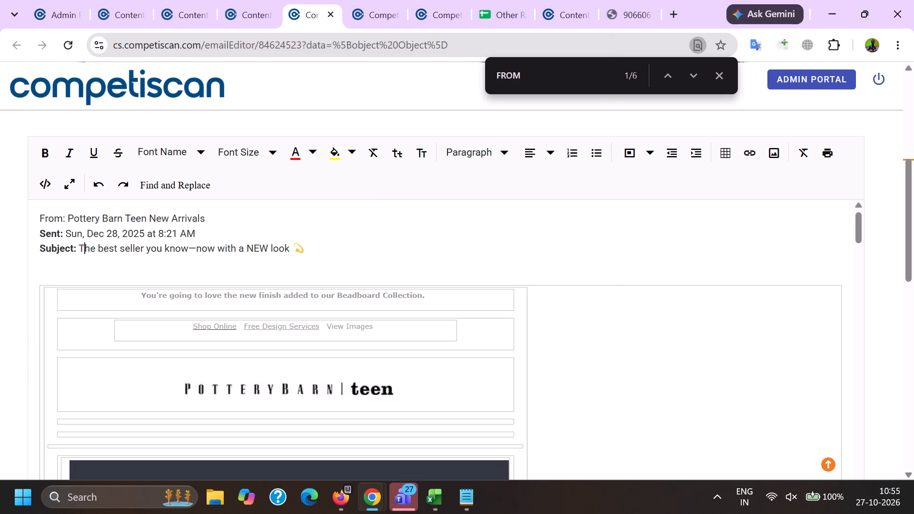
double_click(84, 244)
shift+click(311, 254)
key(ctrl+c)
key(alt+Tab)
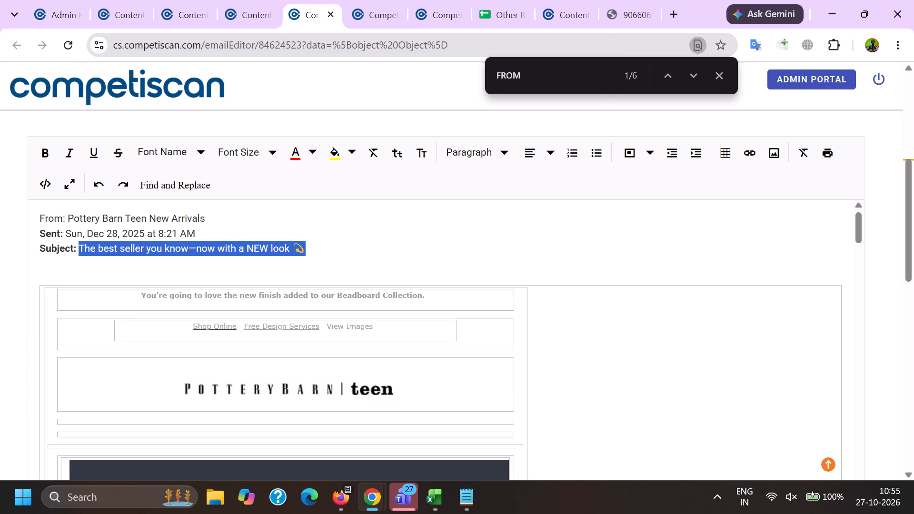
key(ctrl+v)
key(BackSpace)
key(BackSpace)
key(BackSpace)
key(BackSpace)
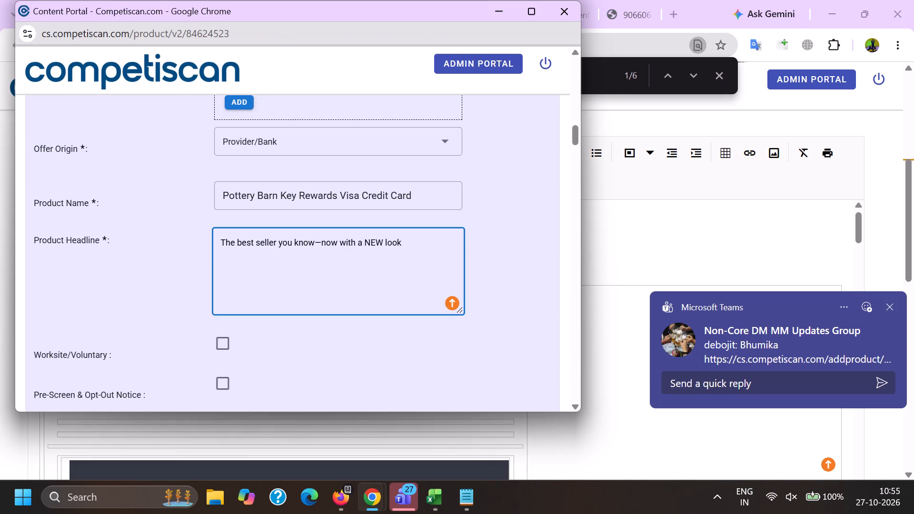
text(.)
key(space)
Replace the long dash between "know" and "now" in the product headline with a spaced hyphen.
key(Down)
key(Down)
key(Down)
key(Down)
key(Down)
key(Up)
key(Right)
key(Down)
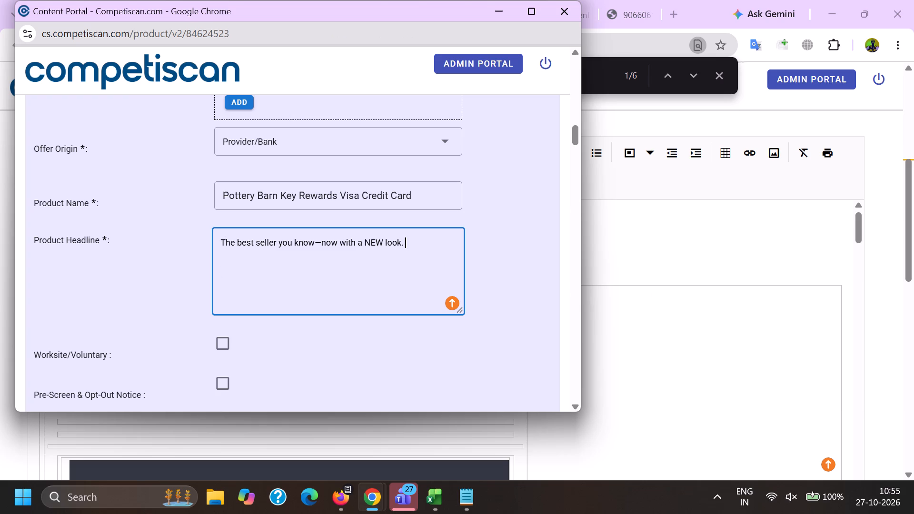
key(Up)
key(Right)
key(Right)
key(Right)
key(Right)
key(Right)
key(Right)
key(Right)
key(Right)
key(Right)
key(Right)
key(Right)
key(Right)
key(Right)
key(Right)
key(Right)
key(Right)
key(Right)
key(Right)
key(Right)
key(Right)
key(Right)
key(Right)
key(Right)
key(Right)
key(Right)
key(Right)
key(Left)
key(BackSpace)
key(space)
text(-)
key(space)
Append the email's preheader sentence, "You're going to love the new finish added to our Beadboard Collection.", to the product headline.
click(427, 242)
key(alt+Tab)
triple_click(288, 294)
key(ctrl+c)
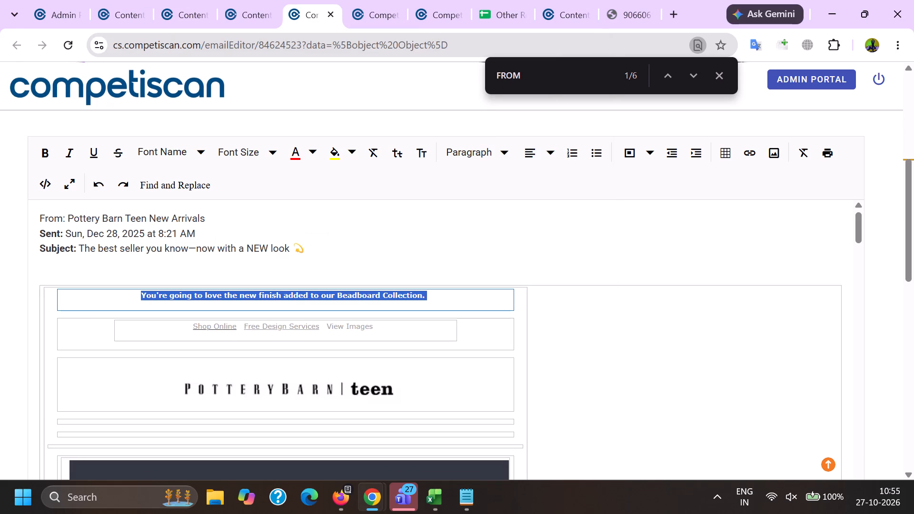
key(alt+Tab)
key(ctrl+v)
key(BackSpace)
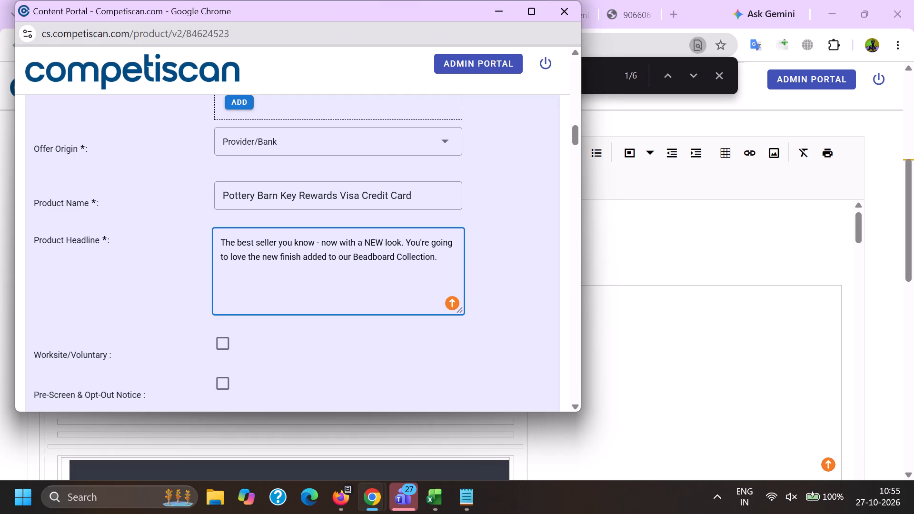
Fill in the required choices between the product headline and the communication type, including the mailing type.
scroll(289, 247, down, 5)
click(267, 208)
scroll(271, 109, down, 9)
click(305, 241)
drag(145, 209, 173, 217)
drag(295, 220, 294, 227)
drag(274, 239, 272, 244)
drag(149, 257, 170, 265)
Set the communication types to Bonuses/Contests/Incentives, Co-Brand and Mobile Application.
click(248, 275)
scroll(233, 172, down, 2)
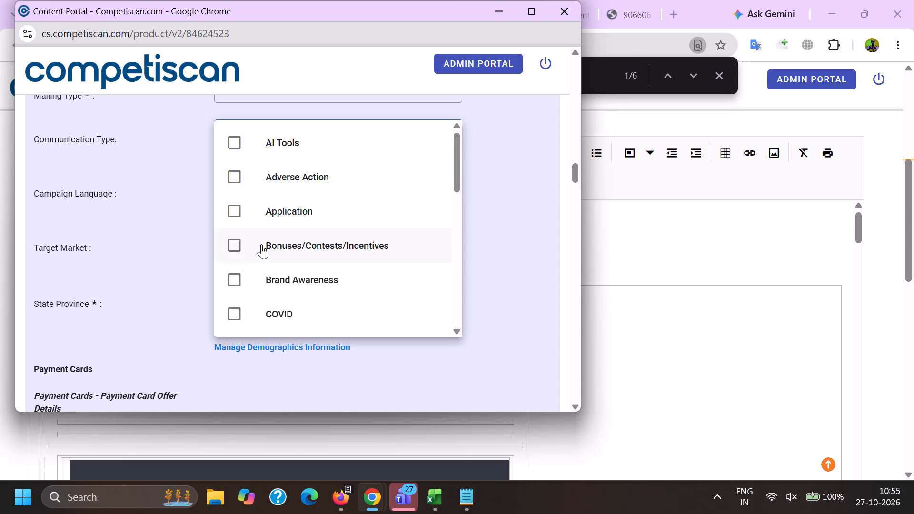
click(261, 244)
scroll(260, 239, down, 8)
click(277, 236)
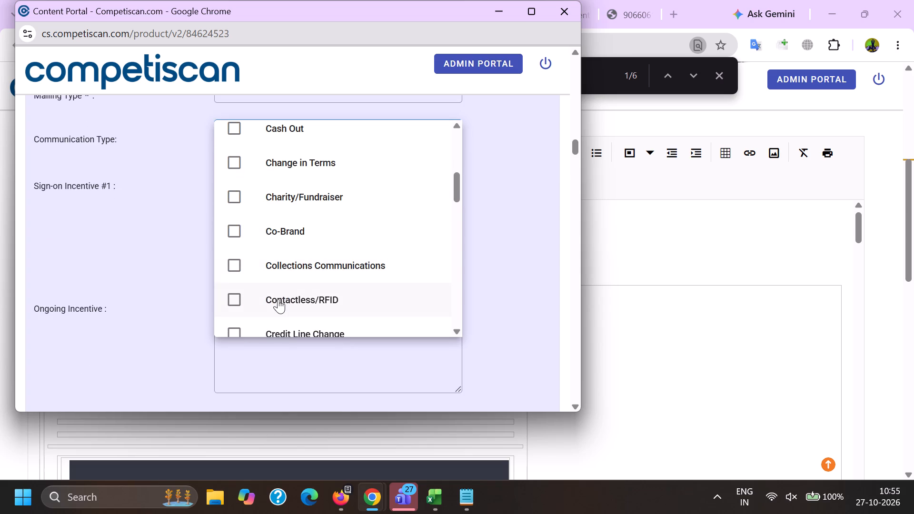
scroll(277, 236, down, 6)
scroll(283, 277, down, 1)
click(287, 284)
drag(138, 257, 143, 257)
Copy "10% back in rewards during the first 30 days from account opening" from the reference product into Sign-on Incentive #1.
key(alt+Tab)
click(559, 0)
drag(663, 299, 130, 257)
key(ctrl+c)
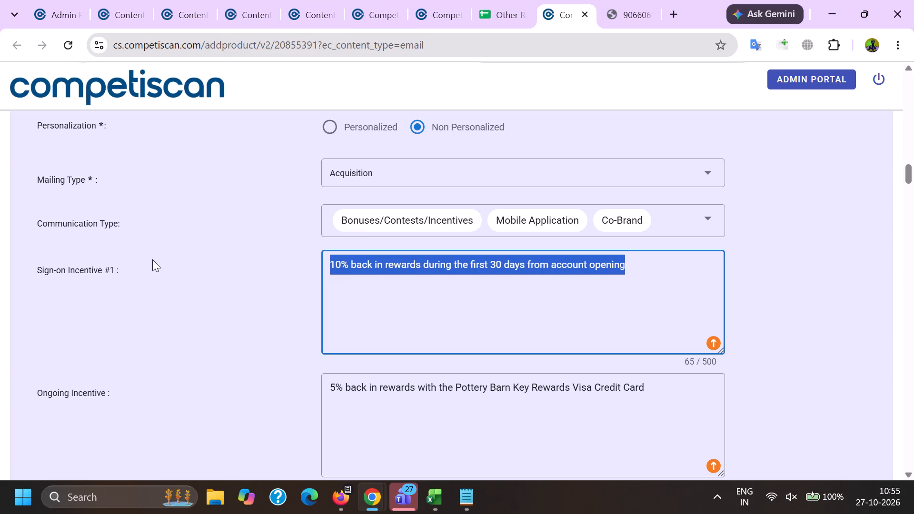
key(alt+Tab)
ctrl+click(296, 262)
key(ctrl+v)
Copy "5% back in rewards with the Pottery Barn Key Rewards Visa Credit Card" from the reference product into Ongoing Incentive.
ctrl+click(333, 364)
key(alt+Tab)
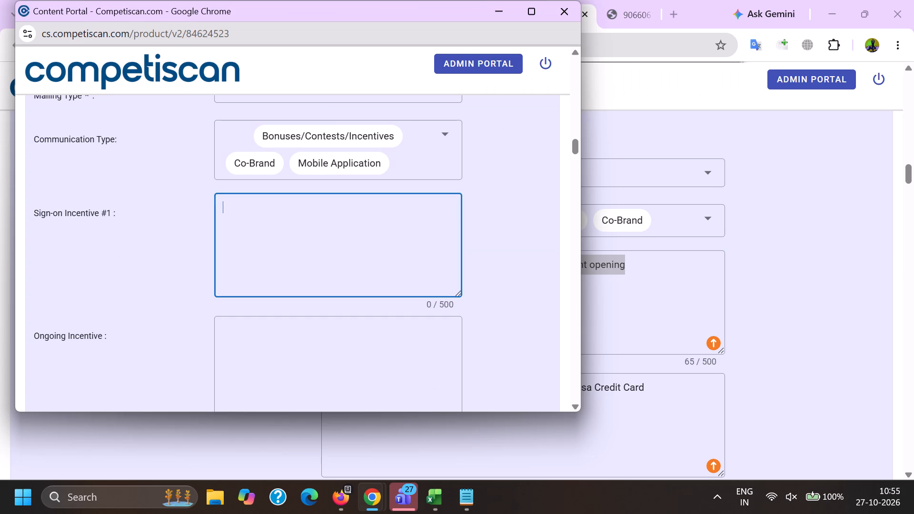
drag(651, 390, 134, 335)
key(ctrl+c)
key(alt+Tab)
key(ctrl+v)
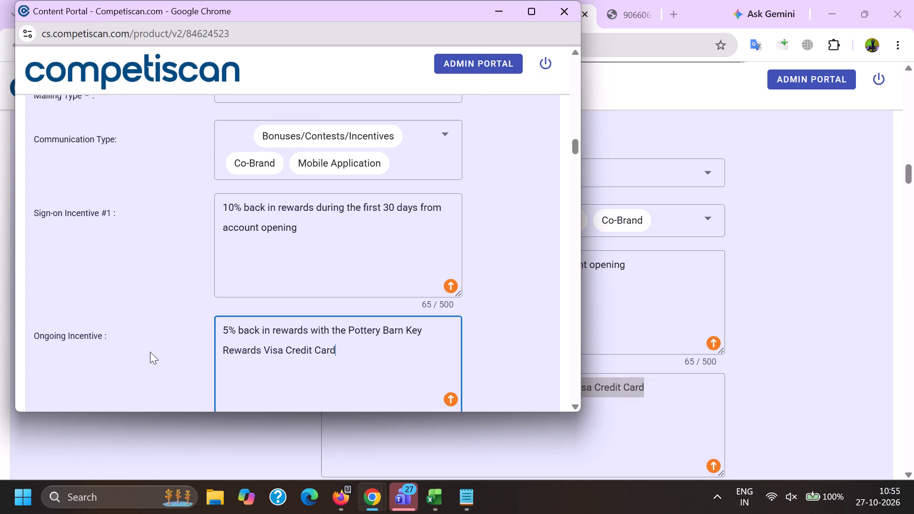
Set Sign-on Incentive Type #1 to Coupon/Discount and Sign-on Incentive Value #1 to 10.00.
scroll(266, 243, down, 4)
click(245, 173)
scroll(245, 165, down, 7)
drag(272, 255, 272, 262)
drag(149, 248, 174, 251)
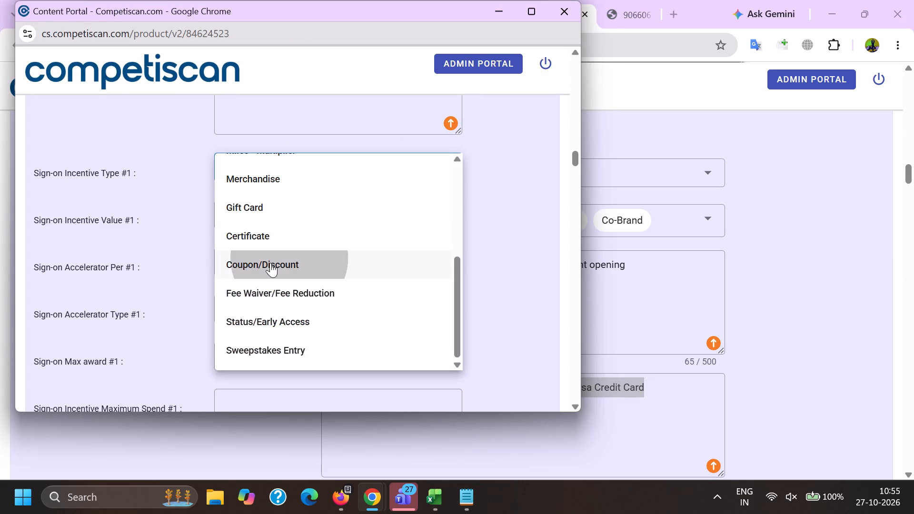
click(257, 221)
key(1)
text(0.)
key(0)
key(0)
key(Tab)
key(Tab)
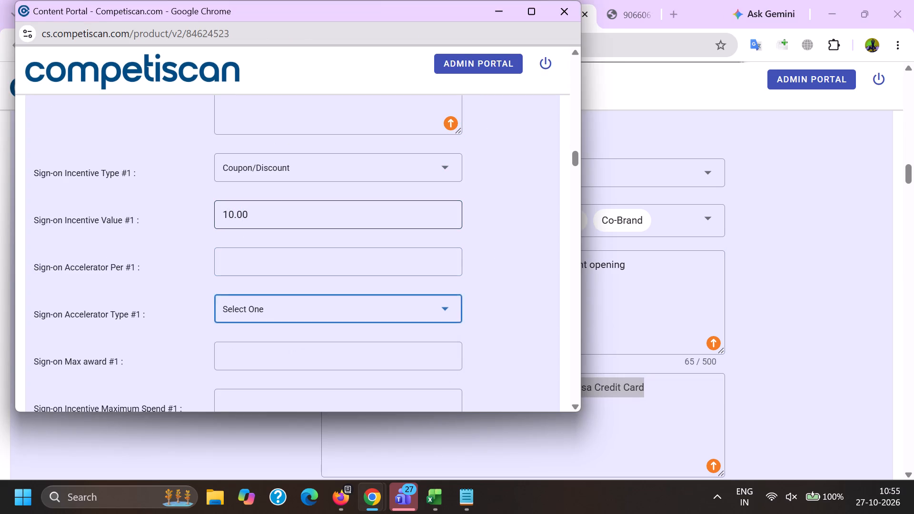
Set Sign-on Max award #1 to 10.00 and Sign-on Incentive Window #1 to 1 month.
key(Tab)
text(10.00)
key(Tab)
key(Tab)
key(Tab)
key(1)
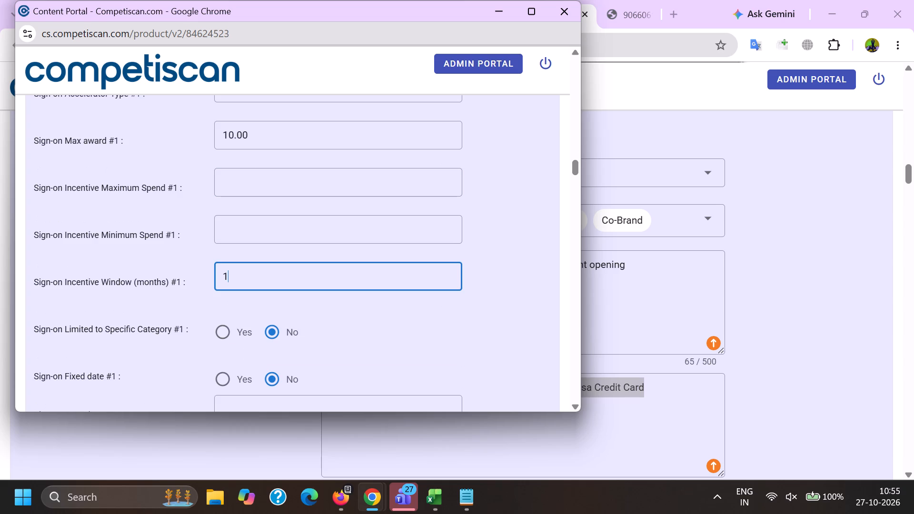
Set the payment card application type to Invitation to Apply.
scroll(254, 217, down, 3)
click(236, 163)
scroll(236, 160, down, 20)
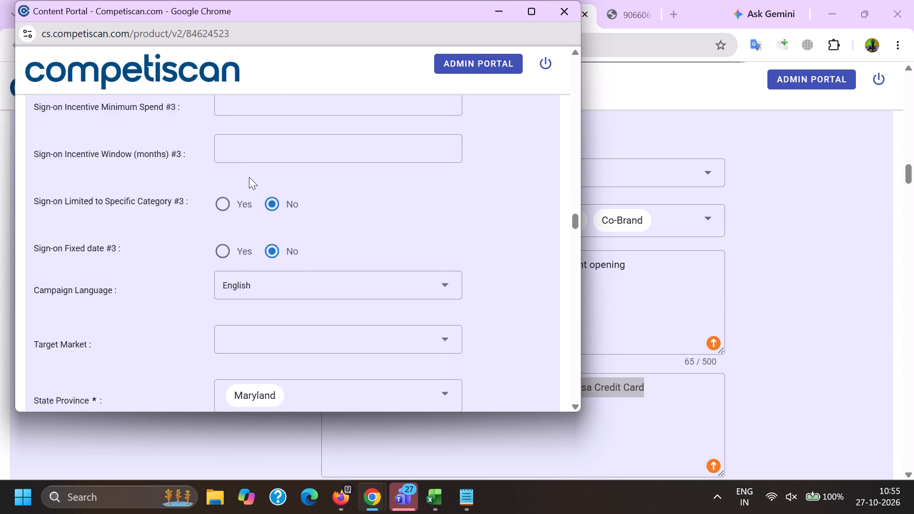
scroll(249, 177, down, 2)
scroll(246, 221, up, 3)
click(245, 264)
scroll(238, 197, down, 1)
click(260, 243)
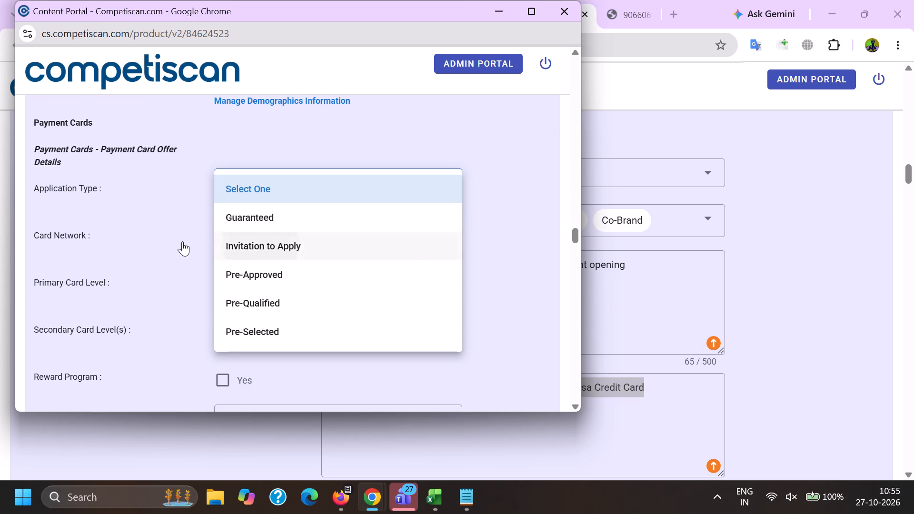
drag(181, 240, 199, 241)
Set the card network to Visa and the primary card level to Visa Signature.
click(289, 227)
scroll(270, 168, down, 1)
click(273, 296)
drag(131, 285, 162, 282)
click(246, 205)
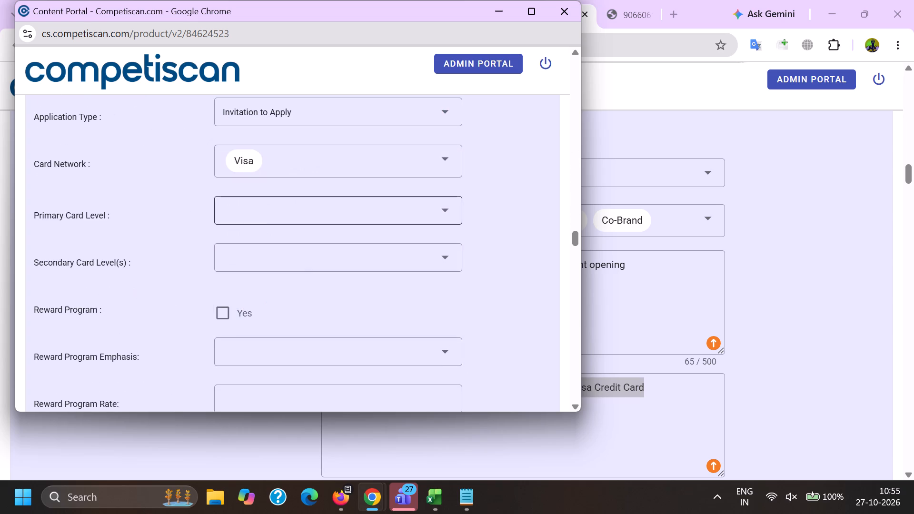
scroll(255, 296, down, 5)
click(284, 364)
drag(159, 352, 164, 353)
Mark Reward Program as Yes, flag Credit Card Mentioned in the retail section, and submit the product form.
click(222, 316)
click(159, 346)
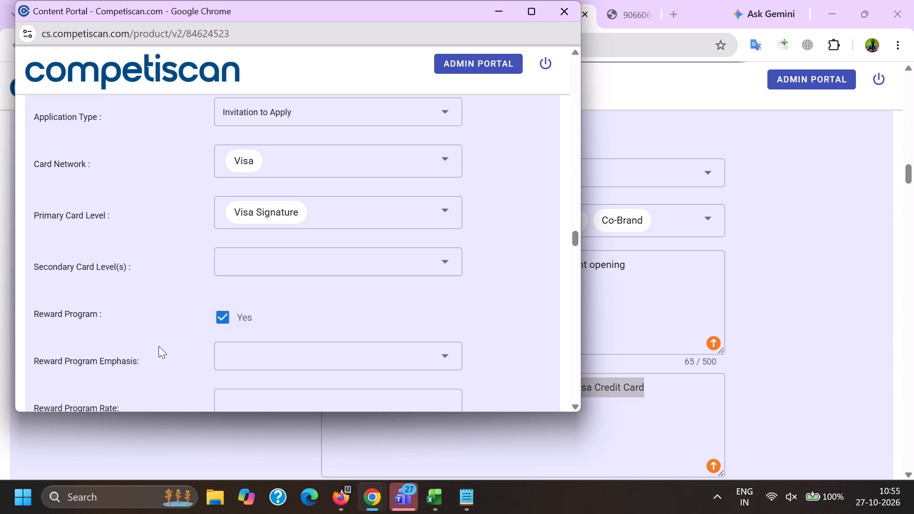
key(End)
click(222, 170)
click(240, 396)
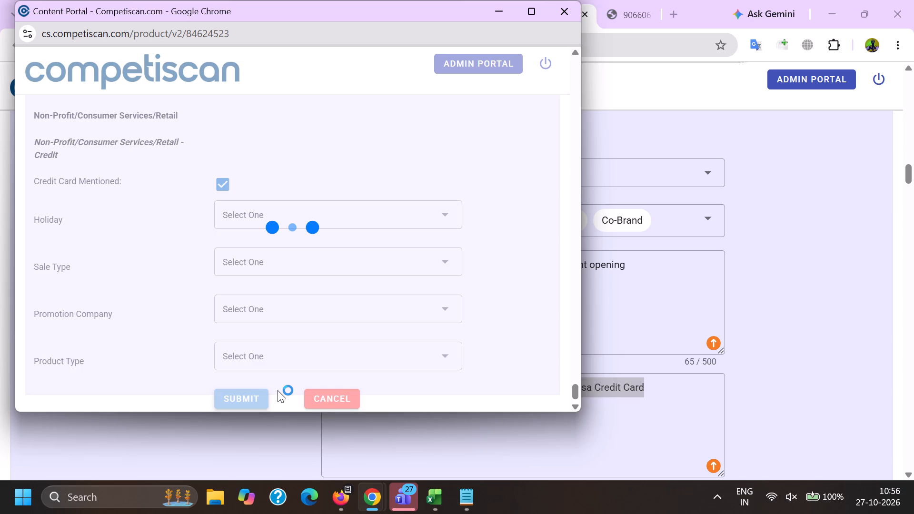
Switch to Firefox and rerun the panelist email search for the Capital One Shopping sender.
click(339, 499)
click(120, 438)
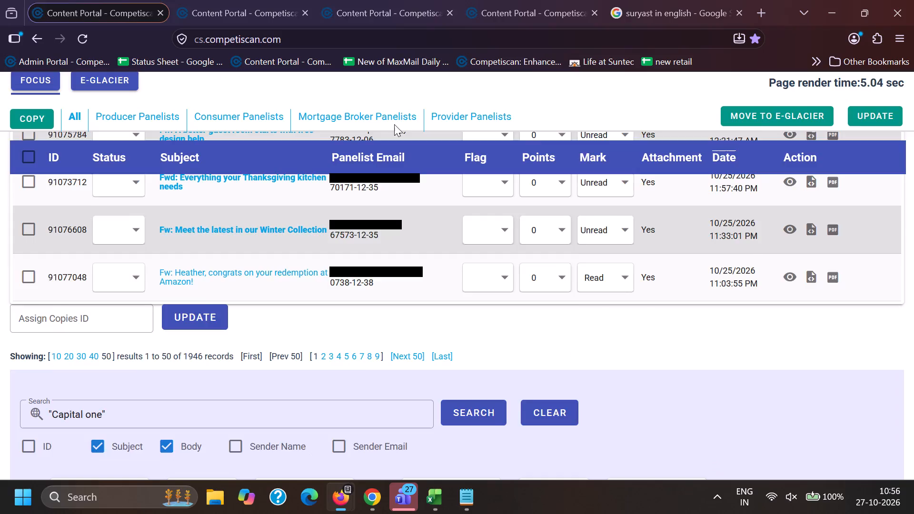
click(389, 0)
click(495, 0)
click(465, 284)
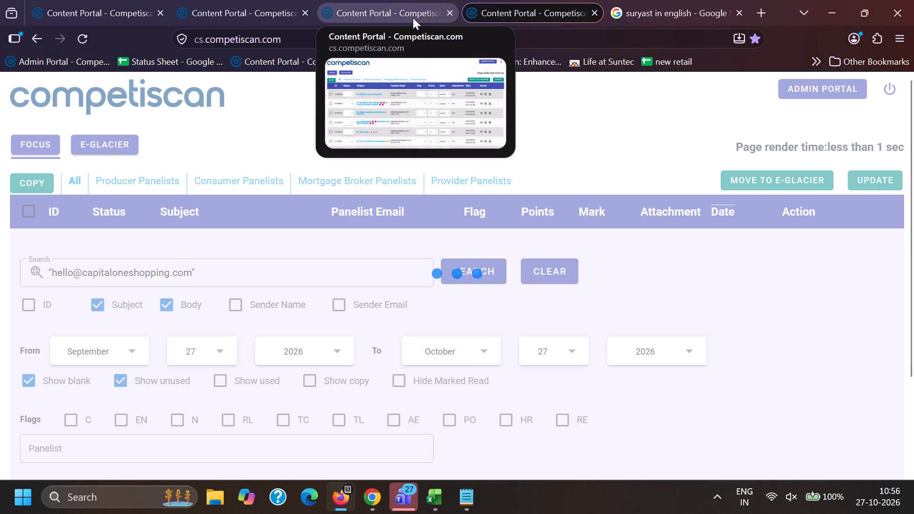
Check the email lists in the open Content Portal searches, reloading the Focus list for the "Capital one" search.
click(375, 0)
scroll(240, 297, down, 3)
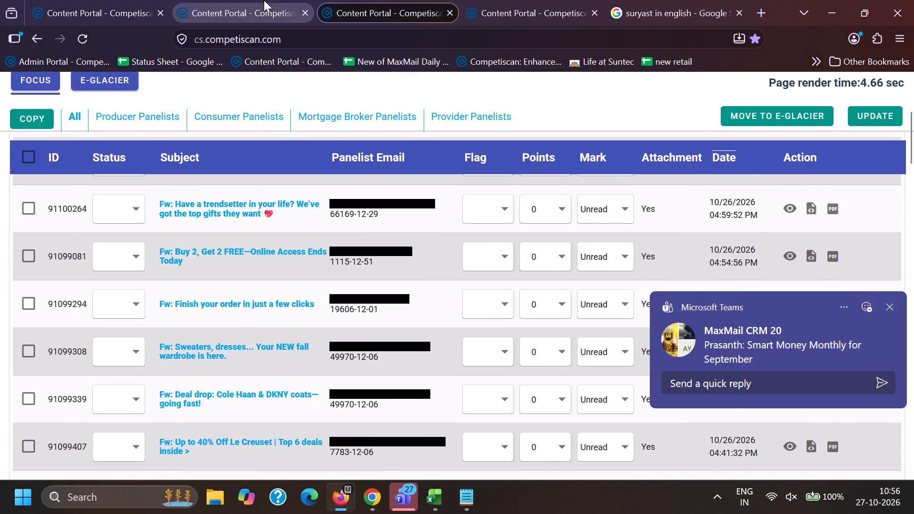
click(255, 0)
click(112, 0)
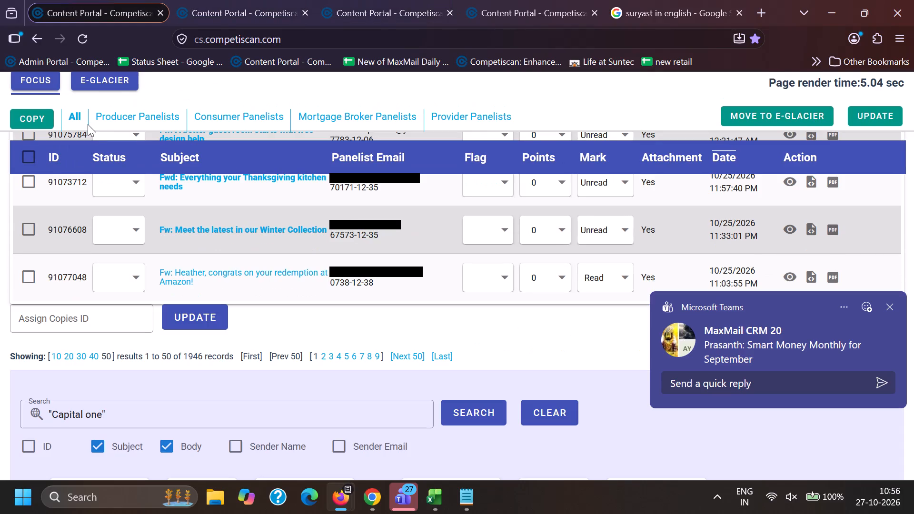
click(52, 85)
click(253, 0)
click(389, 0)
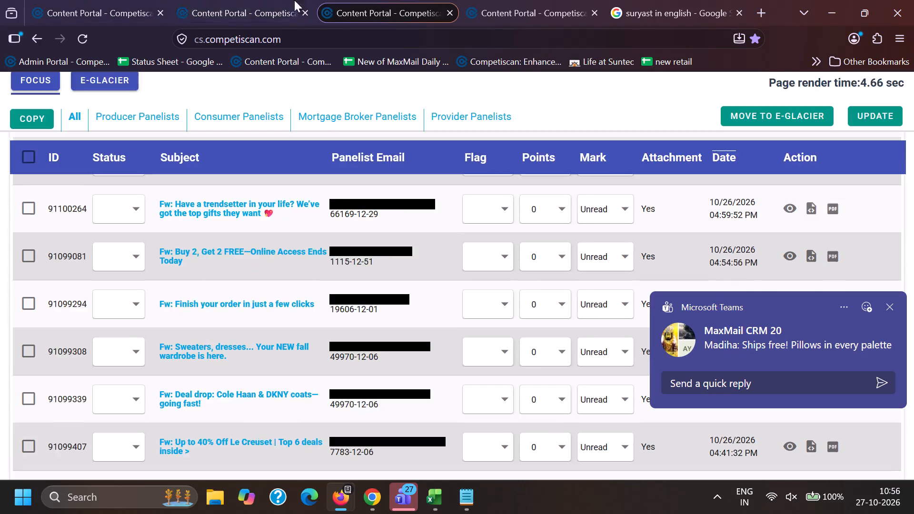
click(219, 0)
click(81, 0)
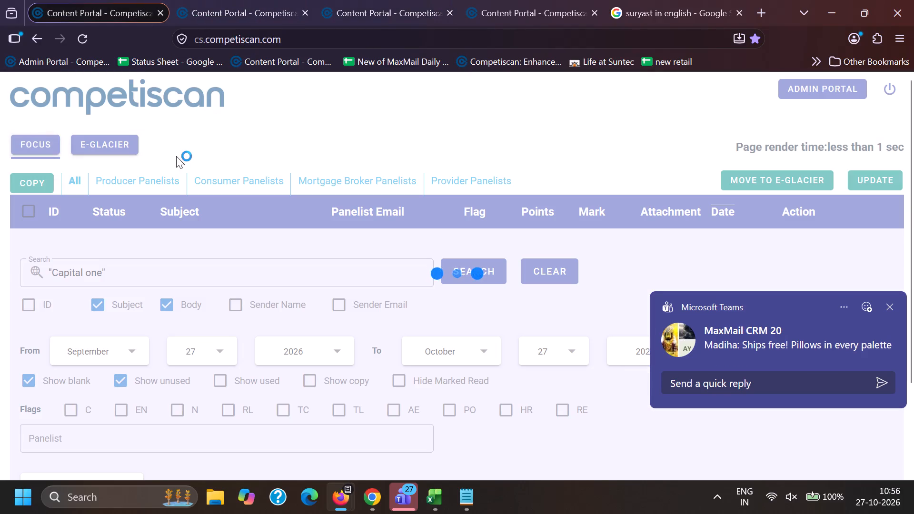
scroll(266, 333, down, 1)
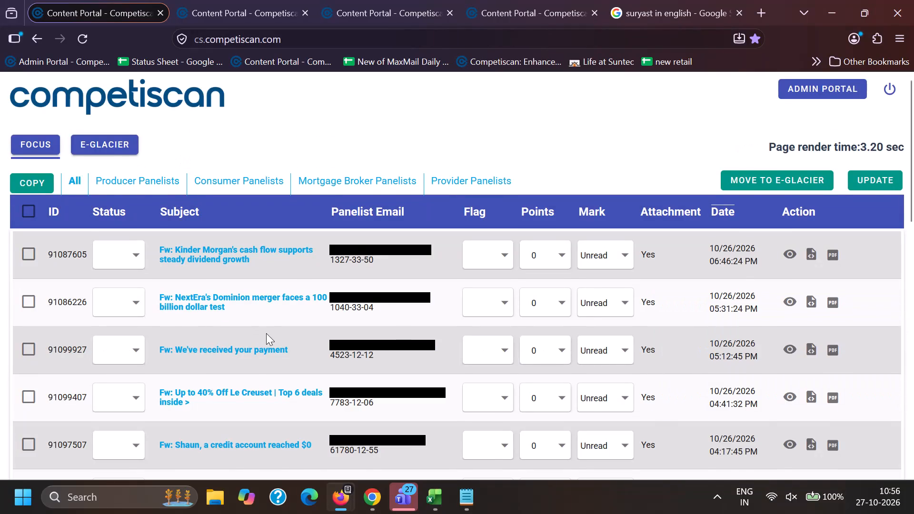
scroll(266, 333, down, 2)
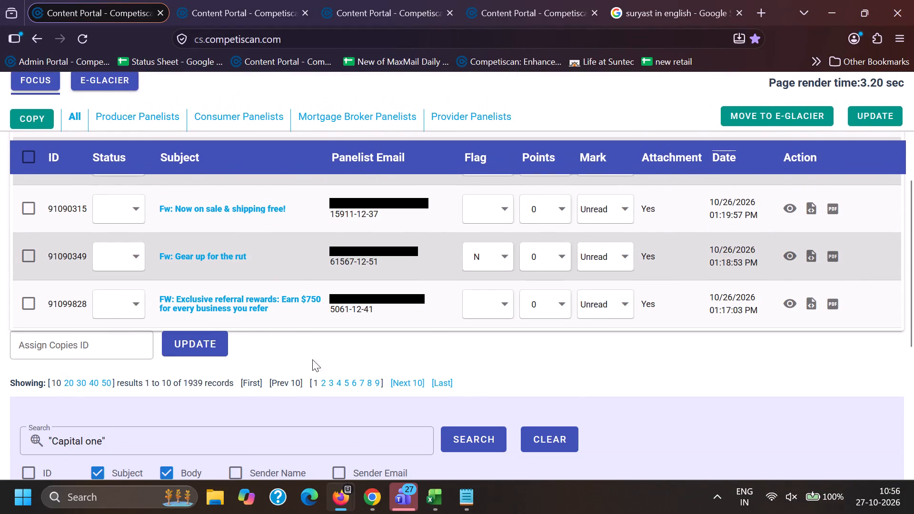
Switch to Chrome and copy the "e.potterybarnkids.com" search string from the Other Retail Records sheet.
click(437, 498)
click(475, 438)
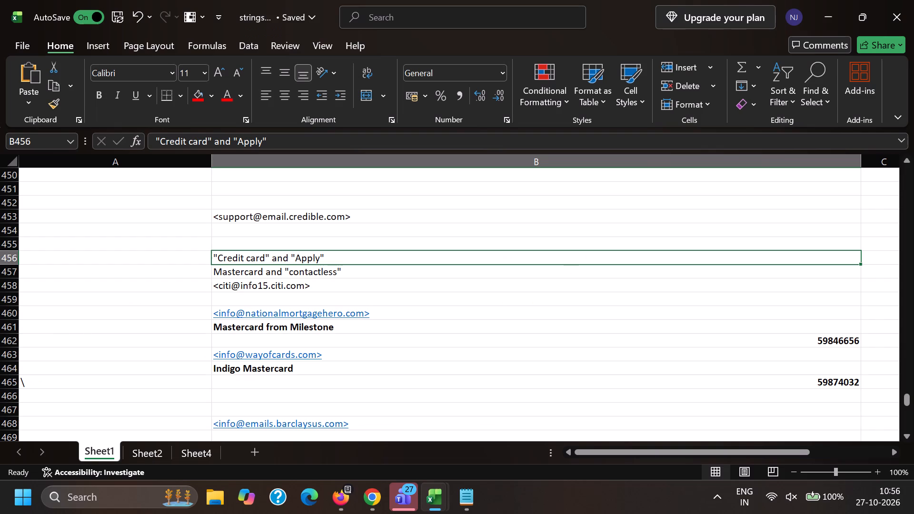
click(363, 505)
click(285, 429)
click(505, 0)
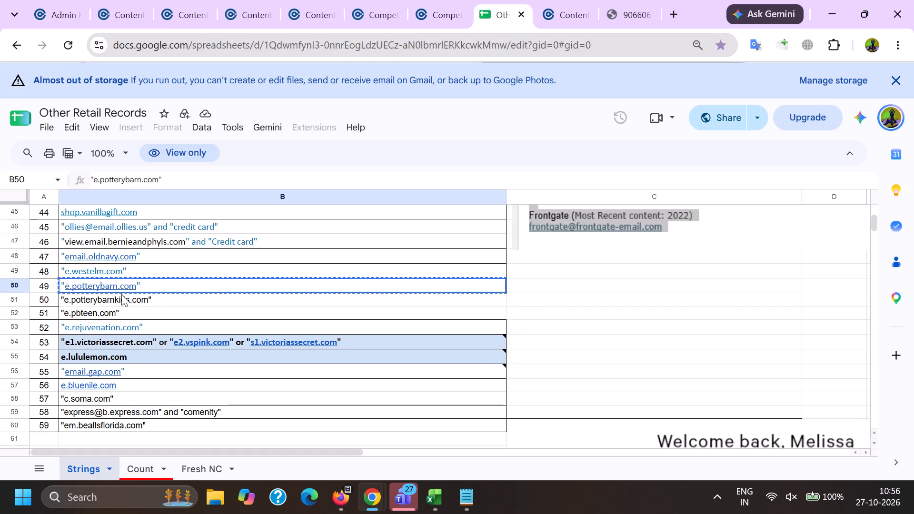
click(141, 303)
key(ctrl+c)
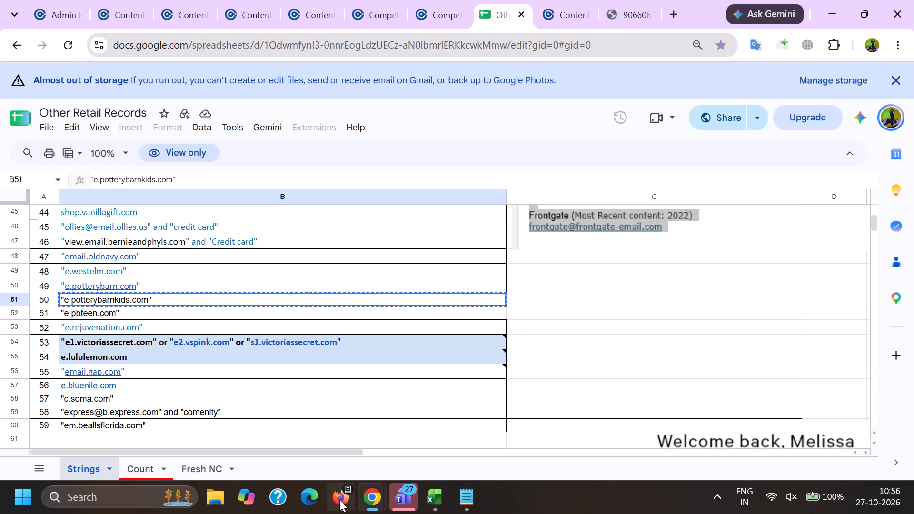
In Firefox, replace the "Credit card" and "Apply" search text with e.potterybarnkids.com in doubled quotation marks.
click(339, 498)
click(94, 417)
scroll(281, 299, down, 2)
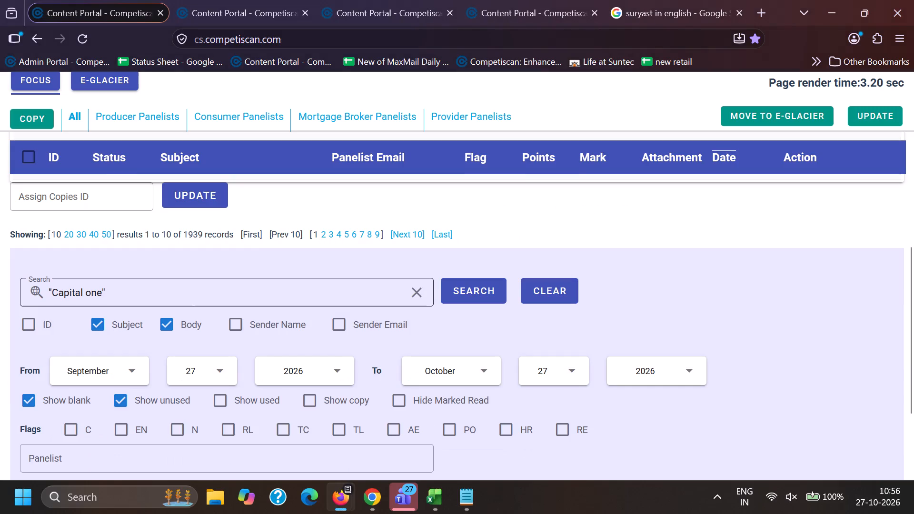
click(347, 0)
scroll(239, 317, down, 17)
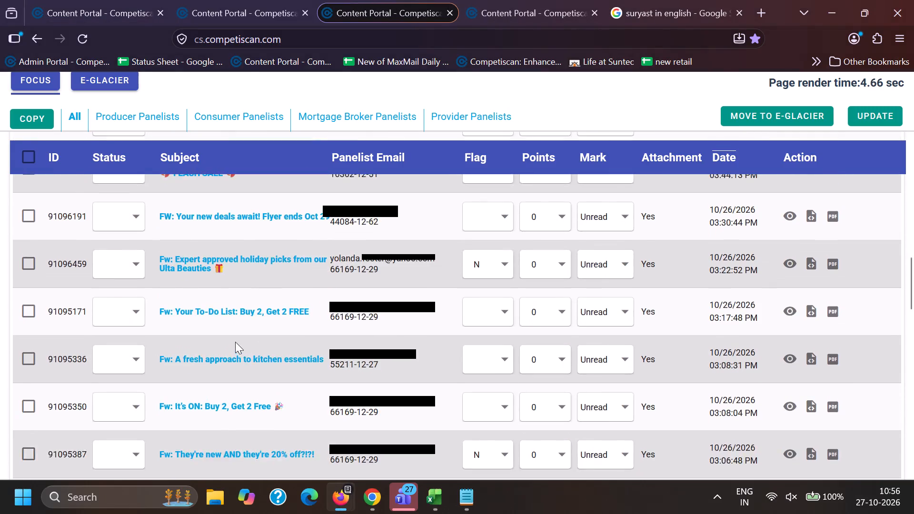
scroll(235, 342, down, 5)
scroll(215, 374, down, 7)
drag(205, 201, 11, 178)
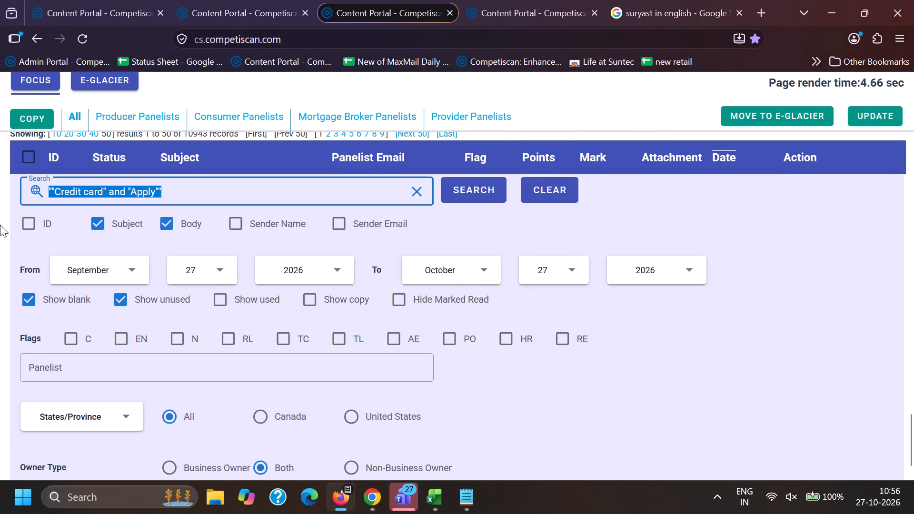
key(BackSpace)
key(shift+quotedbl)
key(ctrl+v)
key(shift+quotedbl)
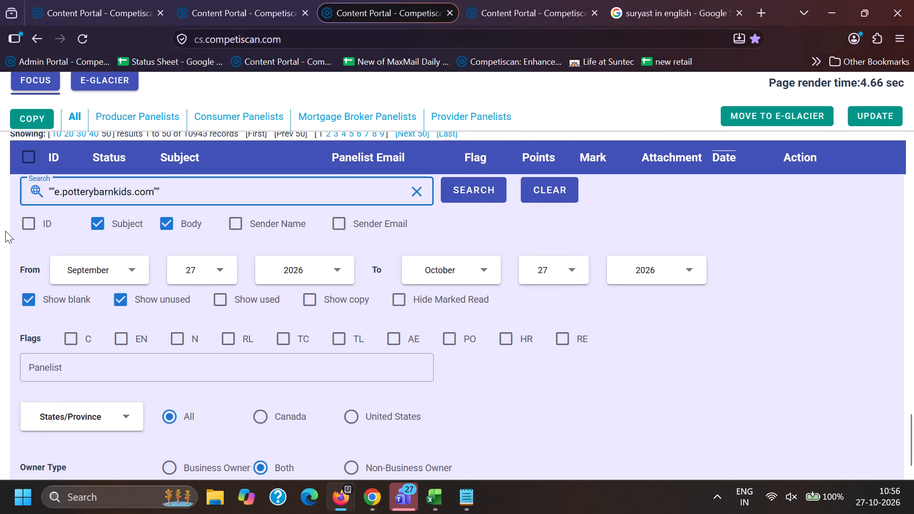
Set the start date of the email search to January 1, 2025.
click(134, 266)
click(100, 303)
click(199, 268)
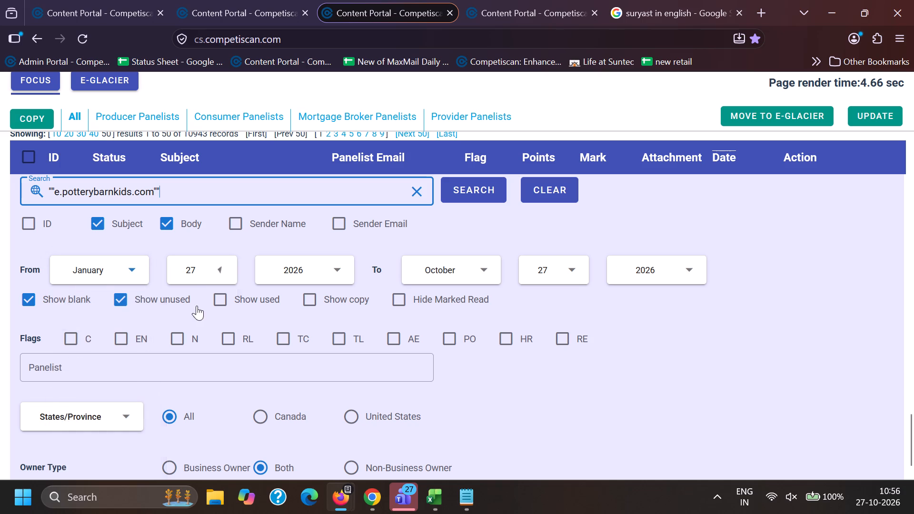
click(192, 292)
click(289, 269)
scroll(298, 381, down, 6)
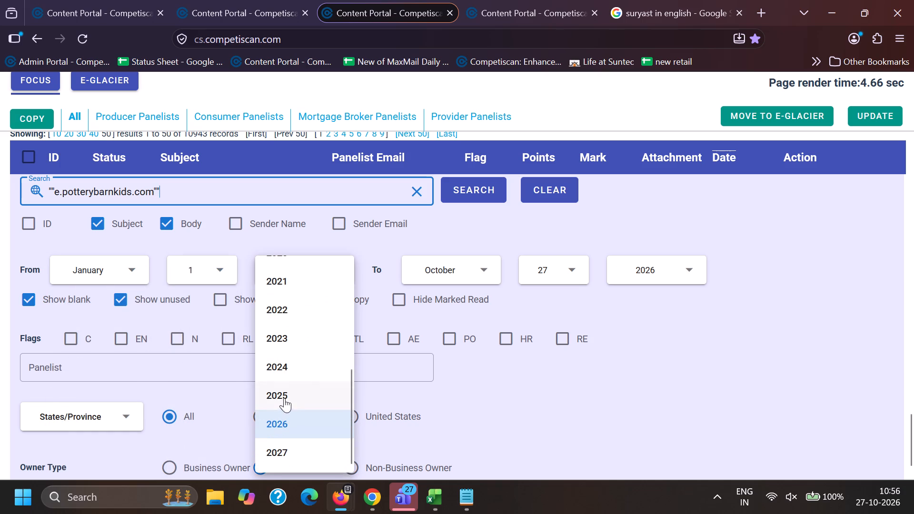
click(284, 395)
Set the end date to December 31, 2025, and run the Pottery Barn Kids email search.
click(484, 269)
scroll(476, 390, down, 14)
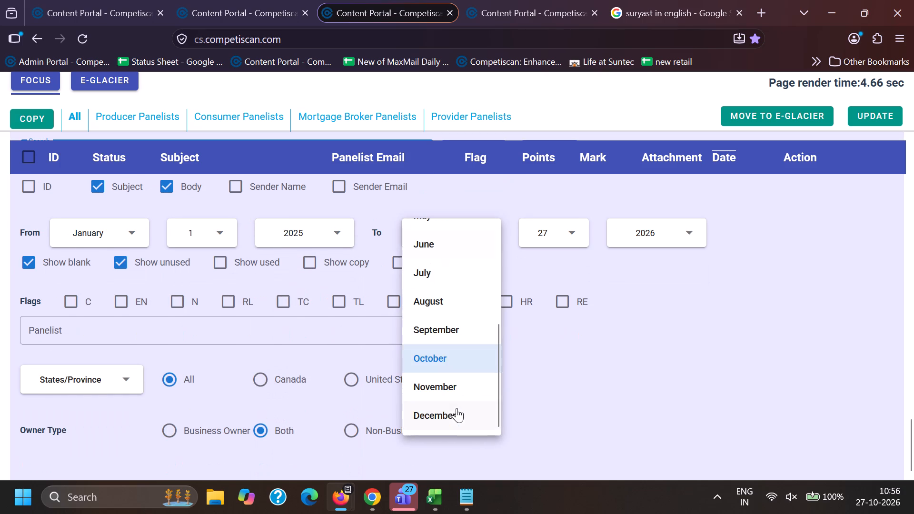
click(456, 416)
click(559, 231)
scroll(546, 309, down, 5)
scroll(546, 359, up, 1)
scroll(548, 364, down, 6)
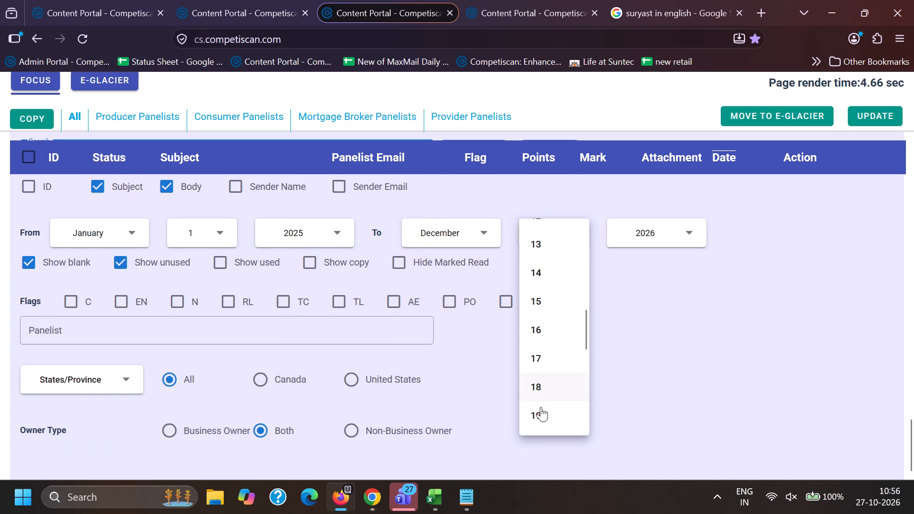
scroll(541, 407, down, 2)
click(537, 407)
scroll(552, 399, up, 2)
click(635, 388)
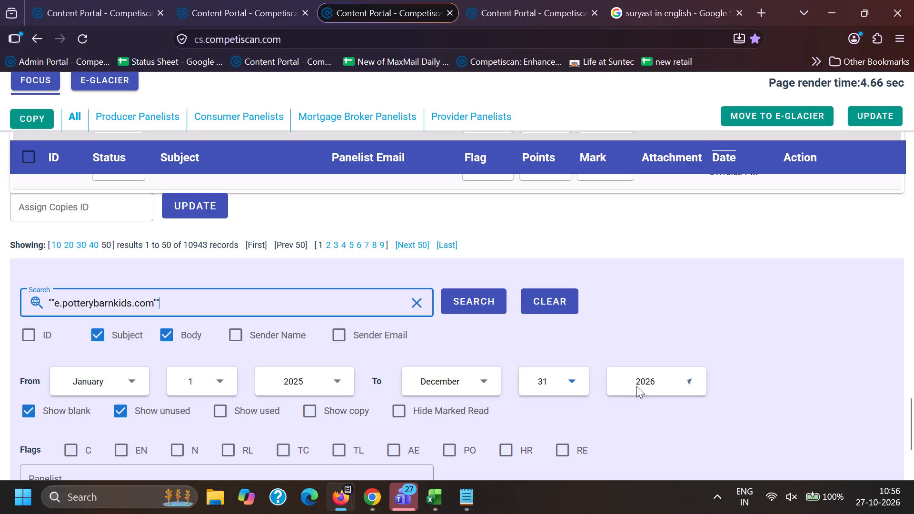
scroll(638, 422, down, 6)
click(638, 393)
click(470, 302)
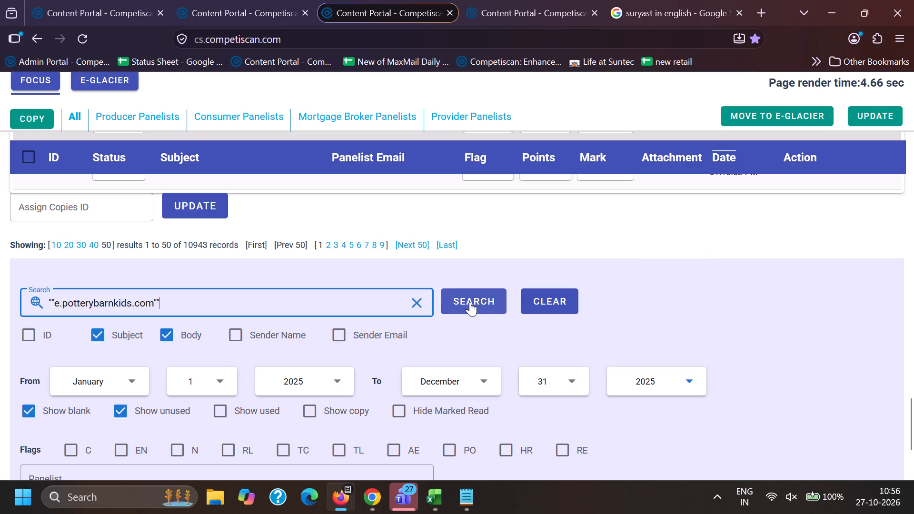
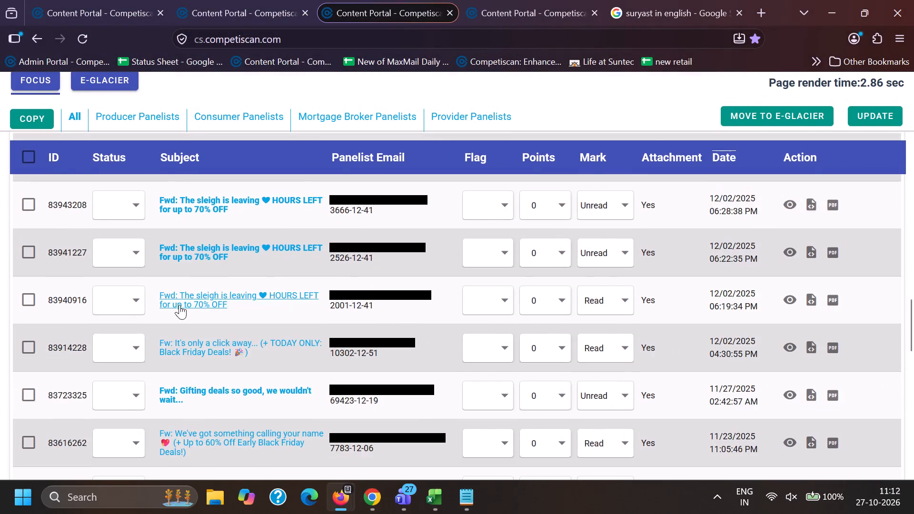
Open page 6 of the Pottery Barn Kids email search results.
scroll(179, 304, down, 11)
scroll(283, 303, up, 2)
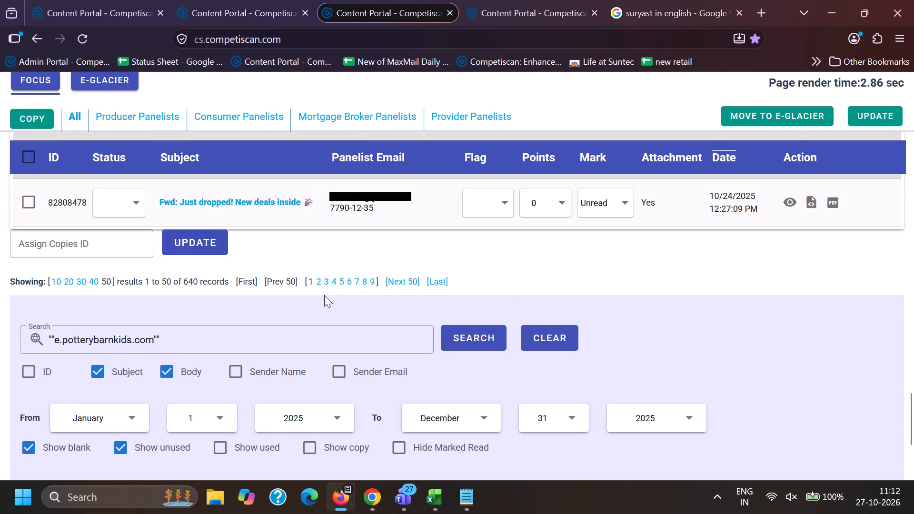
click(350, 281)
Refresh the "Capital one" email list and check it and the other open portal searches for new emails.
click(126, 0)
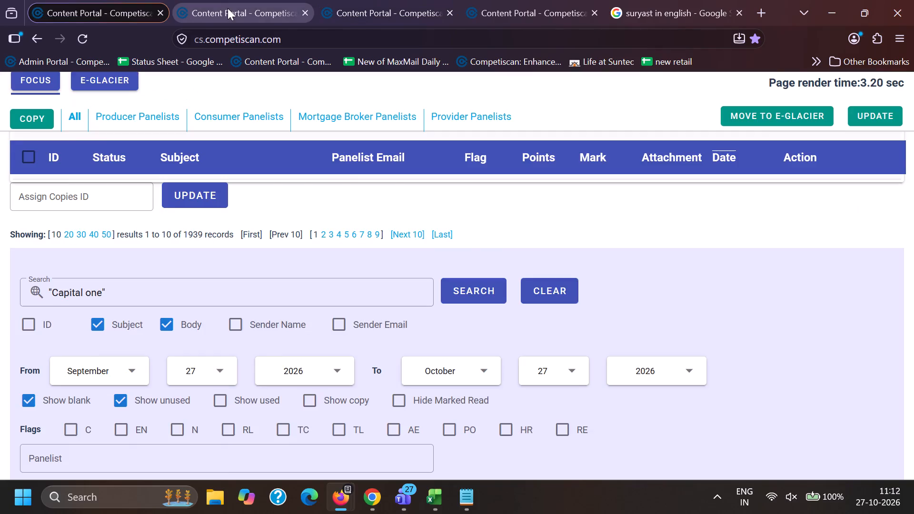
click(226, 6)
click(83, 0)
click(43, 88)
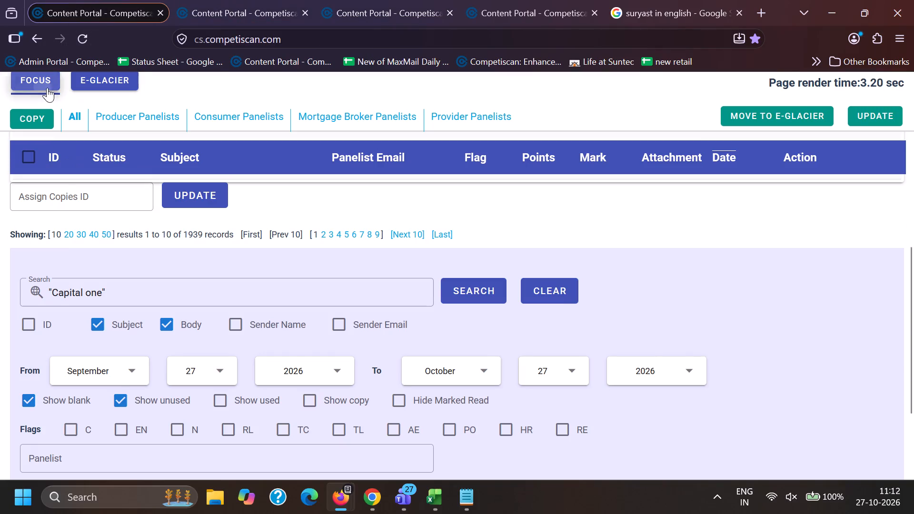
click(228, 6)
click(399, 0)
click(278, 0)
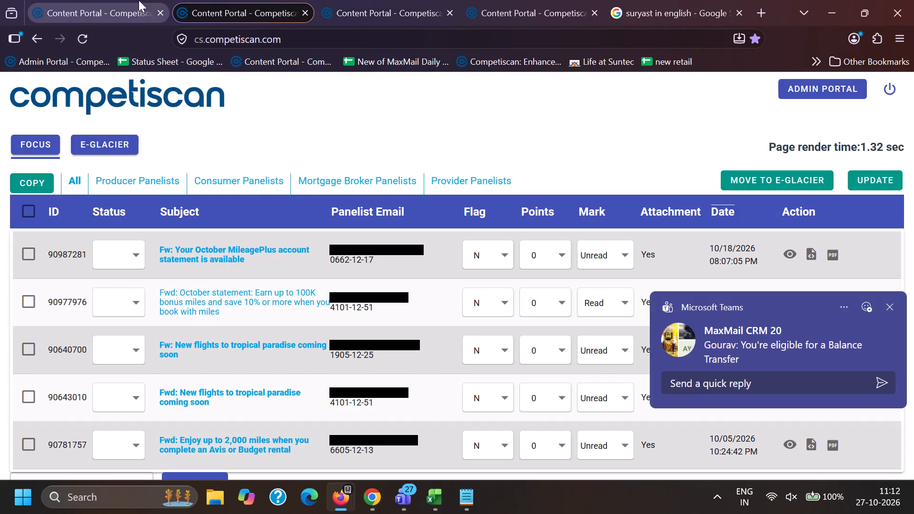
click(139, 0)
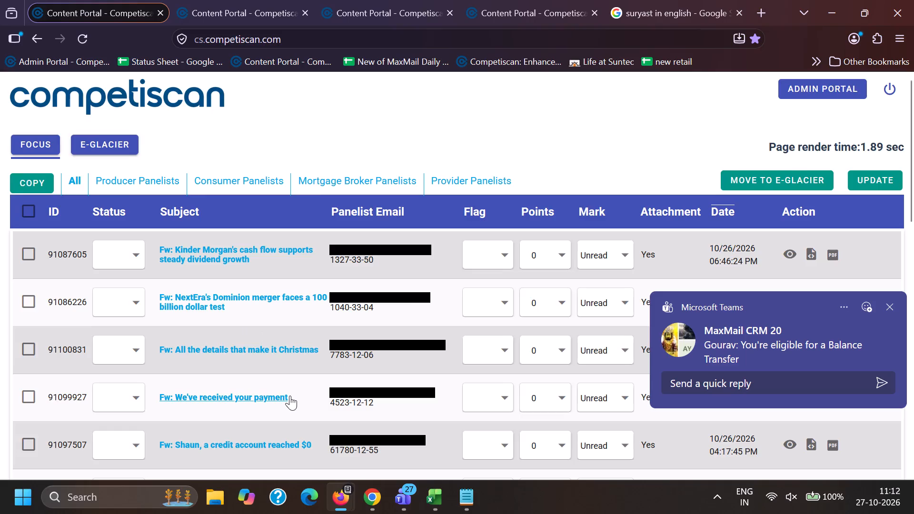
scroll(290, 395, down, 2)
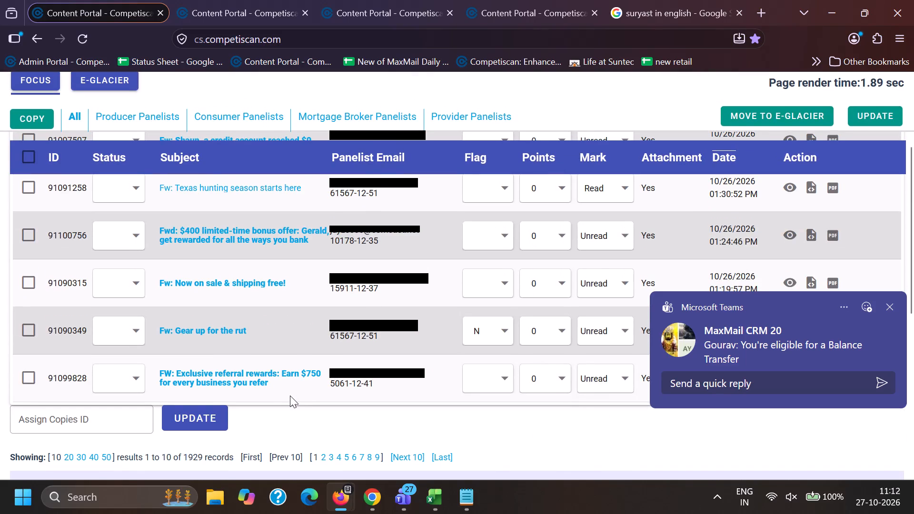
scroll(294, 371, down, 2)
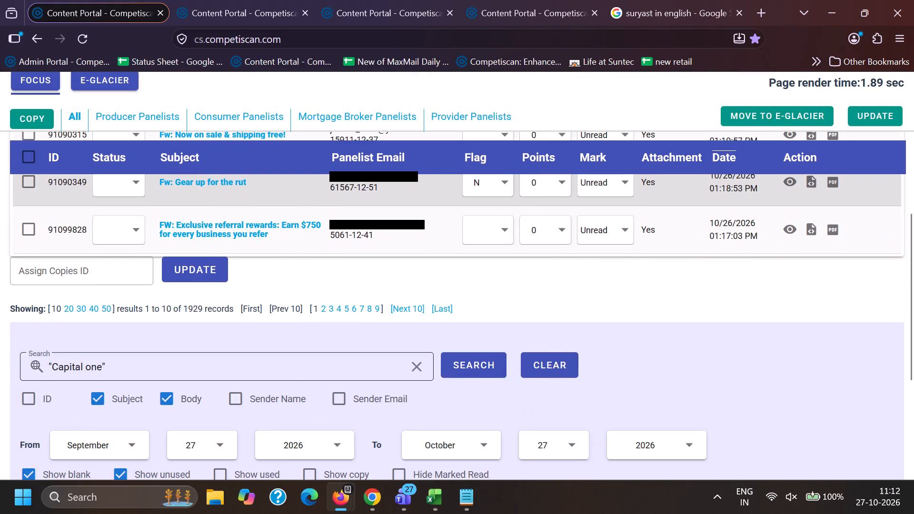
click(107, 306)
click(500, 0)
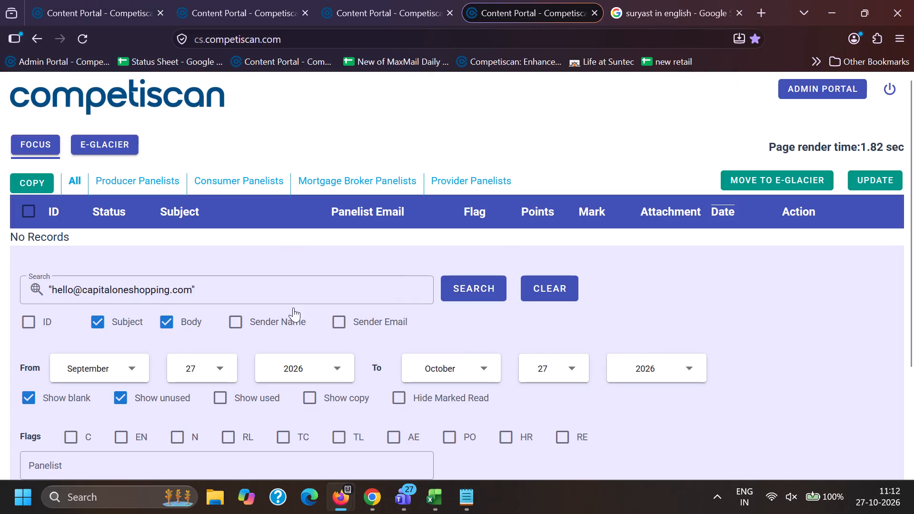
In the Pottery Barn Kids results, copy the subject "Soak up the FUN with towels that ship free + Memorial Day Deals" and open that email's preview.
click(398, 0)
scroll(209, 343, down, 8)
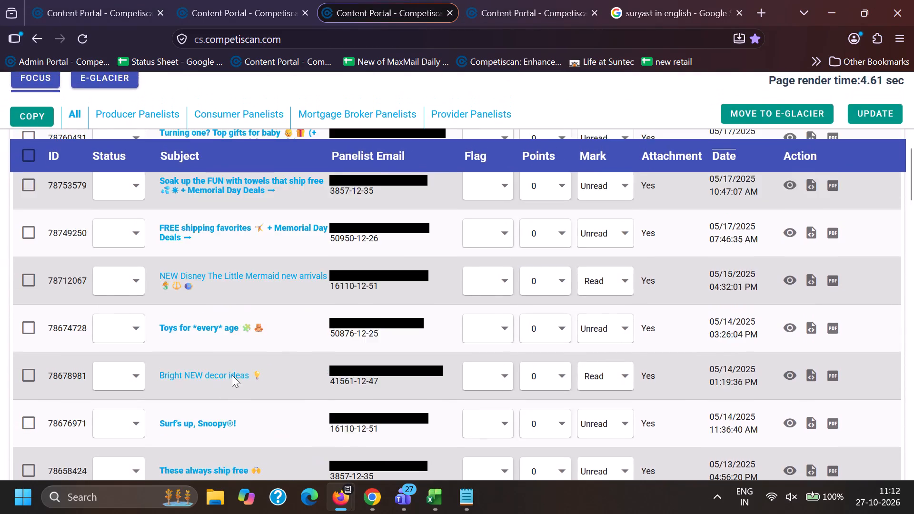
scroll(238, 352, down, 3)
scroll(238, 352, up, 5)
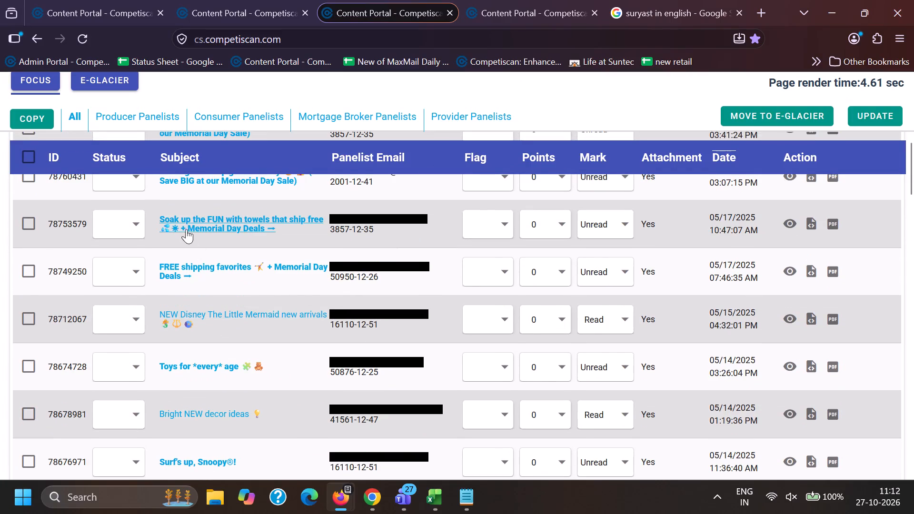
drag(162, 211, 296, 229)
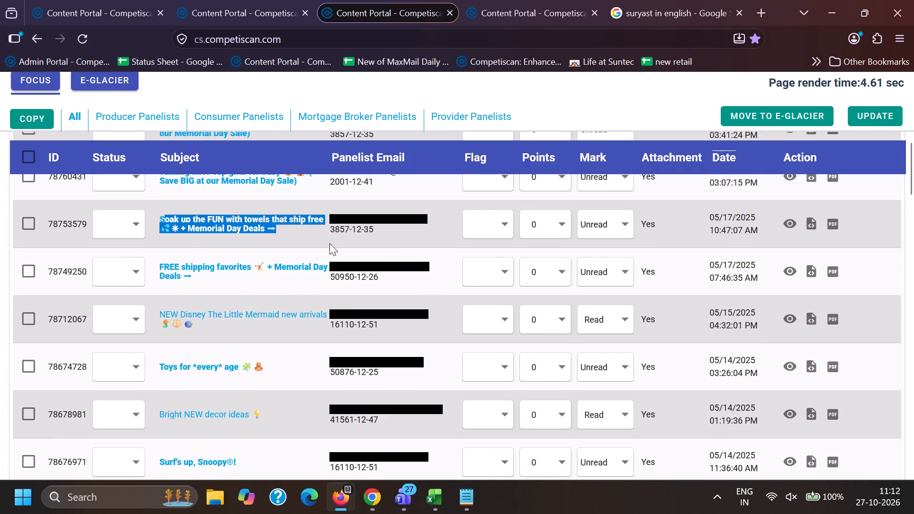
click(150, 214)
drag(154, 205, 287, 228)
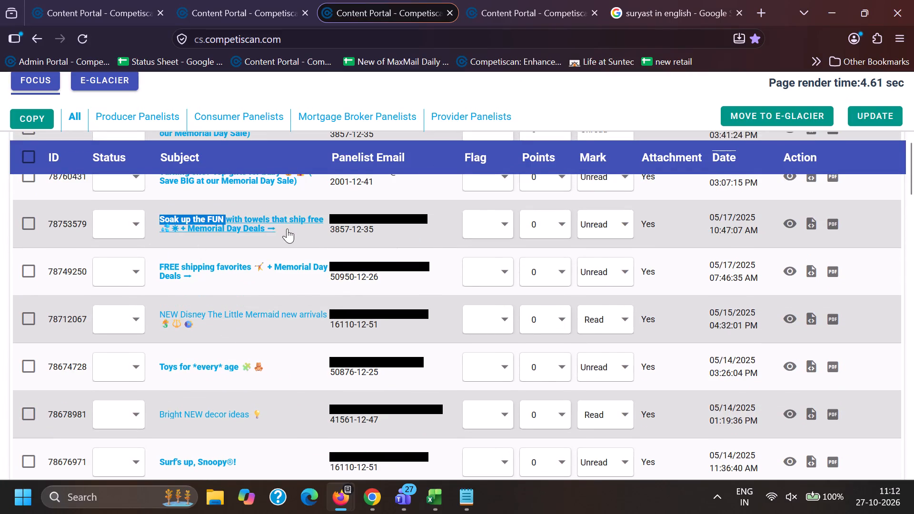
drag(287, 228, 287, 229)
key(ctrl+c)
click(788, 224)
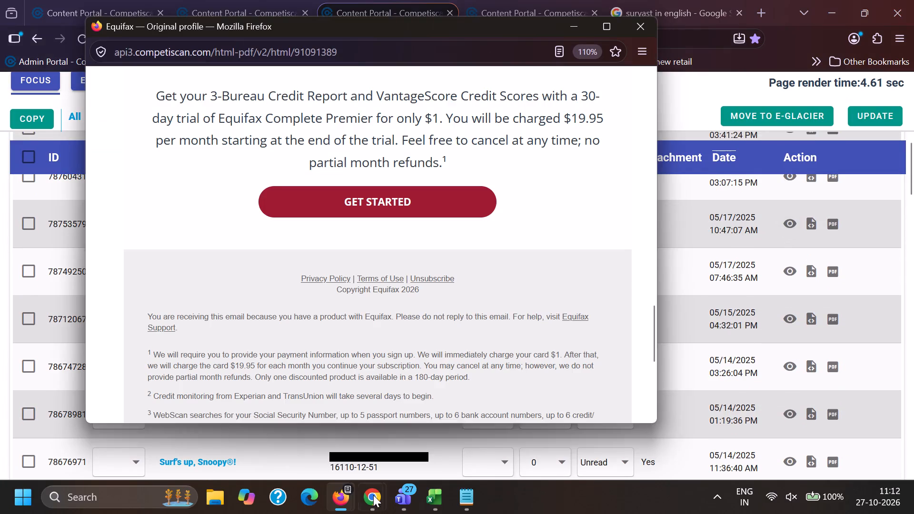
Switch to Chrome and search the portal for existing records using the copied "Soak up the FUN" subject in quotation marks.
click(373, 496)
click(274, 435)
click(196, 0)
scroll(225, 310, down, 12)
scroll(232, 364, up, 1)
click(298, 346)
drag(330, 236, 6, 224)
key(BackSpace)
key(shift+quotedbl)
key(ctrl+v)
key(shift+quotedbl)
key(Return)
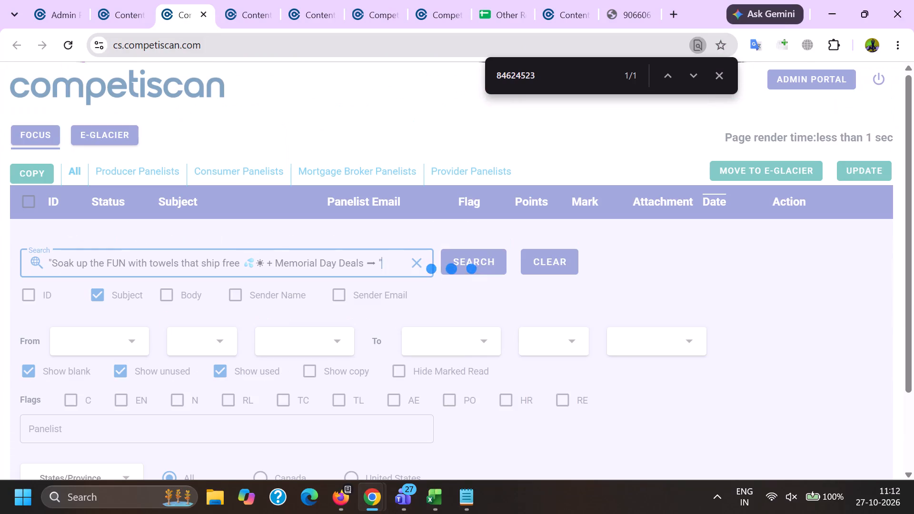
key(alt+Tab)
key(alt+Tab)
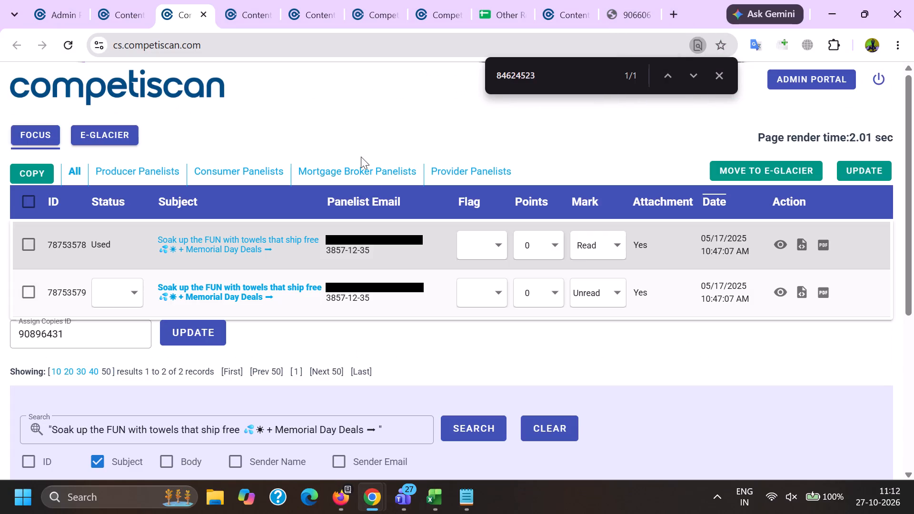
In Firefox, include copies in the e.potterybarnkids.com search and run it again.
scroll(399, 302, down, 2)
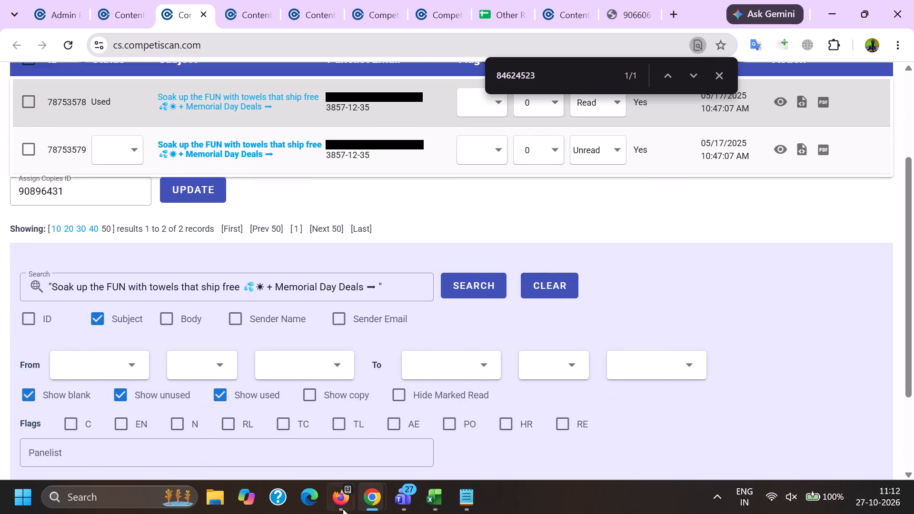
click(340, 509)
click(100, 436)
scroll(178, 325, down, 16)
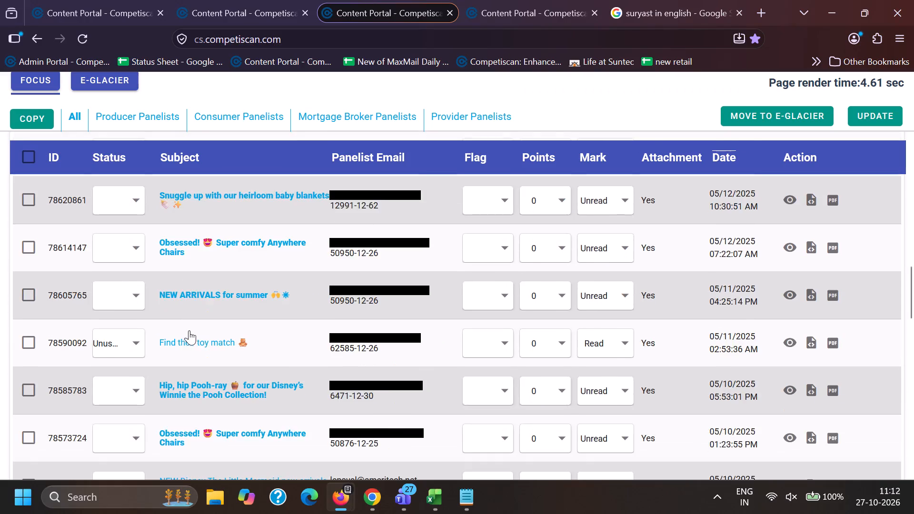
scroll(189, 330, down, 10)
click(313, 299)
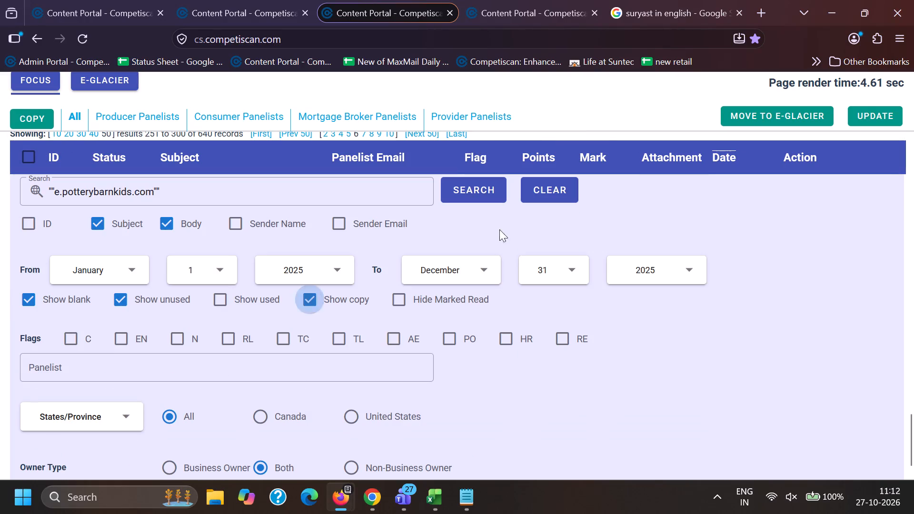
click(489, 188)
Look through the October 26, 2026 panelist emails in the first Content Portal tab.
click(221, 0)
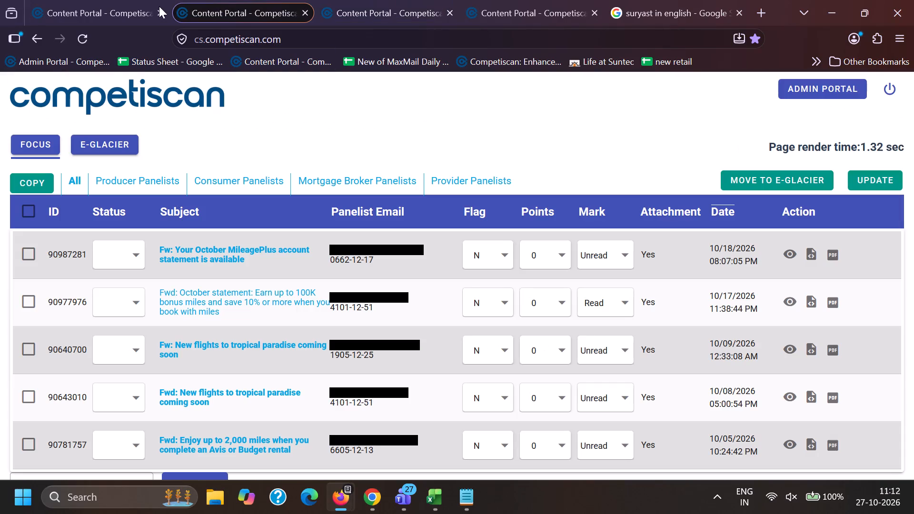
click(64, 0)
scroll(150, 281, down, 1)
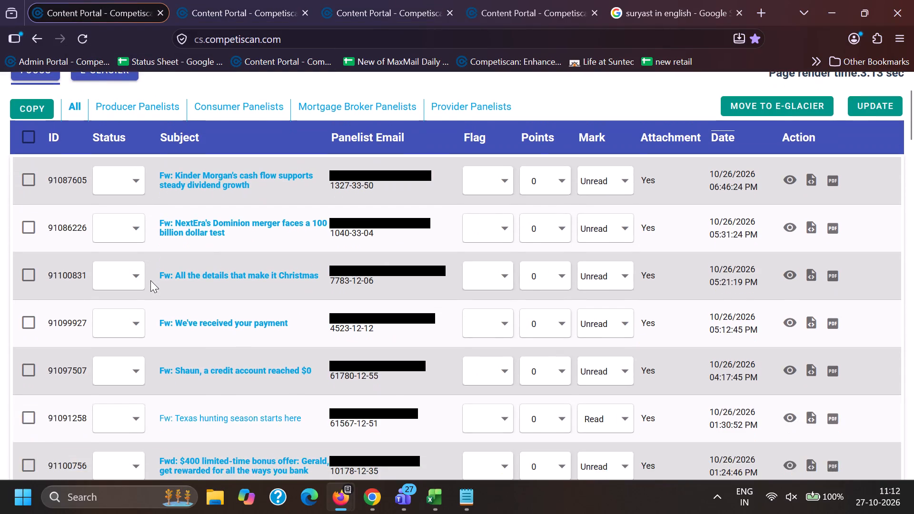
scroll(150, 280, down, 4)
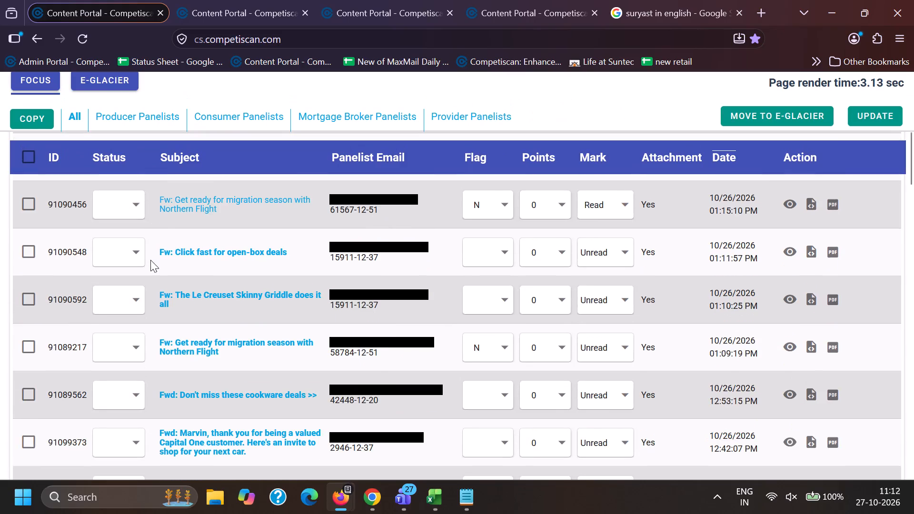
scroll(150, 260, down, 4)
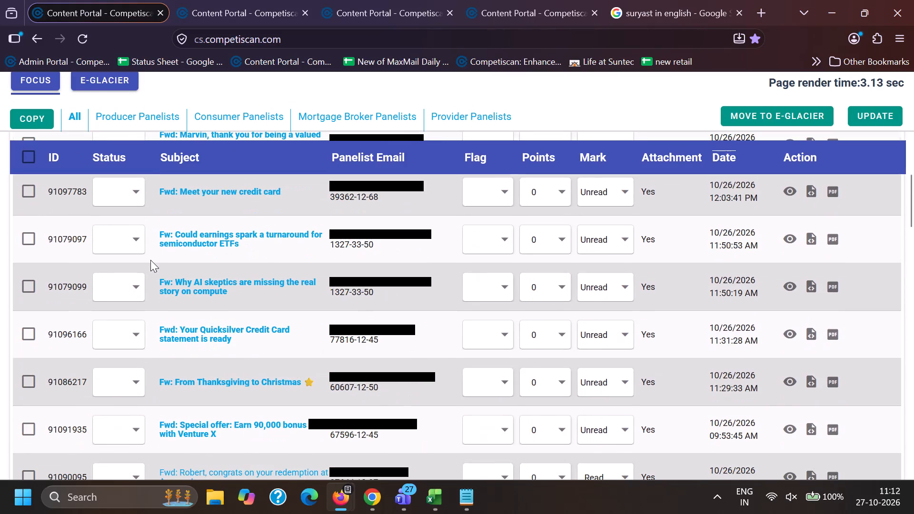
scroll(150, 260, down, 2)
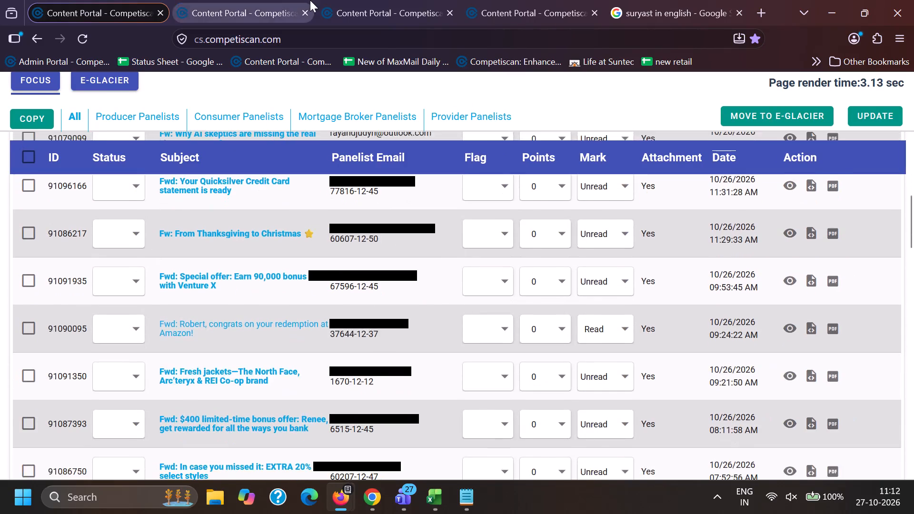
In the Pottery Barn Kids results, copy the subject "Oh, what a year we had together 💖✨" from email 84702003.
click(310, 0)
click(388, 0)
scroll(210, 344, down, 5)
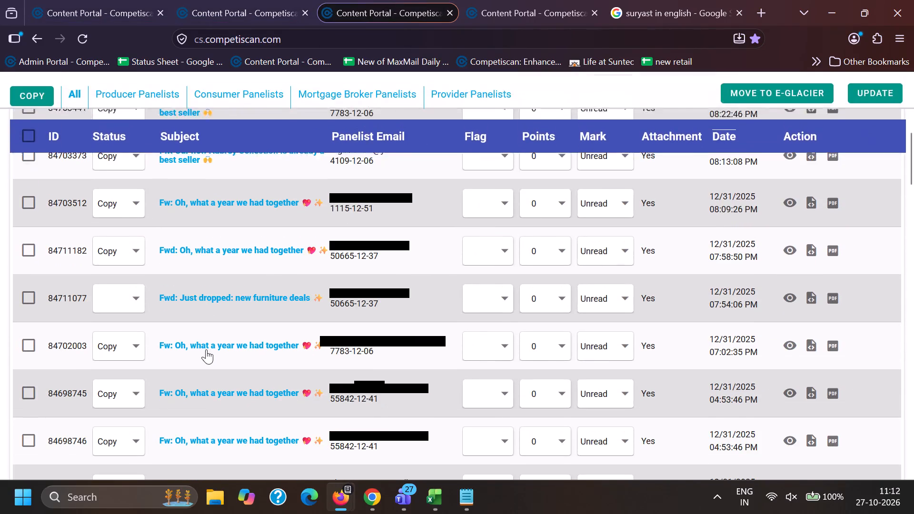
drag(176, 330, 325, 336)
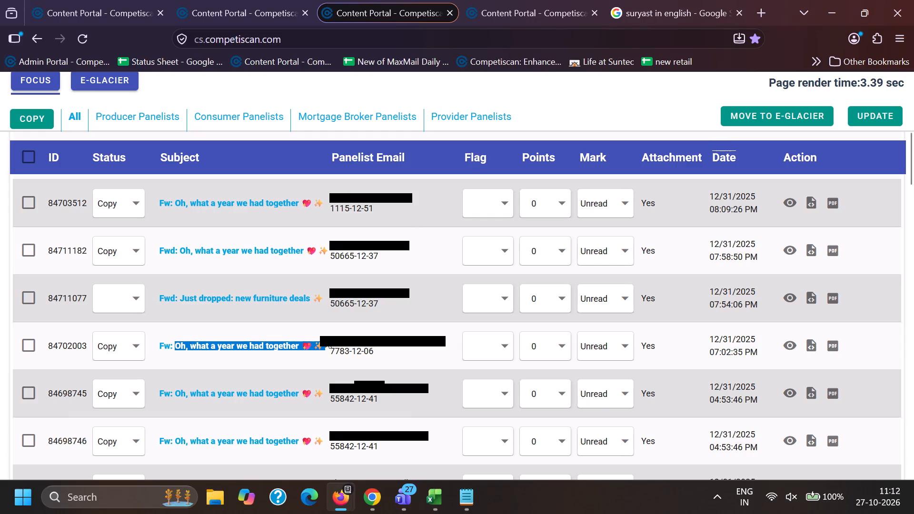
drag(325, 336, 325, 336)
key(ctrl+c)
key(ctrl+c)
Switch to Chrome and search the Content Portal subjects for "Oh, what a year we had together 💖✨" in quotation marks.
click(374, 504)
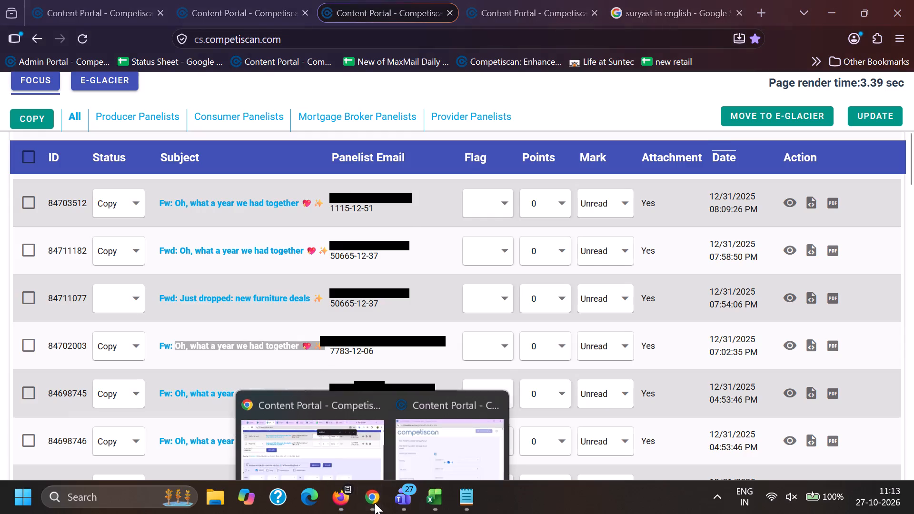
click(311, 452)
drag(376, 286, 0, 123)
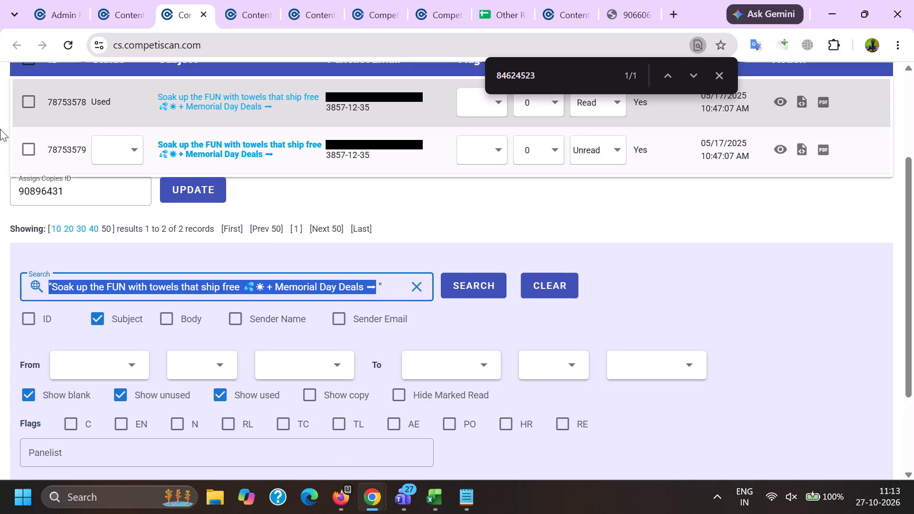
key(BackSpace)
key(shift+quotedbl)
key(ctrl+v)
key(Return)
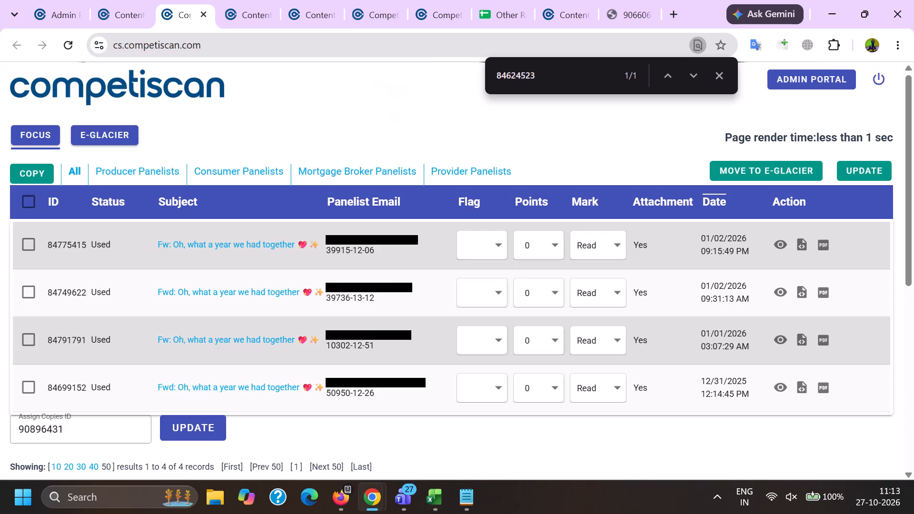
Preview used email 84775415 and examine its content from the header down to the footer.
click(779, 238)
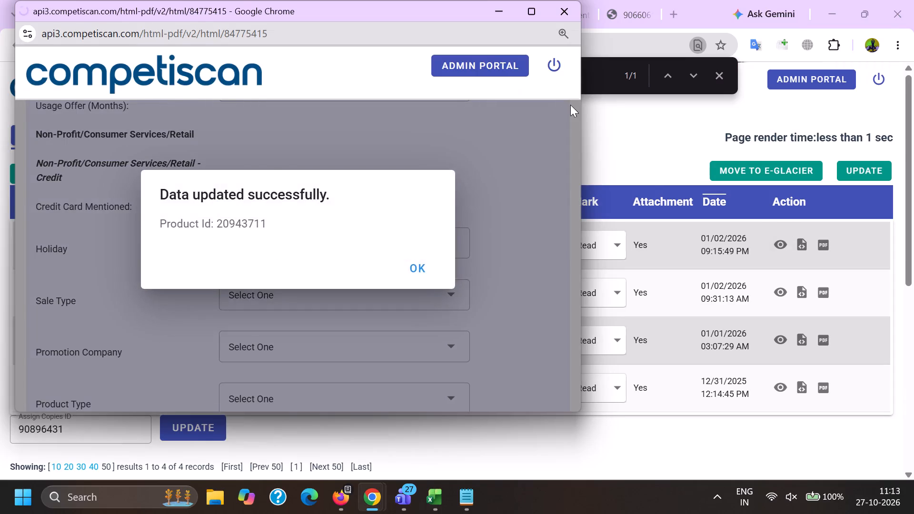
drag(579, 87, 579, 110)
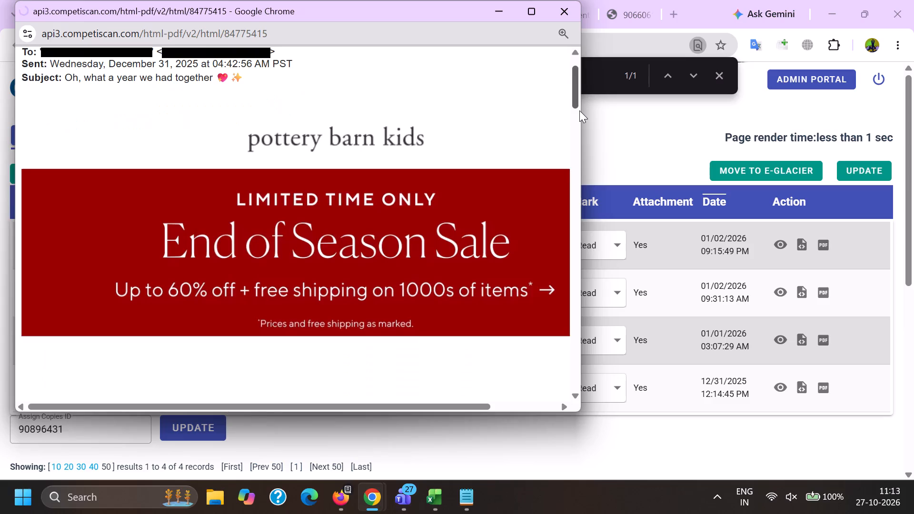
drag(579, 110, 577, 42)
drag(577, 105, 576, 111)
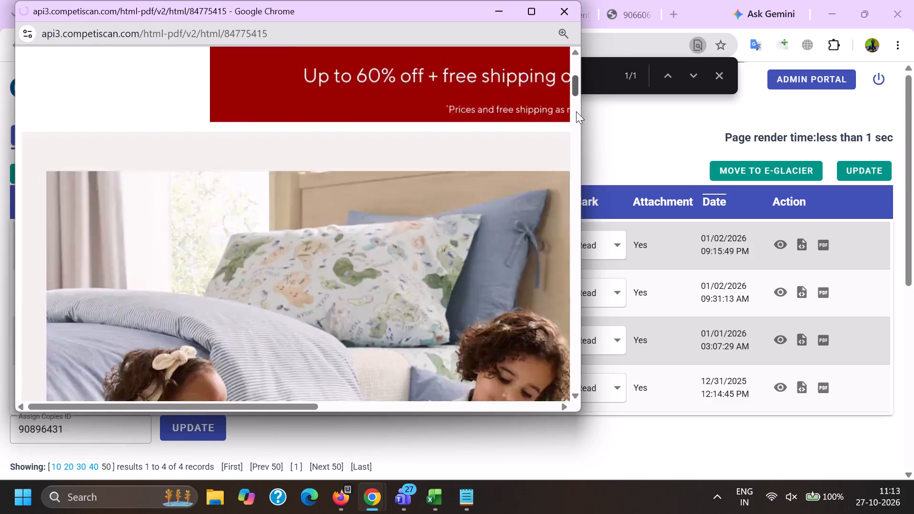
drag(576, 111, 575, 372)
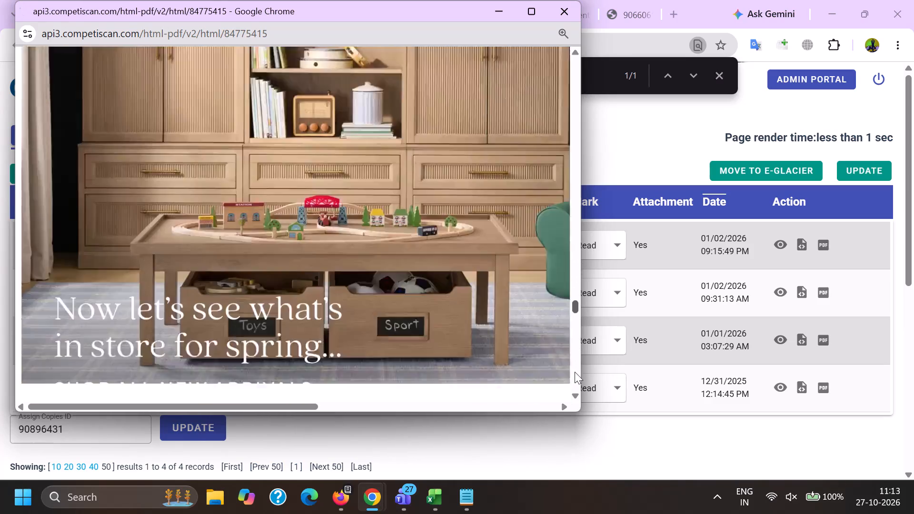
drag(575, 372, 575, 405)
key(alt+Tab)
Preview used emails 84749622, 84791791 and 84699152 to compare their versions of the Pottery Barn Kids mailing.
click(781, 287)
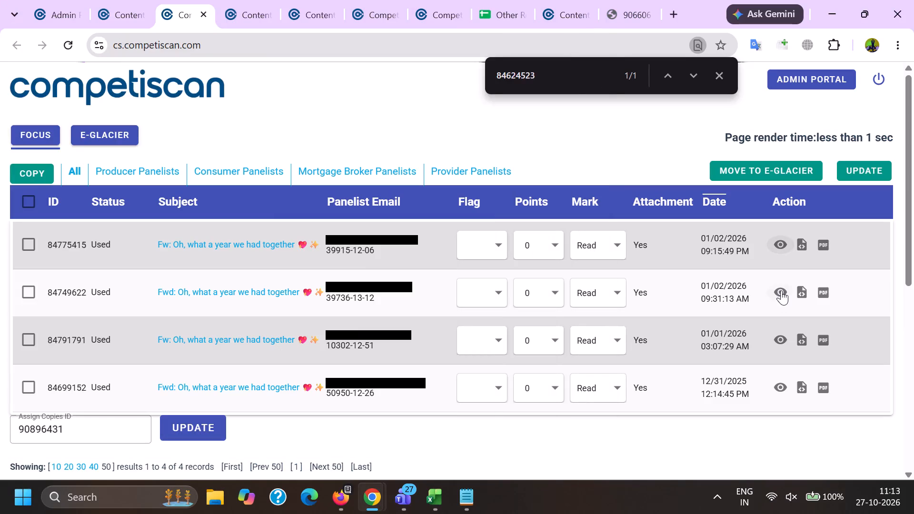
click(578, 67)
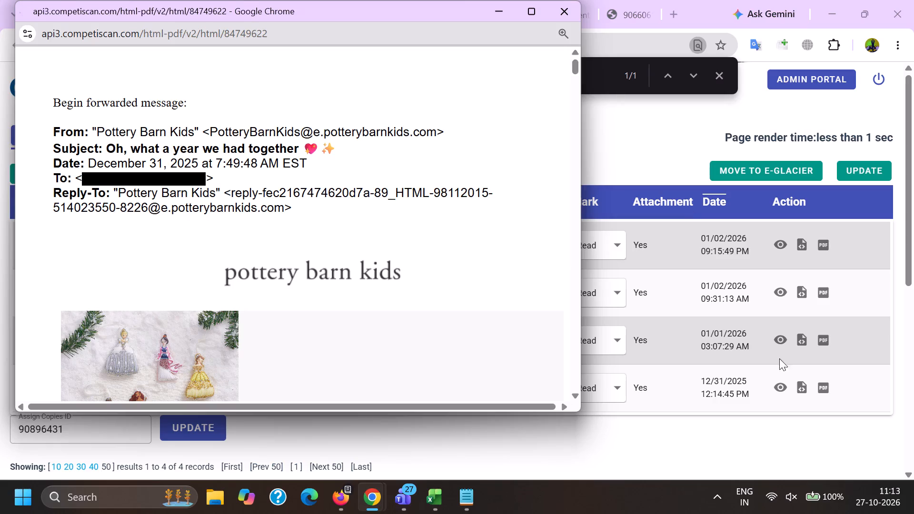
key(alt+Tab)
click(775, 338)
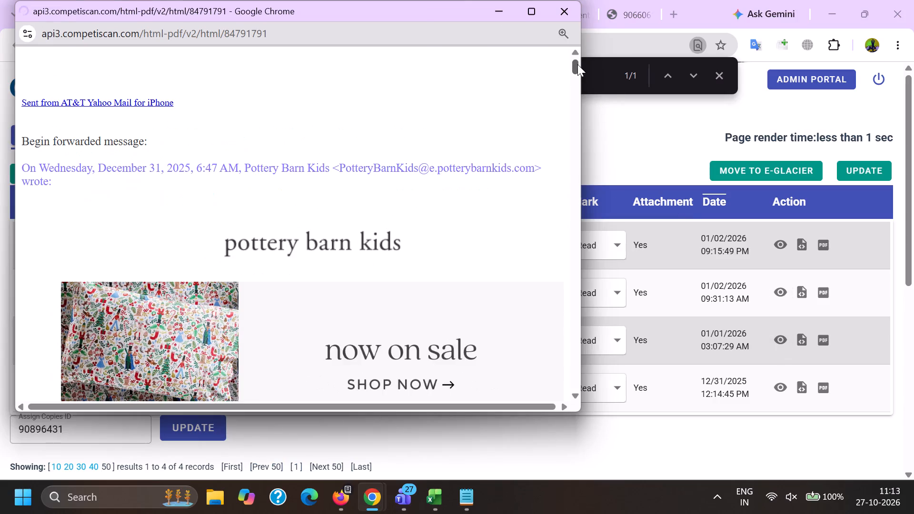
key(alt+Tab)
click(783, 385)
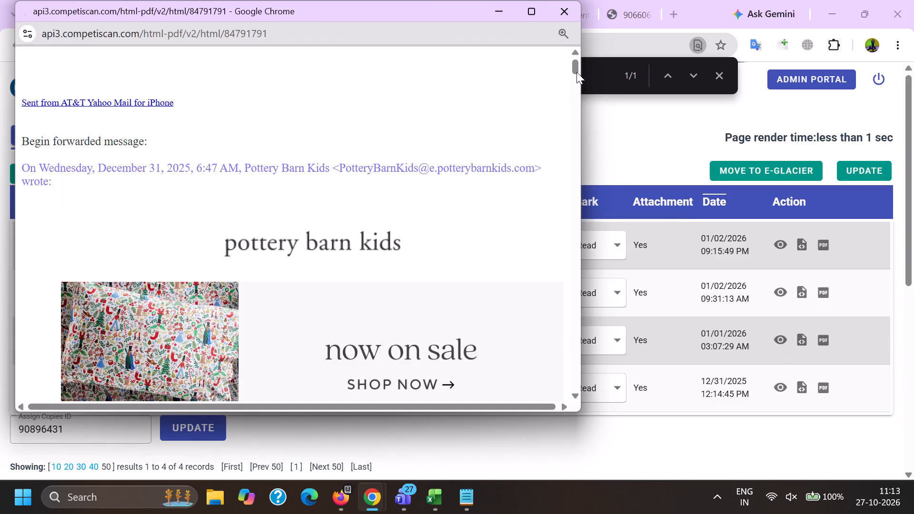
drag(576, 68, 578, 333)
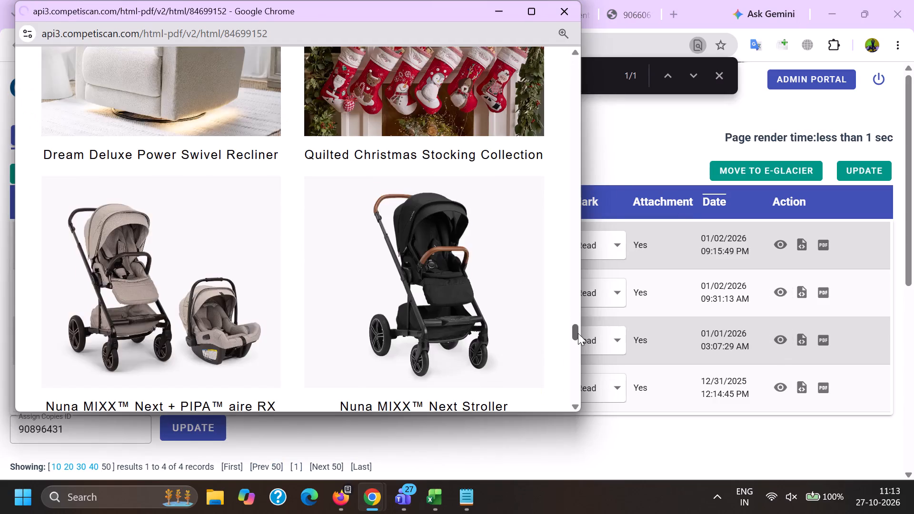
drag(578, 333, 568, 109)
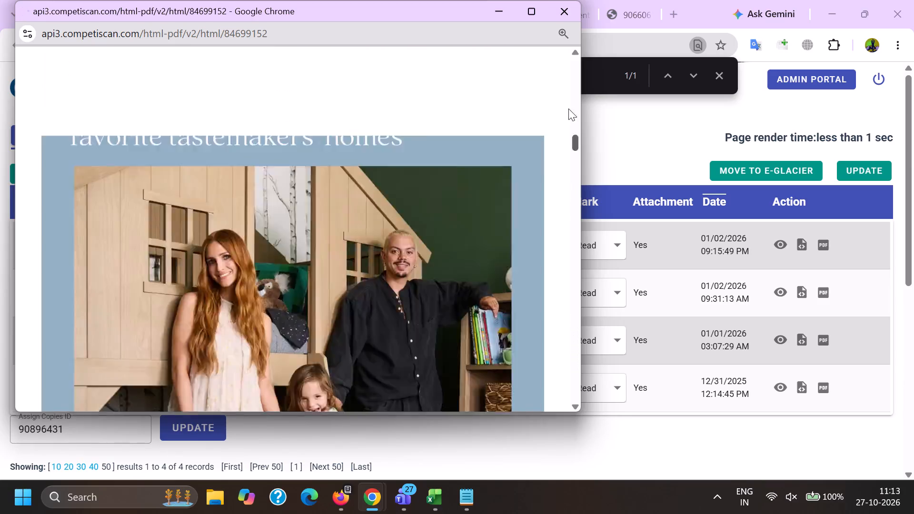
drag(568, 109, 558, 324)
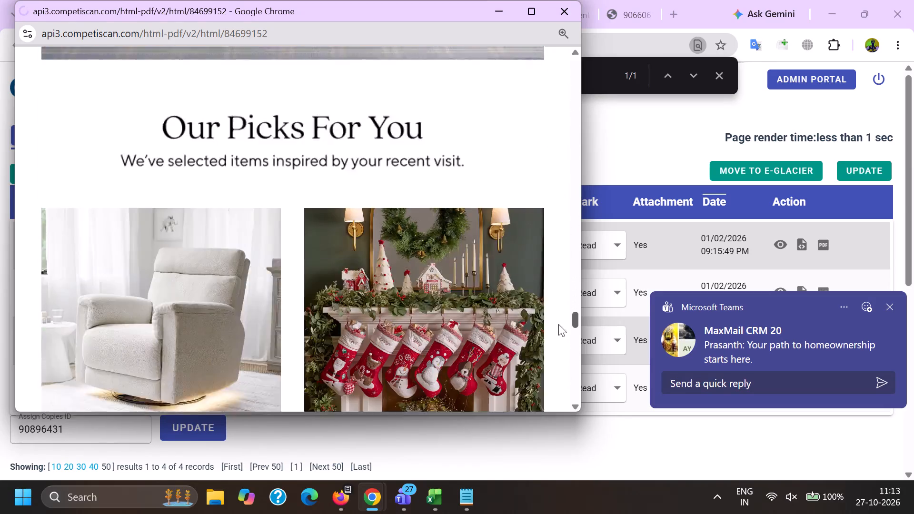
drag(558, 324, 559, 361)
key(alt+Tab)
Reopen the preview of email 84775415 and compare its lower sections with email 84699152.
click(774, 247)
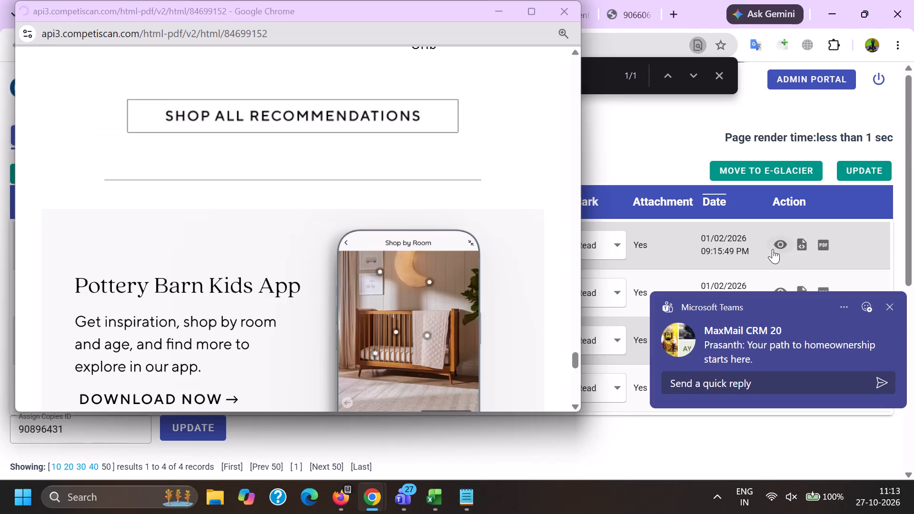
drag(575, 77, 575, 248)
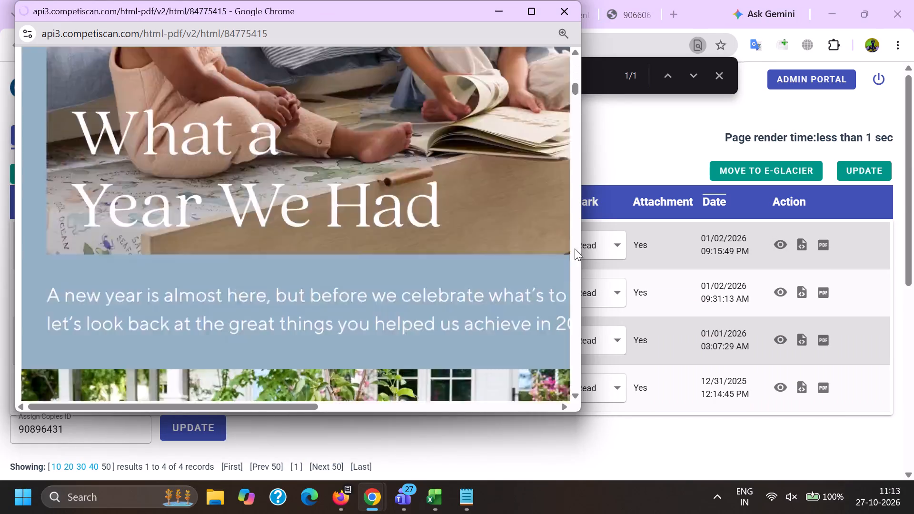
drag(575, 248, 576, 326)
drag(577, 207, 575, 353)
key(alt+Tab)
Include copies in the "Oh, what a year we had together" subject search and run it again.
scroll(374, 343, down, 4)
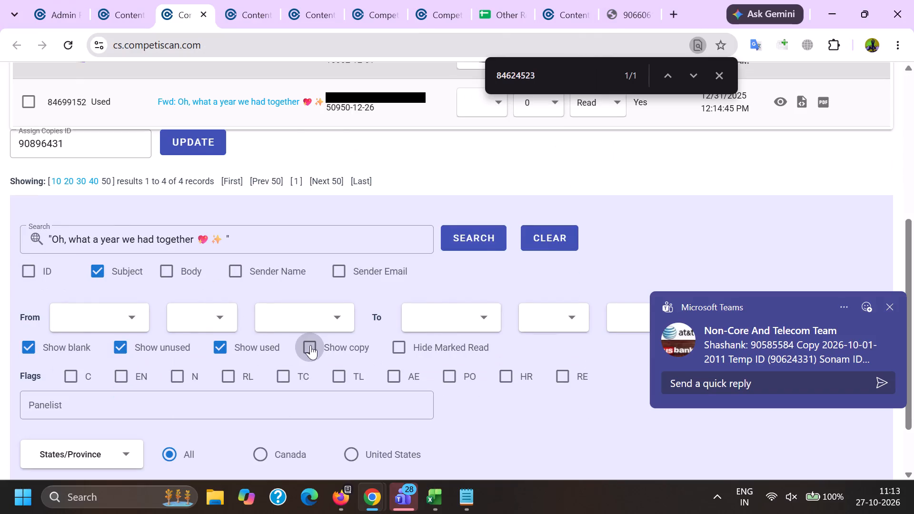
click(310, 345)
click(481, 242)
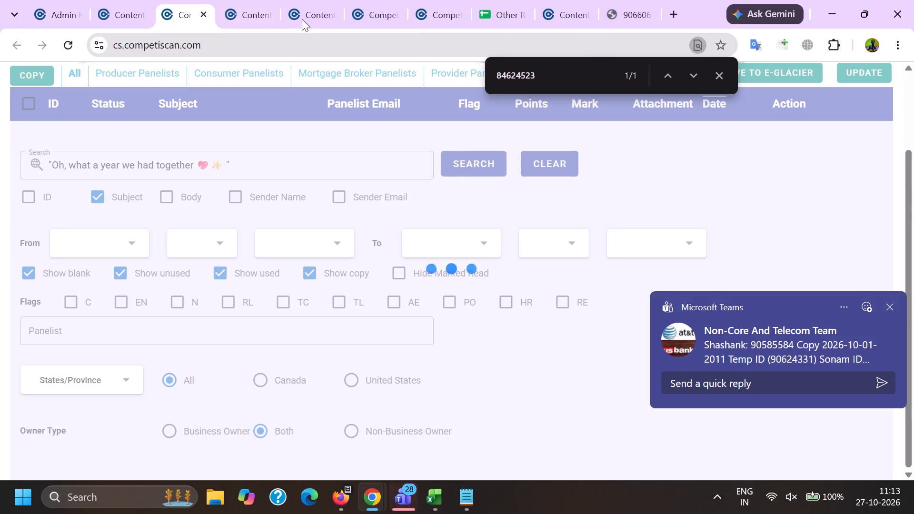
Close the two Content Portal tabs following the search results, including the email editor for 84624523, and return to the results.
click(268, 0)
click(270, 13)
click(270, 14)
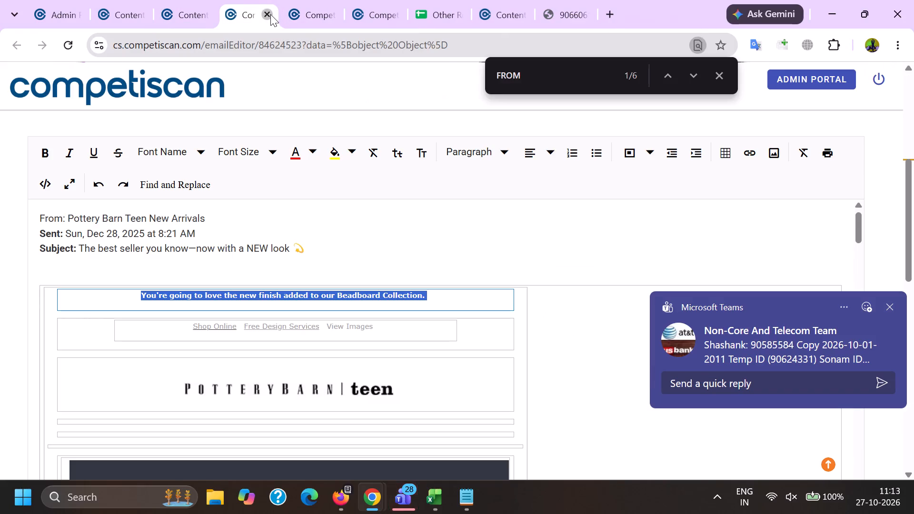
click(190, 0)
Preview copy email 84703512 and examine its recommended products section.
scroll(260, 248, down, 1)
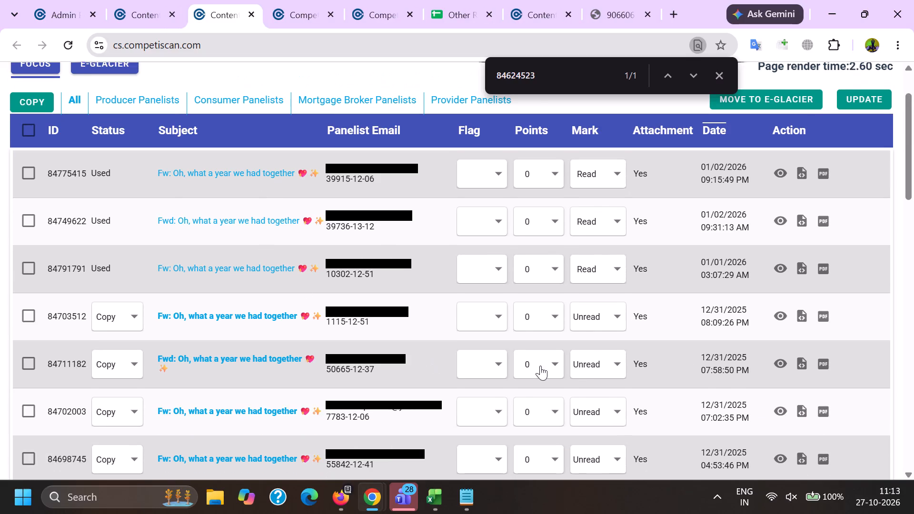
click(774, 322)
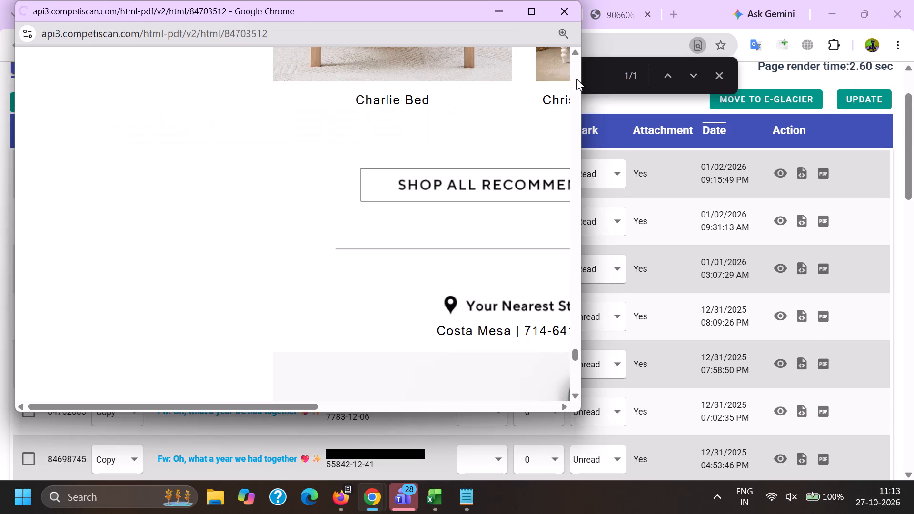
drag(577, 65, 570, 329)
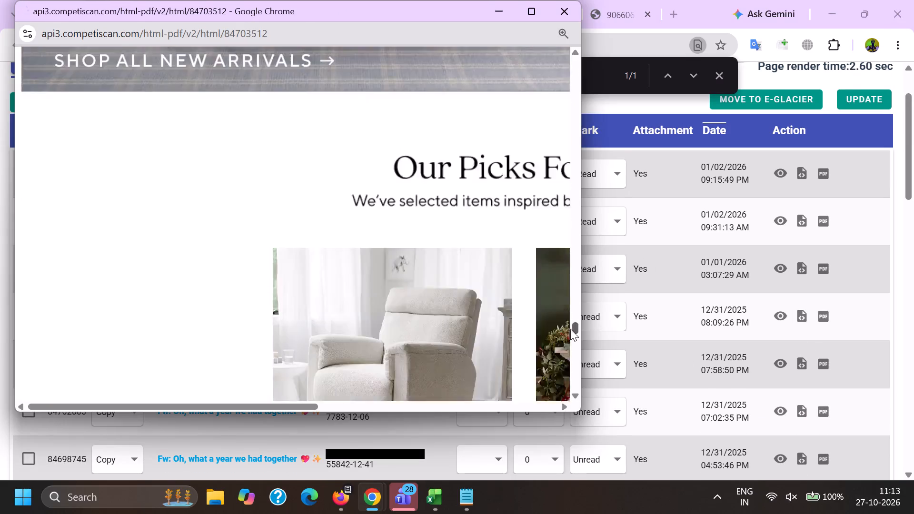
drag(570, 329, 571, 346)
drag(313, 401, 449, 406)
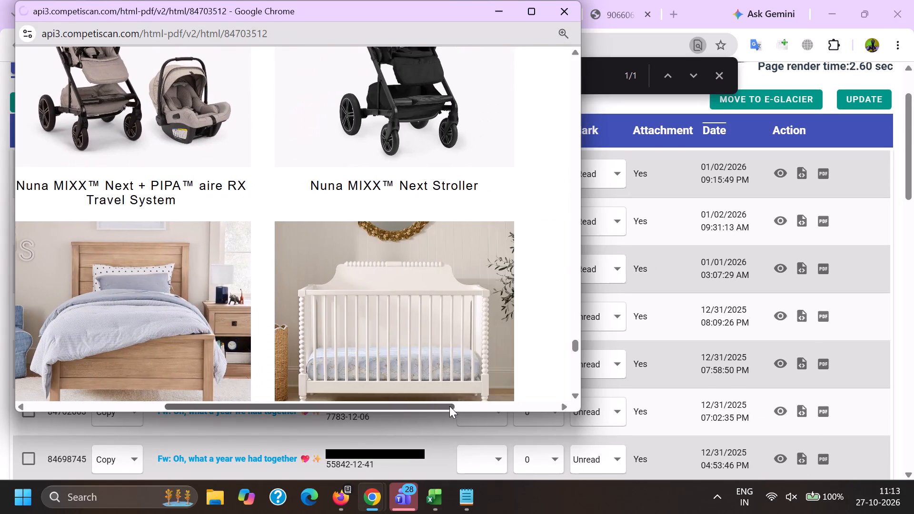
drag(449, 406, 453, 405)
scroll(367, 321, up, 7)
key(alt+Tab)
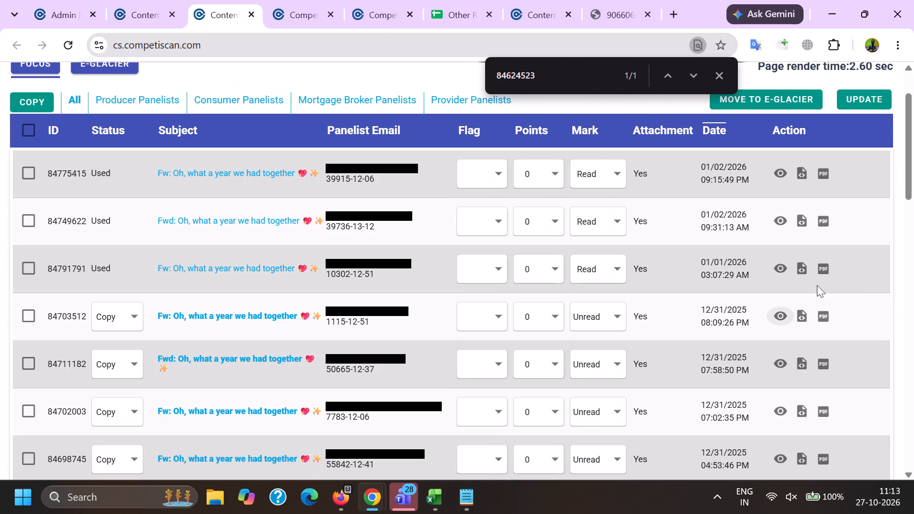
Preview used email 84775415 again and compare its recommended products with copy email 84703512.
click(781, 178)
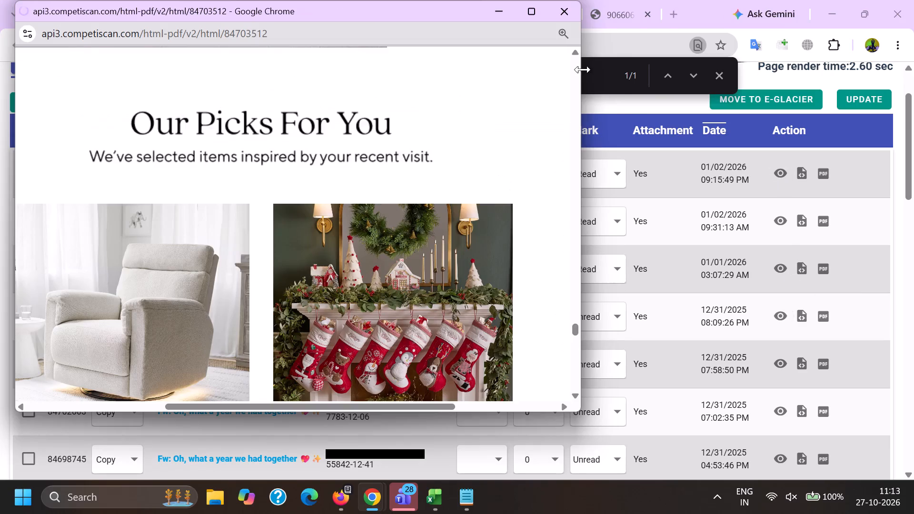
drag(576, 66, 574, 342)
drag(304, 405, 473, 388)
scroll(424, 298, down, 4)
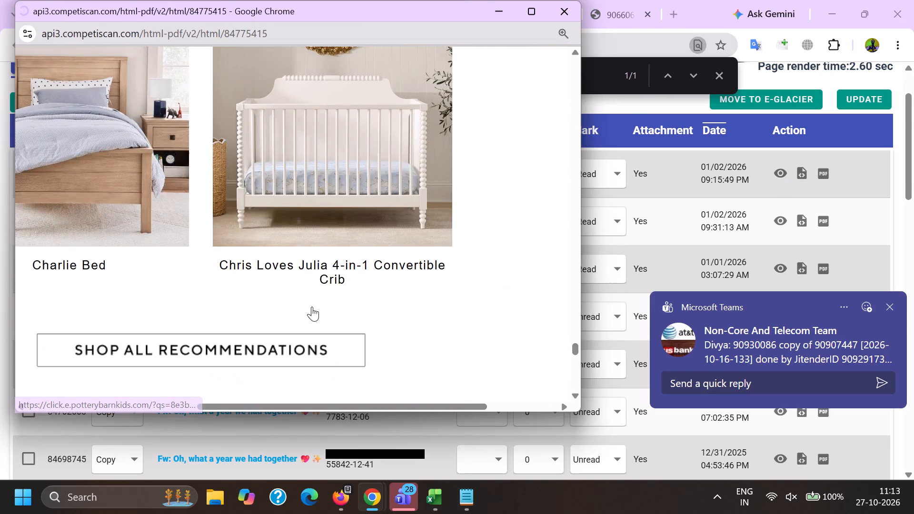
scroll(328, 306, up, 10)
key(alt+Tab)
Look through the full list of "Oh, what a year we had together" emails, checking their IDs, statuses and dates.
scroll(384, 302, down, 2)
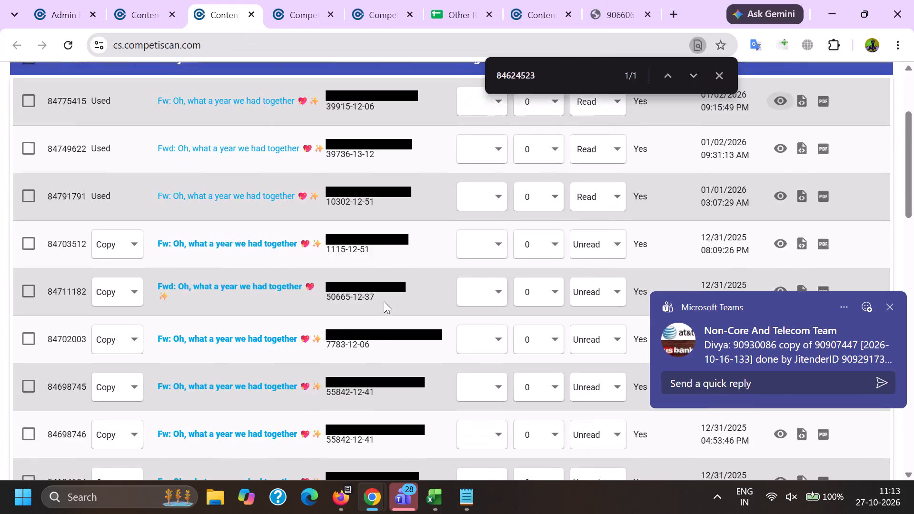
scroll(384, 301, down, 8)
scroll(407, 306, up, 2)
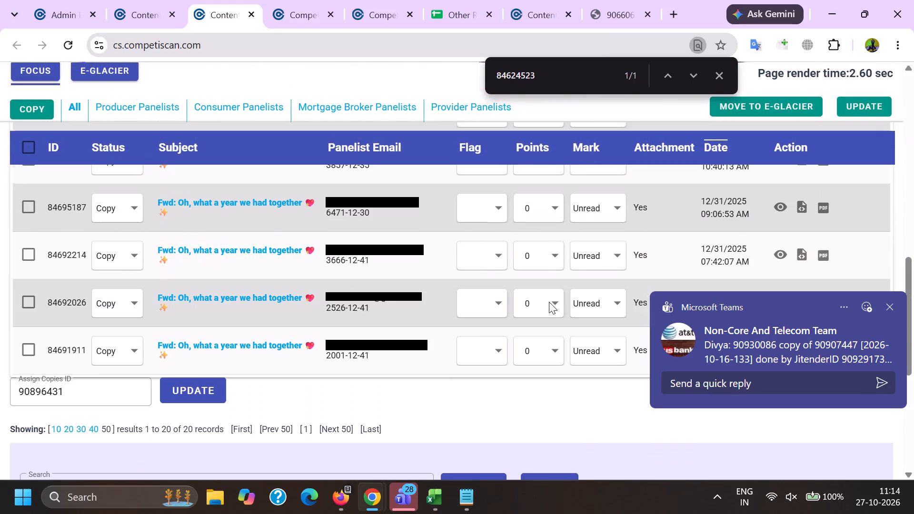
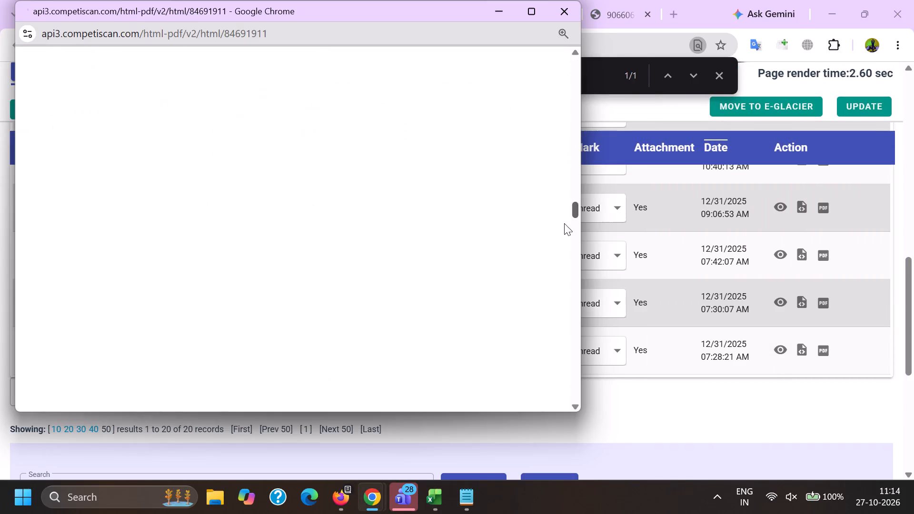
Preview copy emails 84691911, 84692026 and 84692214 in turn and examine their recommended products sections.
drag(564, 223, 565, 340)
key(alt+Tab)
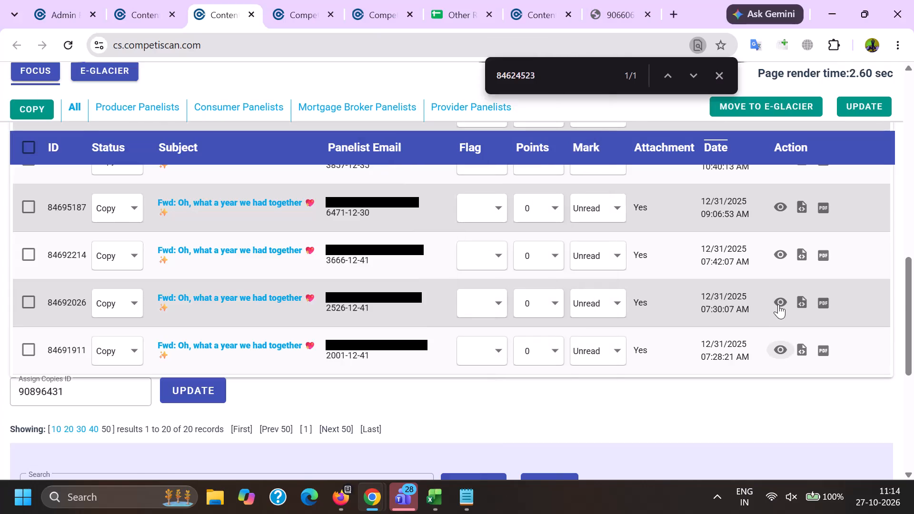
click(778, 303)
drag(577, 66, 576, 85)
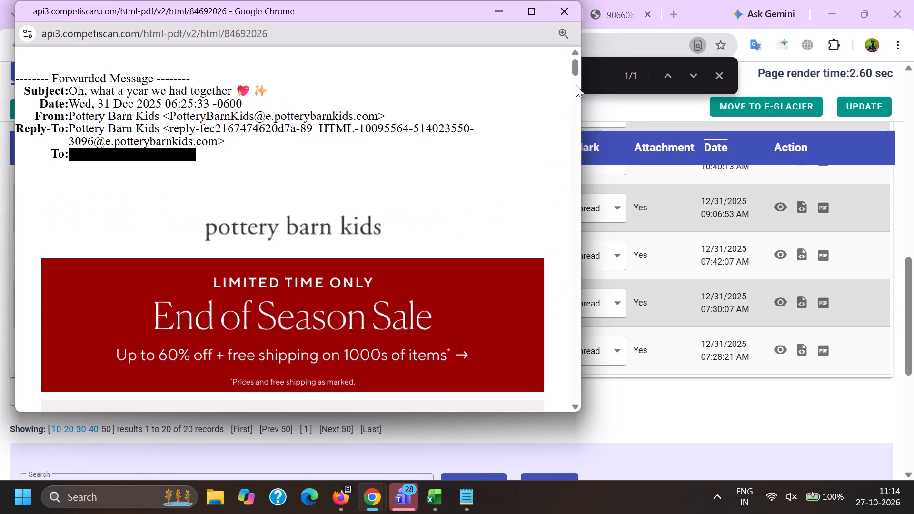
drag(576, 85, 572, 347)
key(alt+Tab)
click(777, 261)
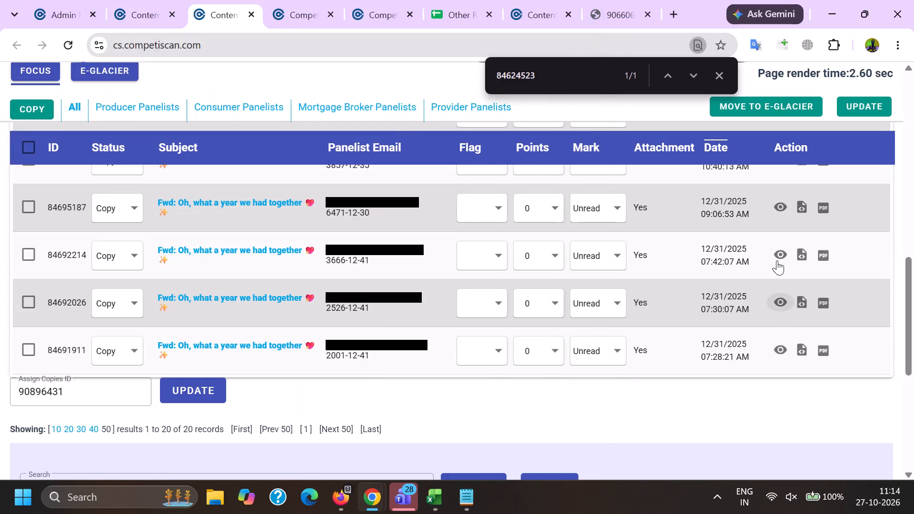
drag(576, 63, 566, 334)
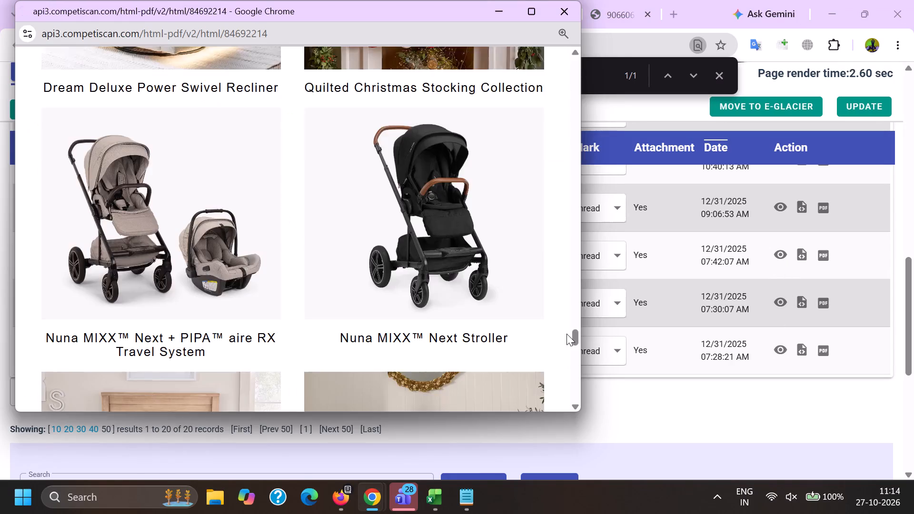
drag(566, 334, 567, 310)
key(alt+Tab)
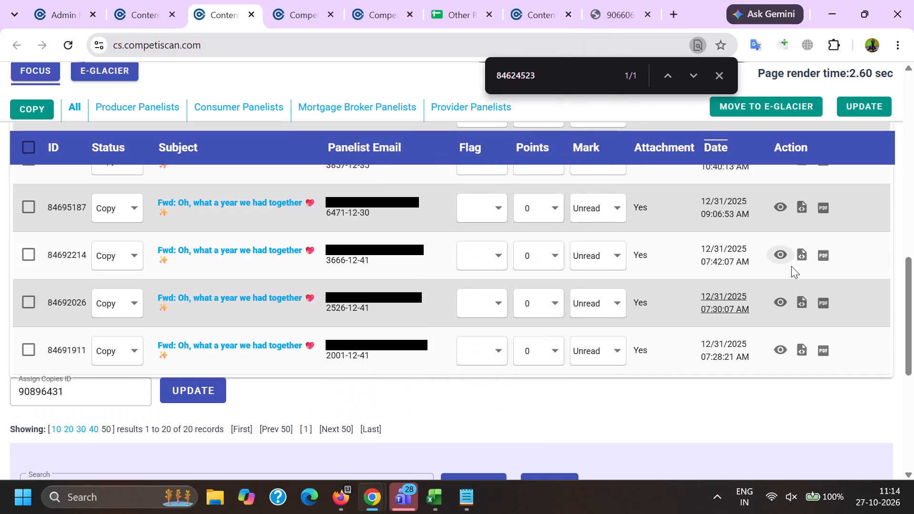
Preview copy email 84695187 and examine its recommended products section.
click(784, 214)
click(783, 208)
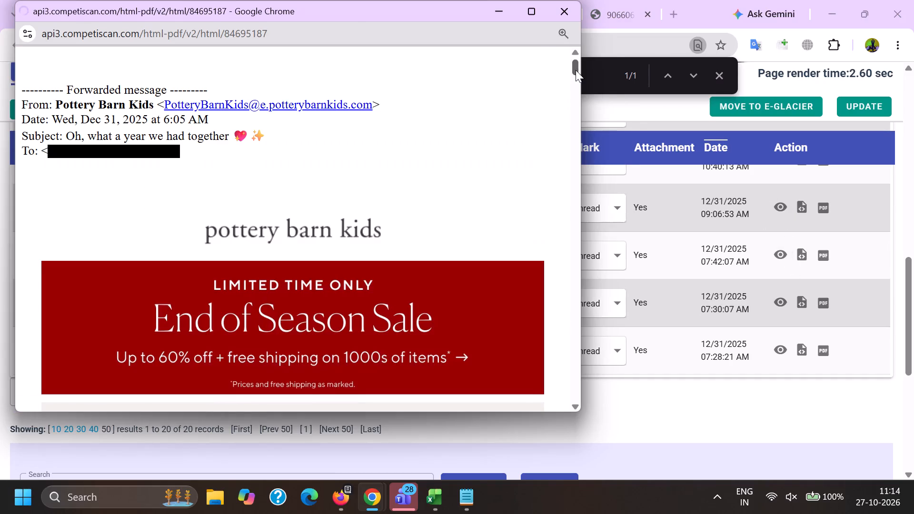
drag(576, 69, 555, 344)
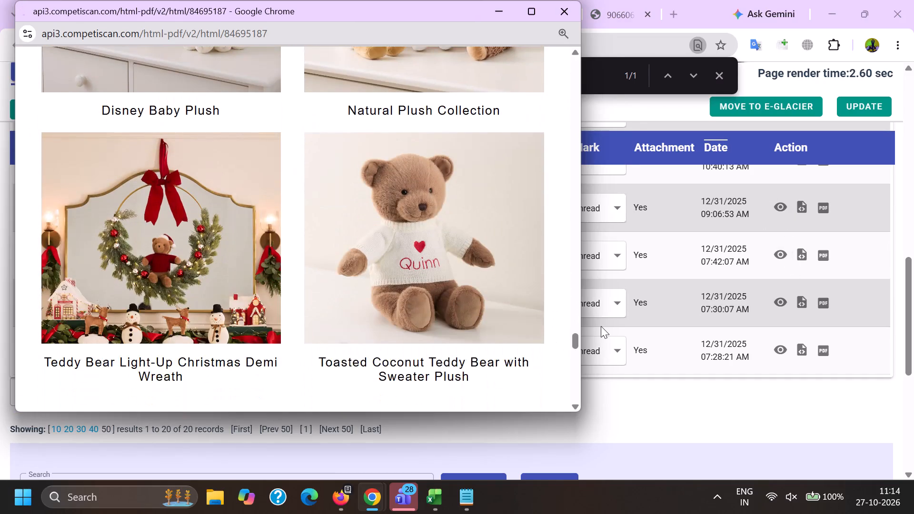
key(alt+Tab)
Open copy email 84695187 in its own tab from the results list.
ctrl+click(212, 208)
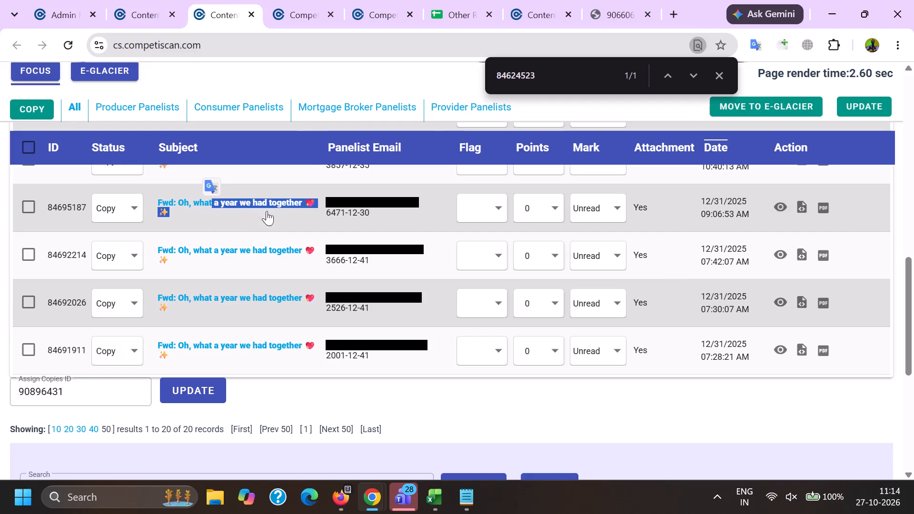
ctrl+click(227, 204)
Preview copy email 84695937 and used email 84699152 and compare their recommended products.
scroll(298, 275, up, 1)
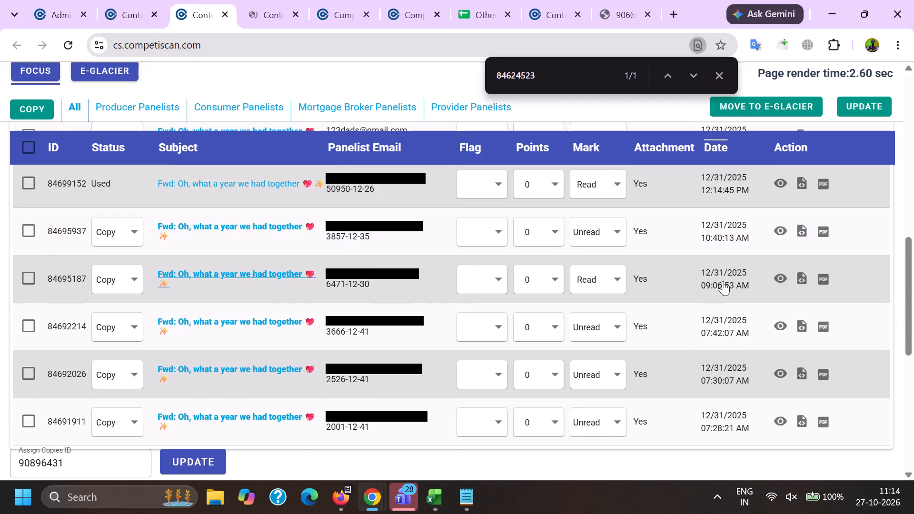
click(782, 233)
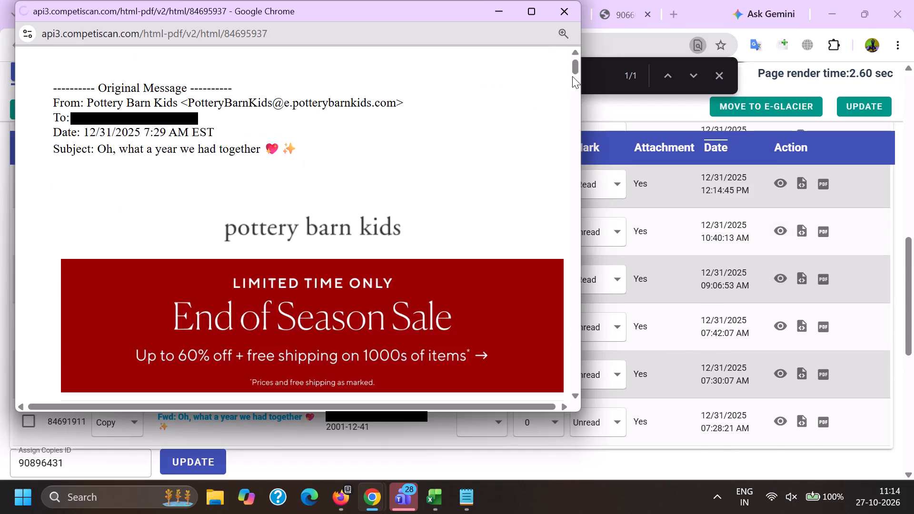
drag(575, 65, 559, 341)
key(alt+Tab)
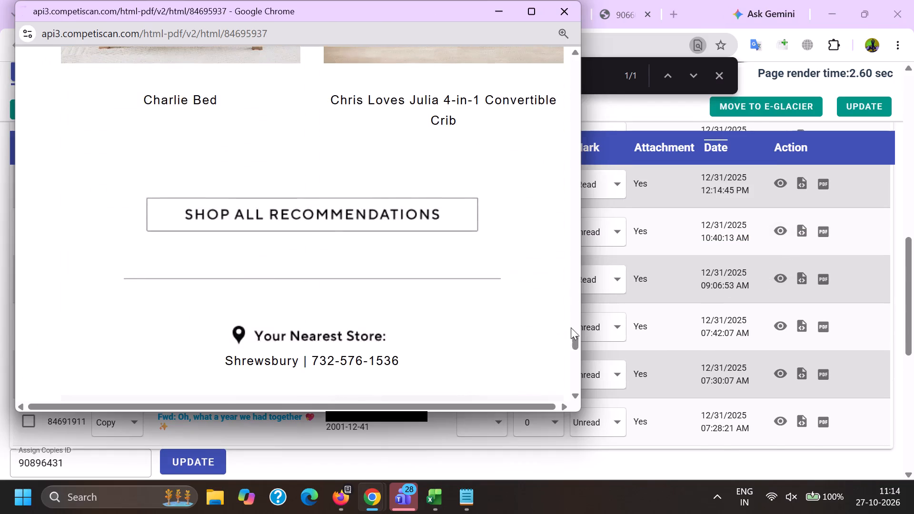
scroll(581, 335, up, 1)
click(782, 257)
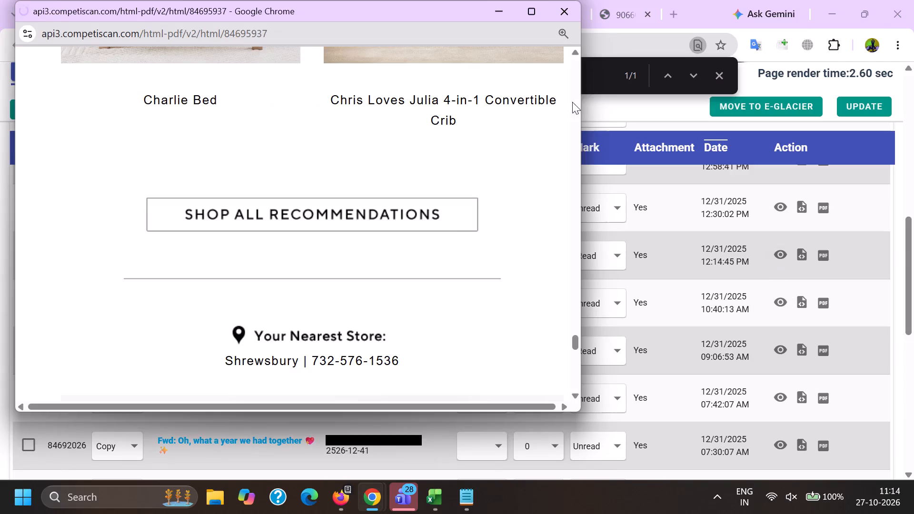
drag(576, 69, 555, 355)
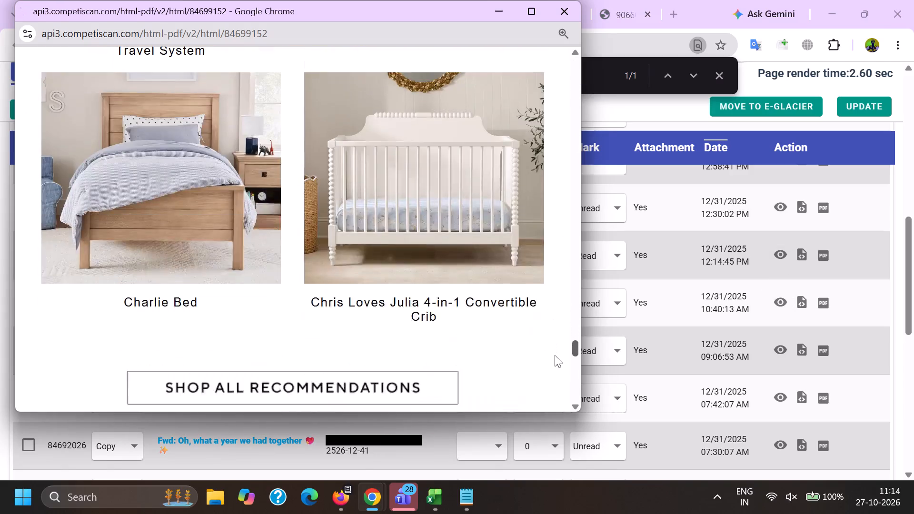
drag(555, 355, 559, 324)
key(alt+Tab)
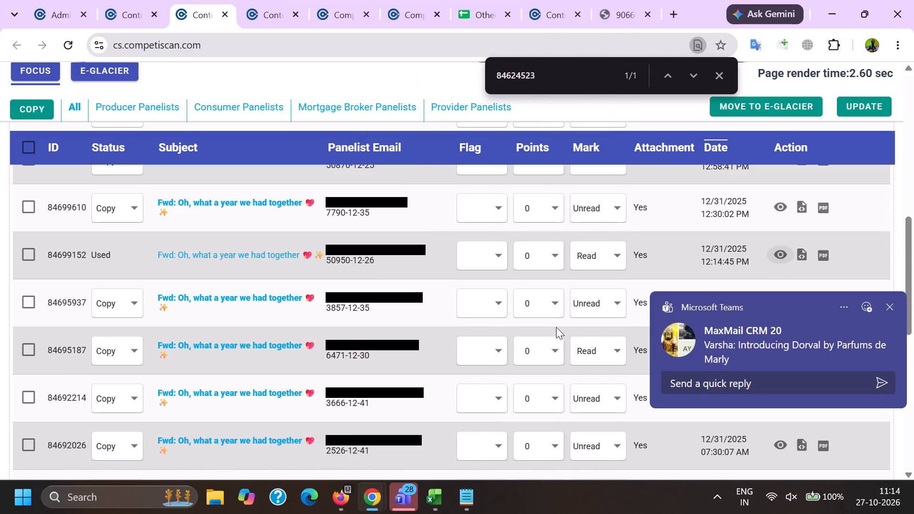
Preview copy emails 84699610, 84692547 and 84692546 in turn and check their recommended products.
click(786, 207)
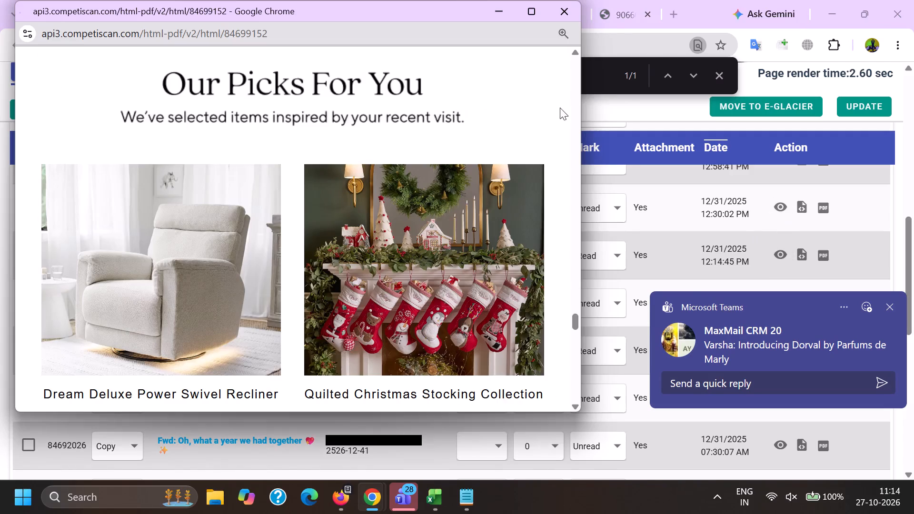
drag(575, 60, 547, 308)
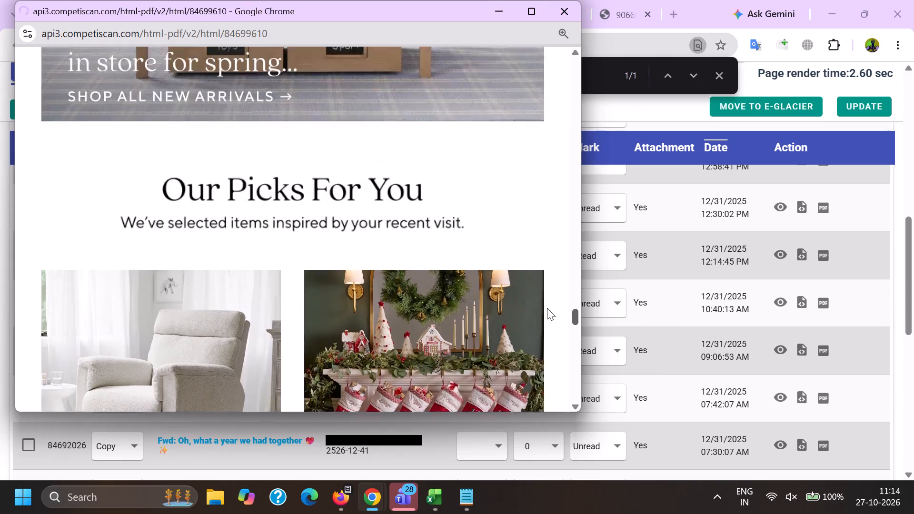
drag(547, 308, 556, 323)
key(alt+Tab)
scroll(598, 341, up, 1)
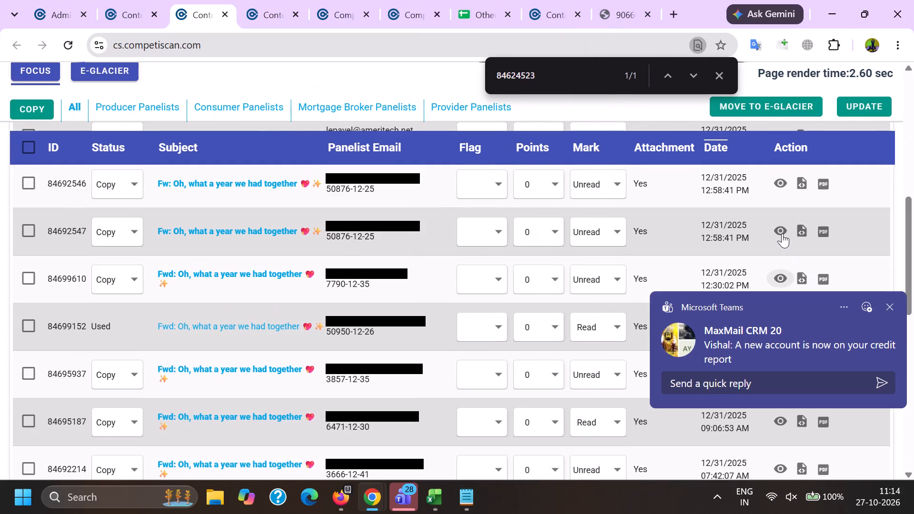
click(782, 233)
key(alt+Tab)
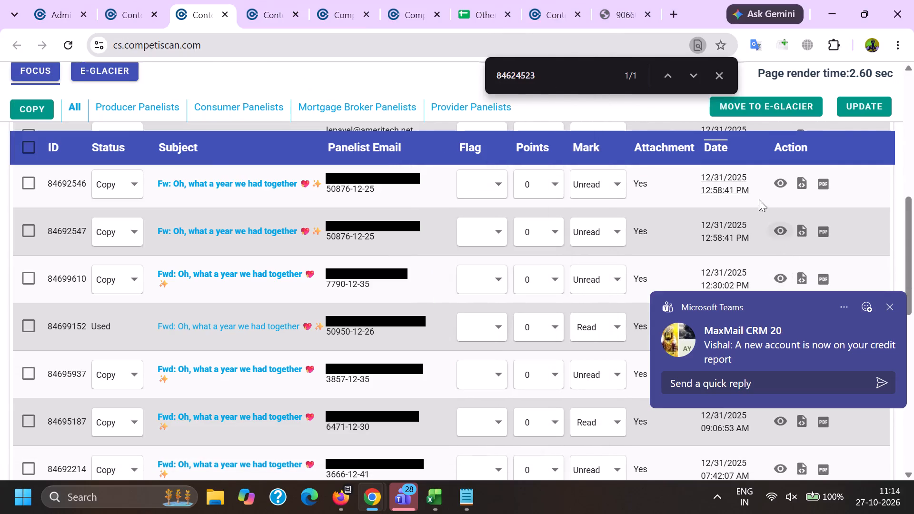
click(779, 185)
drag(576, 68, 552, 346)
key(alt+Tab)
Preview copy emails 84694148 and 84694147 and check their content and recommended products.
scroll(595, 346, up, 1)
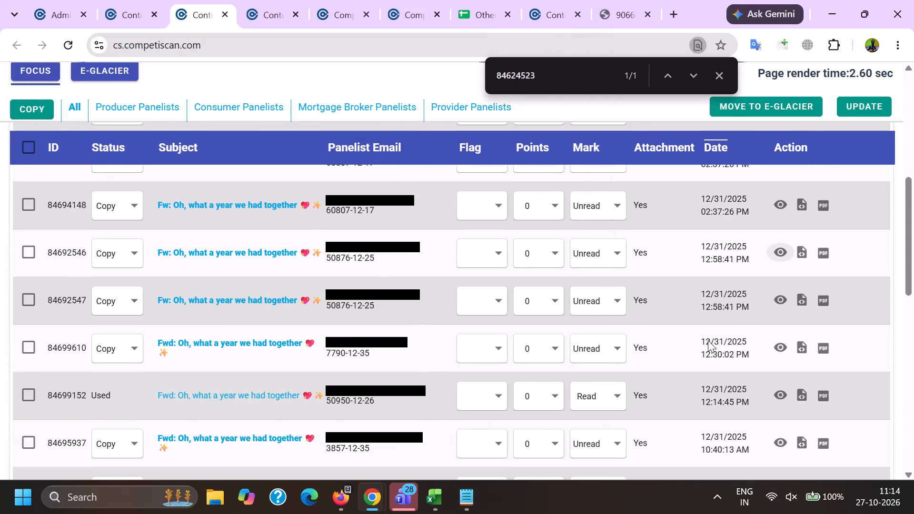
click(781, 213)
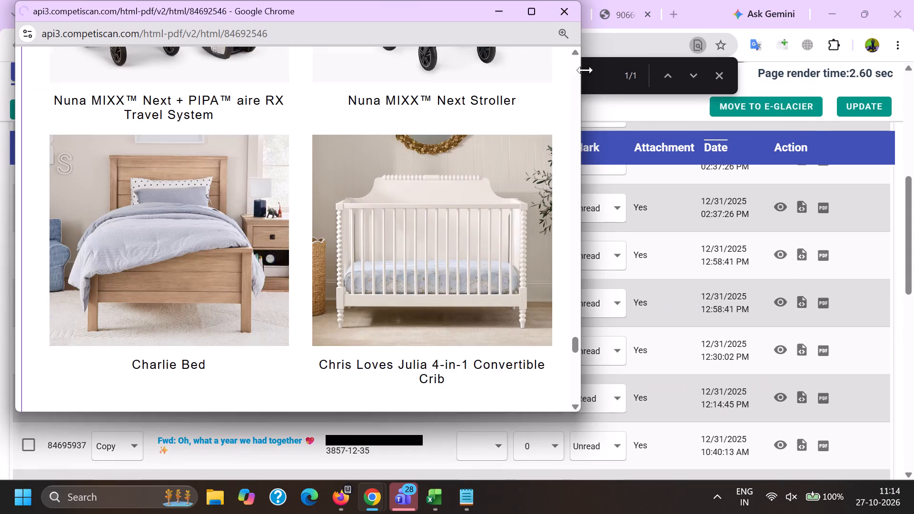
key(alt+Tab)
scroll(630, 297, up, 2)
click(781, 302)
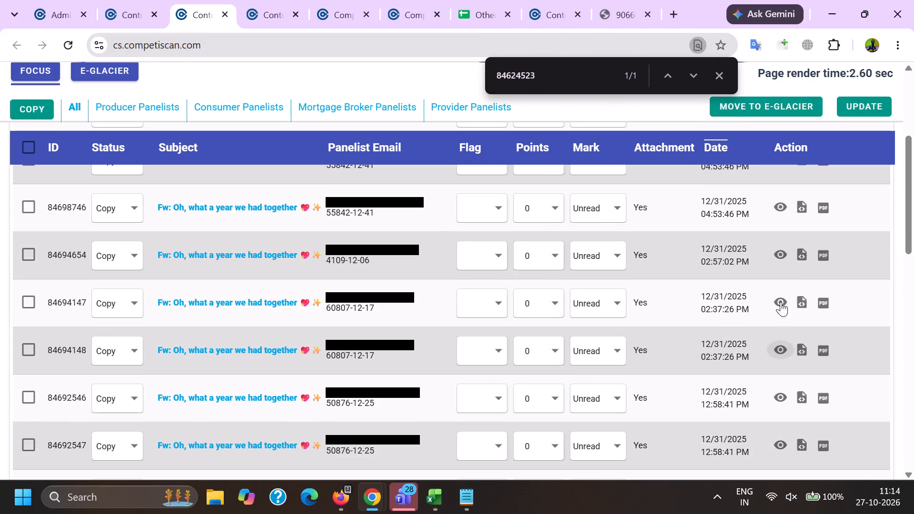
drag(576, 61, 565, 285)
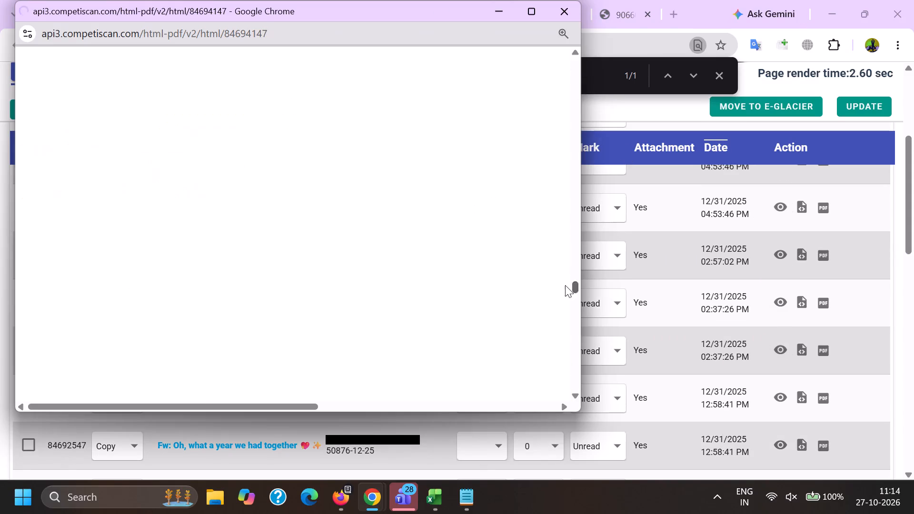
drag(565, 285, 568, 338)
key(alt+Tab)
Preview copy emails 84694654 and 84698746 and check their content, dismissing the chat notification covering the list.
scroll(599, 337, up, 1)
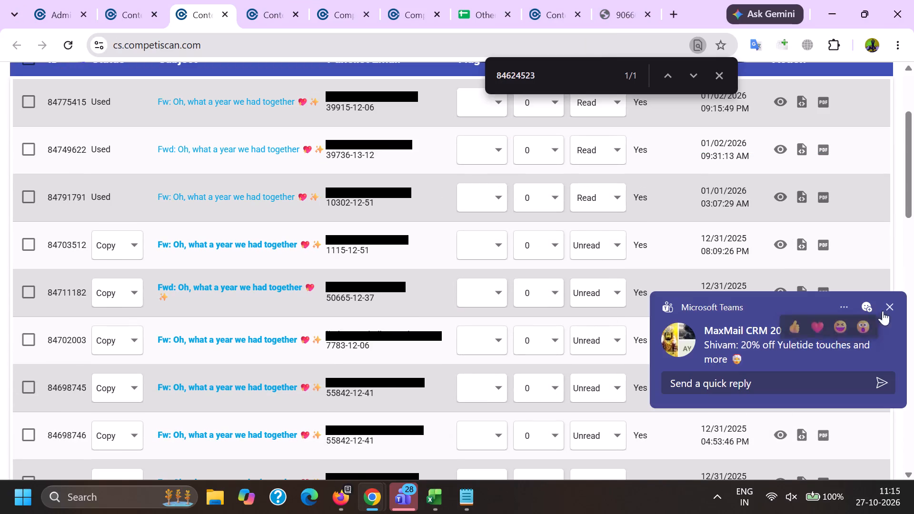
click(890, 303)
scroll(726, 336, down, 1)
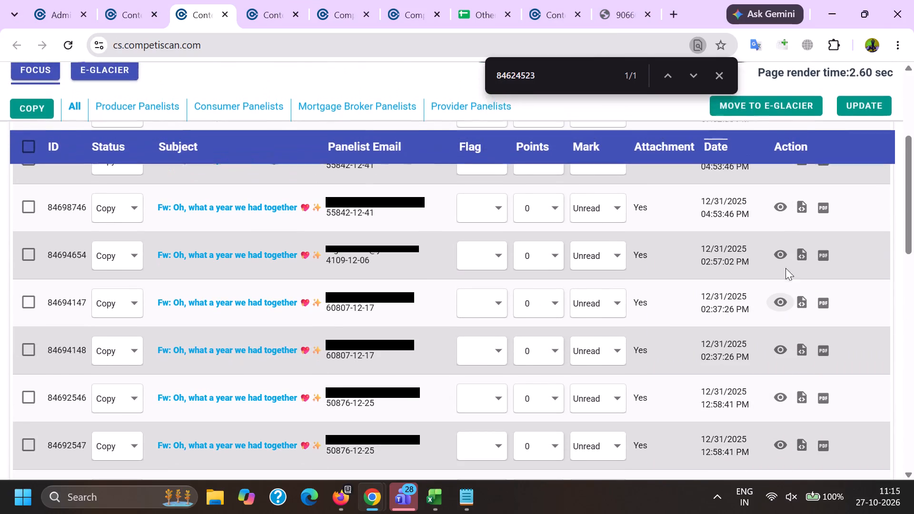
click(780, 248)
drag(577, 68, 563, 265)
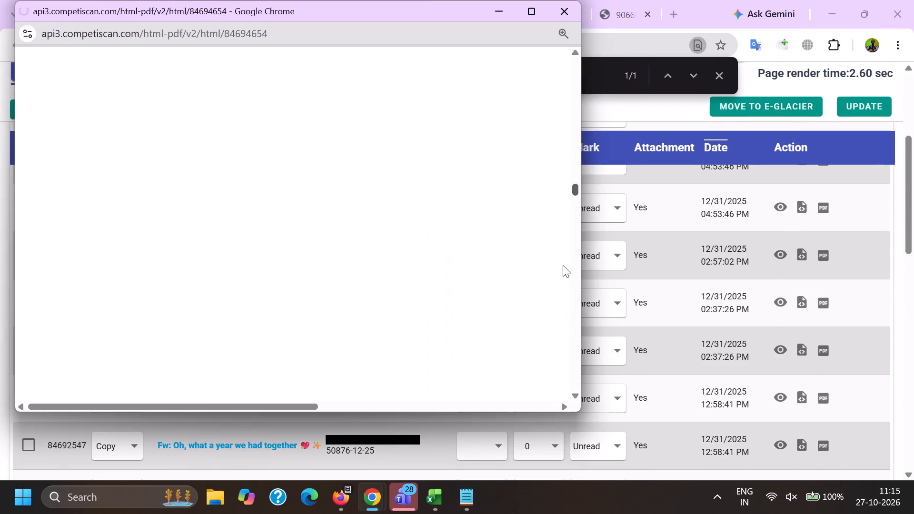
drag(563, 265, 565, 343)
key(alt+Tab)
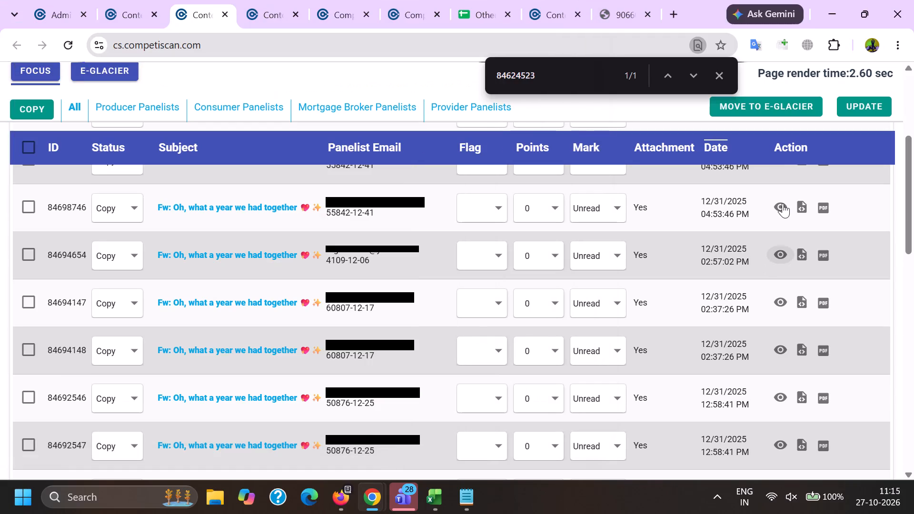
click(783, 203)
key(alt+Tab)
Preview copy email 84698745, examine its recommended products section and return to the results.
scroll(653, 325, up, 1)
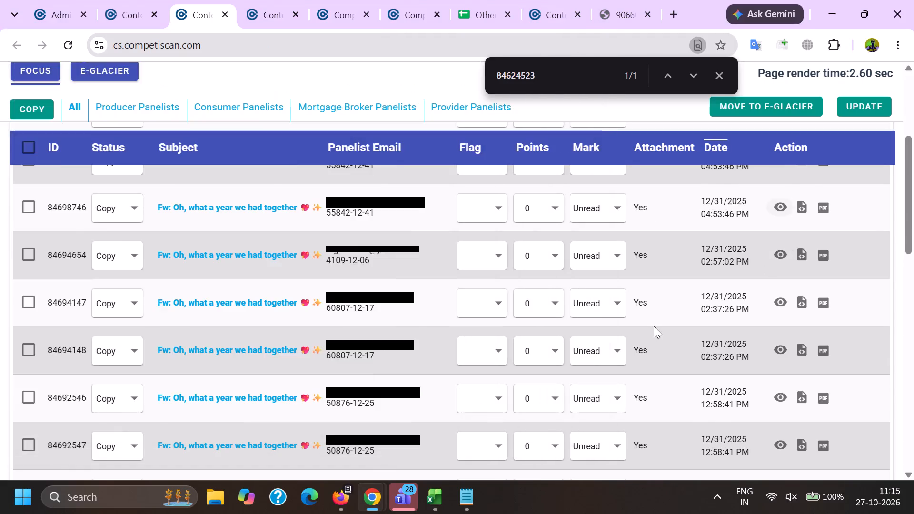
click(779, 388)
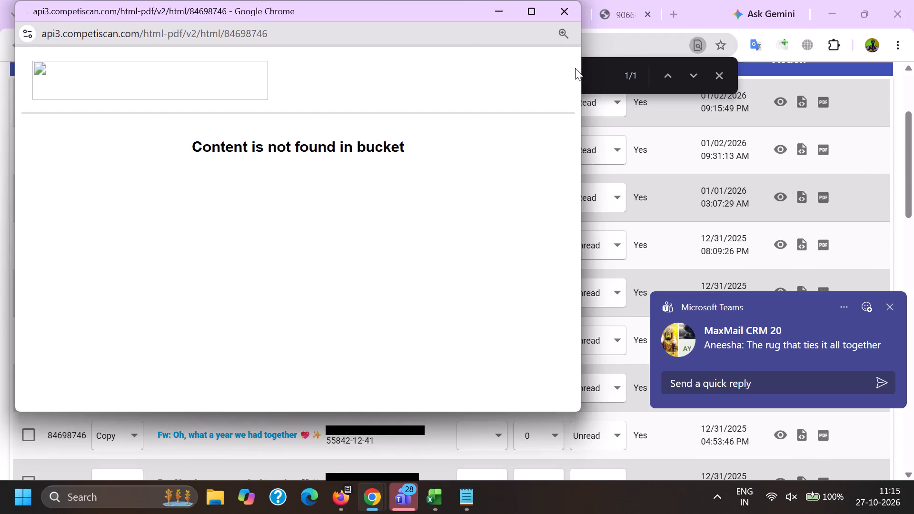
drag(577, 66, 551, 329)
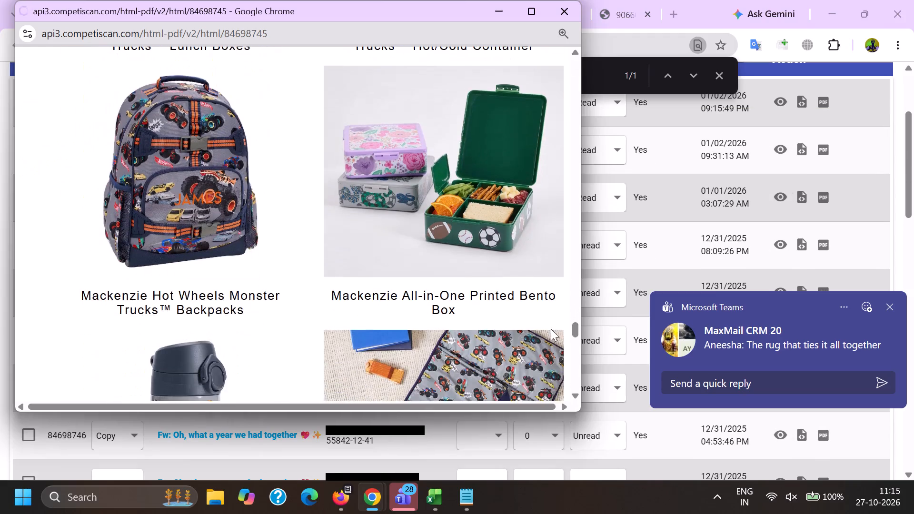
key(alt+Tab)
click(883, 314)
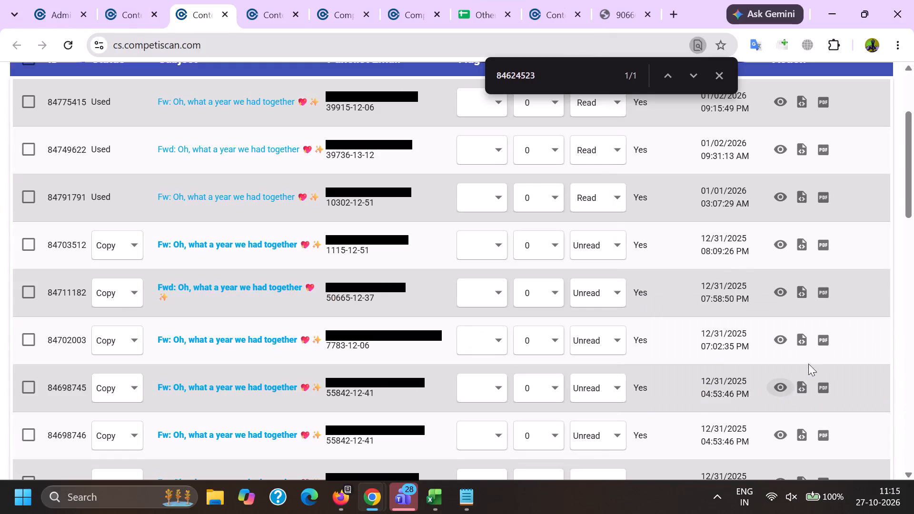
Open copy email 84698745 in its own tab from the results list.
ctrl+click(238, 390)
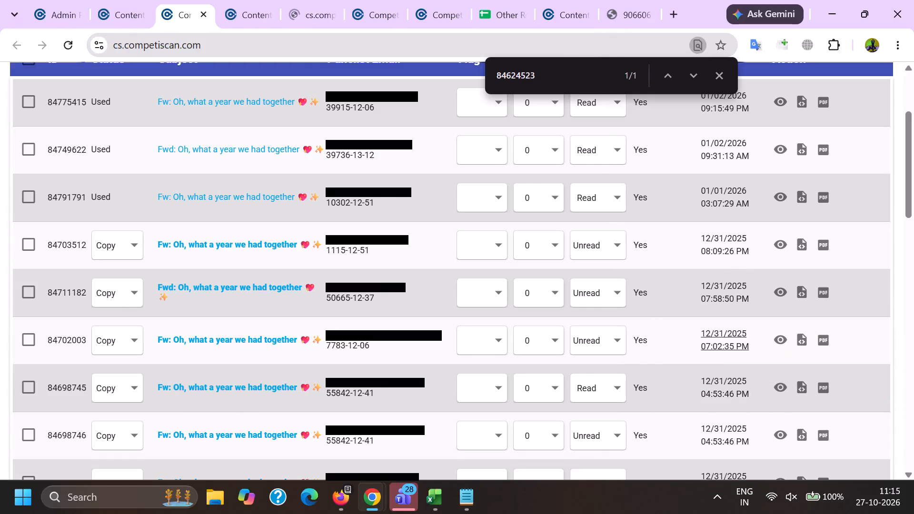
Preview copy emails 84702003 and 84711182 and look through their lower sections, including recommendations and store details.
click(777, 340)
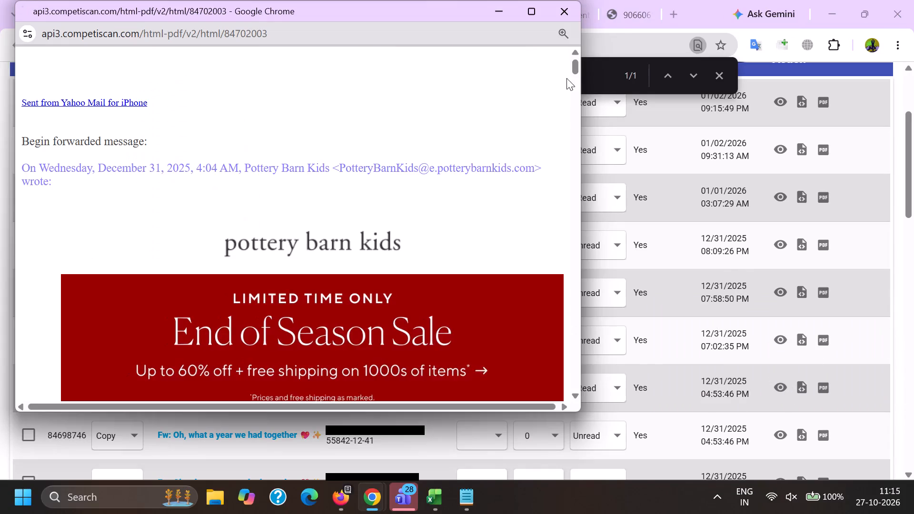
drag(578, 65, 563, 351)
key(alt+Tab)
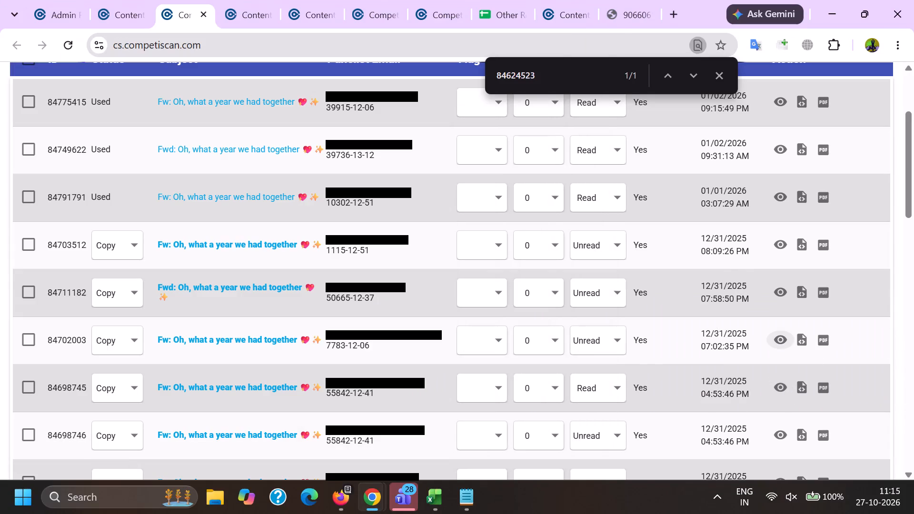
click(774, 294)
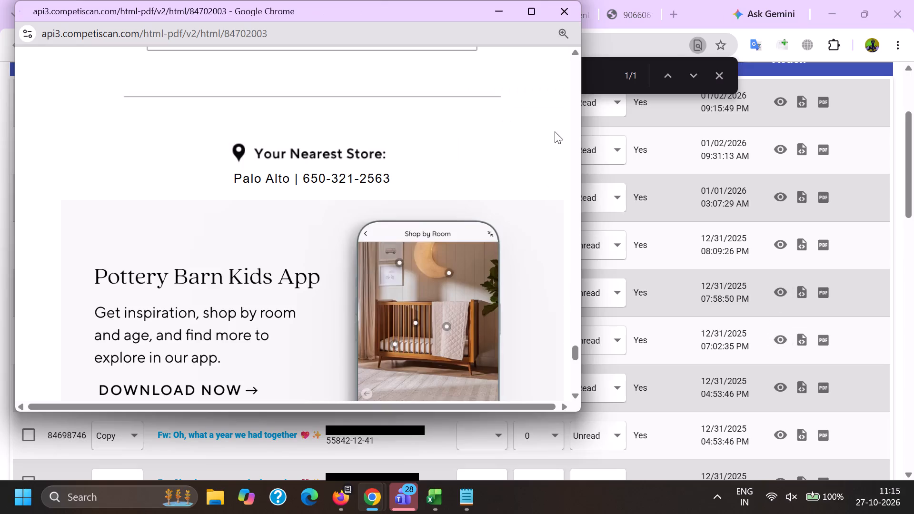
drag(574, 68, 563, 370)
key(alt+Tab)
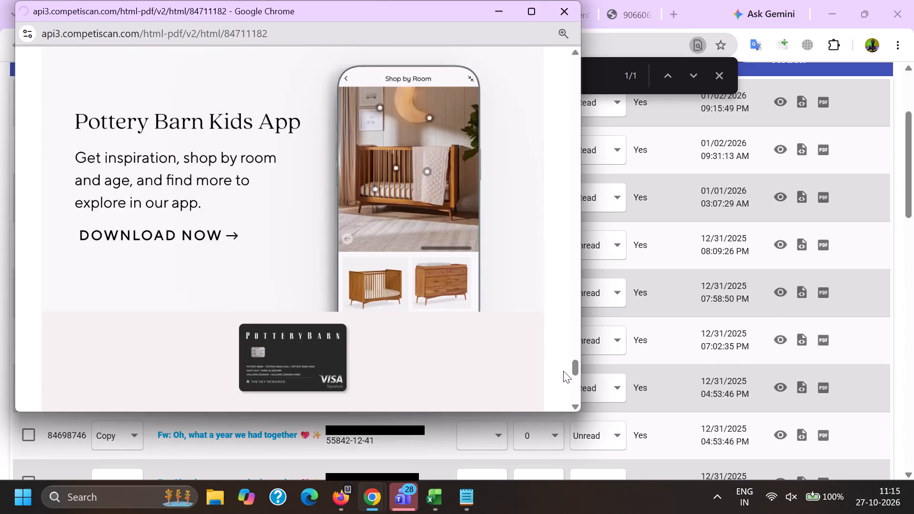
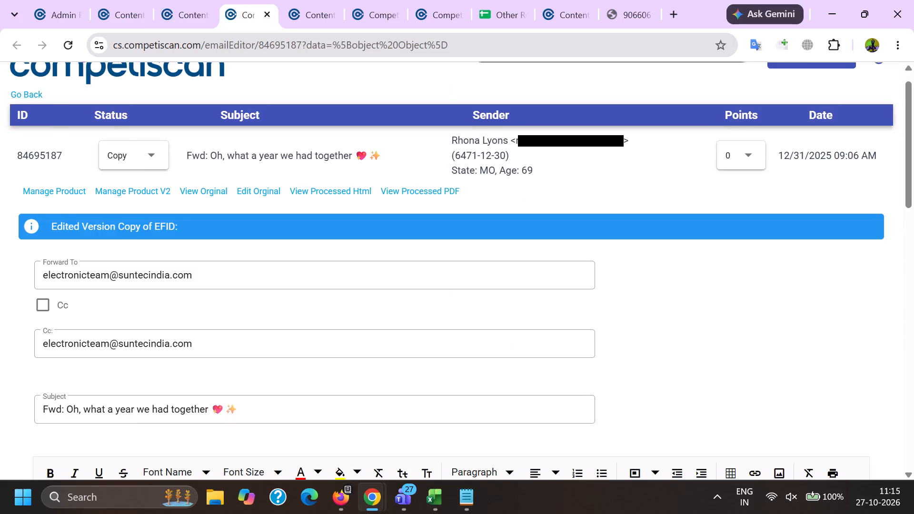
Update the status of copy email 84695187, and do the same for copy email 84698745.
double_click(131, 186)
click(310, 0)
scroll(147, 169, up, 6)
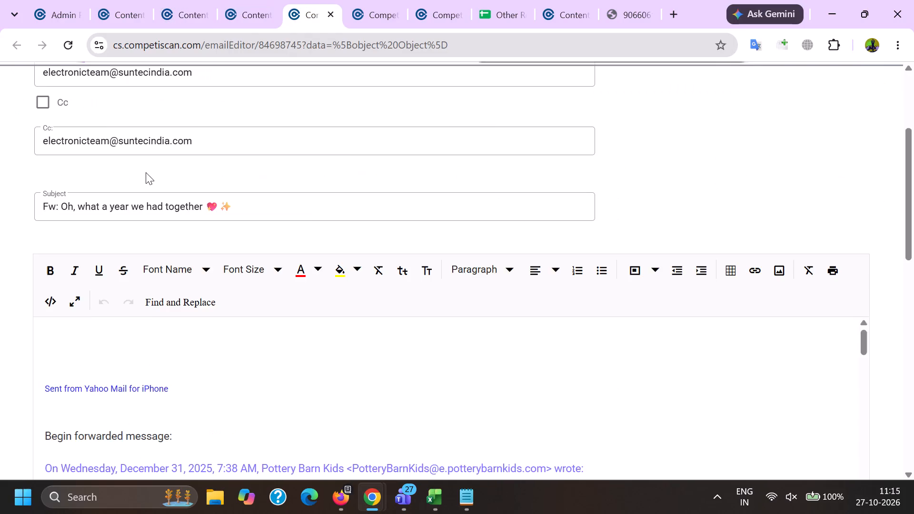
click(146, 173)
click(144, 175)
Copy email ID 84695187 from its editor page address into entry 22 of the may 26 sheet in the 2025 excel workbook.
click(256, 0)
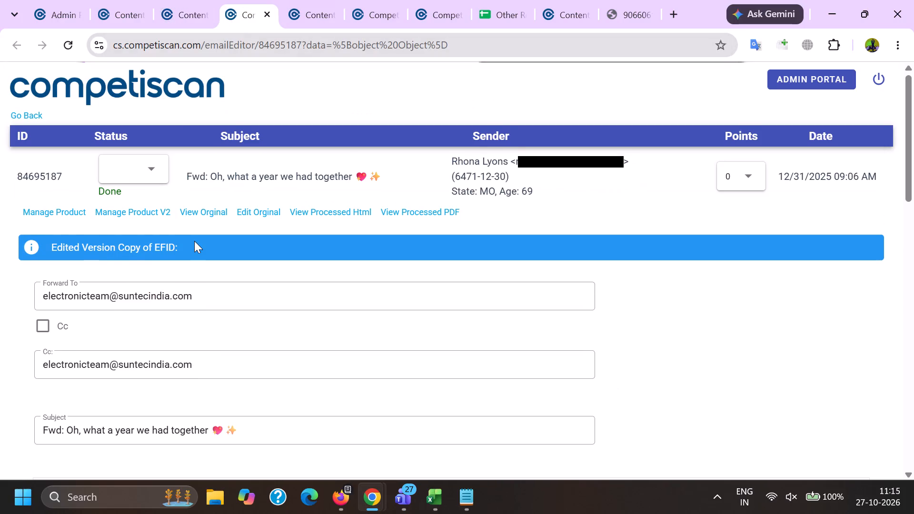
double_click(264, 42)
key(ctrl+c)
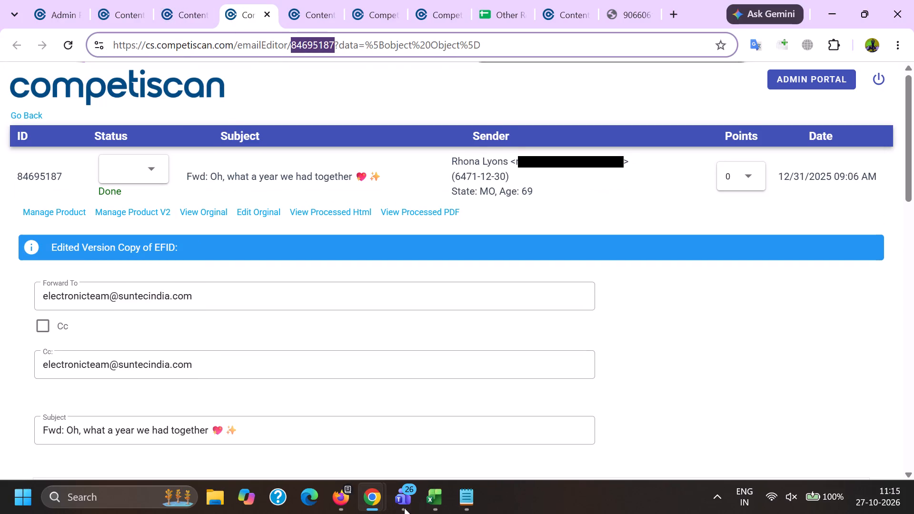
click(435, 506)
click(584, 411)
click(427, 506)
click(578, 415)
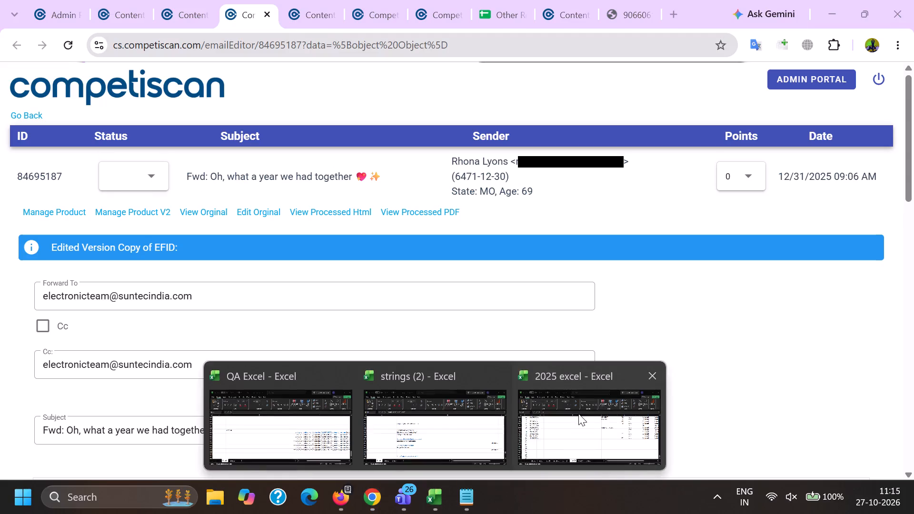
click(85, 323)
key(ctrl+v)
Classify entry 22 as cc, PK, card, Co brand and acquisition, and return to the email's editor page in Chrome.
click(140, 320)
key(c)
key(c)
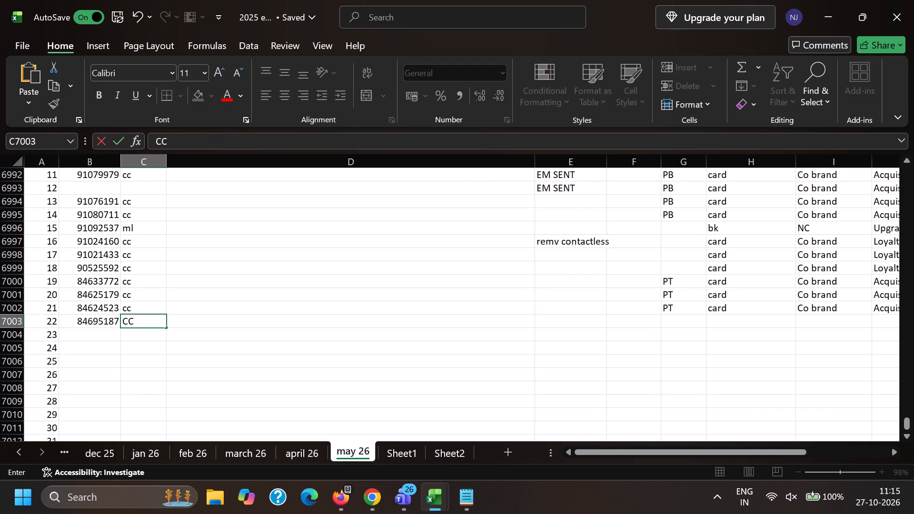
key(BackSpace)
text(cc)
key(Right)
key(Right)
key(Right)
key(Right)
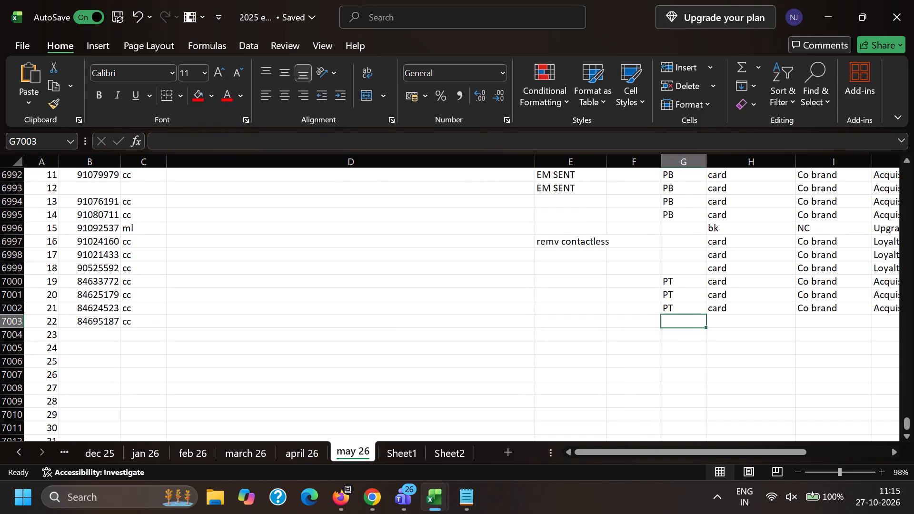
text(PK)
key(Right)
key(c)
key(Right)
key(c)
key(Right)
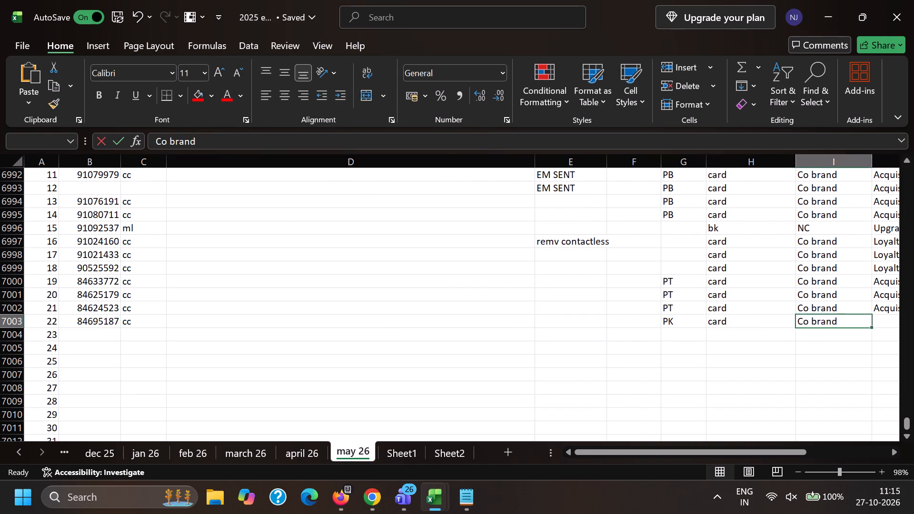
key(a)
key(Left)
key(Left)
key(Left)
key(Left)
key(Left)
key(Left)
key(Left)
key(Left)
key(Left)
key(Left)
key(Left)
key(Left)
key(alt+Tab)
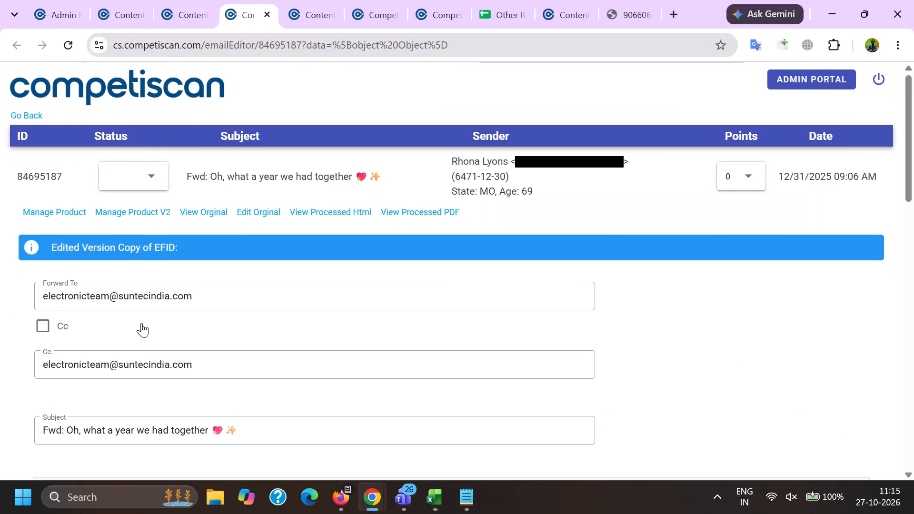
Delete the forwarding line, the sender's address after Pottery Barn Kids and the recipient line from the header of email 84695187.
scroll(124, 246, down, 2)
scroll(202, 107, down, 2)
drag(212, 247, 0, 230)
key(BackSpace)
drag(149, 246, 151, 246)
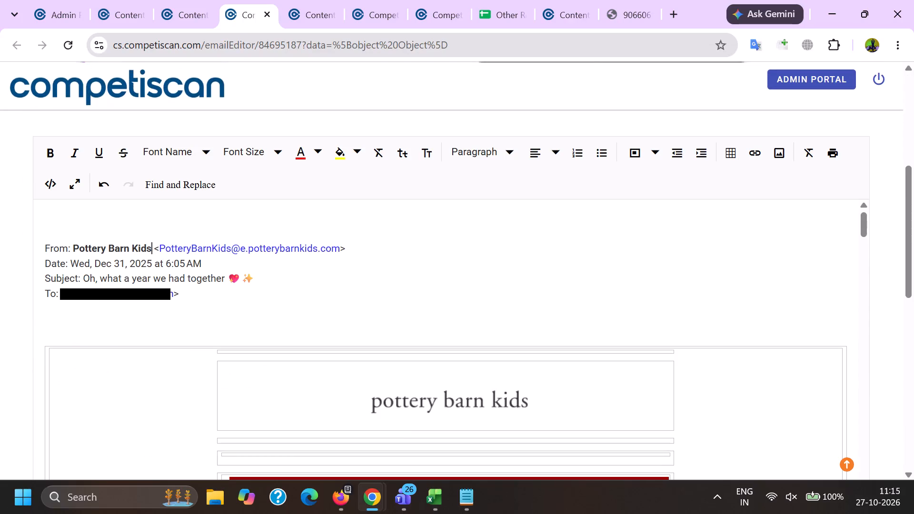
drag(151, 246, 363, 246)
key(BackSpace)
drag(325, 303, 25, 295)
key(BackSpace)
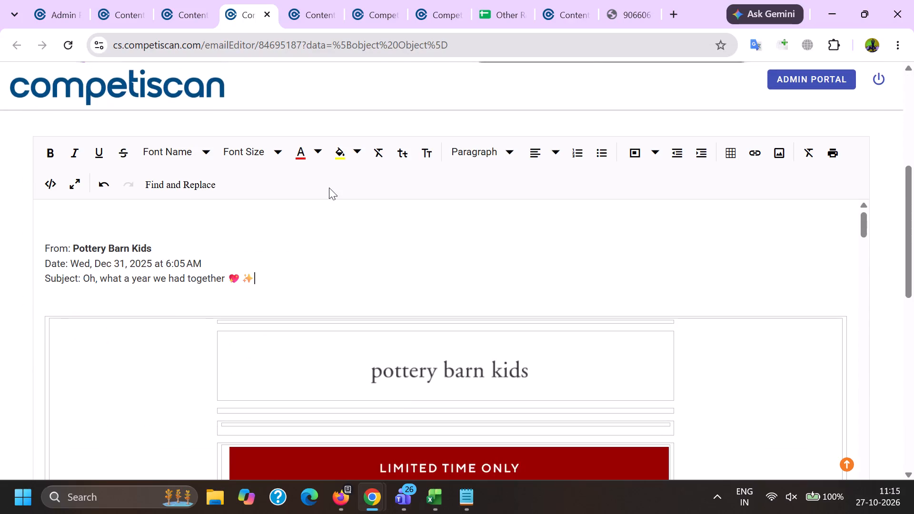
Go through the email body and delete the Pottery Barn Kids address and the recipient's address from the footer text.
scroll(329, 188, down, 20)
scroll(329, 188, down, 20)
scroll(329, 188, down, 18)
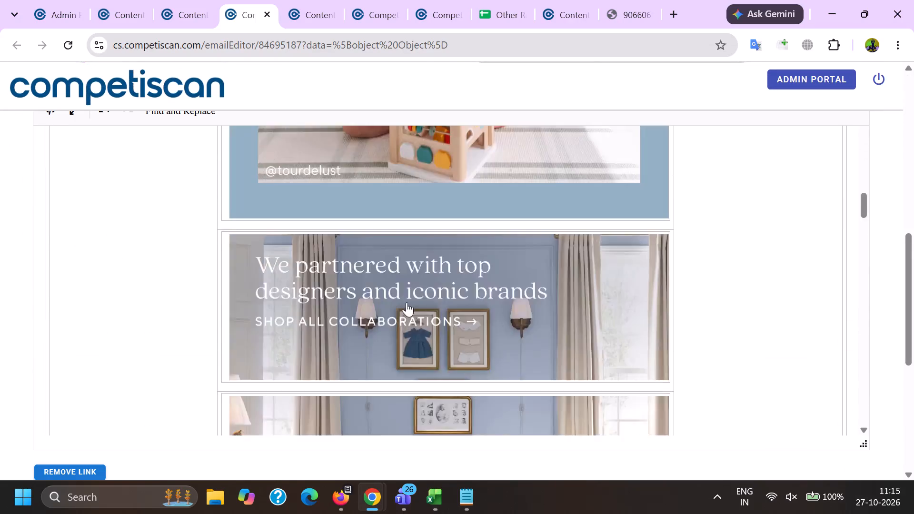
scroll(407, 302, down, 7)
scroll(415, 319, up, 1)
scroll(416, 319, down, 19)
scroll(428, 326, down, 6)
scroll(417, 395, down, 3)
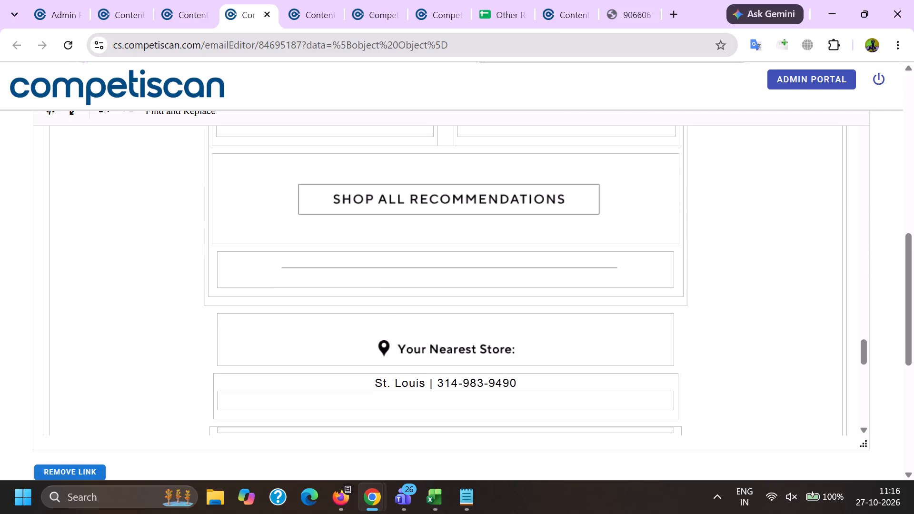
scroll(417, 395, down, 3)
click(386, 196)
click(418, 320)
scroll(412, 324, down, 4)
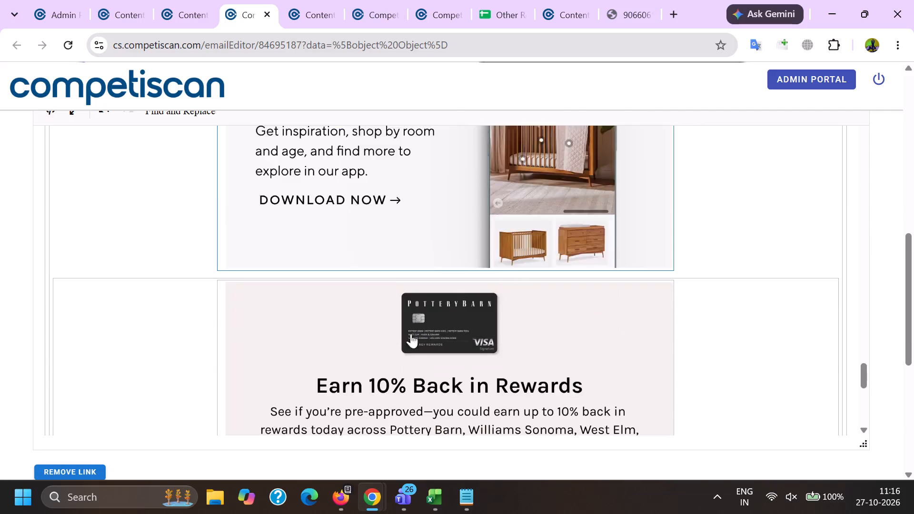
scroll(411, 334, down, 3)
drag(387, 338, 391, 339)
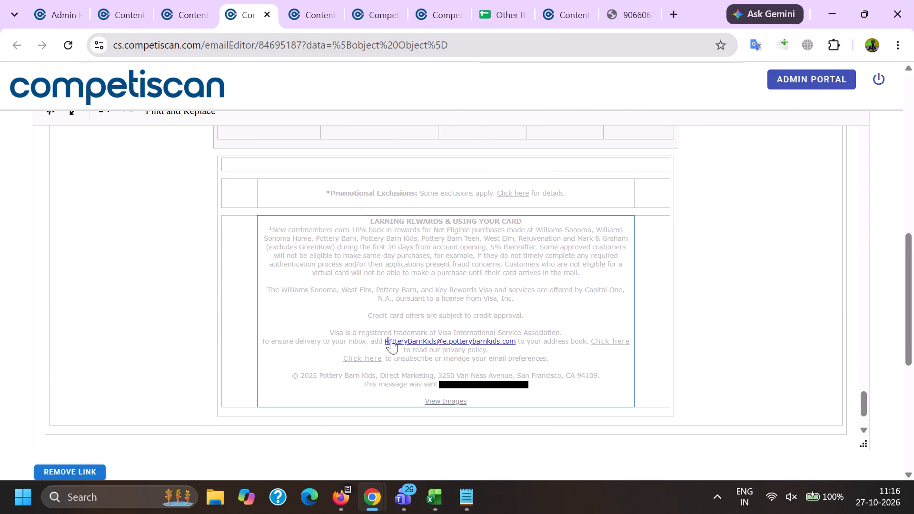
drag(391, 339, 517, 339)
key(BackSpace)
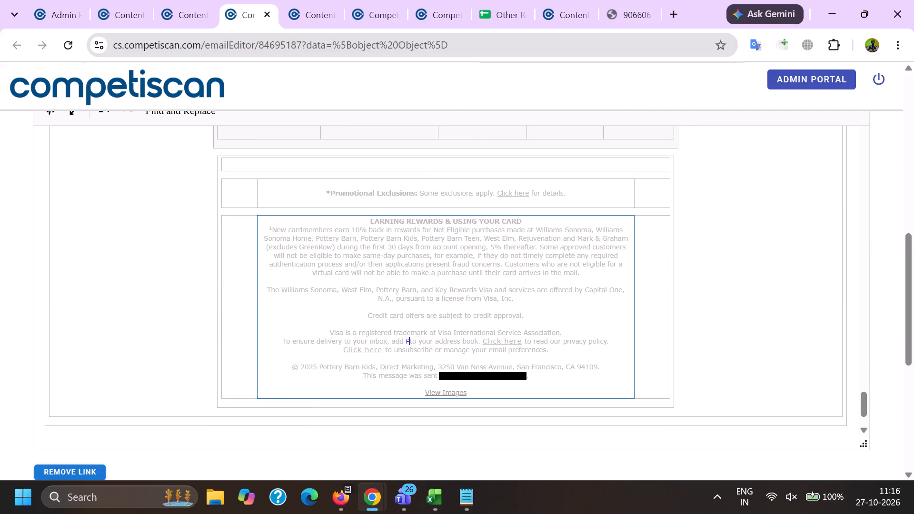
key(BackSpace)
drag(451, 372, 551, 373)
key(BackSpace)
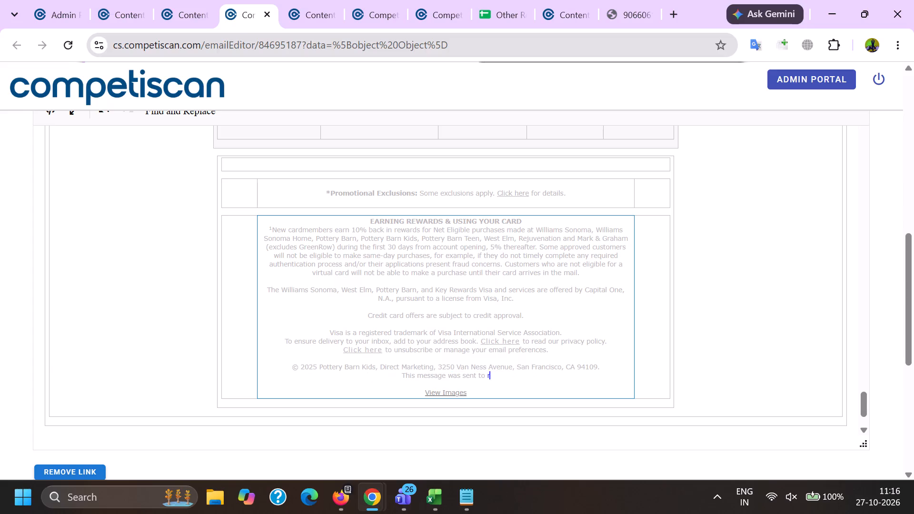
key(BackSpace)
Remove the hyperlinks from the footer's View Images text and from Click here in the unsubscribe line.
click(457, 390)
click(542, 417)
click(370, 351)
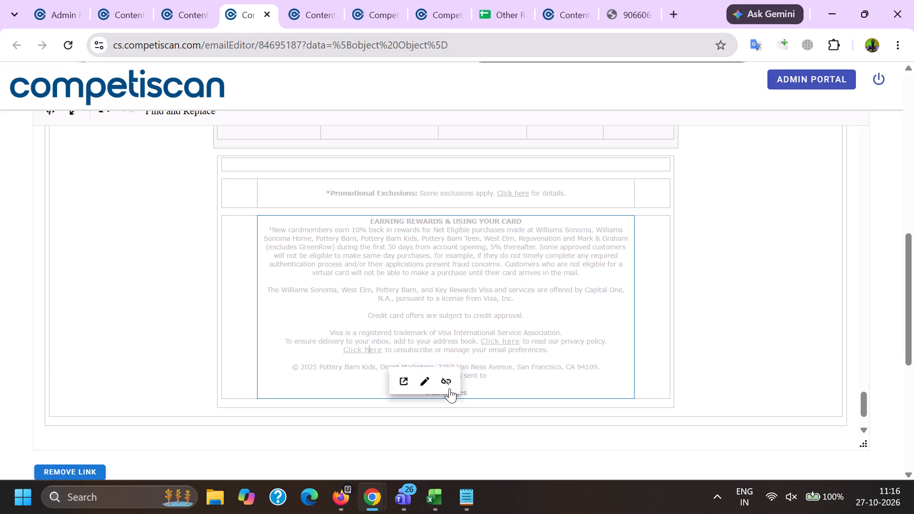
click(452, 378)
Delete the panelist's signature and the blank lines below the email body.
scroll(399, 304, down, 10)
scroll(179, 342, up, 4)
drag(145, 362, 117, 353)
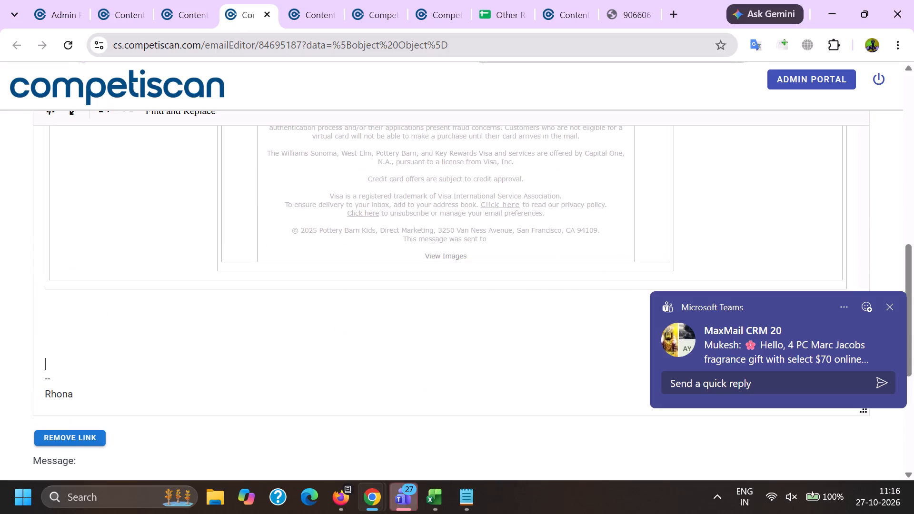
drag(117, 353, 109, 394)
key(BackSpace)
key(BackSpace)
key(BackSpace)
scroll(386, 254, down, 3)
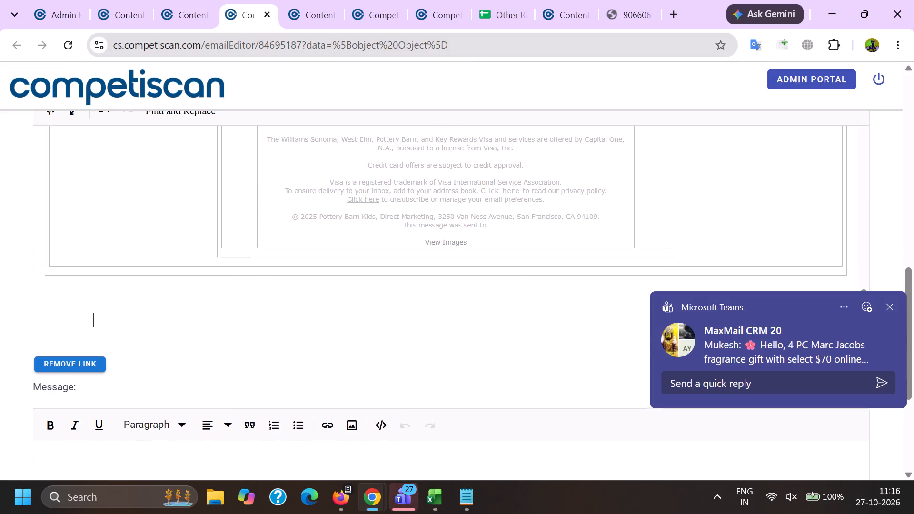
Save the edited email with its product info and accept the save confirmation.
scroll(386, 259, down, 20)
click(365, 354)
click(476, 296)
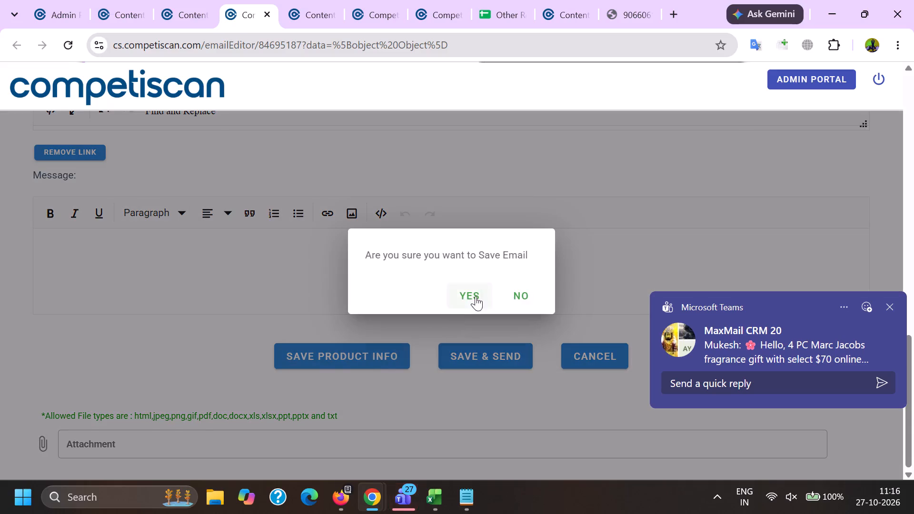
Open the product form of email 84695187 for managing its product details.
click(333, 0)
click(253, 0)
click(0, 287)
scroll(0, 262, up, 7)
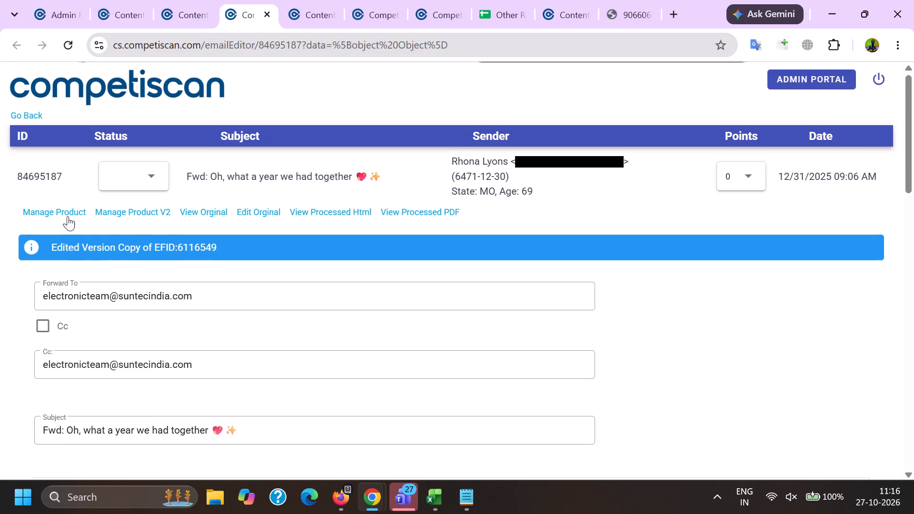
click(56, 206)
Return to the email editor and copy the sender name Pottery Barn Kids from the email's From line.
key(alt+Tab)
scroll(104, 211, down, 7)
click(105, 316)
key(Page_Up)
key(Page_Up)
key(Page_Up)
key(Page_Up)
key(Page_Up)
key(Page_Up)
key(Page_Up)
key(Page_Up)
key(Page_Up)
key(Page_Up)
key(Page_Up)
key(Page_Up)
key(Page_Up)
key(Page_Up)
key(Page_Up)
key(Page_Up)
key(Page_Up)
key(Page_Up)
key(Page_Up)
key(Page_Up)
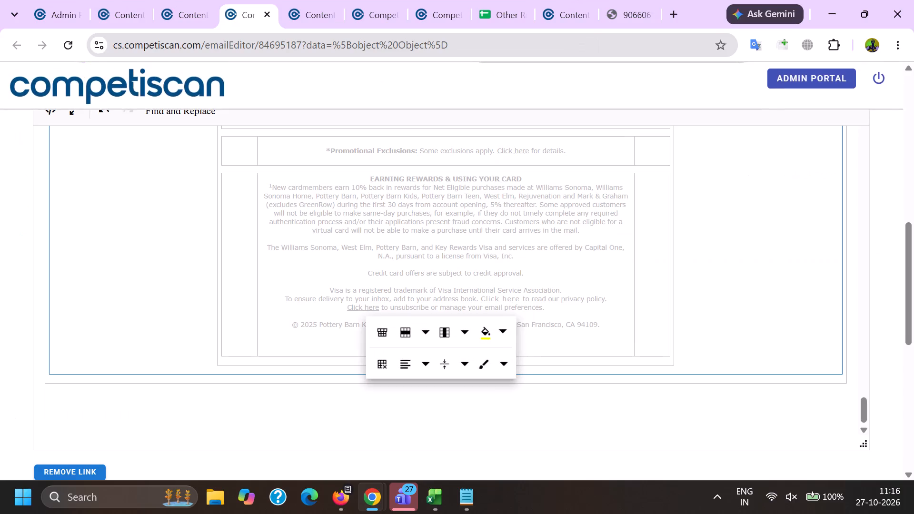
scroll(124, 257, down, 6)
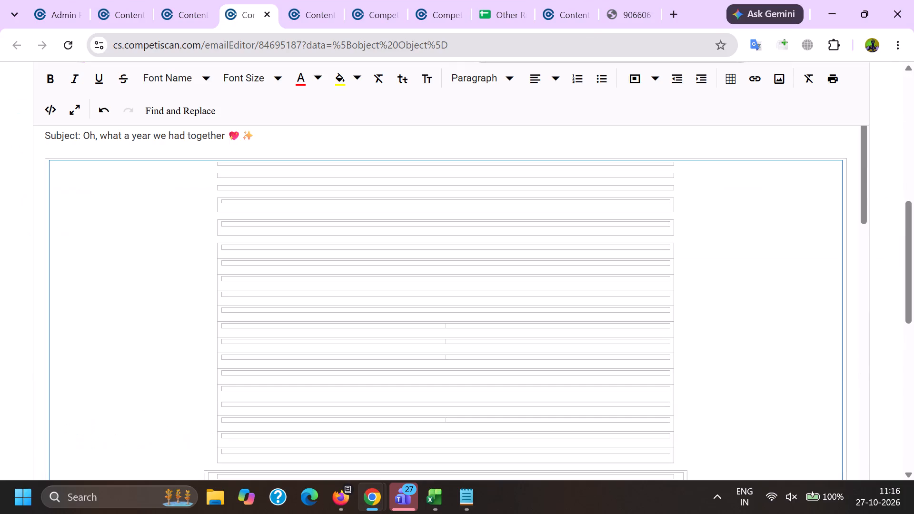
scroll(114, 301, up, 2)
double_click(91, 245)
shift+click(137, 242)
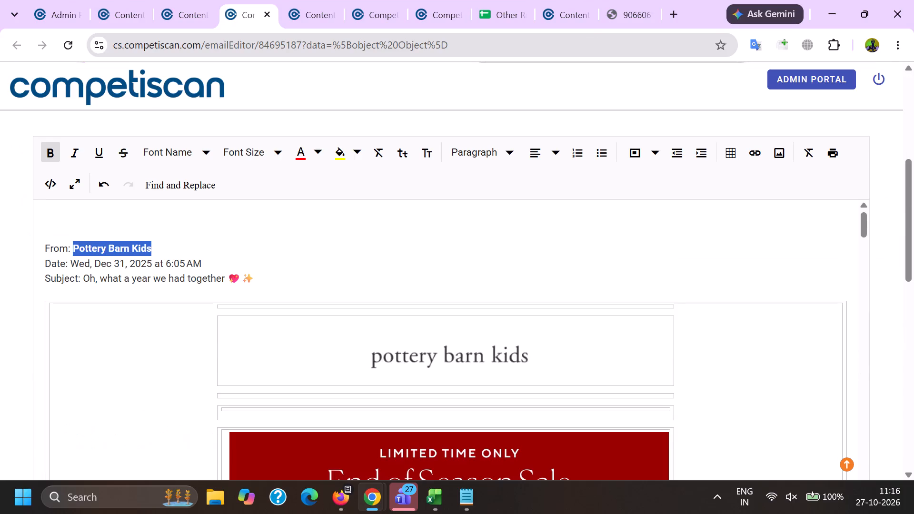
key(ctrl+c)
In the product form, use the Pottery Barn Kids company's logo as the product image.
key(alt+Tab)
scroll(327, 133, down, 6)
scroll(279, 200, down, 6)
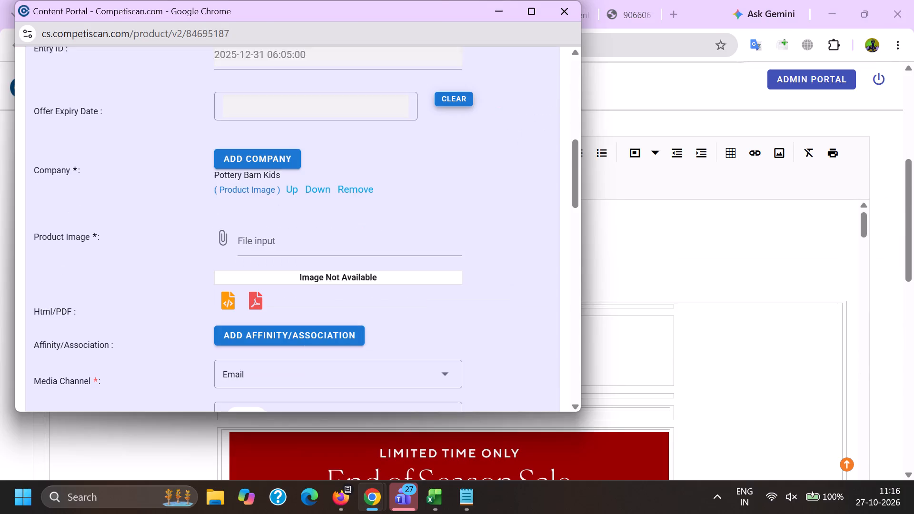
click(258, 188)
Add Capital One as a company and Pottery Barn Kids (Retail) as an affinity/association of the product.
click(265, 158)
text(CA)
key(p)
key(i)
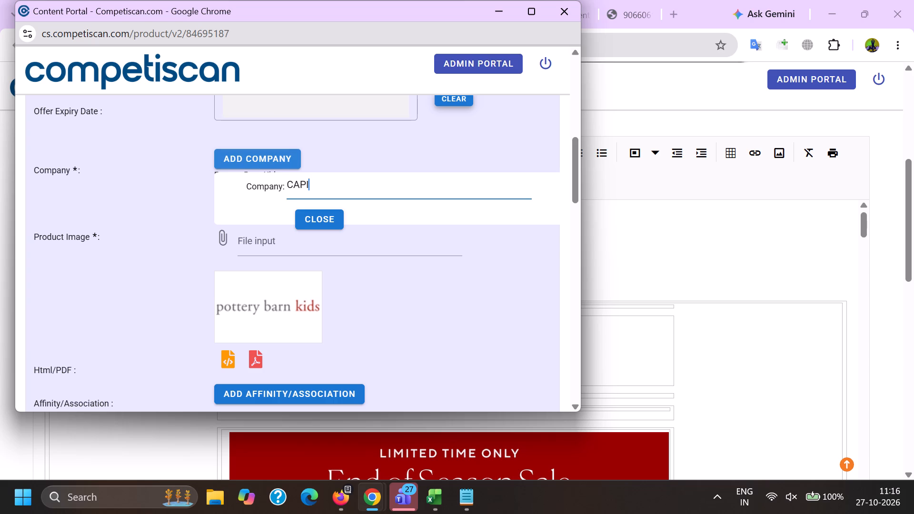
key(t)
key(a)
key(l)
key(space)
text(ON)
key(e)
scroll(265, 161, down, 3)
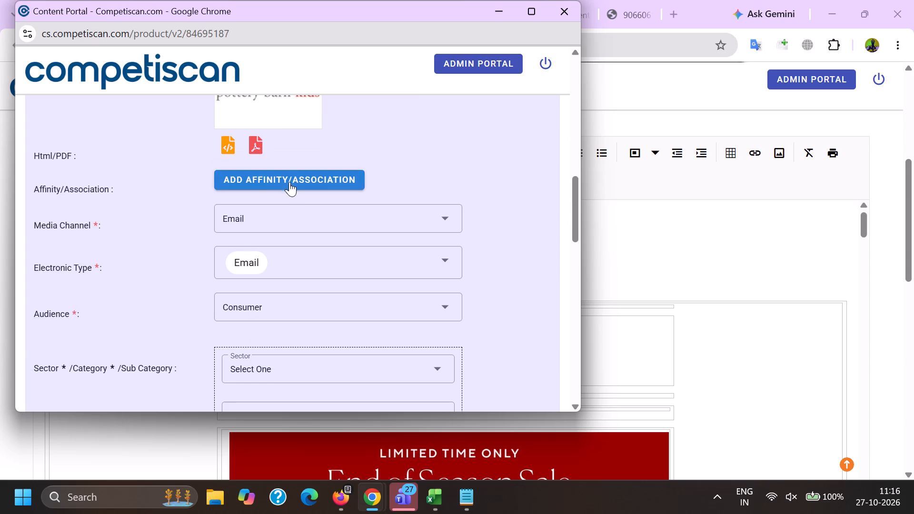
click(289, 180)
click(351, 204)
key(ctrl+v)
scroll(350, 228, up, 4)
click(328, 289)
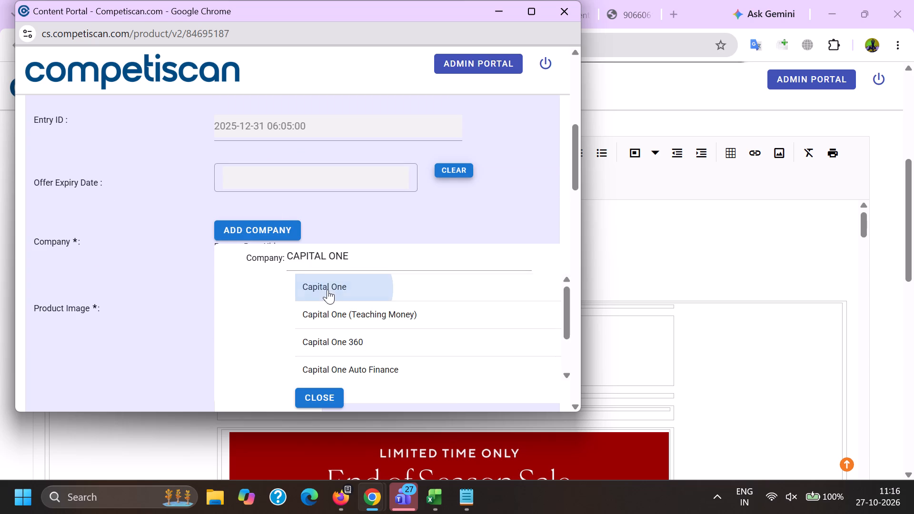
scroll(307, 287, down, 4)
click(317, 283)
scroll(311, 176, down, 3)
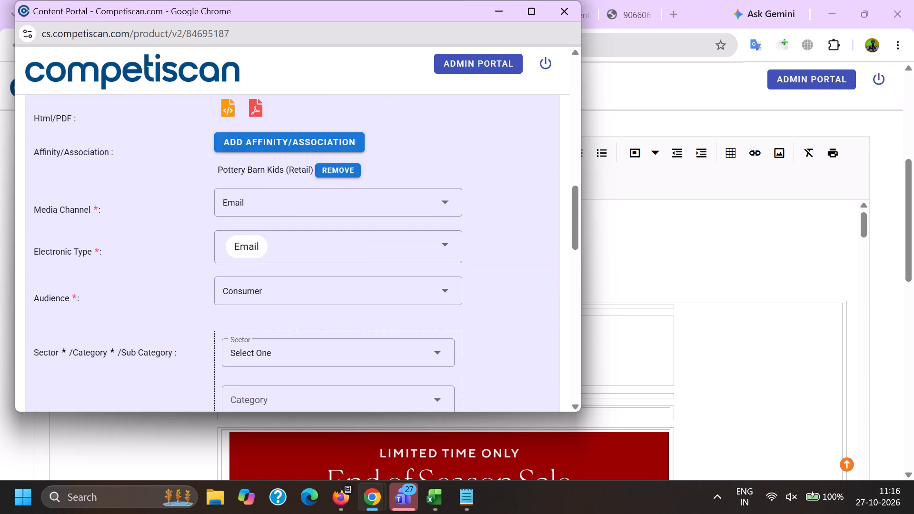
Add the classification Retail / Home / Furniture to the product's sector, category and sub category.
click(263, 218)
scroll(263, 216, down, 8)
click(260, 272)
drag(127, 270, 147, 271)
click(251, 253)
scroll(253, 294, down, 7)
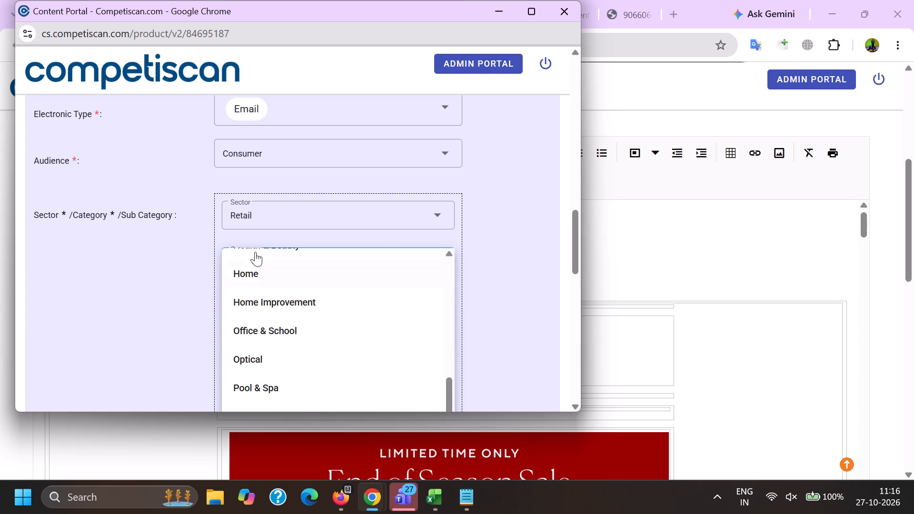
click(255, 251)
click(251, 255)
scroll(260, 245, down, 5)
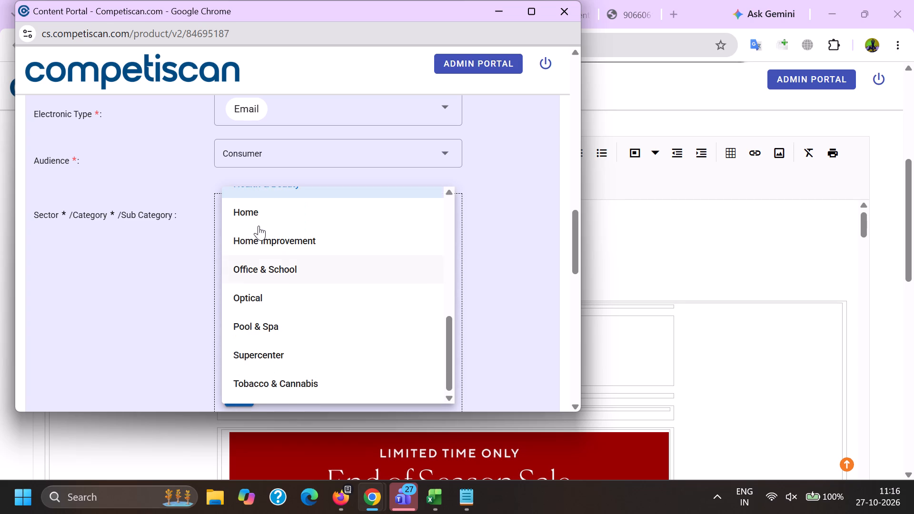
drag(256, 213, 255, 217)
drag(129, 259, 157, 271)
drag(253, 317, 255, 312)
scroll(262, 206, down, 2)
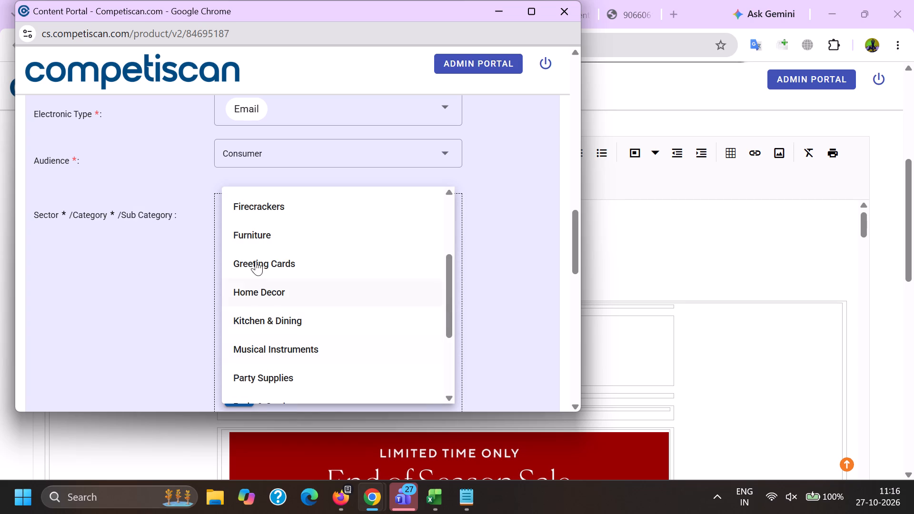
drag(256, 231, 252, 236)
drag(101, 288, 121, 299)
click(242, 406)
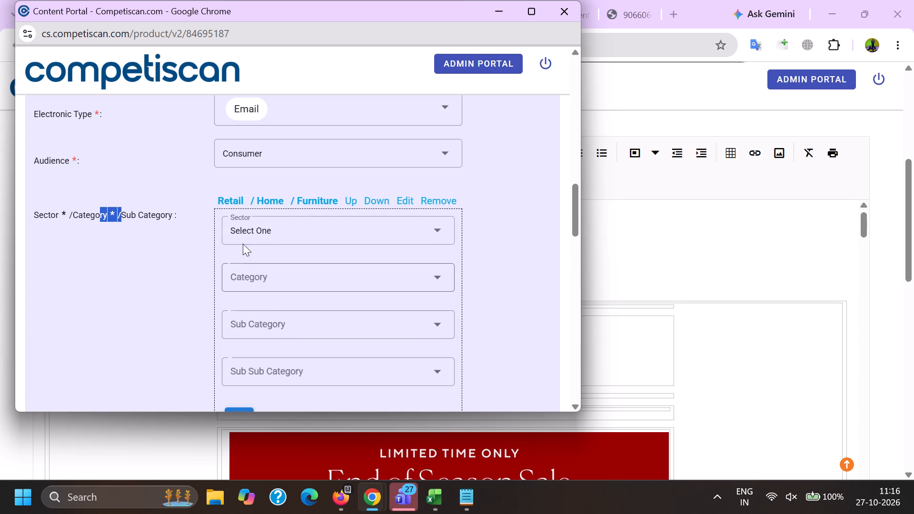
Add a second classification with sector Credit Cards, category Payment Cards and a matching sub category.
click(243, 220)
scroll(269, 342, up, 6)
drag(278, 323, 273, 323)
drag(71, 320, 104, 332)
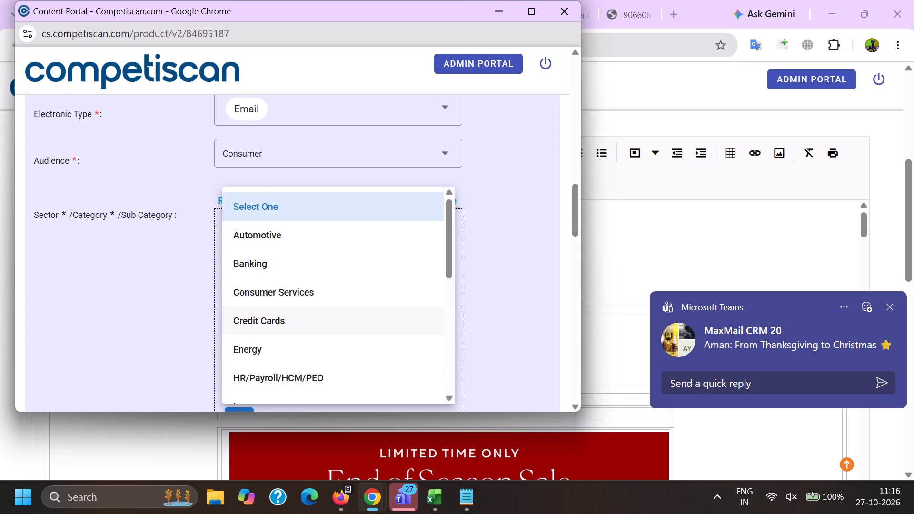
click(258, 277)
scroll(269, 203, up, 1)
scroll(268, 203, down, 2)
click(261, 280)
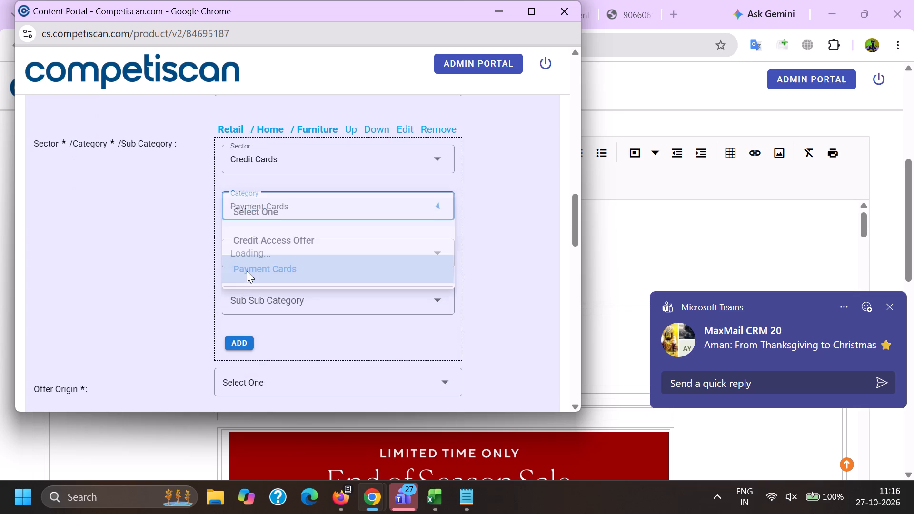
click(274, 246)
scroll(280, 168, down, 1)
scroll(282, 247, down, 7)
click(273, 281)
drag(149, 289, 168, 291)
click(239, 267)
Set the product's offer origin to Provider/Bank.
scroll(250, 326, up, 2)
click(384, 197)
scroll(299, 200, up, 1)
scroll(289, 208, down, 5)
click(263, 196)
Search product names for Pottery Barn and set the product name to Pottery Barn Key Rewards Visa Credit Card.
double_click(279, 257)
key(ctrl+v)
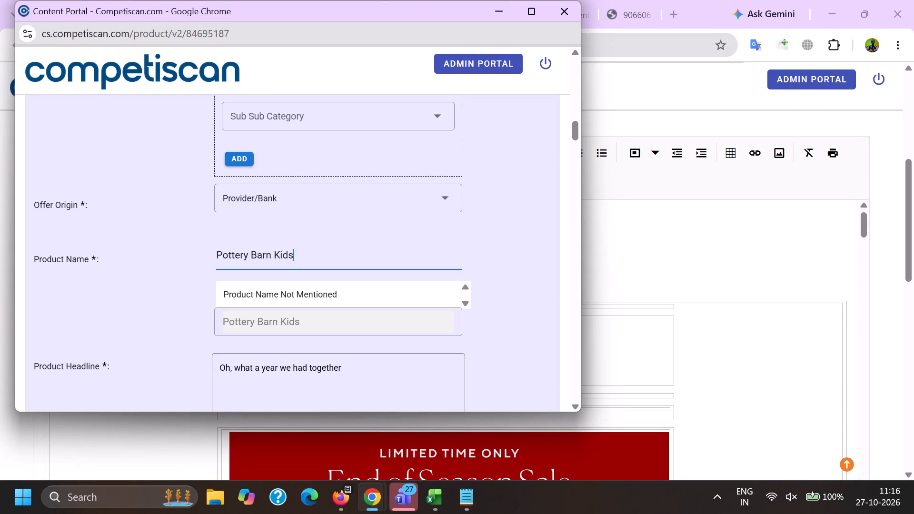
drag(270, 250, 407, 285)
key(BackSpace)
click(315, 335)
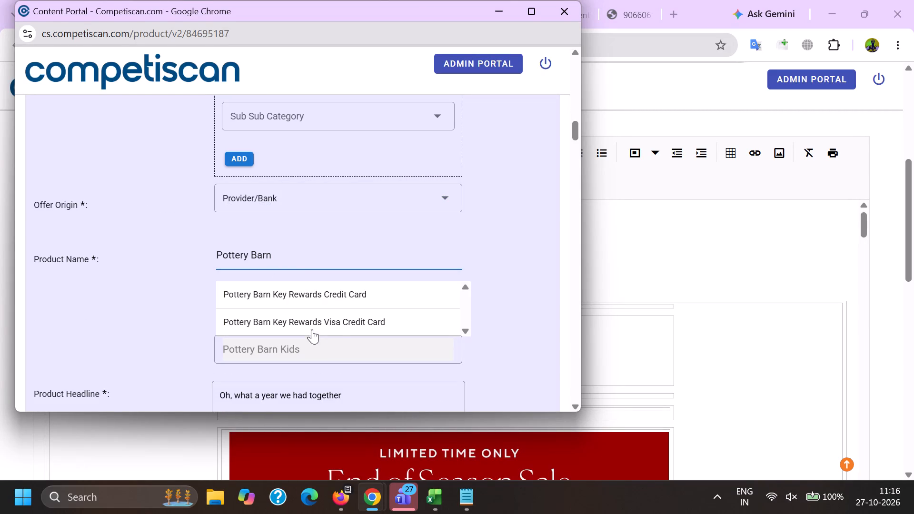
click(294, 315)
scroll(277, 337, up, 5)
click(280, 282)
scroll(277, 288, down, 5)
Replace the product headline with the email's subject text, without emojis and ending in a period: "Oh, what a year we had together.".
drag(368, 320, 0, 313)
key(BackSpace)
key(alt+Tab)
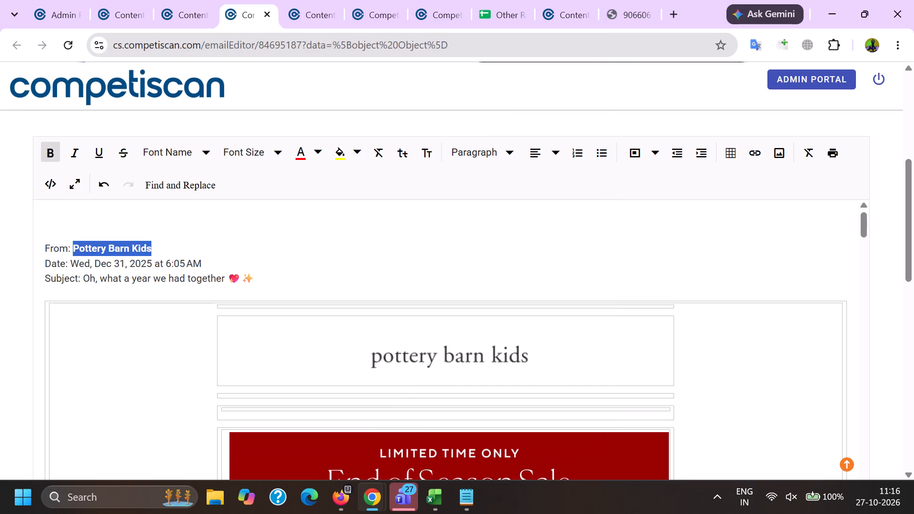
drag(86, 277, 262, 291)
key(ctrl+c)
key(alt+Tab)
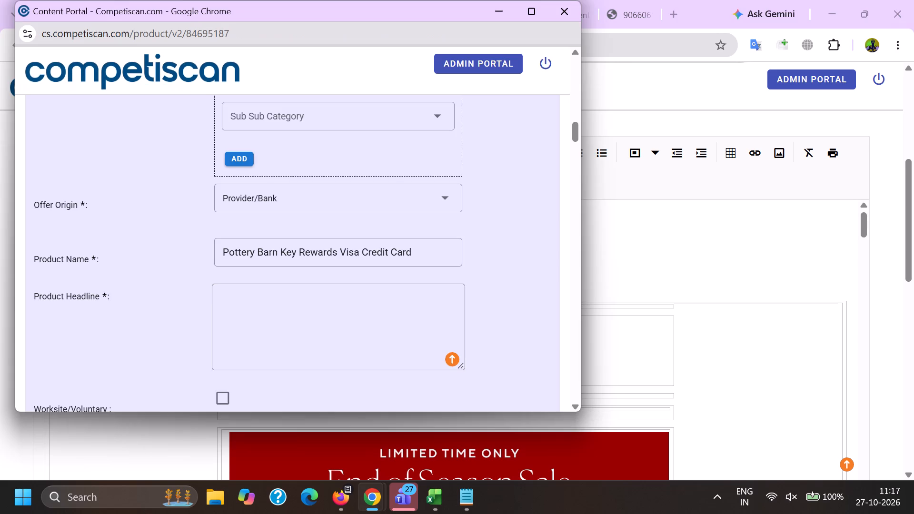
key(ctrl+v)
key(BackSpace)
key(BackSpace)
key(BackSpace)
key(BackSpace)
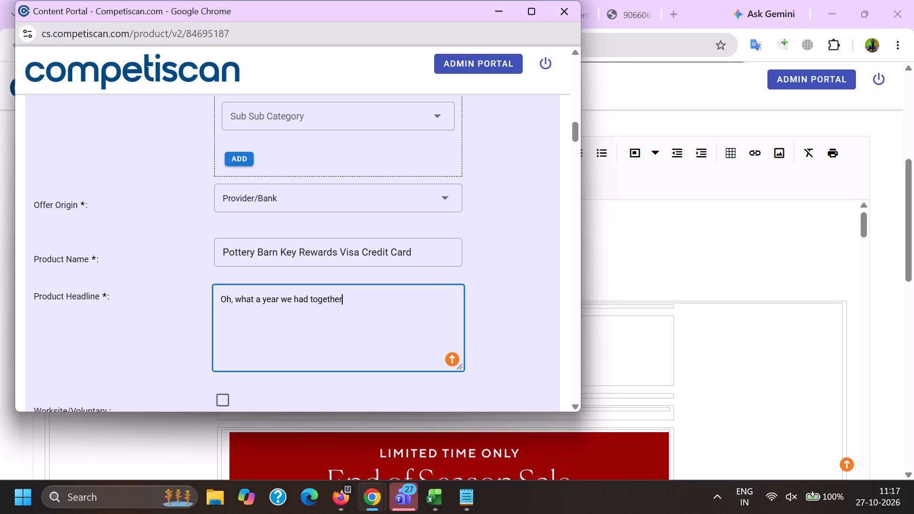
text(.)
key(space)
Append the phrase "Earn 10% back in rewards", copied from the reference product's headline, to the product headline of record 84695187.
key(alt+Tab)
click(585, 0)
scroll(563, 289, up, 5)
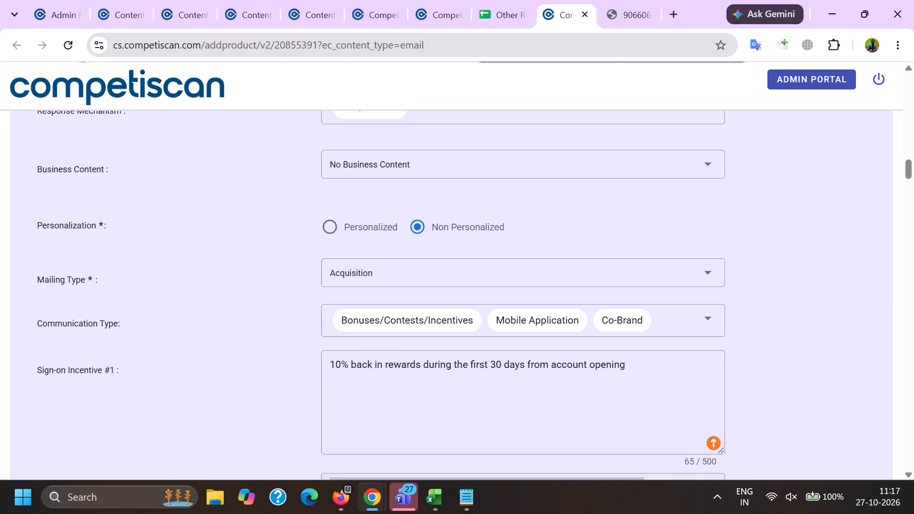
scroll(559, 300, up, 10)
scroll(495, 307, down, 6)
double_click(487, 328)
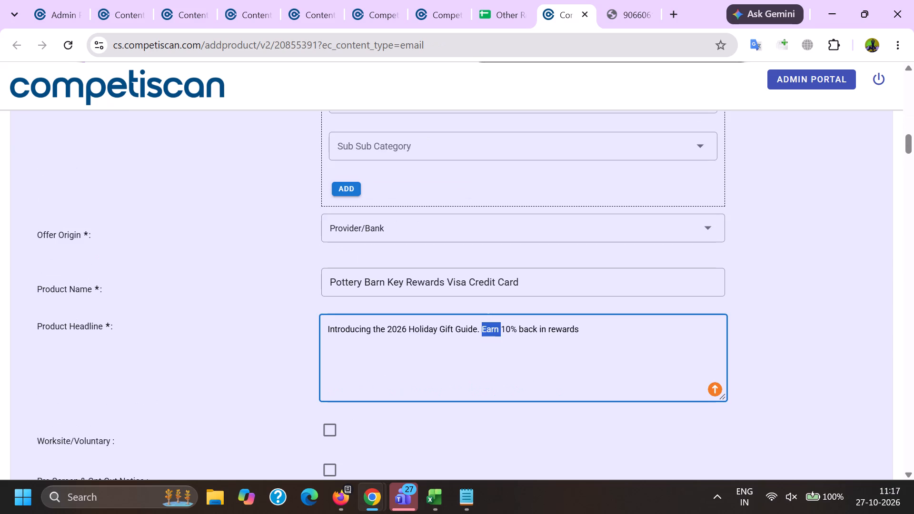
shift+click(589, 333)
key(ctrl+c)
key(alt+Tab)
key(ctrl+v)
click(378, 128)
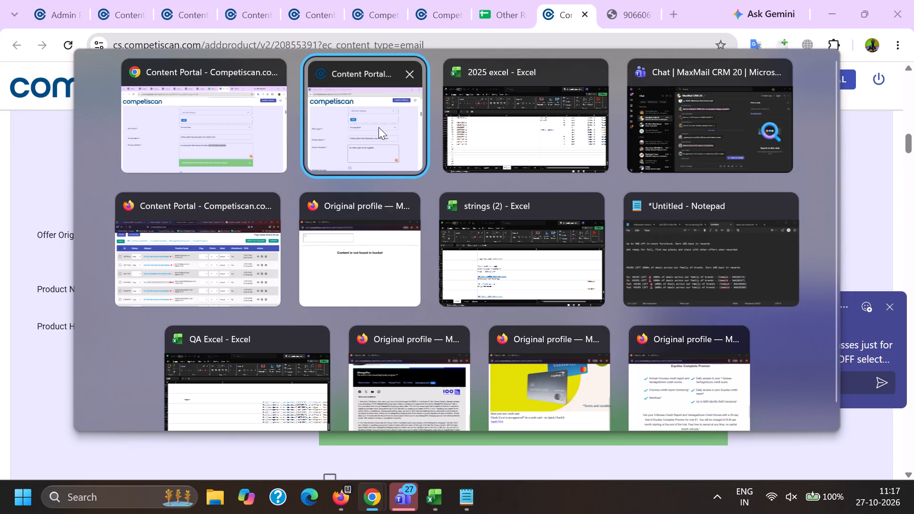
key(ctrl+v)
Set the product's response mechanism to URL/Website and its mailing type to Acquisition.
scroll(267, 192, down, 6)
click(243, 181)
scroll(240, 147, down, 5)
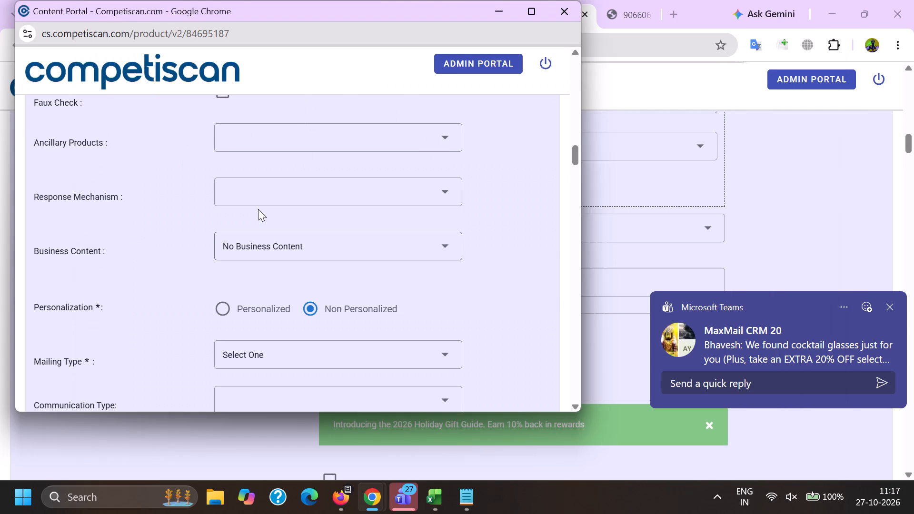
scroll(258, 209, down, 3)
scroll(278, 306, up, 6)
scroll(276, 197, down, 7)
click(290, 299)
drag(131, 271, 234, 299)
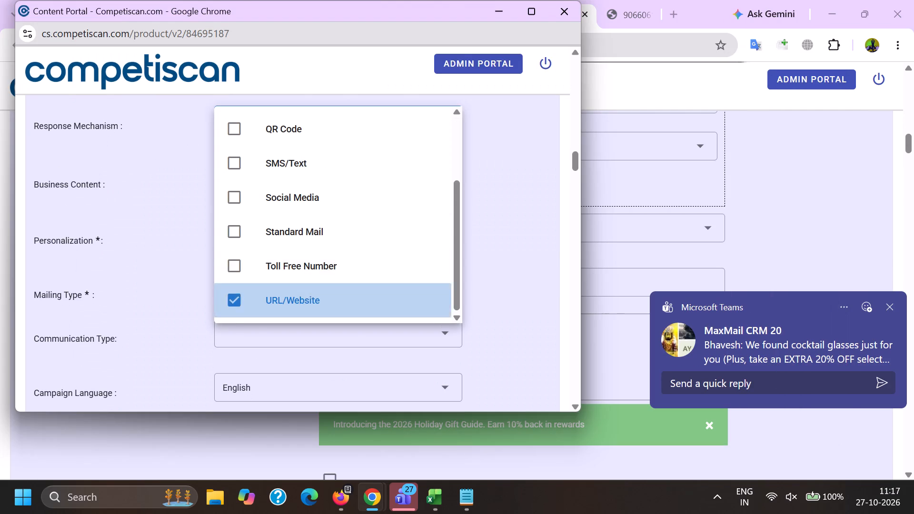
click(367, 298)
click(277, 241)
drag(132, 291, 152, 303)
Set the communication types to Bonuses/Contests/Incentives, Co-Brand and Mobile Application.
click(250, 325)
scroll(264, 218, down, 3)
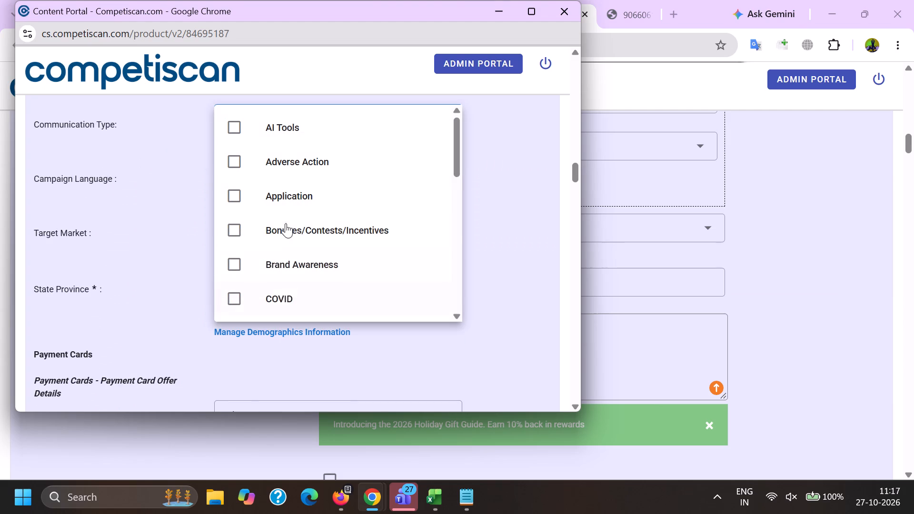
click(286, 222)
scroll(286, 222, down, 12)
scroll(285, 254, up, 3)
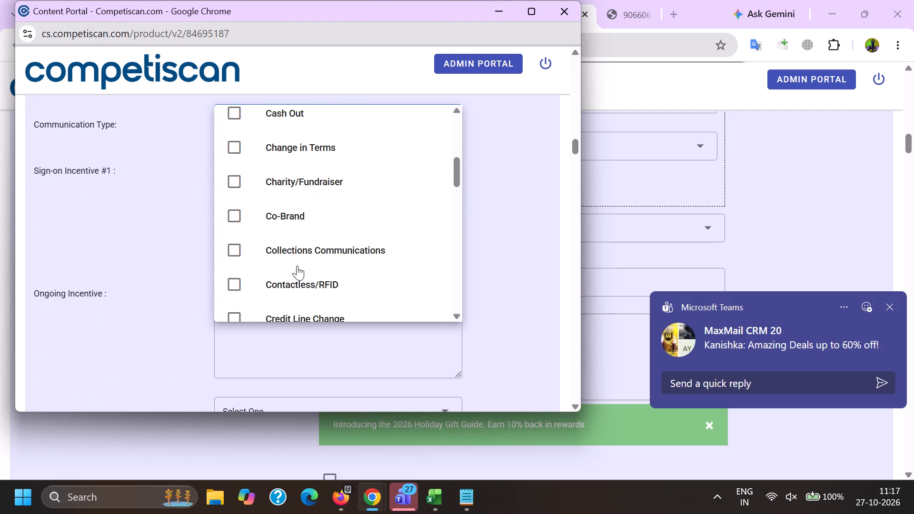
click(298, 234)
scroll(298, 237, down, 12)
scroll(304, 291, up, 4)
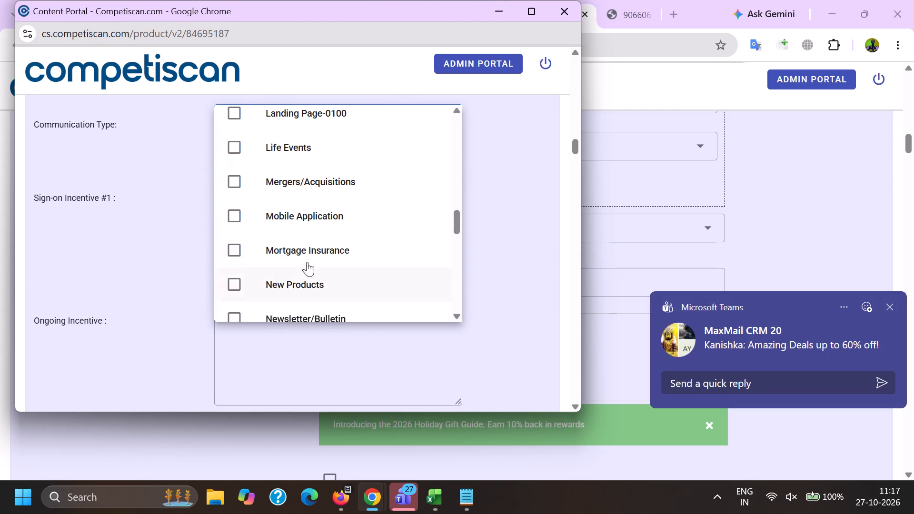
click(297, 220)
drag(176, 220, 184, 221)
key(Tab)
Copy the reference product's text into Sign-on Incentive #1: "10% back in rewards during the first 30 days from account opening".
key(alt+Tab)
scroll(569, 218, down, 4)
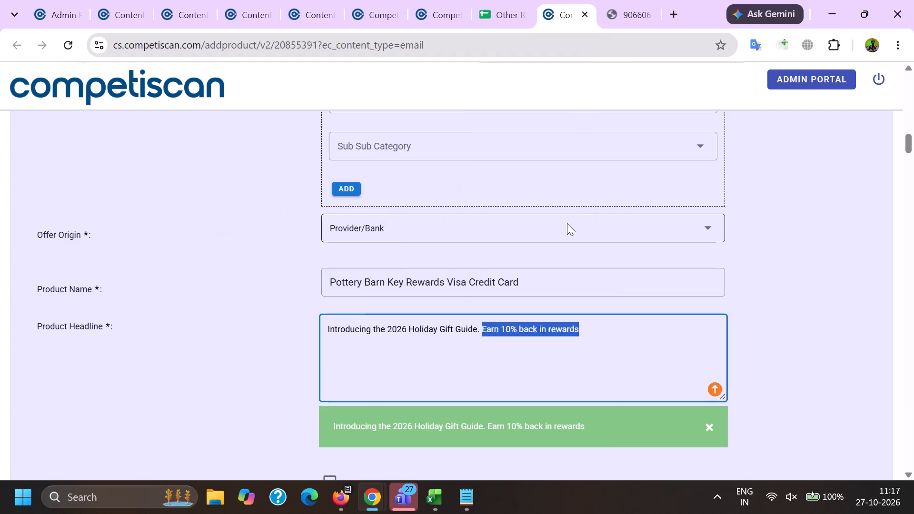
scroll(567, 223, down, 2)
scroll(613, 238, down, 4)
drag(641, 280, 256, 227)
key(ctrl+c)
key(alt+Tab)
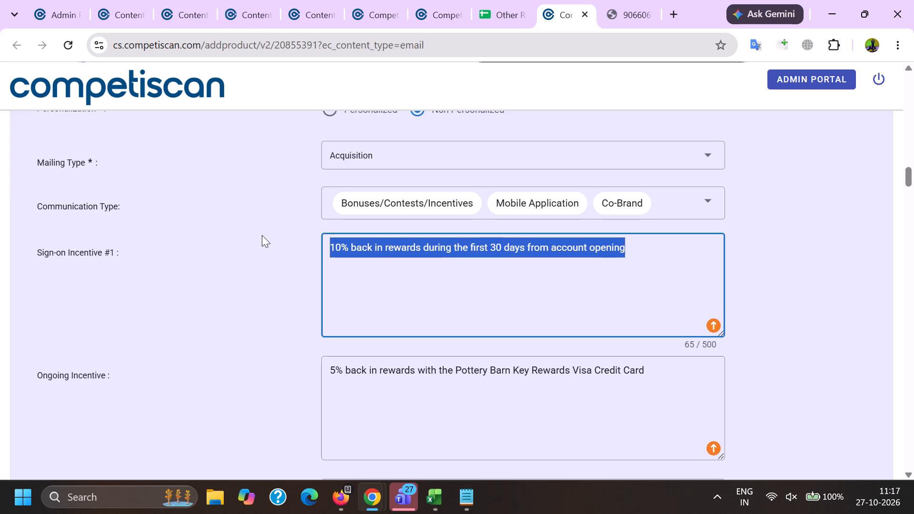
click(281, 228)
key(ctrl+v)
Copy the reference product's text into Ongoing Incentive: "5% back in rewards with the Pottery Barn Key Rewards Visa Credit Card".
click(298, 349)
key(alt+Tab)
drag(666, 390, 304, 315)
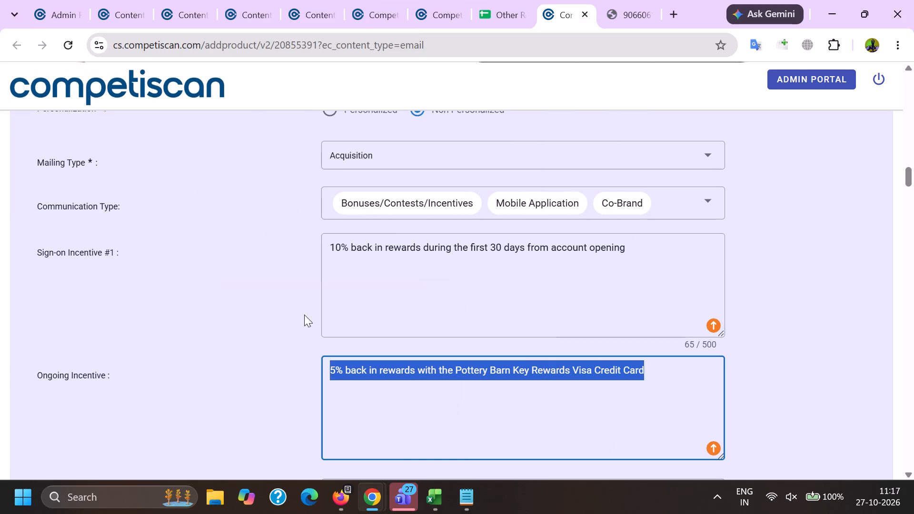
drag(304, 315, 306, 315)
key(ctrl+c)
key(alt+Tab)
key(ctrl+v)
Fill in the first sign-on incentive's details: type Coupon/Discount, value 10.00 and max award 10.00.
scroll(278, 220, down, 3)
click(259, 222)
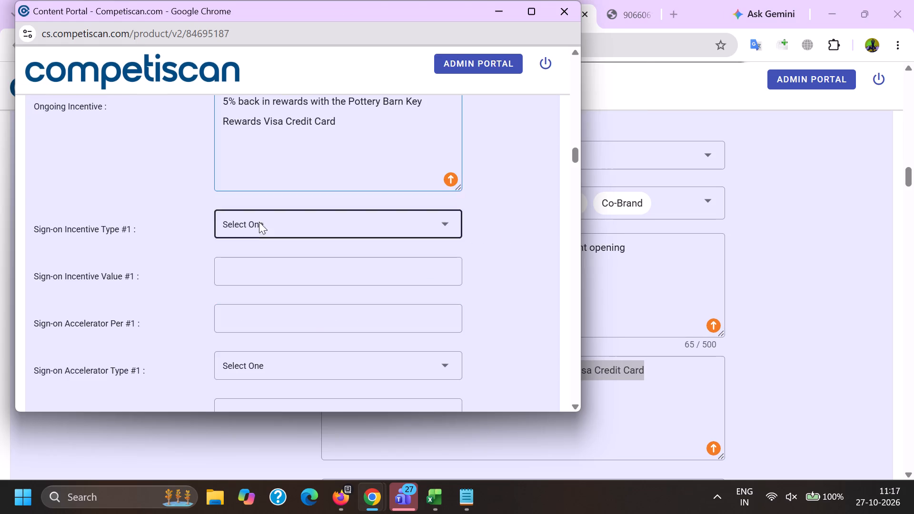
scroll(259, 221, down, 9)
drag(275, 299, 269, 299)
drag(177, 279, 210, 292)
click(247, 291)
click(239, 271)
text(10.00)
key(Tab)
key(Tab)
key(Tab)
text(10.00)
key(Tab)
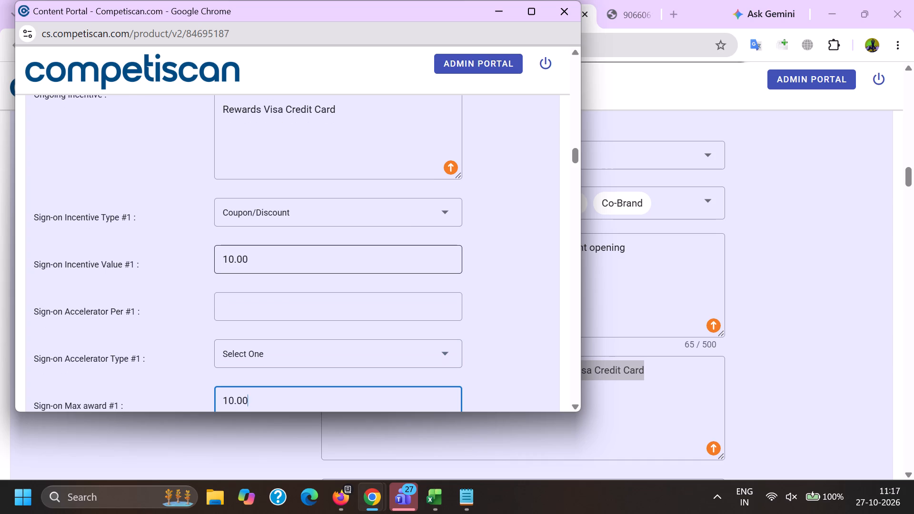
key(Tab)
key(Tab)
key(1)
scroll(239, 273, down, 2)
click(229, 274)
Set the payment card application type to Invitation to Apply and the card network to Visa.
scroll(229, 271, down, 19)
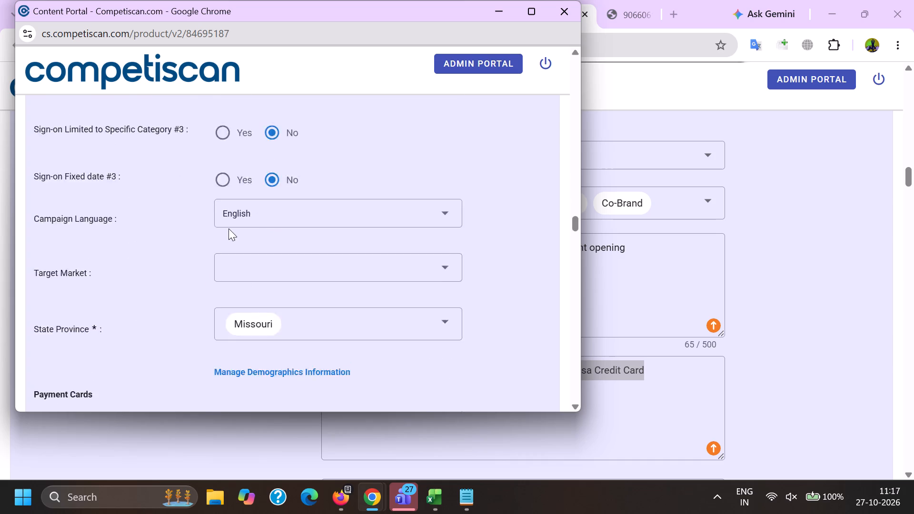
scroll(228, 228, down, 5)
click(233, 217)
scroll(242, 259, up, 2)
click(238, 158)
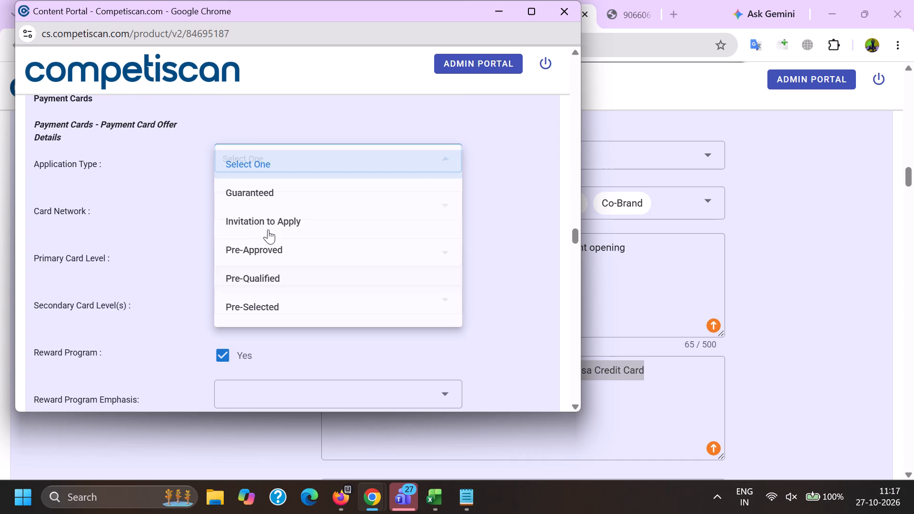
click(269, 225)
drag(165, 227, 188, 227)
click(277, 208)
click(265, 348)
drag(153, 325, 168, 323)
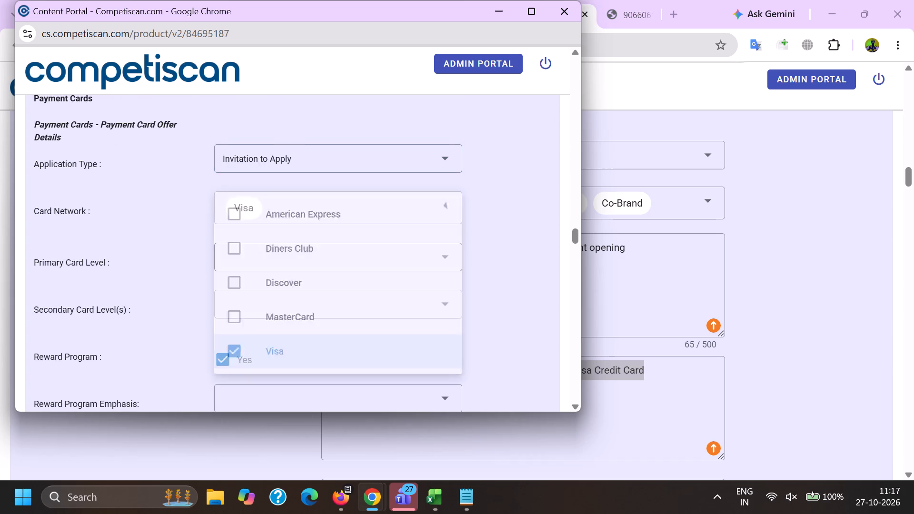
Set the primary card level to Visa Signature.
click(259, 246)
scroll(272, 182, down, 8)
click(288, 339)
drag(140, 308, 149, 310)
drag(154, 296, 154, 296)
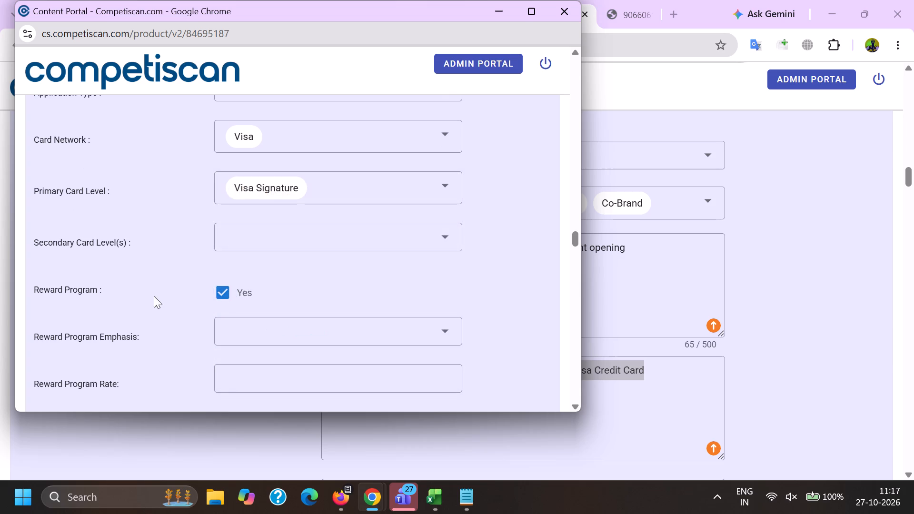
drag(154, 296, 154, 300)
click(152, 300)
Mark Credit Card Mentioned in the retail credit section and submit the product record.
key(End)
click(213, 176)
click(247, 400)
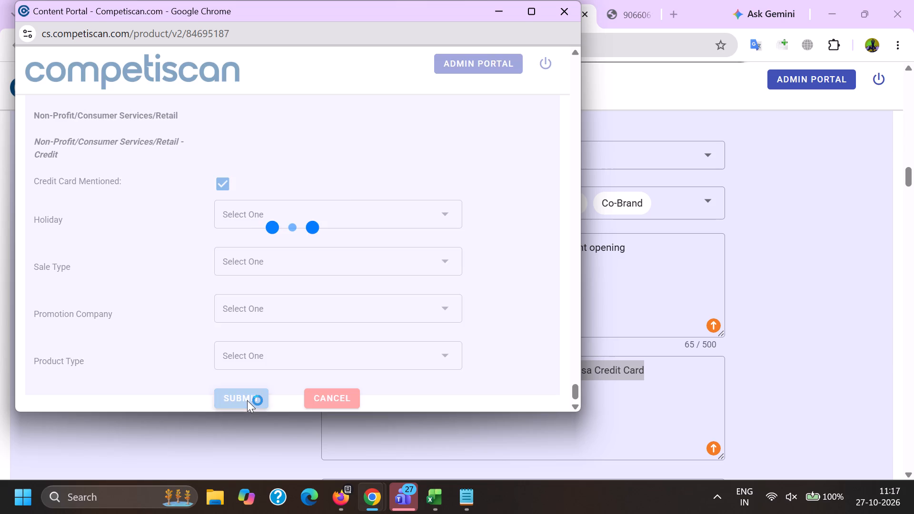
Copy the ID of email 84698745 into row 23 of the may 26 sheet in the 2025 Excel workbook with code cc.
key(alt+Tab)
click(225, 0)
click(191, 0)
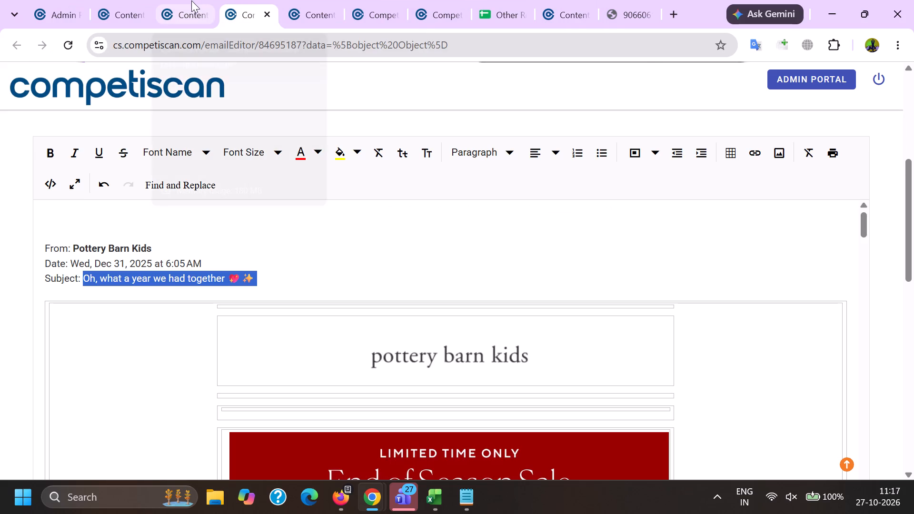
click(248, 0)
click(318, 0)
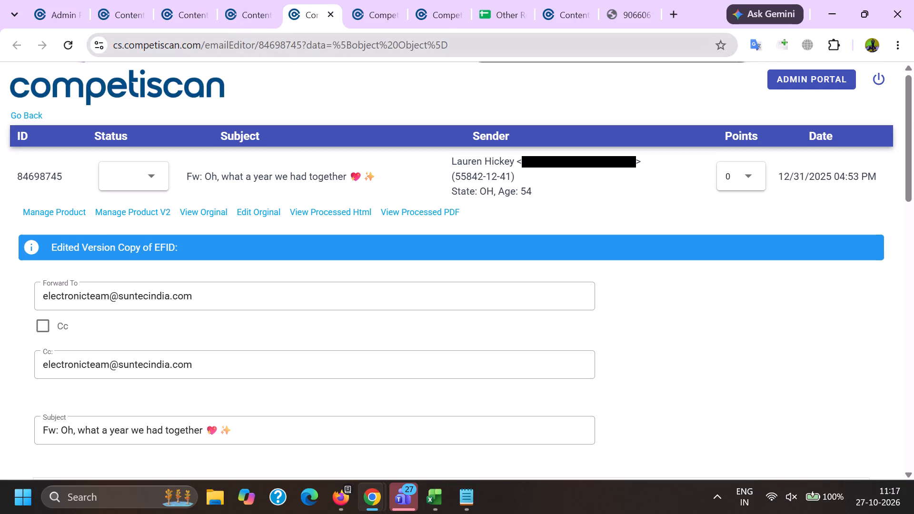
double_click(276, 40)
key(ctrl+c)
click(436, 495)
click(555, 448)
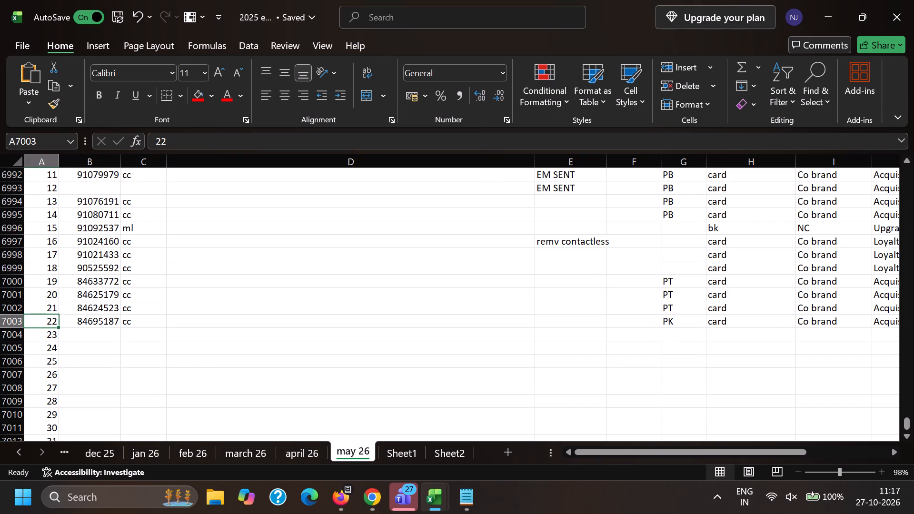
click(106, 326)
click(95, 335)
key(ctrl+v)
click(145, 328)
key(c)
key(c)
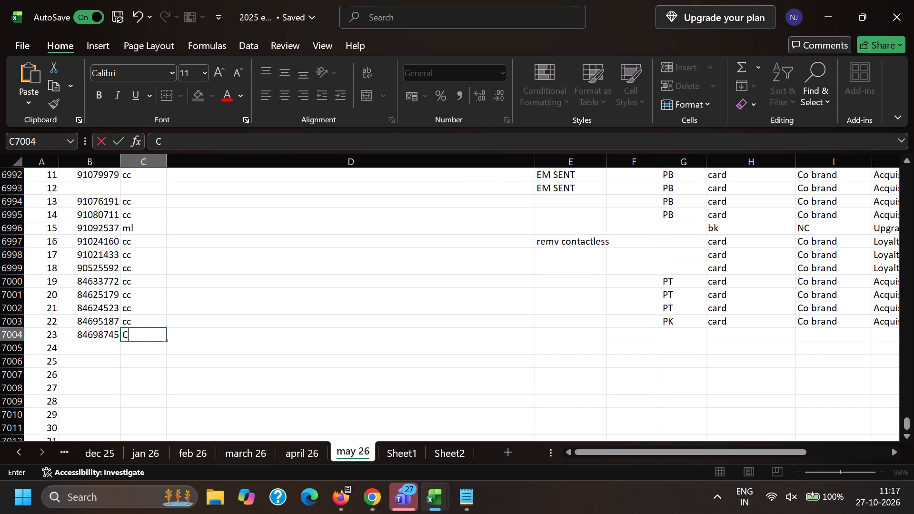
key(BackSpace)
key(c)
key(c)
key(Right)
key(Right)
key(Right)
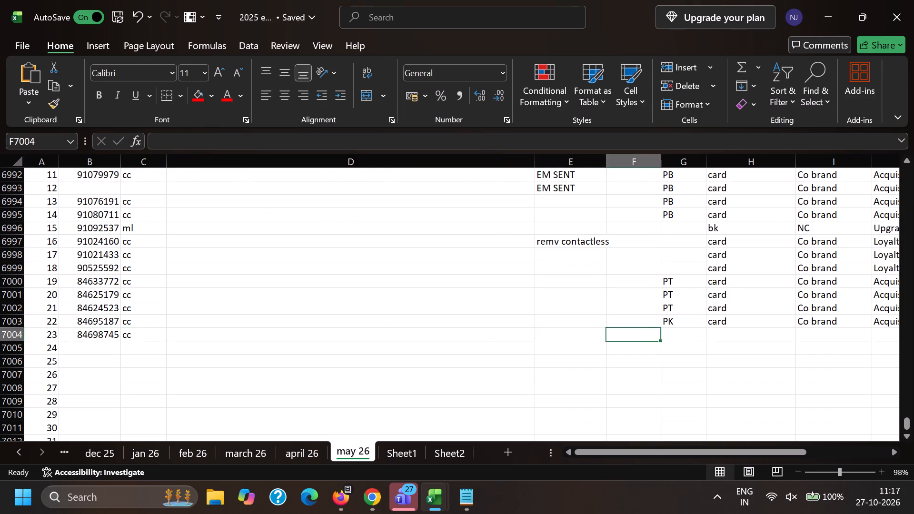
key(Right)
text(PK)
key(Right)
key(c)
key(Right)
key(c)
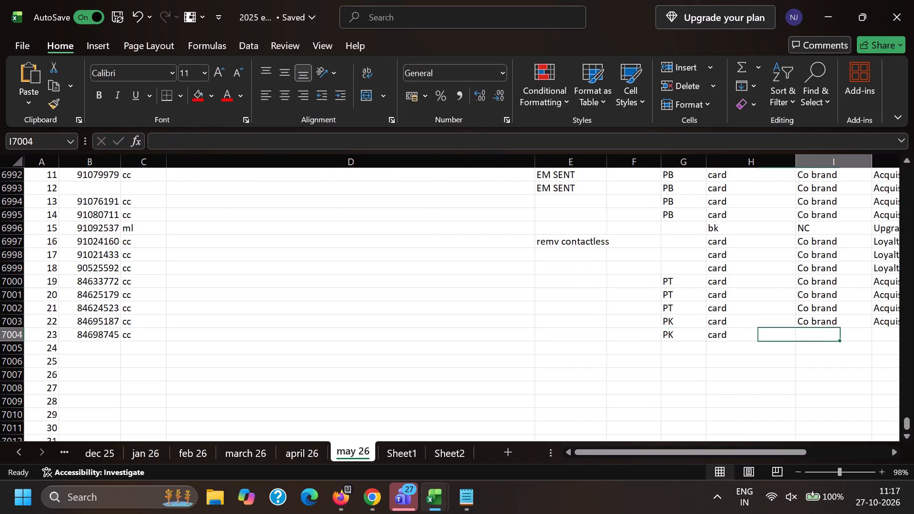
key(Right)
key(a)
key(Left)
key(Left)
key(Left)
key(Left)
key(Left)
key(Left)
key(Left)
key(Left)
key(Left)
key(Left)
key(Left)
key(Left)
key(Left)
Switch to Chrome and bring up the editor for email 84698745, ready to write at the start of its body.
key(alt+Tab)
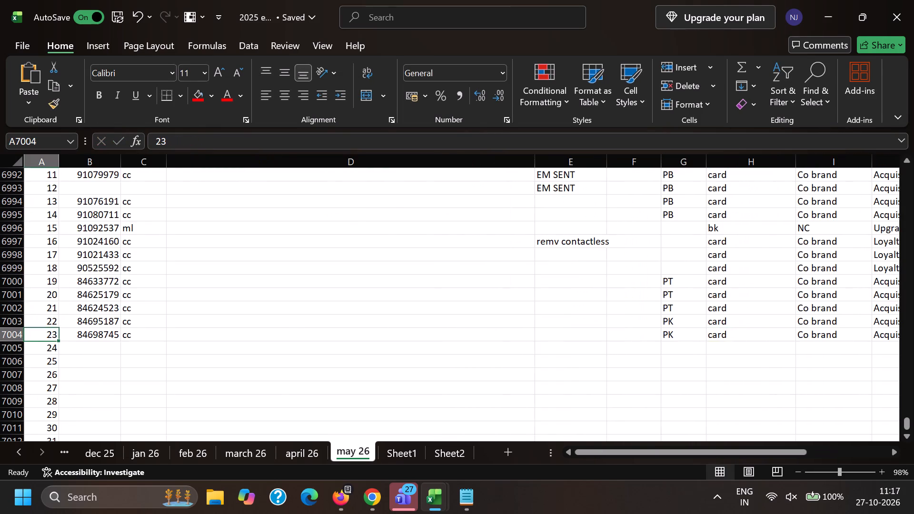
scroll(157, 244, down, 2)
click(254, 0)
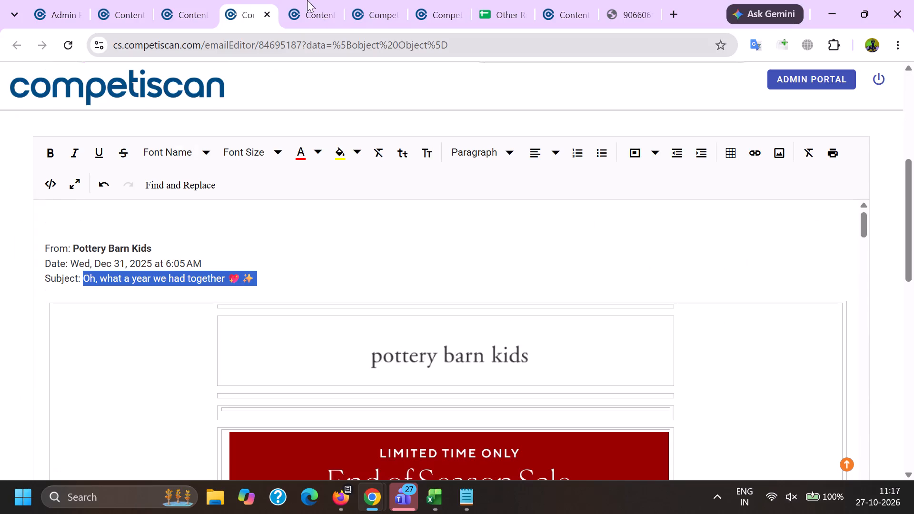
click(310, 0)
scroll(178, 199, down, 5)
scroll(174, 307, up, 2)
click(109, 163)
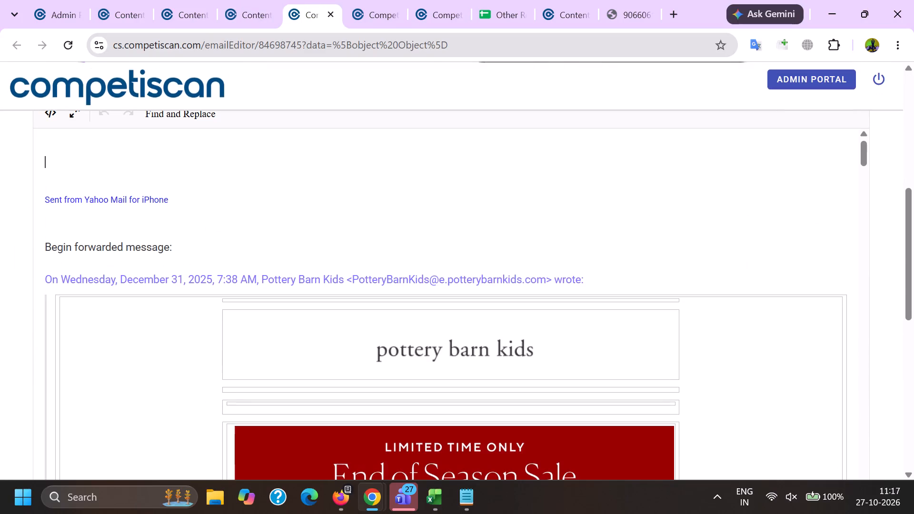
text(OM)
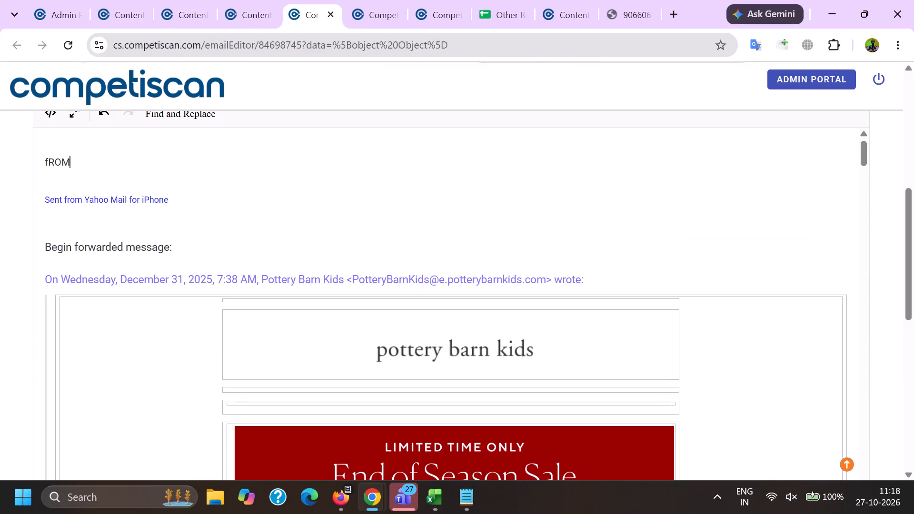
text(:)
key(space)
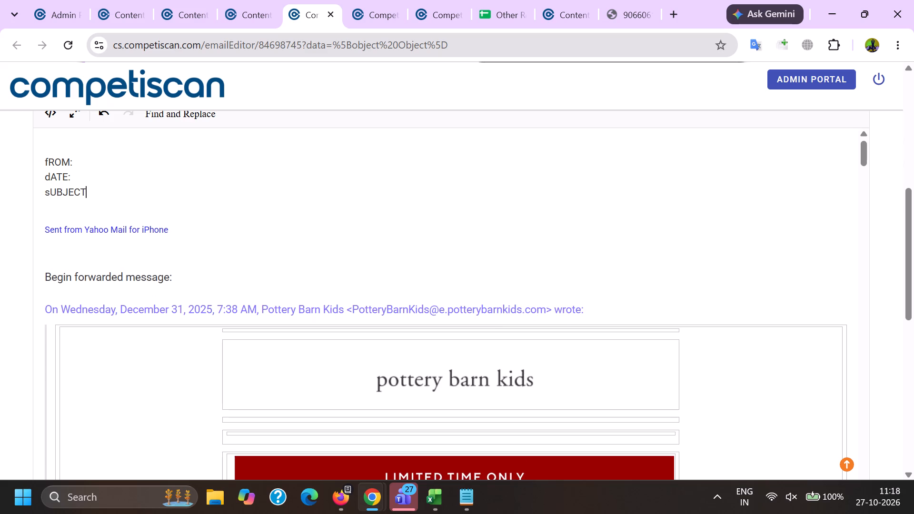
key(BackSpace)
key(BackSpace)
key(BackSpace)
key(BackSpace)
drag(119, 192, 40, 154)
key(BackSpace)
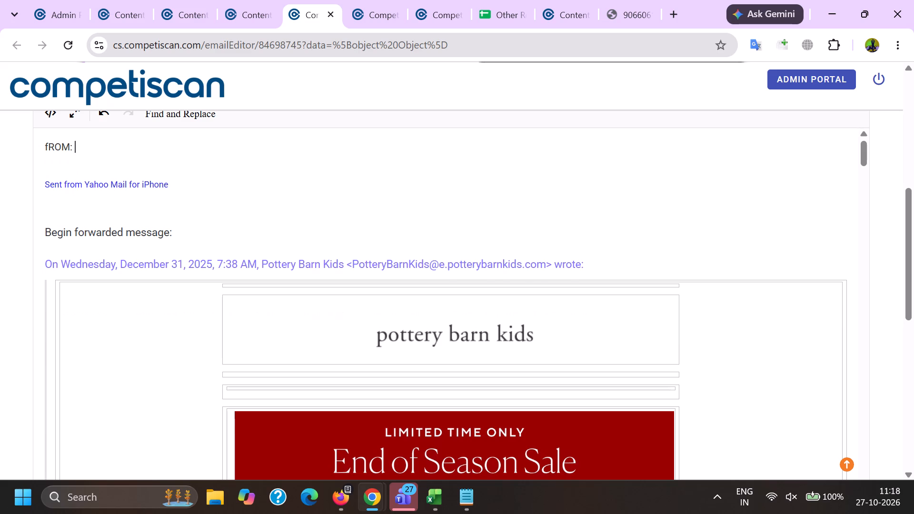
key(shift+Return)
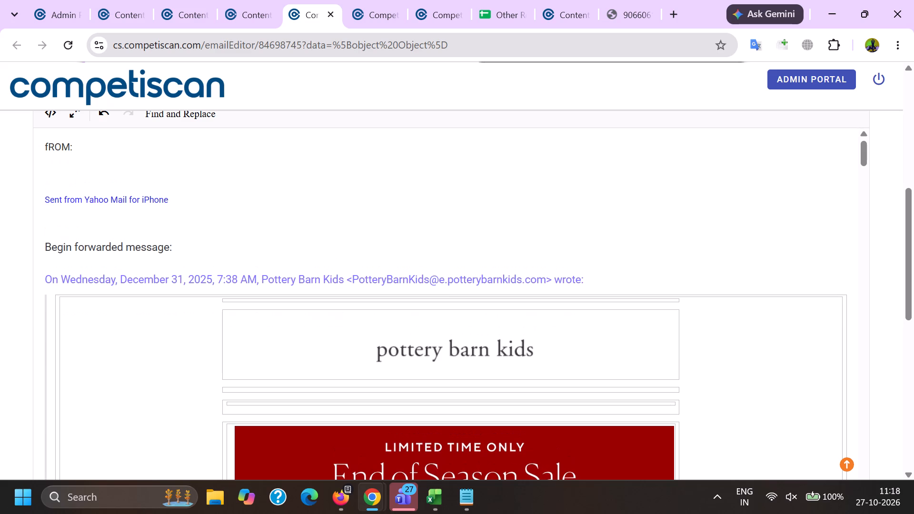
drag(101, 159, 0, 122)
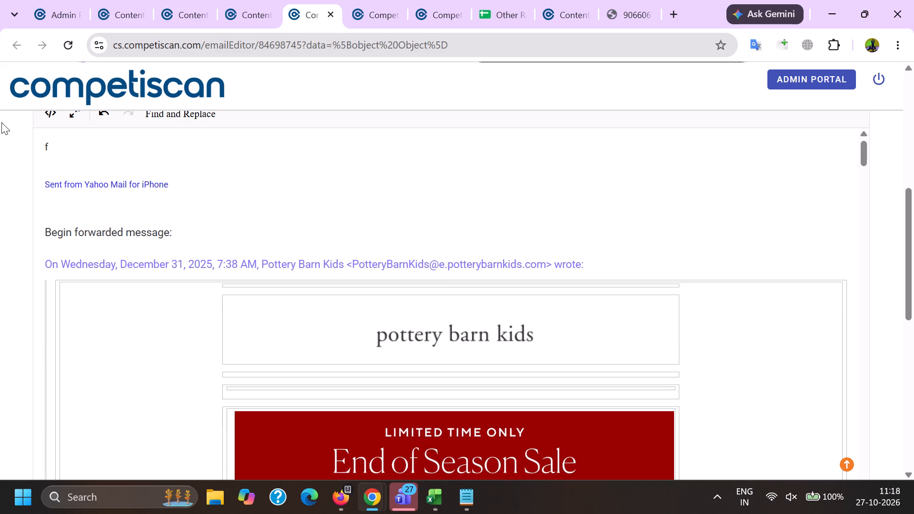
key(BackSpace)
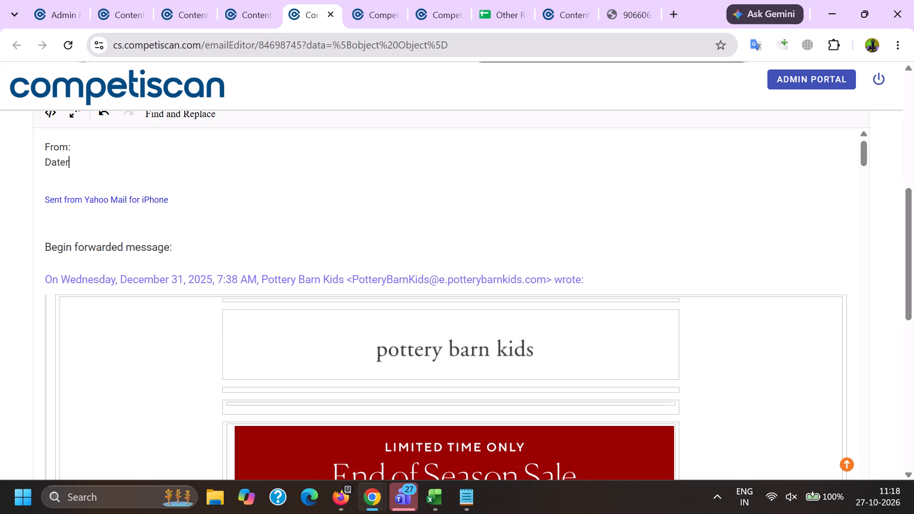
Complete the labels From:, Date: and Subject: on separate lines at the top of the email body.
key(BackSpace)
text(:)
key(space)
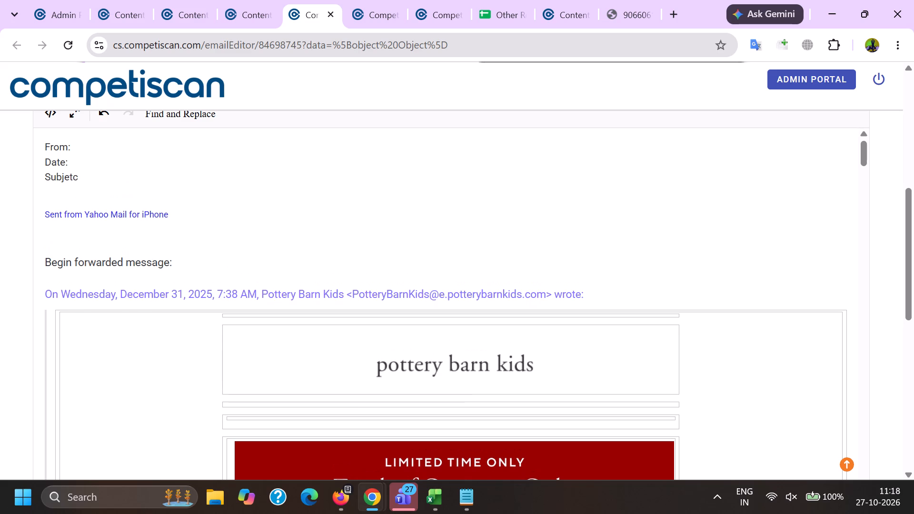
key(BackSpace)
key(BackSpace)
text(ct:)
key(space)
Copy the sender name Pottery Barn Kids from the forwarded-message line into the From line.
double_click(274, 287)
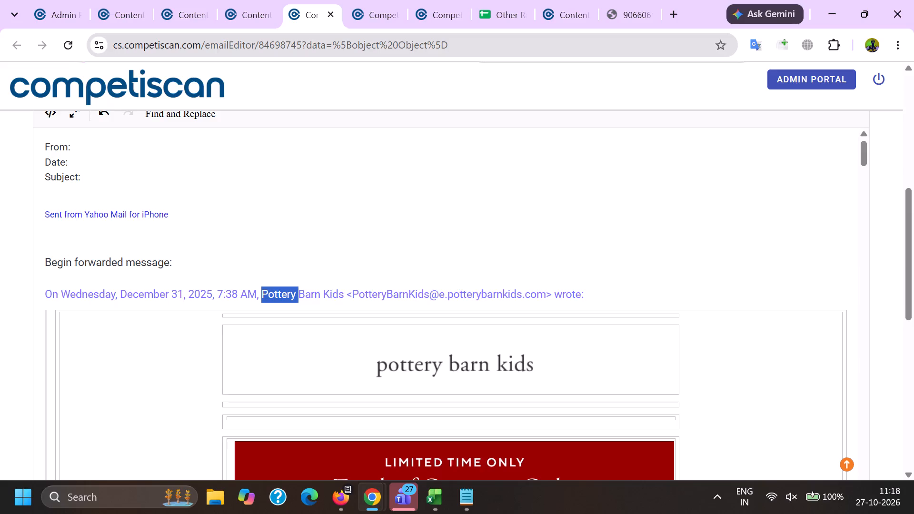
shift+click(325, 298)
key(ctrl+c)
click(133, 158)
click(94, 145)
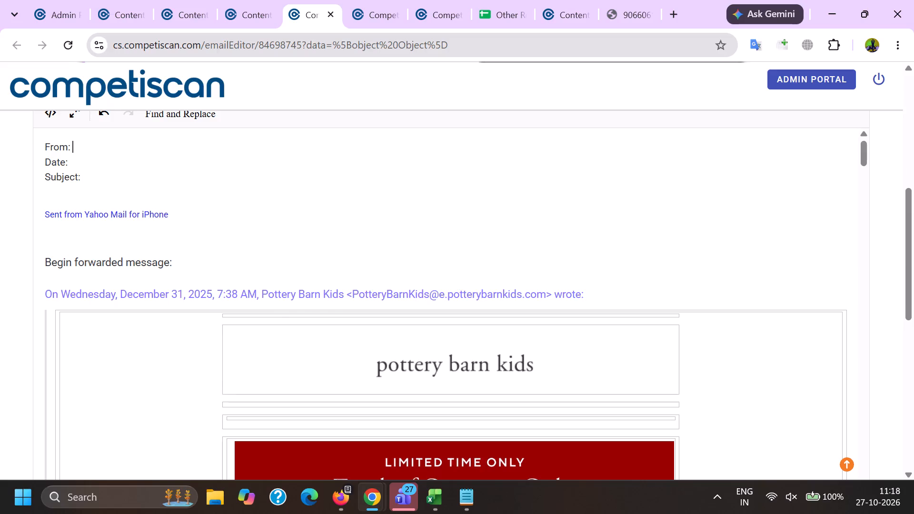
key(ctrl+v)
Copy Wednesday, December 31, 2025, 7:38 AM from the forwarded-message line into the Date line.
click(84, 160)
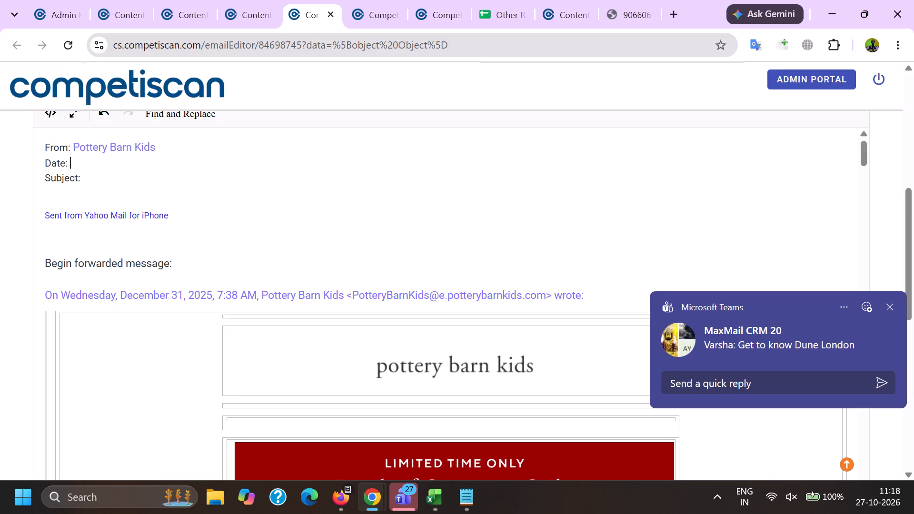
drag(60, 292, 257, 297)
key(ctrl+c)
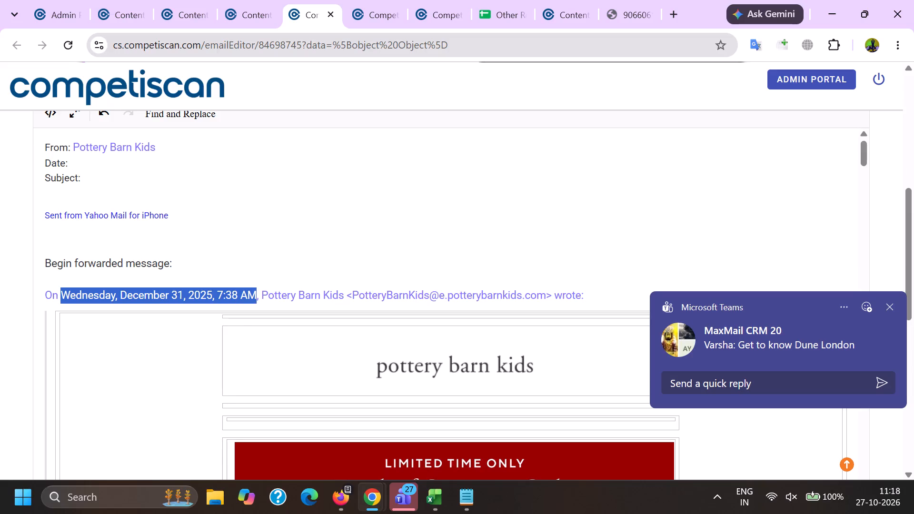
click(82, 163)
key(ctrl+v)
Copy the subject "Oh, what a year we had together" with its emojis, without the Fw: prefix, into the Subject line.
click(101, 180)
scroll(126, 193, up, 6)
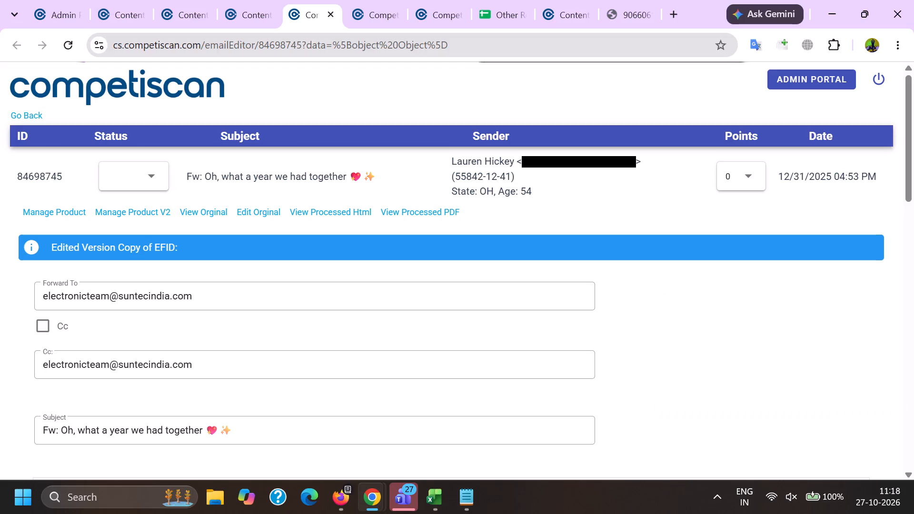
drag(204, 177, 387, 178)
key(ctrl+c)
scroll(230, 178, down, 4)
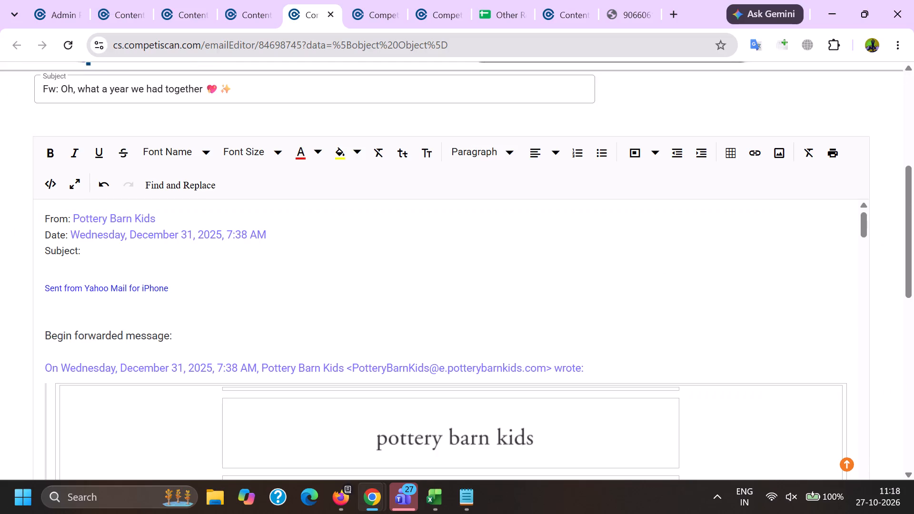
click(130, 254)
key(ctrl+v)
Set the text colour of the From, Date and Subject lines to black.
drag(302, 266, 13, 204)
scroll(318, 279, up, 1)
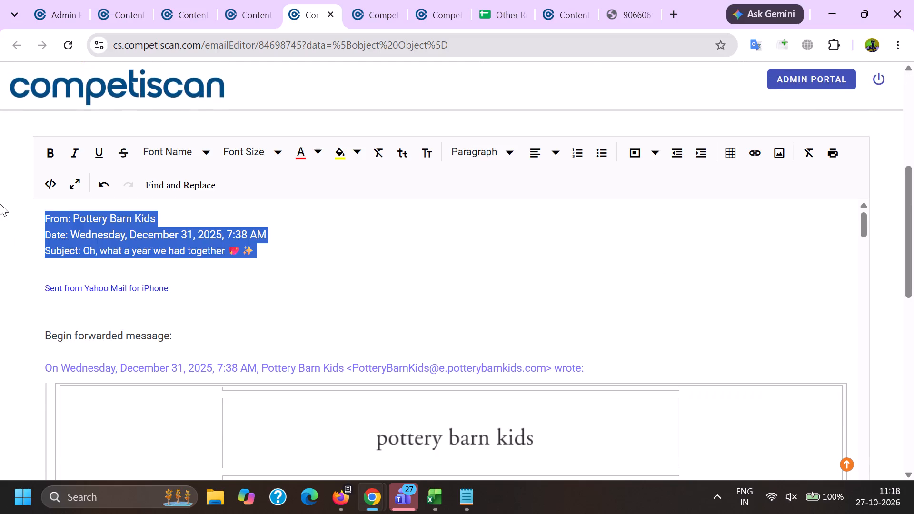
click(317, 219)
click(321, 243)
click(312, 352)
Delete the Yahoo Mail signature, "Begin forwarded message:" and the "On Wednesday… wrote:" line below the new header.
scroll(408, 231, down, 1)
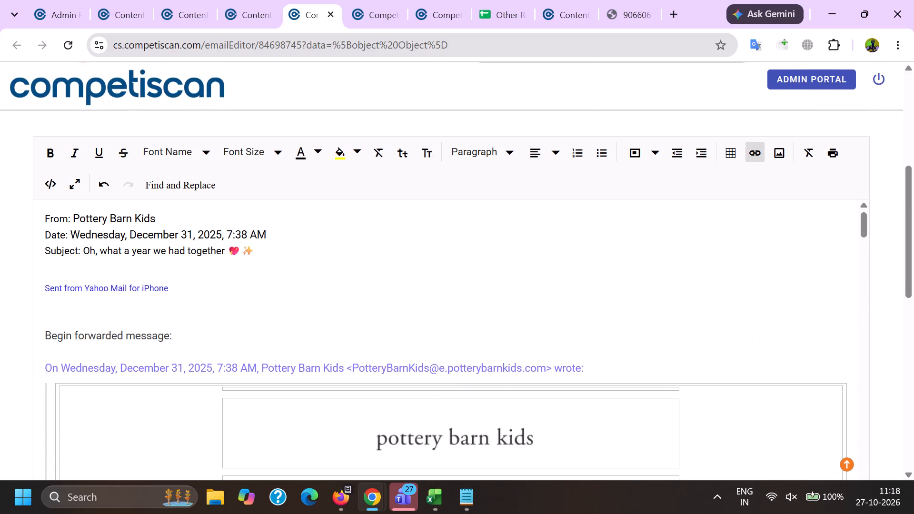
drag(580, 355, 42, 279)
key(BackSpace)
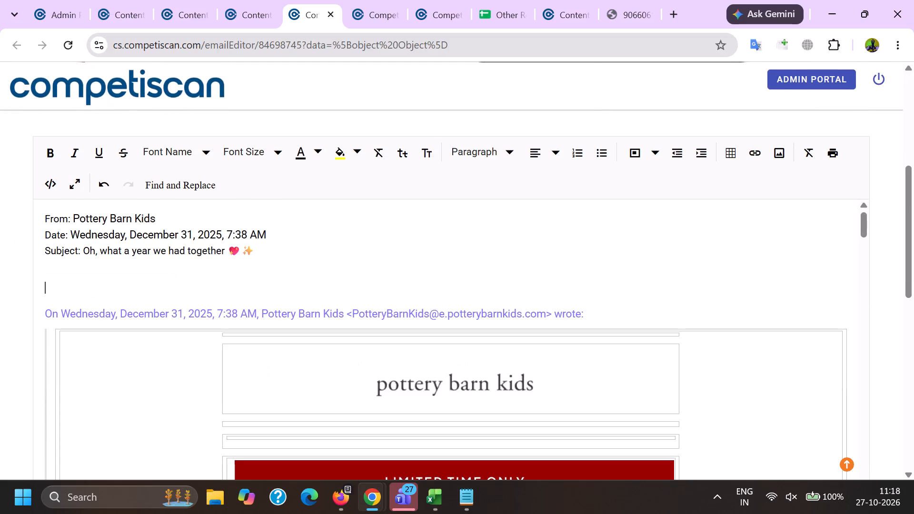
drag(55, 263, 601, 310)
key(BackSpace)
key(BackSpace)
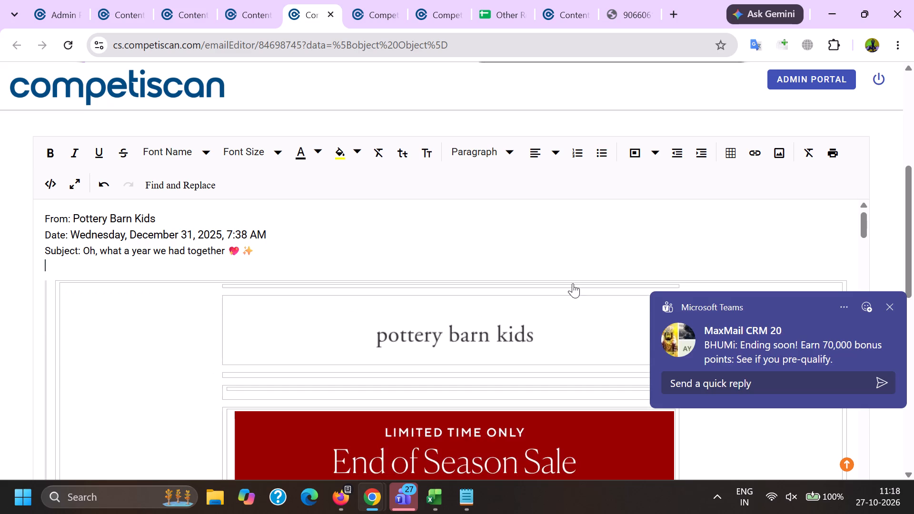
Examine the email body from the header through the offers and credit card banner to the footer disclosures.
scroll(525, 306, down, 12)
scroll(450, 320, up, 1)
scroll(453, 319, down, 20)
scroll(453, 319, down, 14)
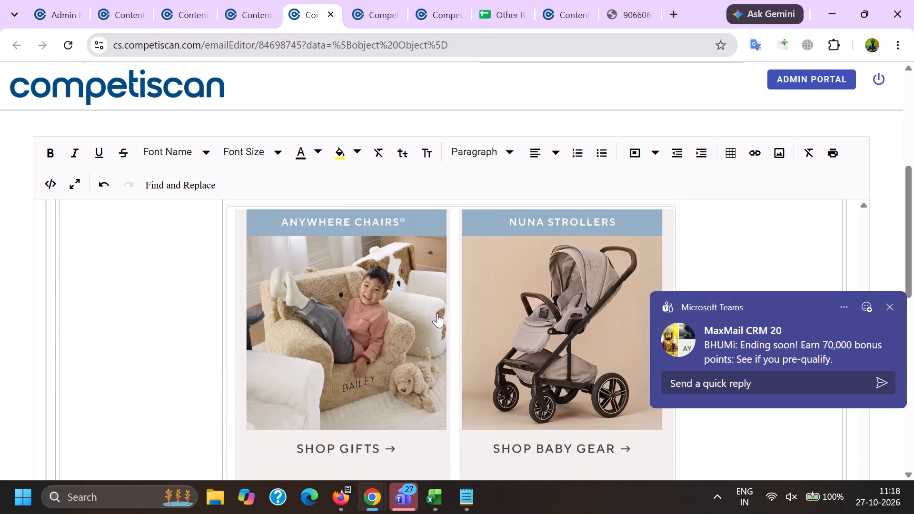
scroll(437, 313, down, 20)
scroll(437, 313, down, 20)
scroll(437, 313, down, 9)
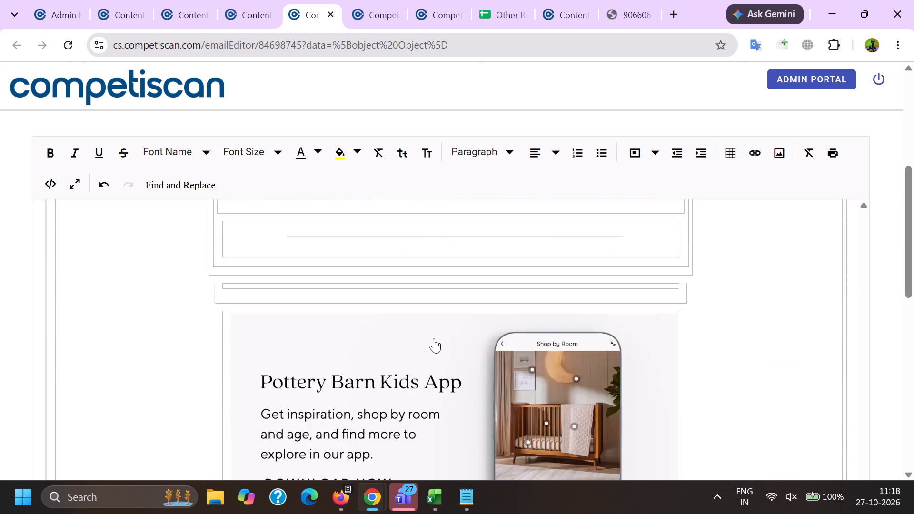
scroll(434, 338, down, 2)
scroll(423, 358, up, 6)
click(392, 348)
click(424, 253)
scroll(424, 253, down, 6)
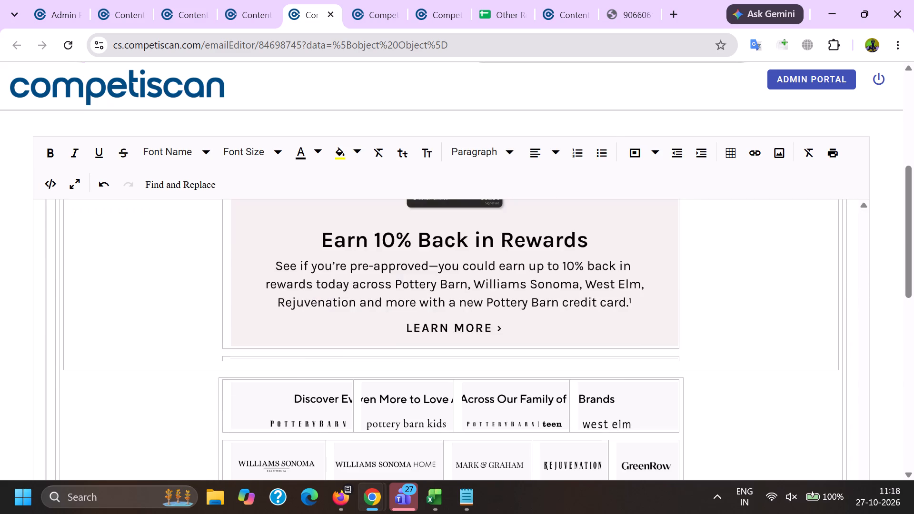
scroll(375, 310, down, 6)
scroll(390, 346, down, 3)
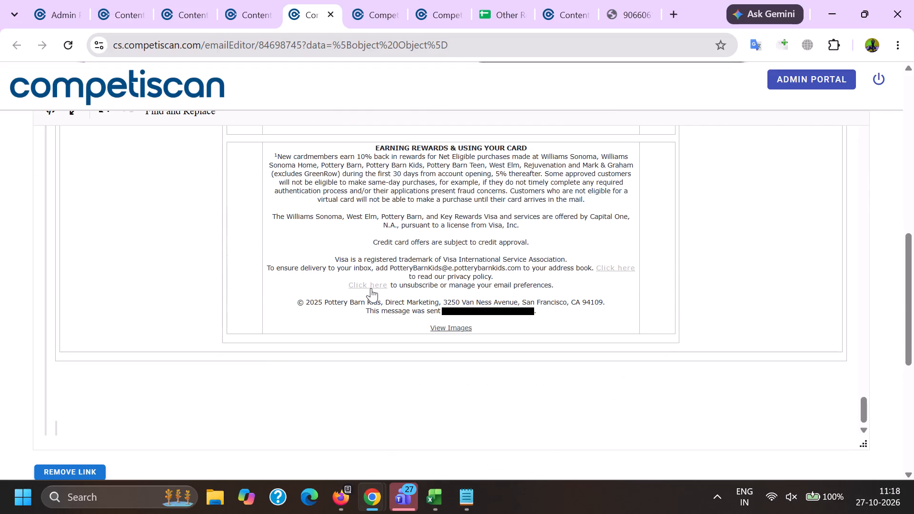
Remove the hyperlinks from the unsubscribe "Click here" and "View Images" in the email footer.
click(371, 288)
click(440, 310)
click(437, 330)
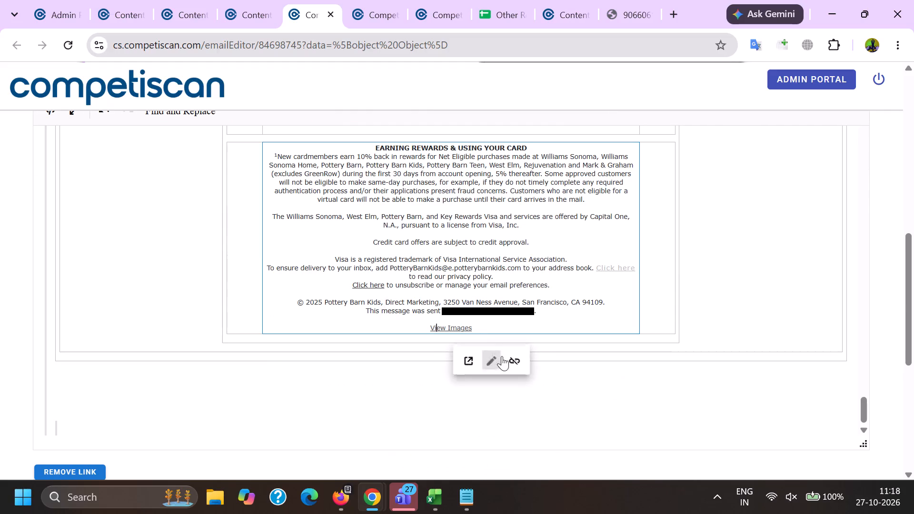
click(512, 355)
Delete the recipient's email address after "This message was sent to" in the footer.
drag(454, 312, 542, 312)
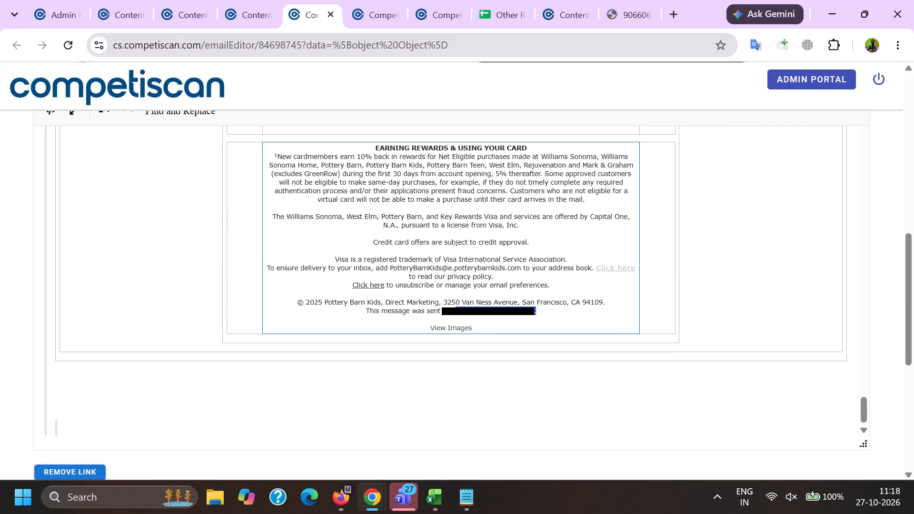
drag(542, 312, 544, 312)
key(BackSpace)
key(BackSpace)
Delete the Pottery Barn Kids email address from the "To ensure delivery to your inbox" sentence in the footer.
scroll(438, 357, up, 1)
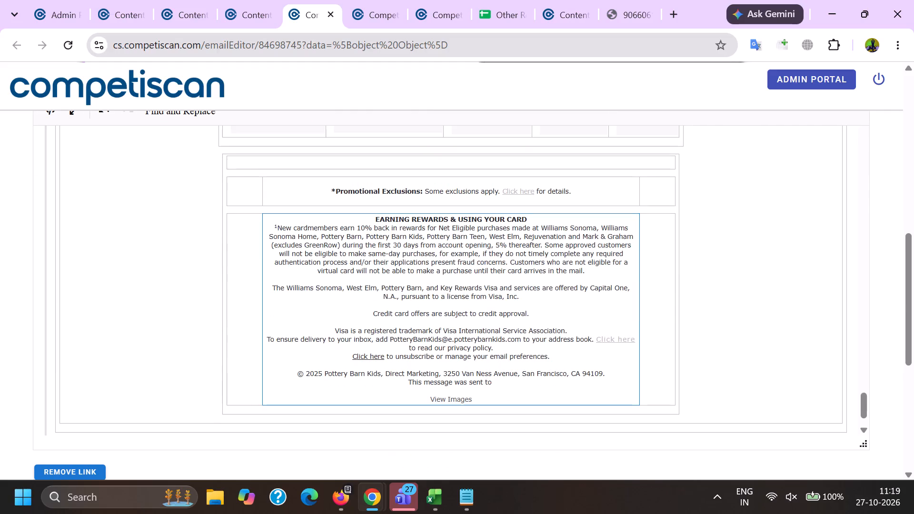
drag(389, 342, 517, 338)
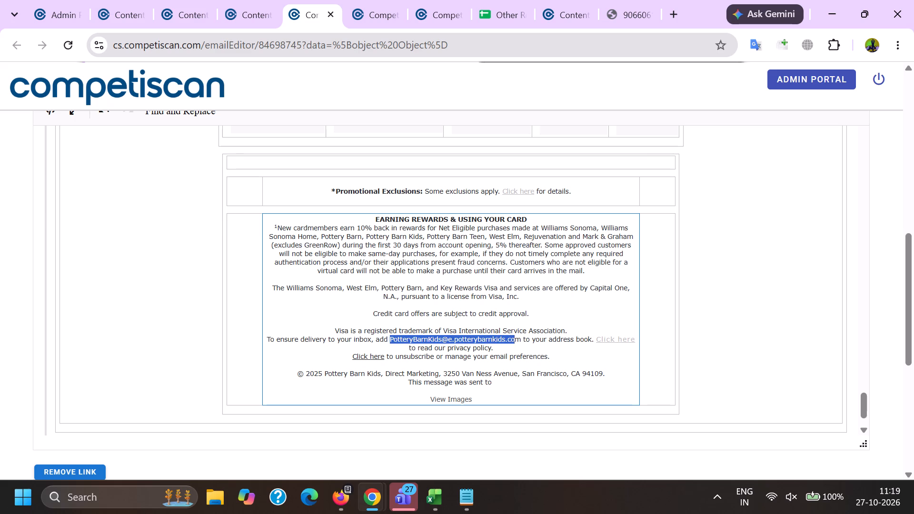
drag(517, 338, 519, 338)
key(BackSpace)
key(BackSpace)
Save the edited email 84698745 with its product info, without sending it.
scroll(395, 361, down, 12)
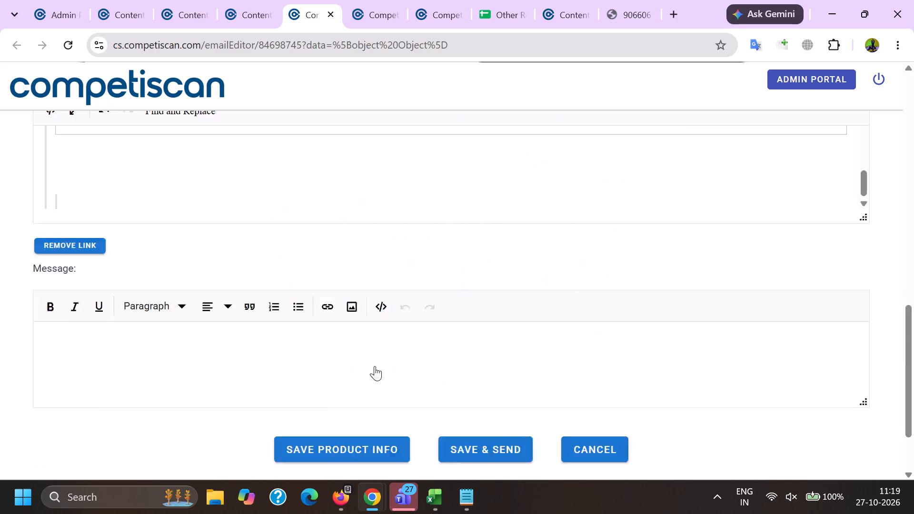
click(367, 356)
click(466, 284)
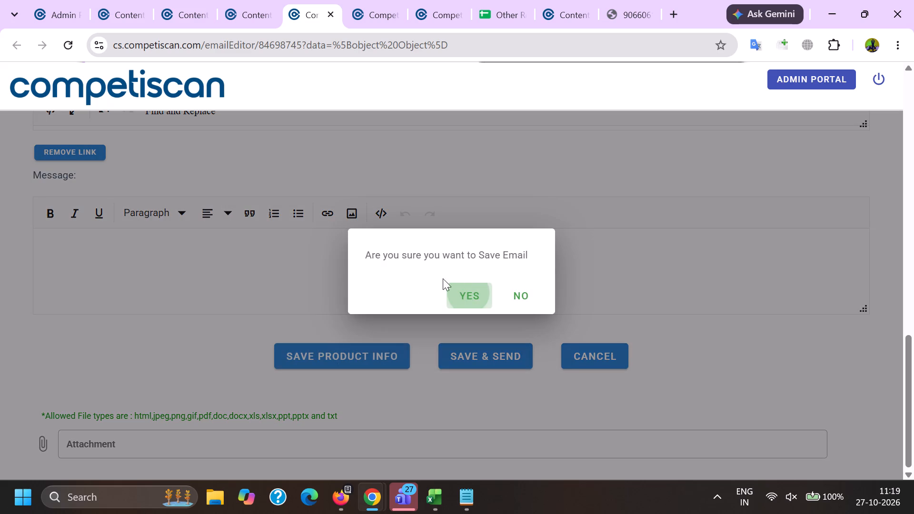
click(273, 0)
click(294, 0)
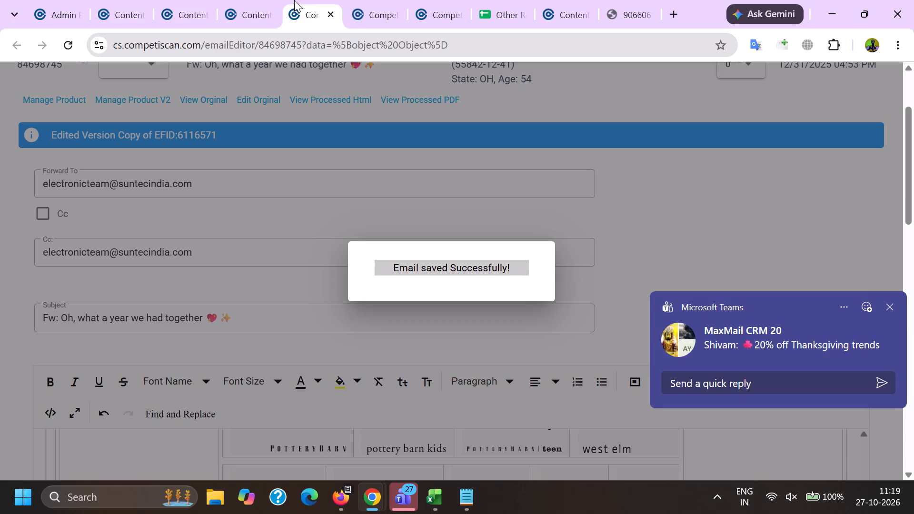
drag(0, 308, 1, 295)
Dismiss the save message and open the product record of email 84698745.
click(31, 98)
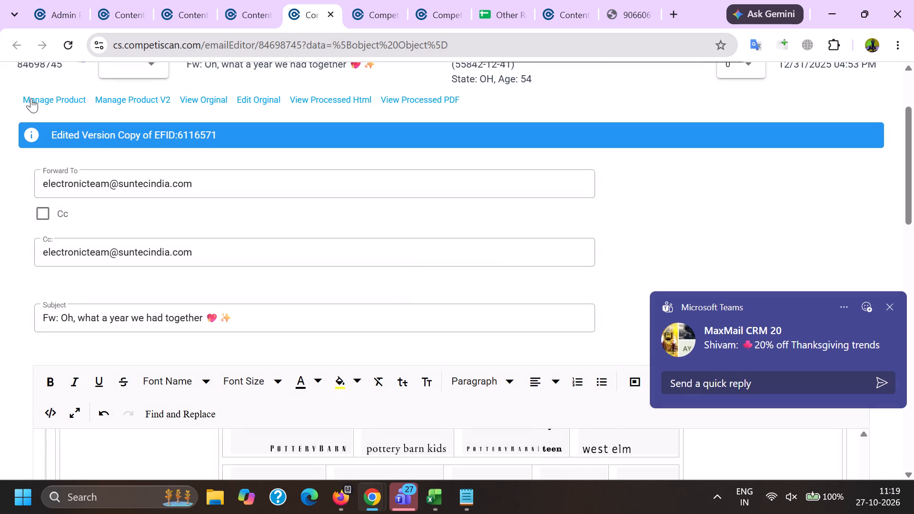
click(616, 218)
scroll(237, 189, down, 5)
click(136, 277)
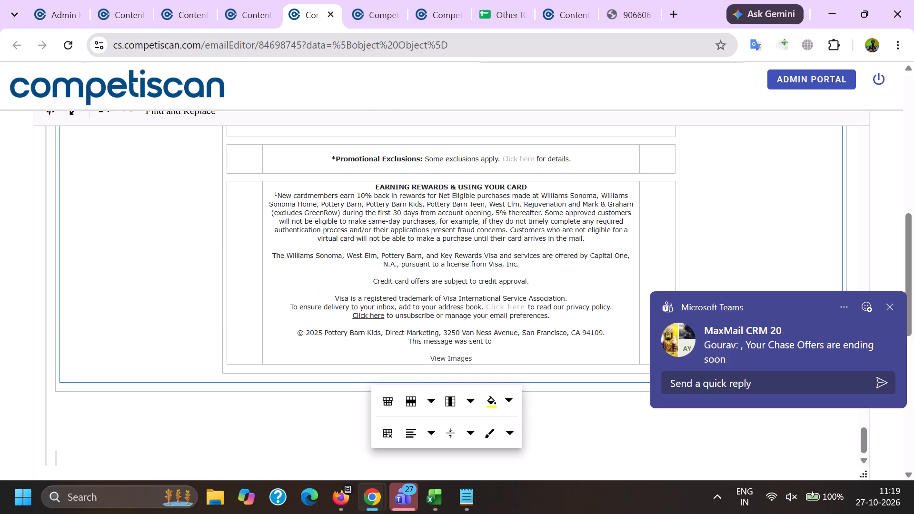
scroll(0, 273, up, 14)
click(59, 217)
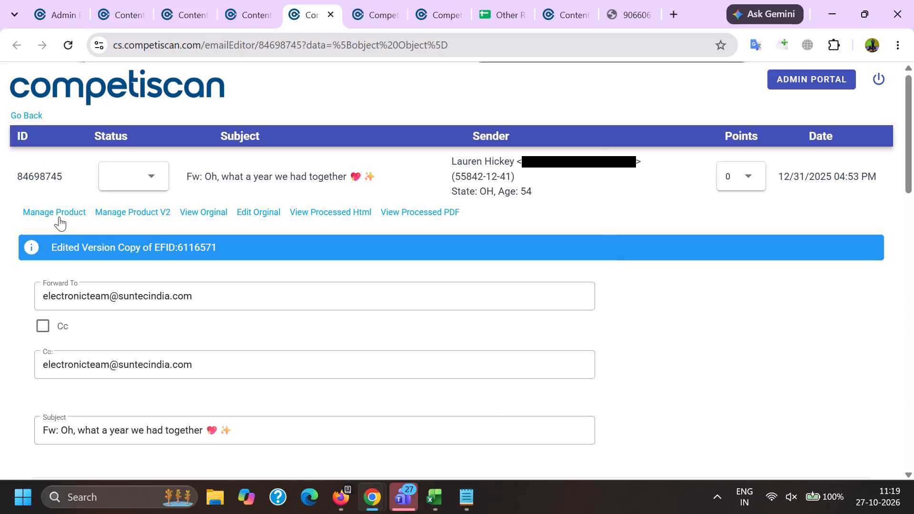
key(alt+Tab)
Copy the sender name "Pottery Barn Kids" from the From line at the top of the email body.
scroll(65, 214, down, 6)
double_click(101, 282)
key(Page_Up)
key(Page_Up)
key(Page_Up)
key(Page_Up)
key(Page_Up)
key(Page_Up)
key(Page_Up)
key(Page_Up)
key(Page_Up)
key(Page_Up)
key(Page_Up)
key(Page_Up)
key(Page_Up)
key(Page_Up)
key(Page_Up)
key(Page_Up)
key(Page_Up)
key(Page_Up)
key(Page_Up)
key(Page_Up)
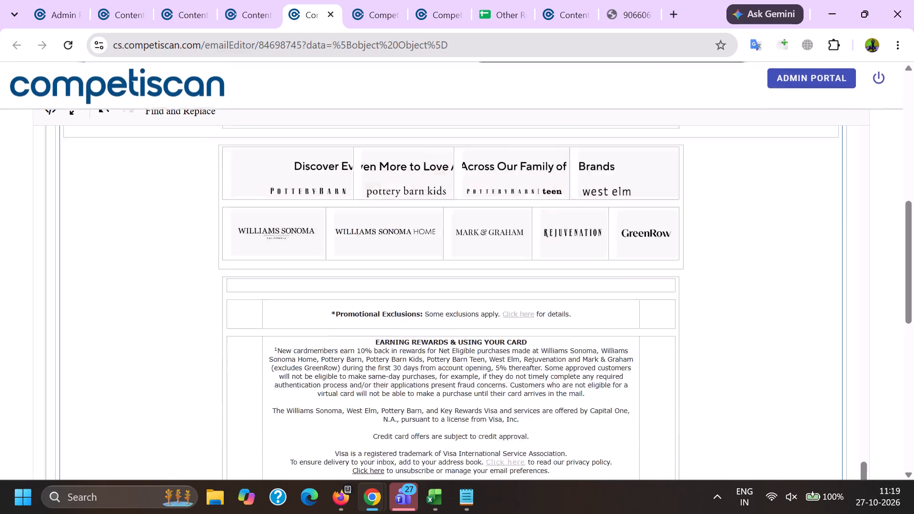
scroll(105, 268, down, 6)
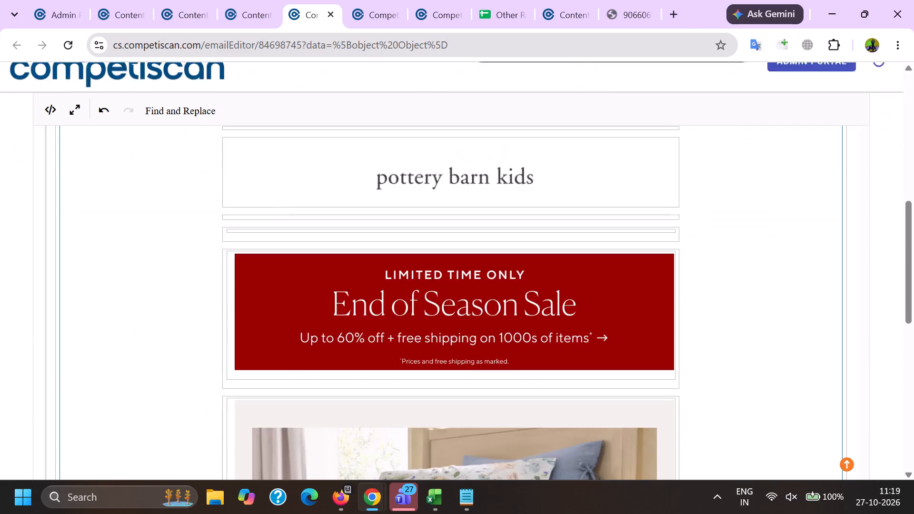
scroll(113, 297, up, 4)
double_click(91, 412)
shift+click(146, 416)
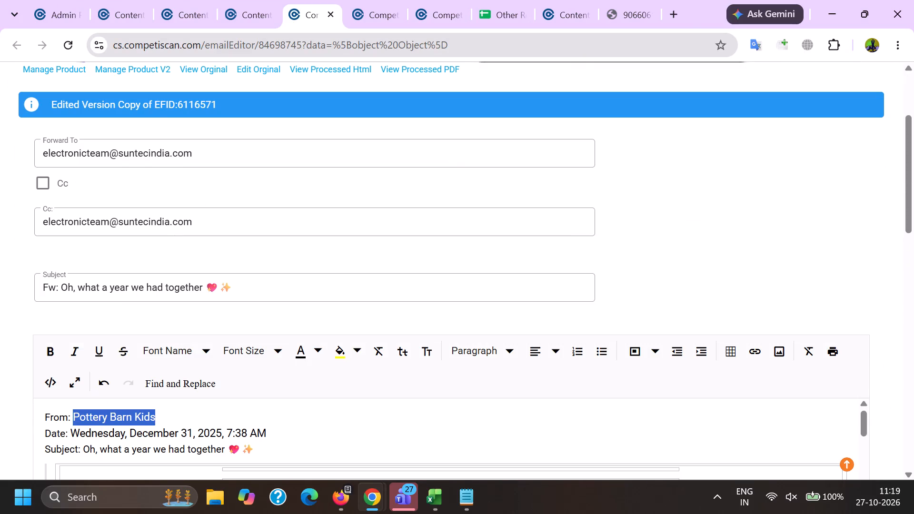
key(ctrl+c)
Use the Pottery Barn Kids company image as the product image in the record of email 84698745.
key(alt+Tab)
scroll(275, 183, down, 6)
click(244, 195)
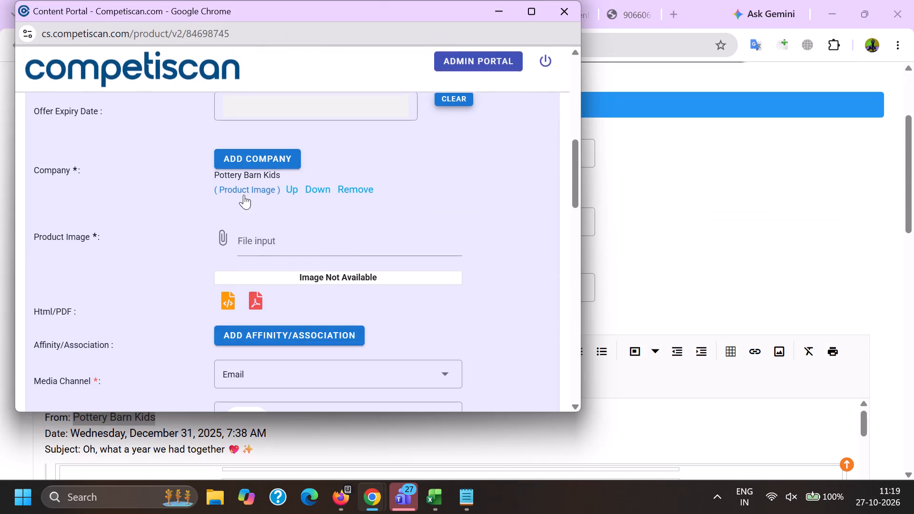
Add Capital One as a company and Pottery Barn Kids (Retail) as the affinity/association.
click(246, 157)
text(capital one)
scroll(246, 158, down, 2)
click(246, 158)
click(328, 249)
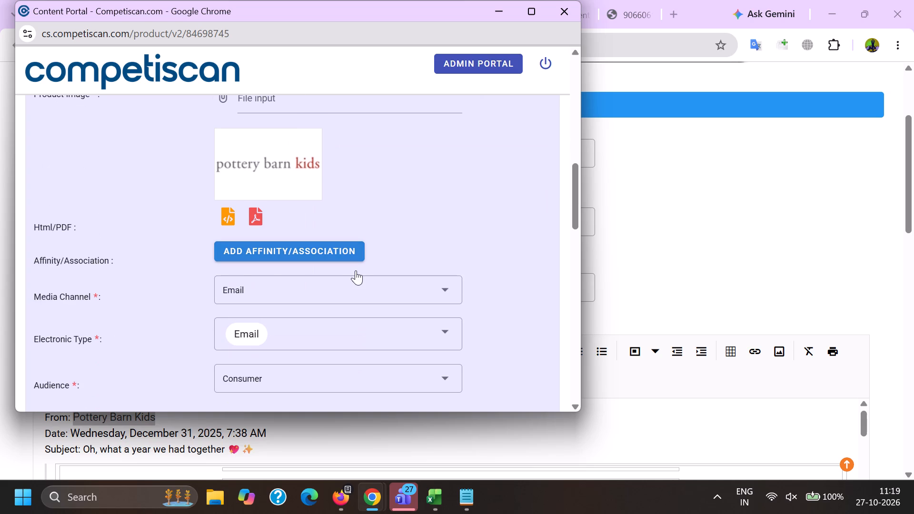
click(357, 270)
key(ctrl+v)
scroll(339, 385, up, 3)
click(320, 292)
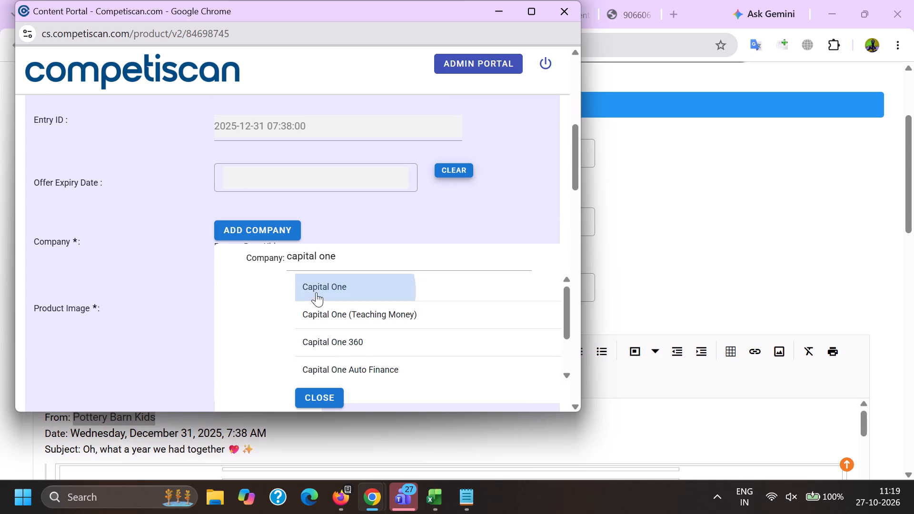
click(264, 262)
scroll(279, 193, up, 1)
scroll(278, 194, down, 4)
click(314, 358)
scroll(298, 213, down, 3)
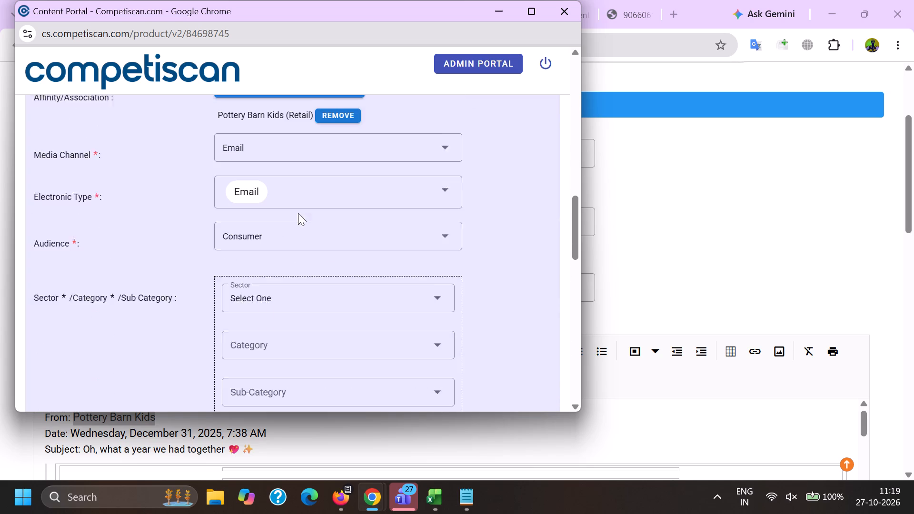
Add the sector entry Retail / Home / Furniture to the product record.
click(277, 290)
scroll(274, 281, down, 7)
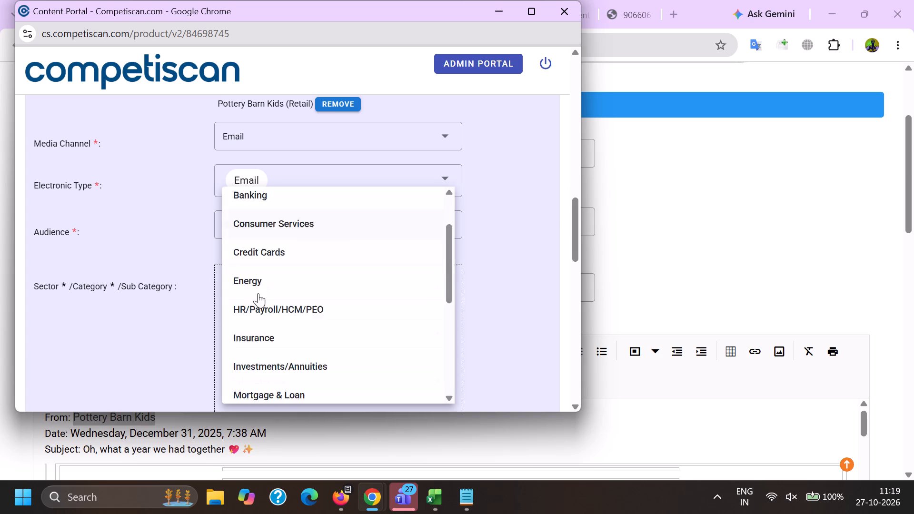
click(259, 259)
drag(154, 285, 163, 286)
drag(271, 320, 271, 325)
scroll(302, 224, down, 5)
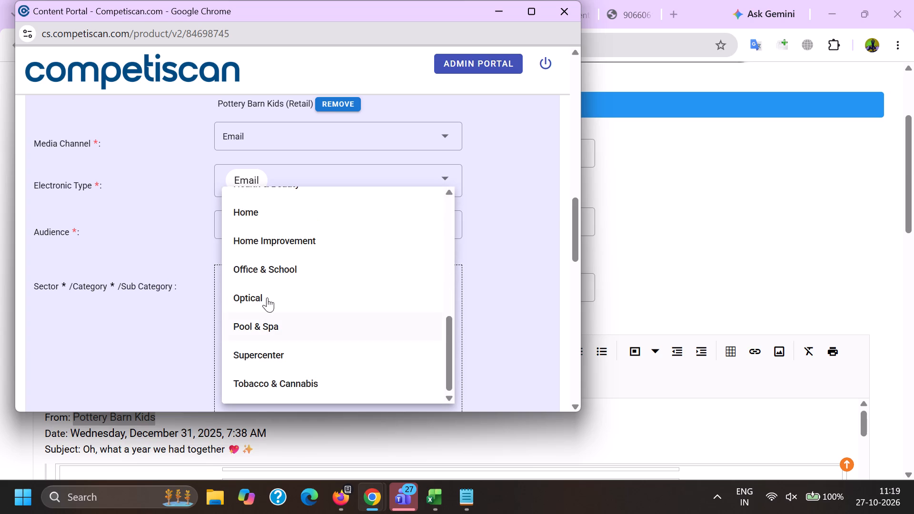
drag(272, 218, 270, 225)
drag(150, 249, 156, 249)
scroll(248, 169, down, 3)
click(261, 156)
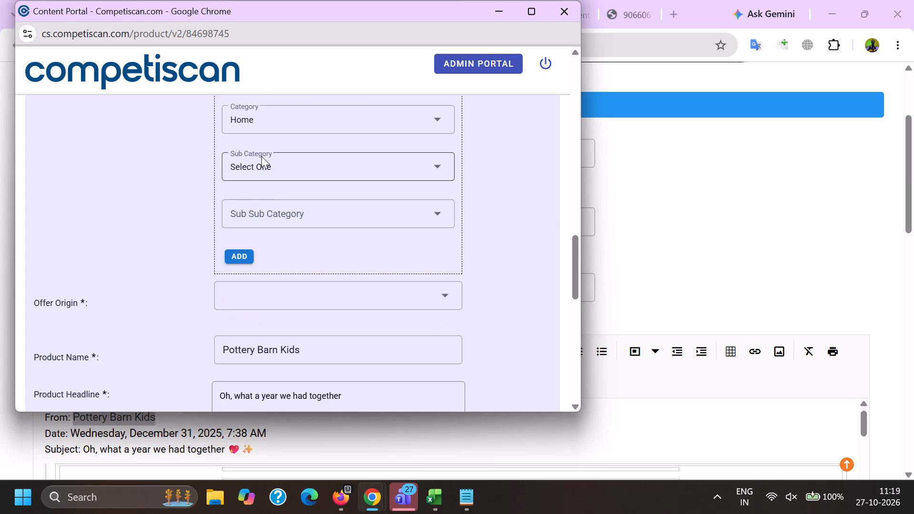
drag(269, 343, 260, 340)
click(248, 251)
scroll(260, 321, up, 2)
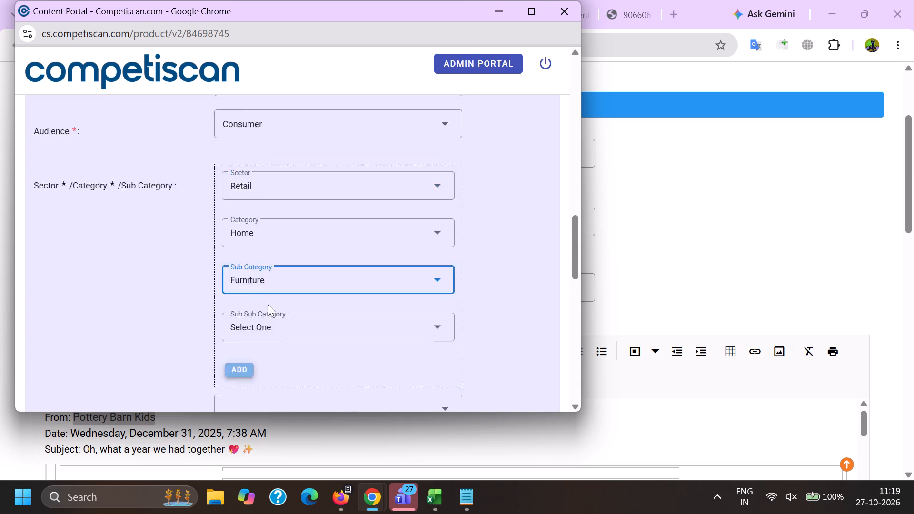
click(277, 245)
scroll(281, 321, up, 6)
scroll(278, 289, down, 8)
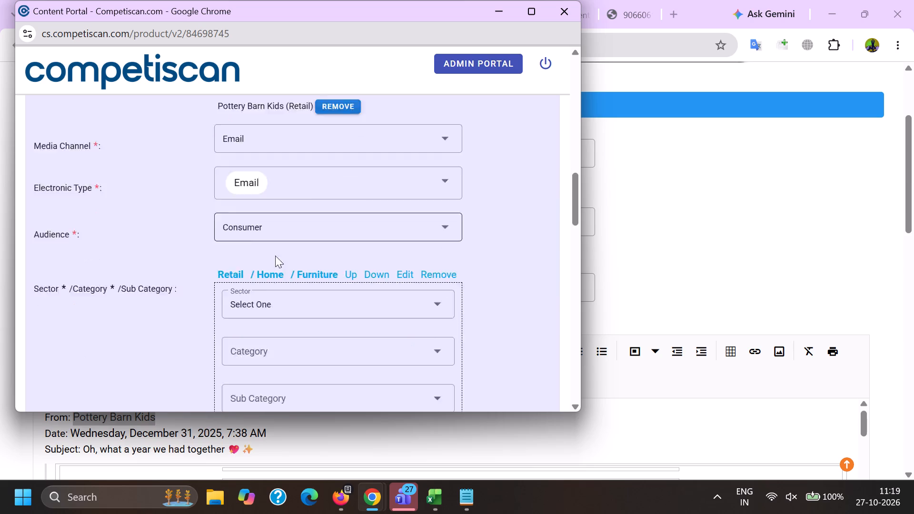
Add a second sector entry, Credit Cards / Payment Cards / Credit Cards, to the product record.
scroll(239, 228, up, 2)
click(263, 230)
drag(280, 317, 280, 318)
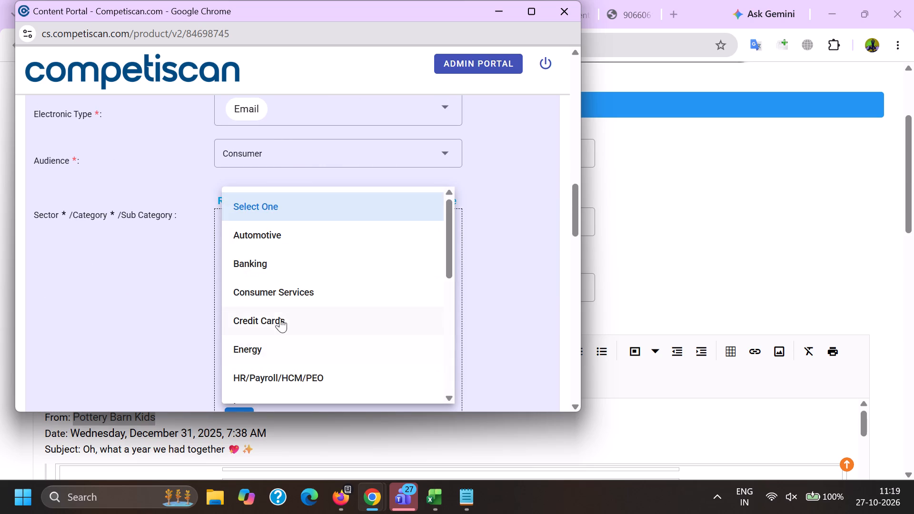
drag(280, 318, 277, 322)
drag(113, 315, 151, 316)
drag(276, 272, 276, 277)
scroll(310, 179, down, 1)
click(287, 268)
click(251, 239)
scroll(275, 159, down, 1)
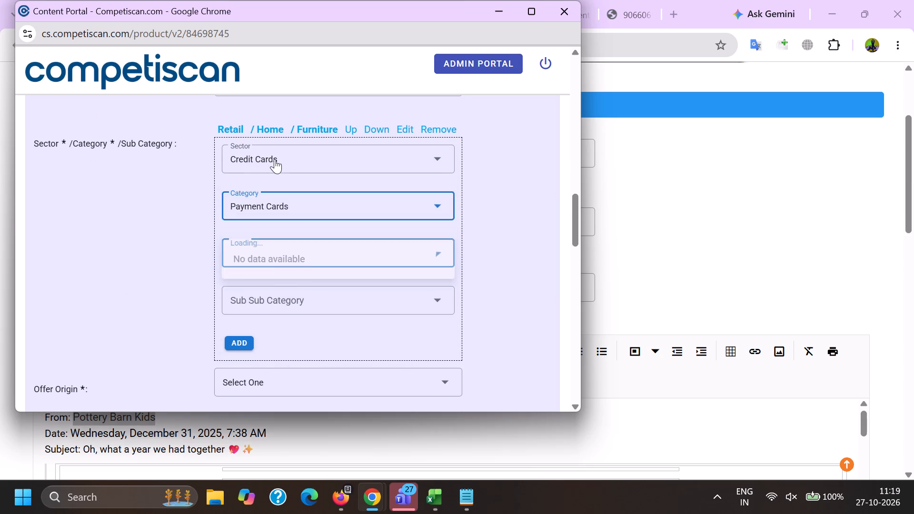
click(274, 340)
drag(105, 298, 125, 299)
click(230, 272)
Move the Retail / Home / Furniture entry down one place in the sector entries.
scroll(258, 297, up, 3)
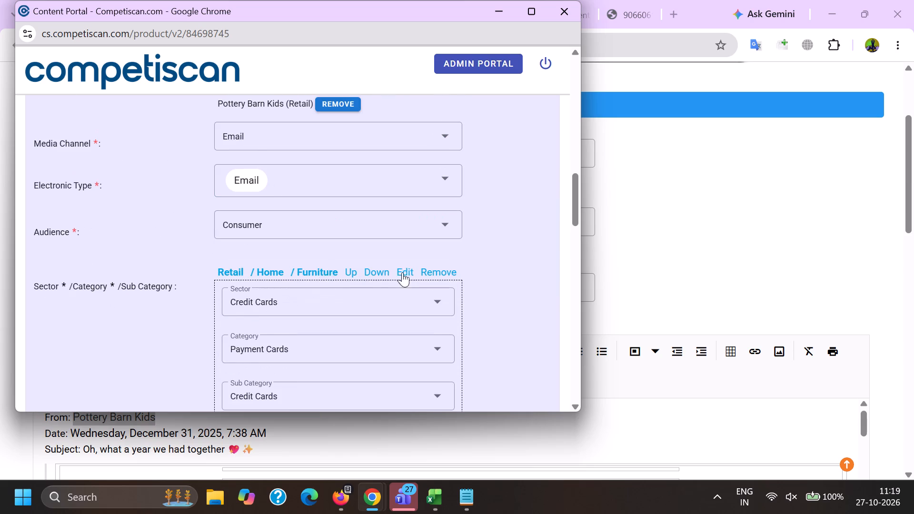
click(382, 274)
Set the offer origin to Provider/Bank and choose Pottery Barn Key Rewards Visa Credit Card as the product name.
scroll(342, 217, down, 5)
click(268, 209)
double_click(259, 249)
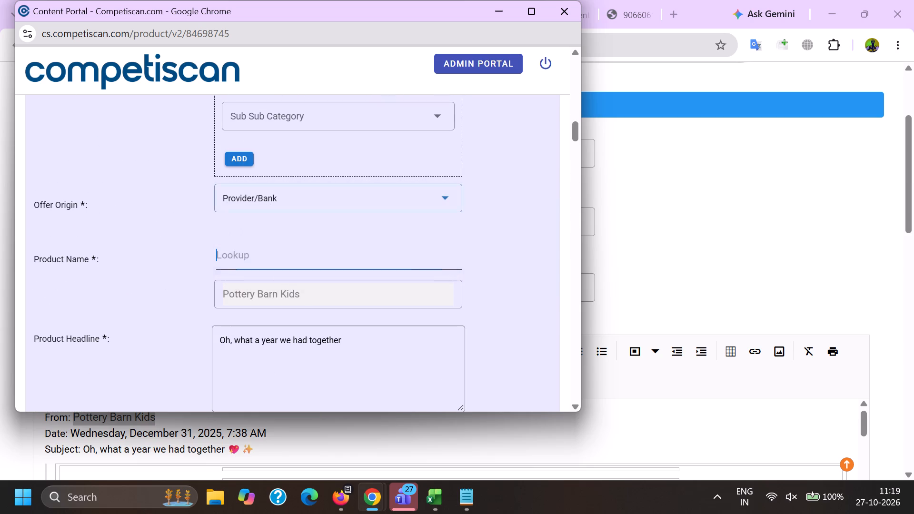
key(ctrl+v)
drag(276, 253, 467, 289)
key(BackSpace)
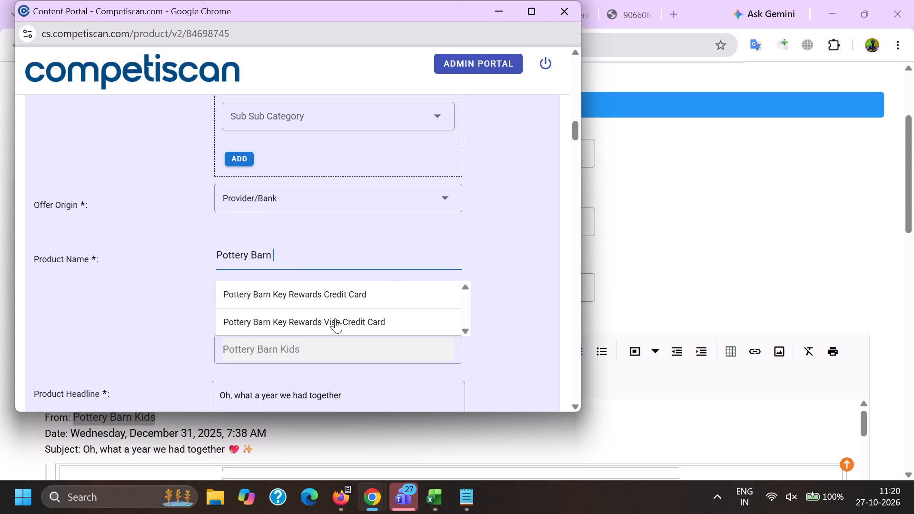
click(334, 318)
Move the Credit Cards / Payment Cards / Credit Cards entry down below the Retail entry.
scroll(332, 320, up, 5)
click(283, 279)
click(281, 284)
Replace the product headline with the email subject without emojis, ending in a period: "Oh, what a year we had together.".
scroll(276, 233, down, 3)
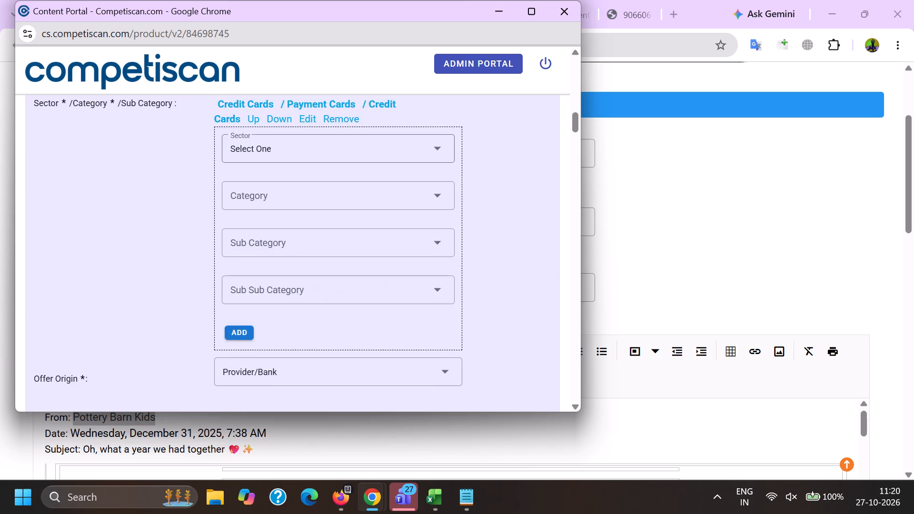
scroll(342, 359, down, 2)
drag(369, 330, 0, 321)
key(BackSpace)
key(alt+Tab)
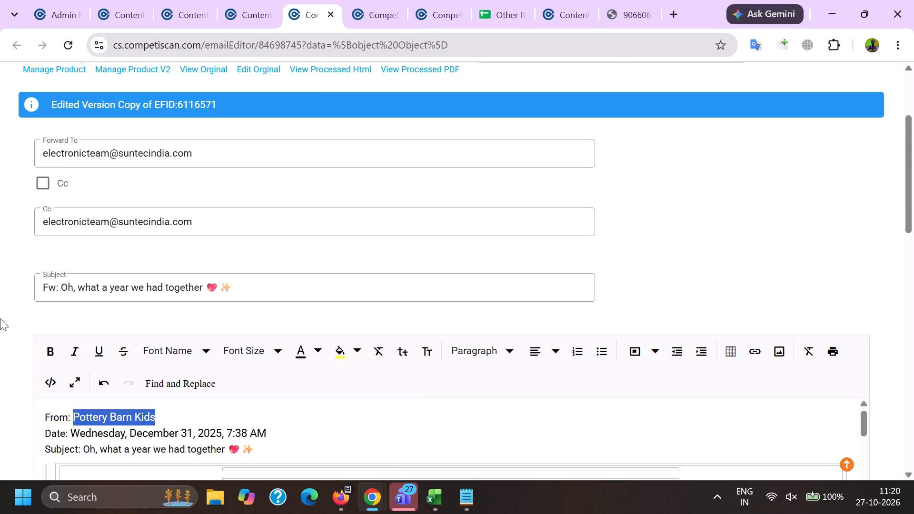
scroll(228, 257, down, 1)
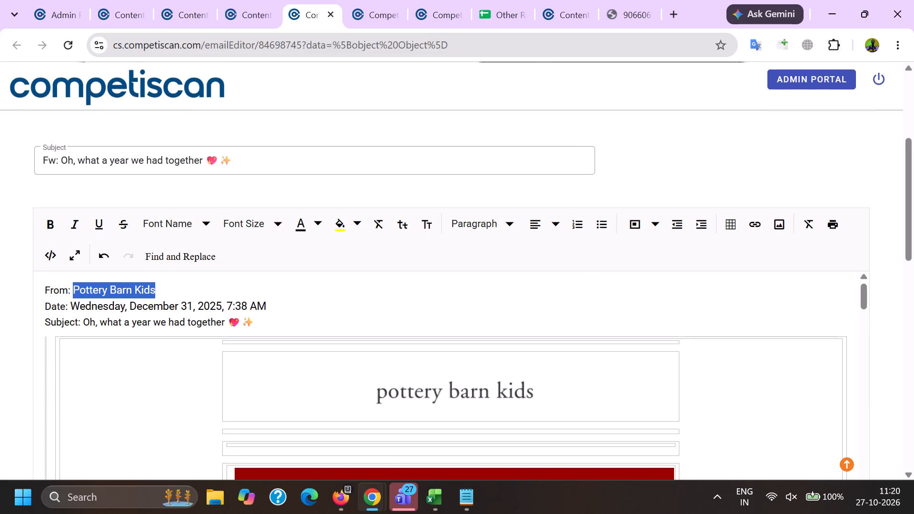
drag(85, 320, 262, 323)
key(ctrl+c)
key(alt+Tab)
key(ctrl+v)
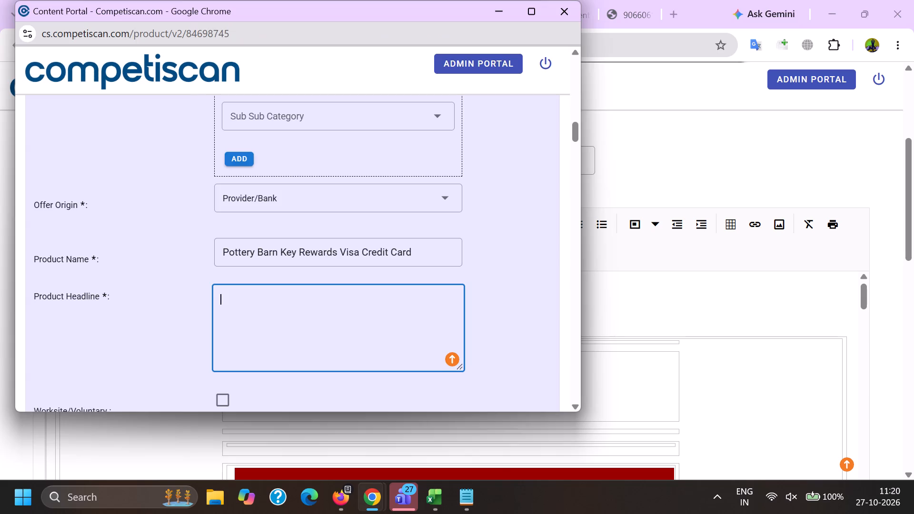
key(BackSpace)
key(BackSpace)
key(BackSpace)
text(.)
key(space)
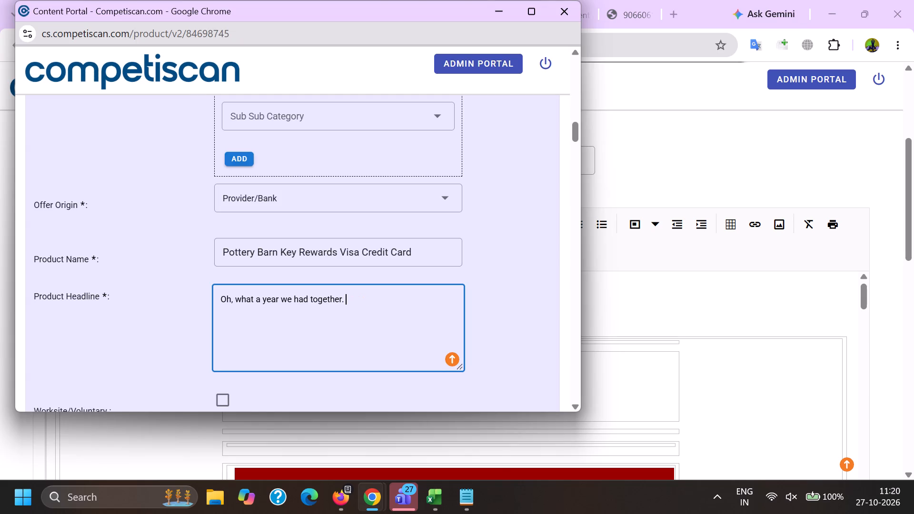
Append "Earn 10% back in rewards" to the product headline, copied from the headline of product record 20855391.
key(alt+Tab)
click(572, 0)
scroll(512, 376, up, 5)
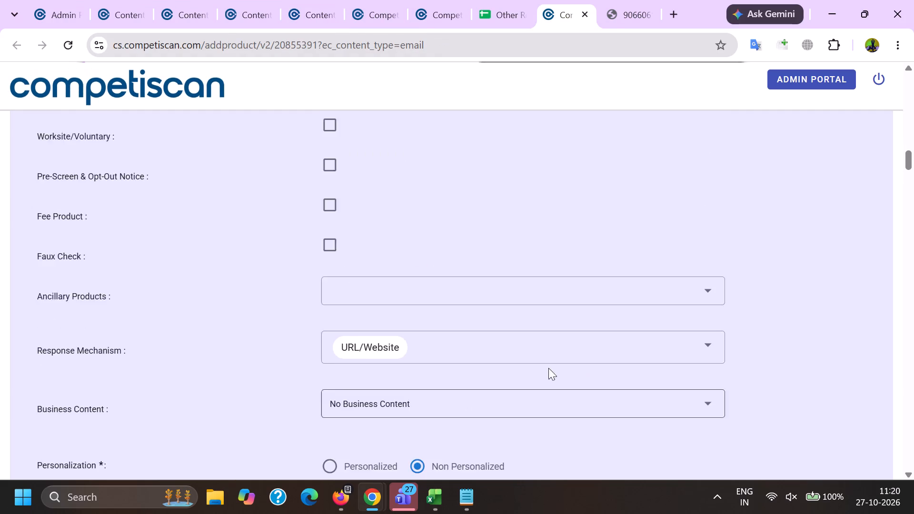
scroll(548, 368, up, 3)
double_click(489, 187)
shift+click(718, 223)
key(ctrl+c)
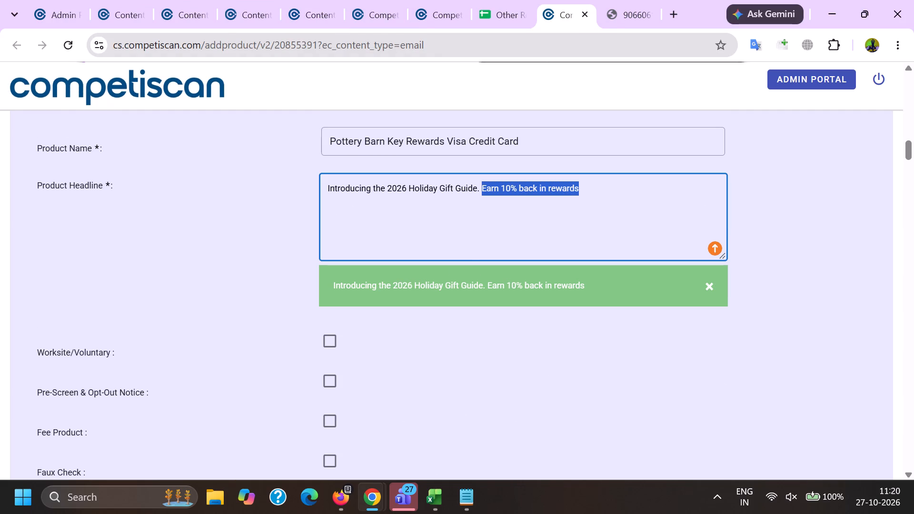
key(alt+Tab)
key(ctrl+v)
Select URL/Website as the response mechanism.
scroll(267, 243, down, 6)
click(265, 173)
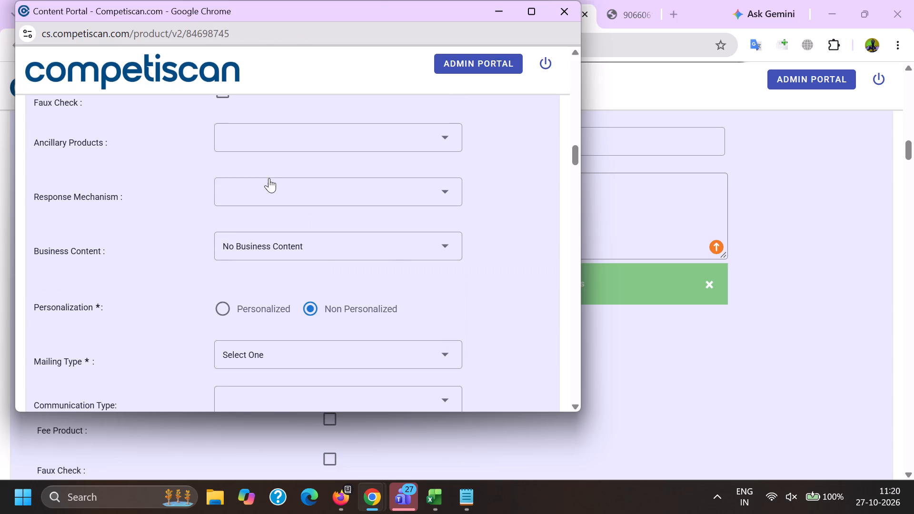
click(263, 195)
scroll(244, 270, down, 7)
scroll(289, 331, up, 5)
scroll(279, 227, down, 6)
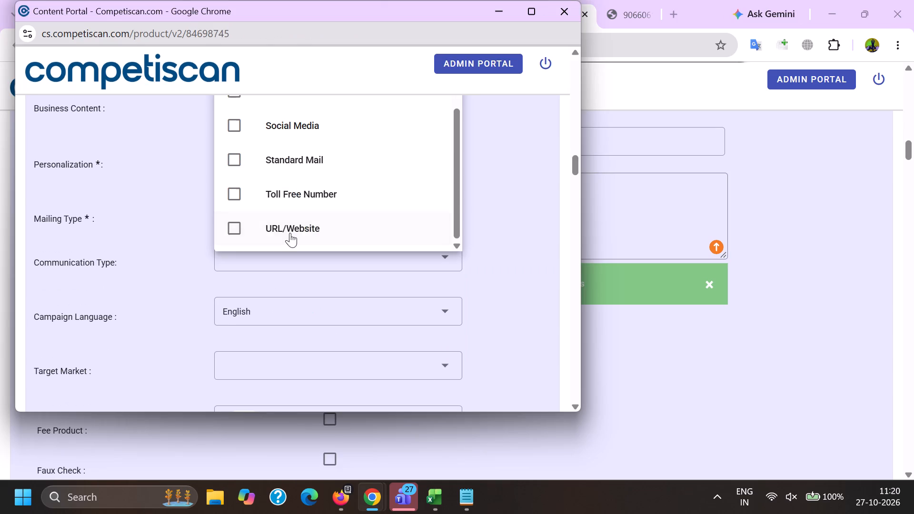
click(290, 231)
drag(116, 202, 143, 206)
Set the mailing type to Acquisition.
click(298, 217)
click(287, 239)
drag(148, 233, 173, 237)
Select Co-Brand, Bonuses/Contests/Incentives and Mobile Application as the communication types, leaving COVID unselected.
click(295, 249)
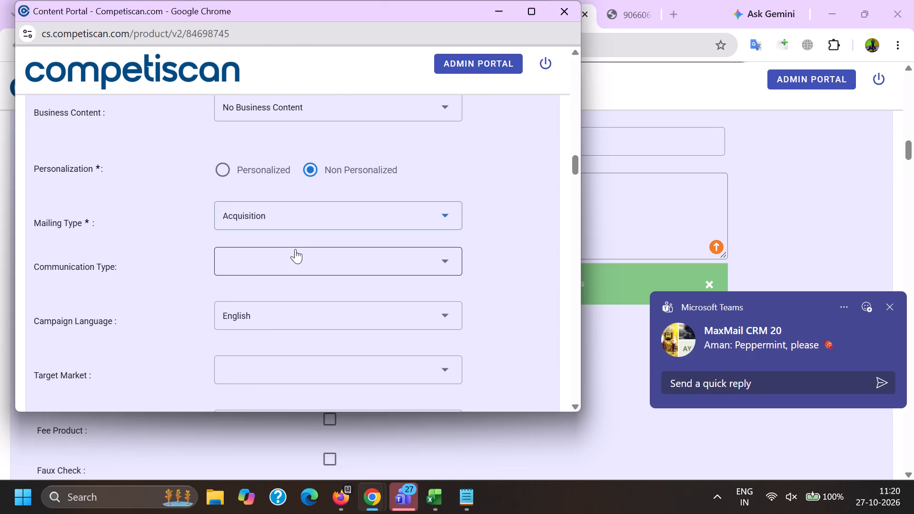
scroll(296, 191, down, 2)
click(312, 289)
double_click(281, 264)
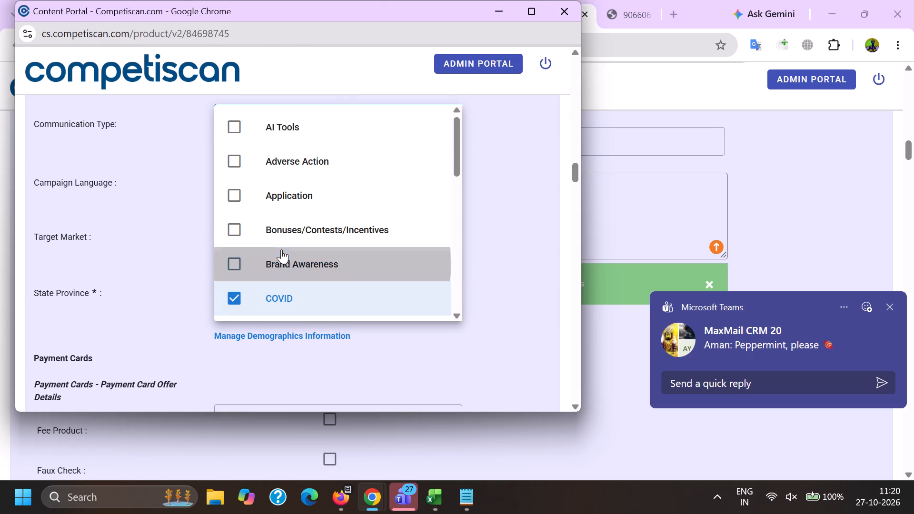
scroll(277, 277, down, 2)
click(289, 160)
scroll(295, 203, down, 2)
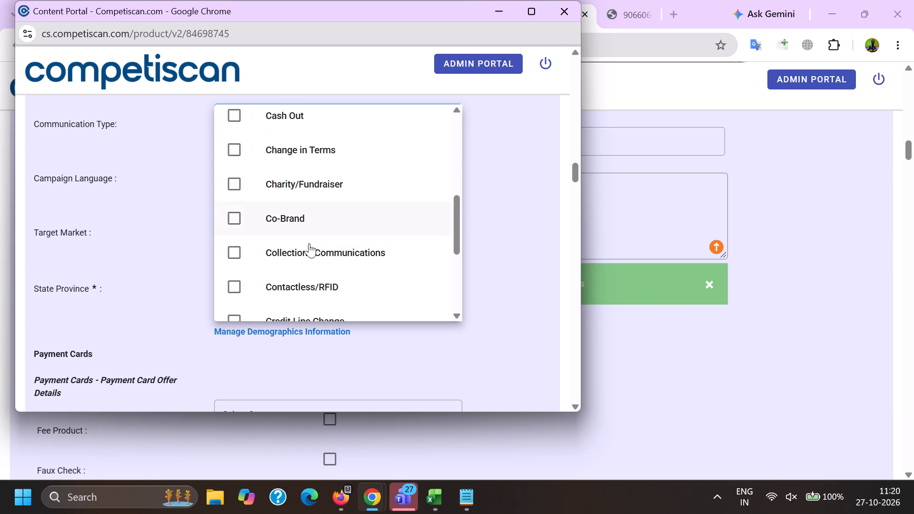
click(308, 221)
scroll(309, 220, down, 2)
scroll(305, 220, up, 10)
scroll(303, 255, down, 5)
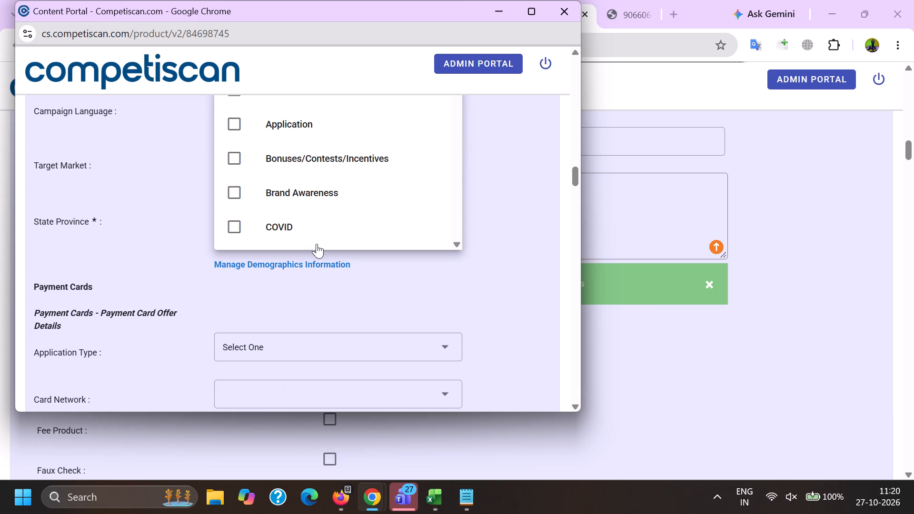
click(322, 155)
scroll(292, 154, down, 10)
scroll(298, 194, down, 2)
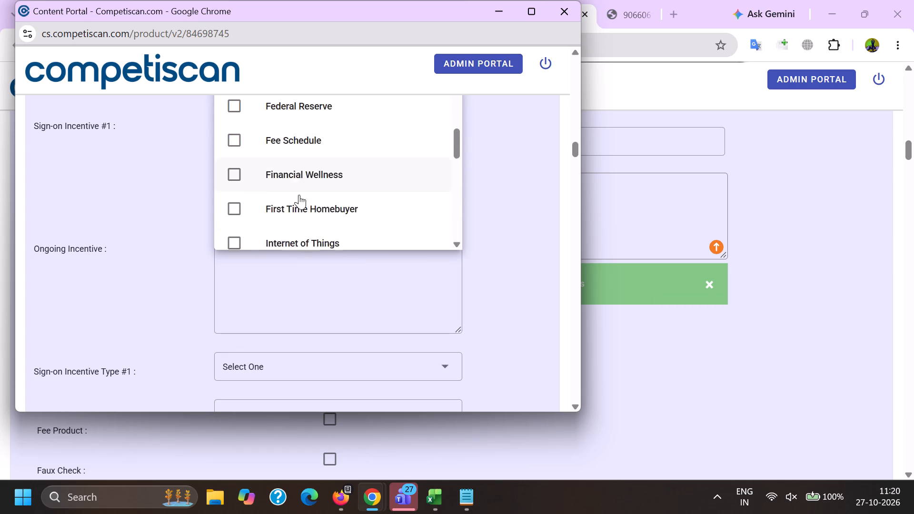
scroll(302, 194, down, 1)
click(301, 194)
drag(134, 194, 177, 211)
Fill Sign-on Incentive #1 with "10% back in rewards during the first 30 days from account opening", copied from product record 20855391.
key(alt+Tab)
scroll(666, 178, down, 7)
scroll(613, 228, down, 4)
scroll(607, 251, up, 3)
drag(654, 243, 94, 210)
key(ctrl+c)
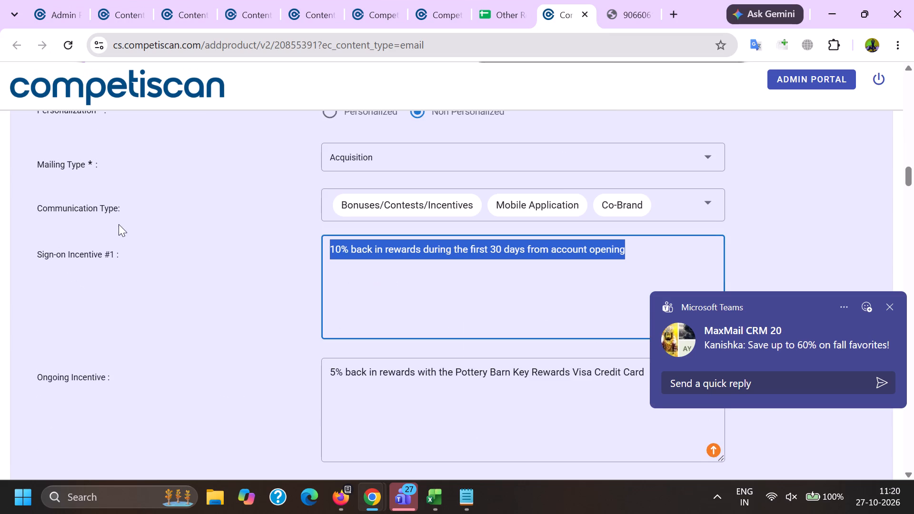
key(alt+Tab)
drag(334, 185, 333, 178)
key(ctrl+v)
Fill Ongoing Incentive with "5% back in rewards with the Pottery Barn Key Rewards Visa Credit Card", copied from record 20855391.
ctrl+click(287, 287)
key(alt+Tab)
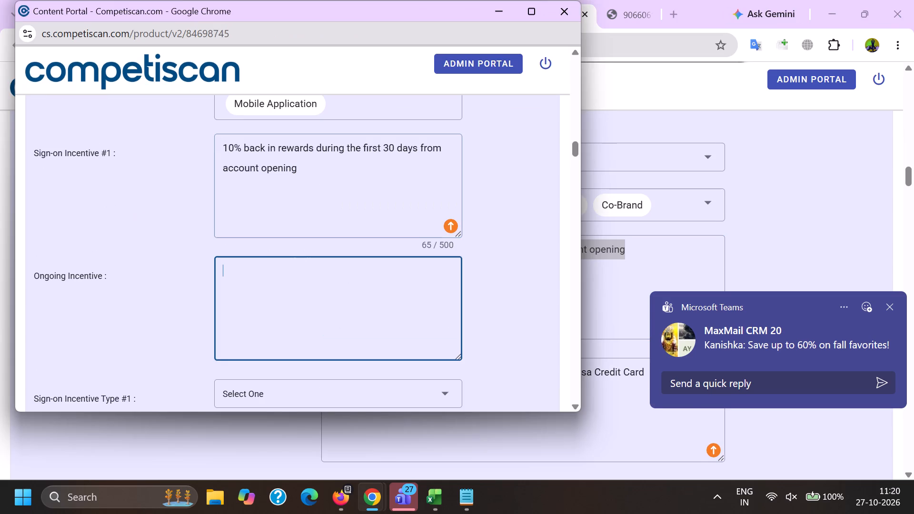
scroll(575, 220, down, 3)
drag(297, 107, 303, 110)
scroll(623, 247, down, 2)
drag(674, 263, 64, 179)
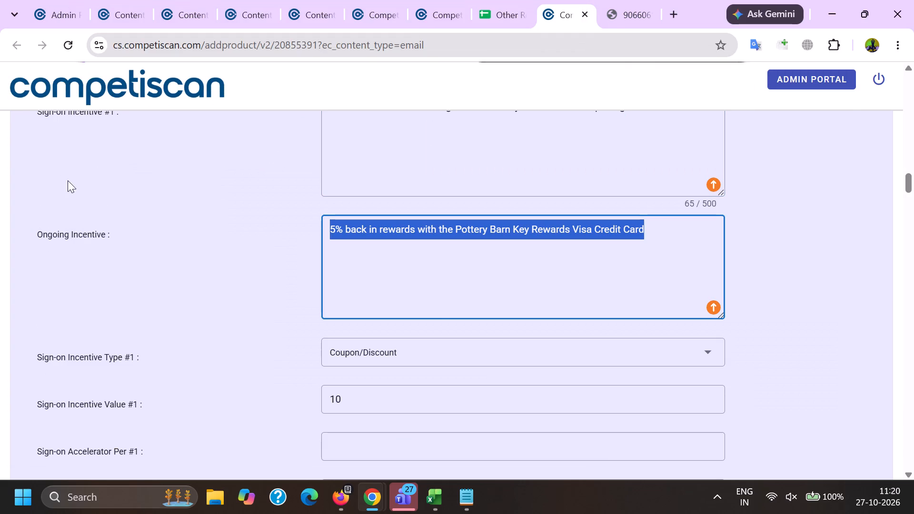
key(ctrl+c)
key(alt+Tab)
key(ctrl+v)
Set Sign-on Incentive Type #1 to Coupon/Discount.
click(248, 180)
scroll(242, 213, down, 6)
click(262, 271)
drag(154, 260, 164, 260)
Enter 10.00 as both the sign-on incentive value and max award #1, with an incentive window of 1 month.
click(234, 229)
key(1)
text(0.00)
key(Tab)
key(Tab)
key(Tab)
text(10.00)
key(Tab)
key(Tab)
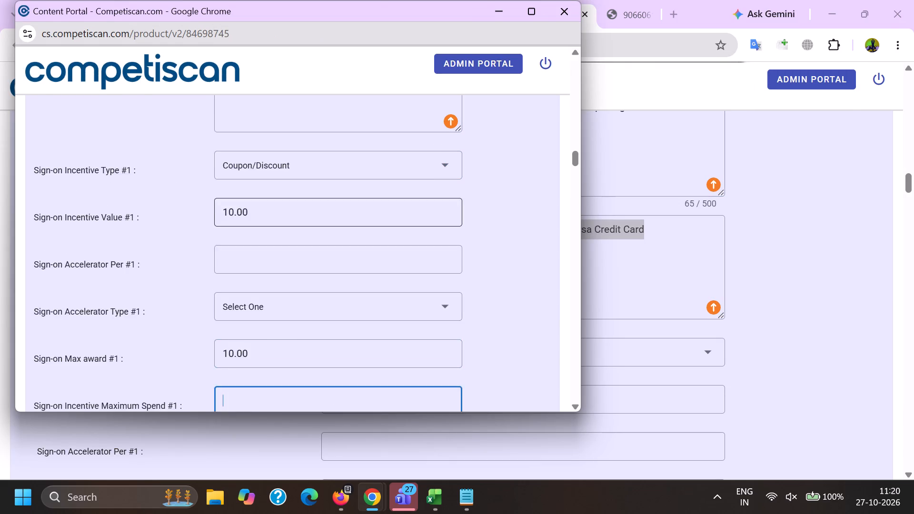
key(Tab)
key(1)
scroll(234, 232, down, 2)
click(231, 231)
In the payment card offer details, set the application type to Invitation to Apply and the card network to Visa.
scroll(228, 237, down, 17)
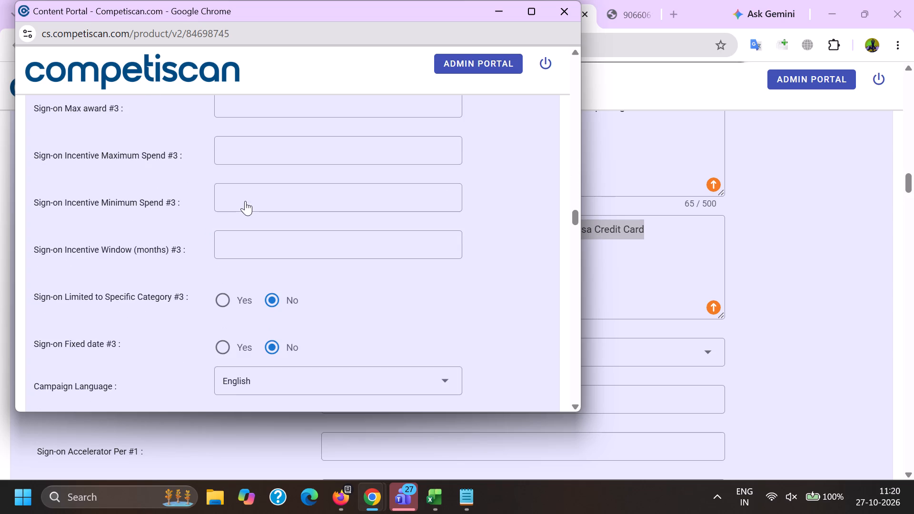
scroll(268, 245, down, 5)
scroll(259, 267, up, 2)
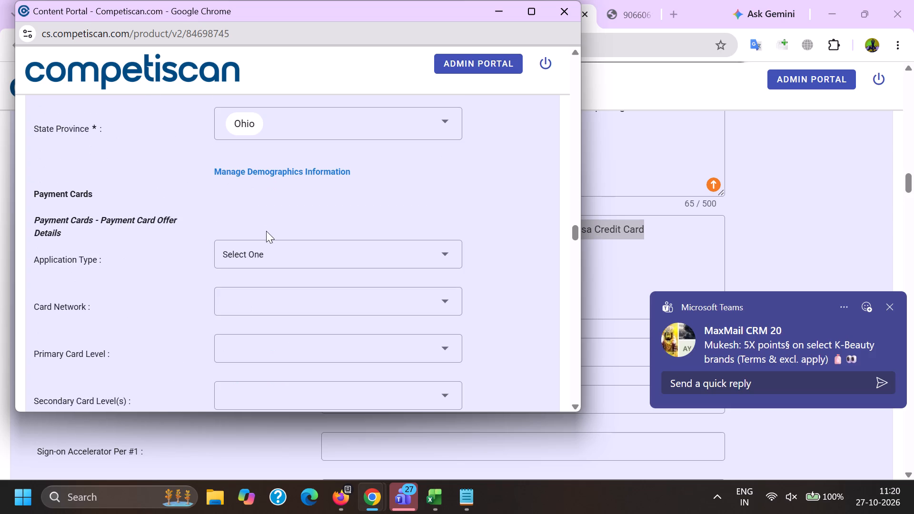
click(249, 250)
scroll(276, 165, down, 1)
click(294, 250)
drag(96, 245, 137, 243)
click(272, 221)
scroll(269, 173, down, 1)
click(260, 297)
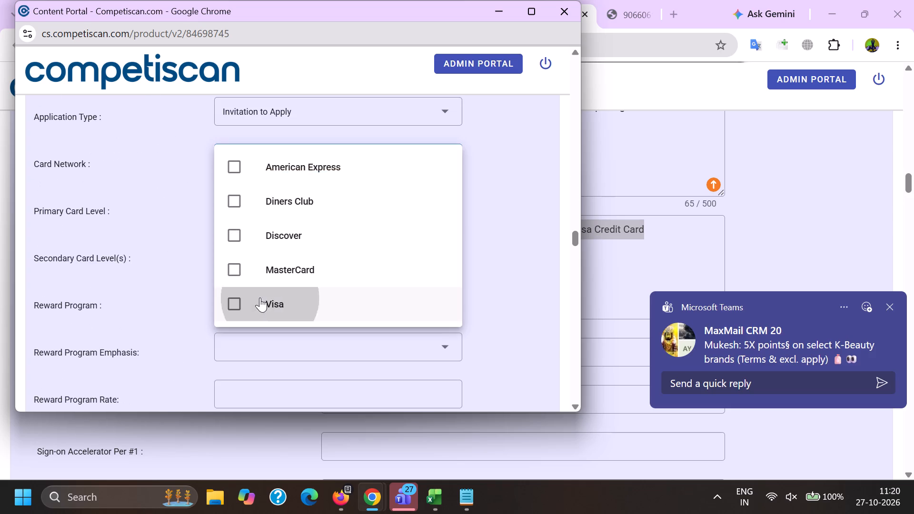
drag(116, 267, 123, 266)
Set the primary card level to Visa Signature and fill in the Reward Program field.
click(253, 194)
click(254, 206)
scroll(255, 313, down, 8)
click(285, 364)
drag(108, 332, 110, 332)
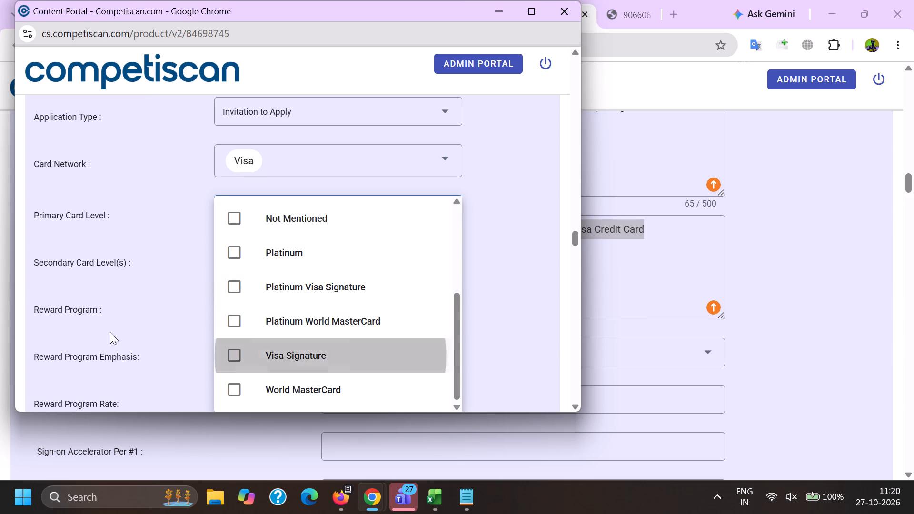
drag(110, 332, 114, 332)
click(202, 313)
click(230, 311)
double_click(143, 331)
key(End)
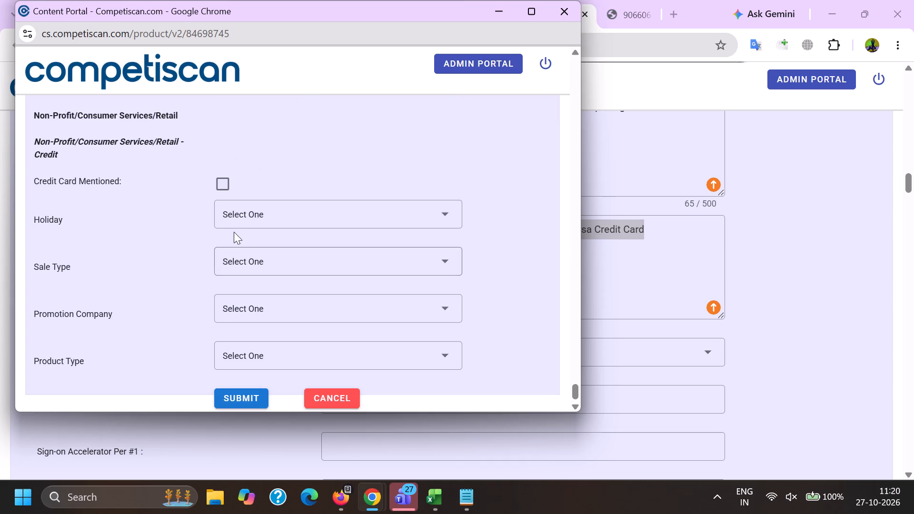
click(223, 190)
click(227, 388)
Switch to Firefox and copy the subject "DEAL ALERT 🚨 Up to 50% OFF furniture!" from email 84667480 in the panelist list.
click(338, 493)
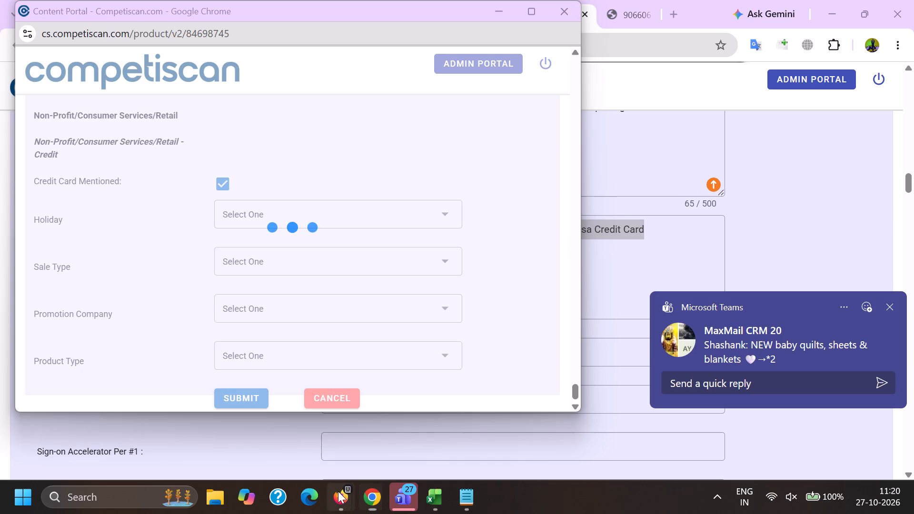
click(98, 430)
scroll(176, 293, down, 5)
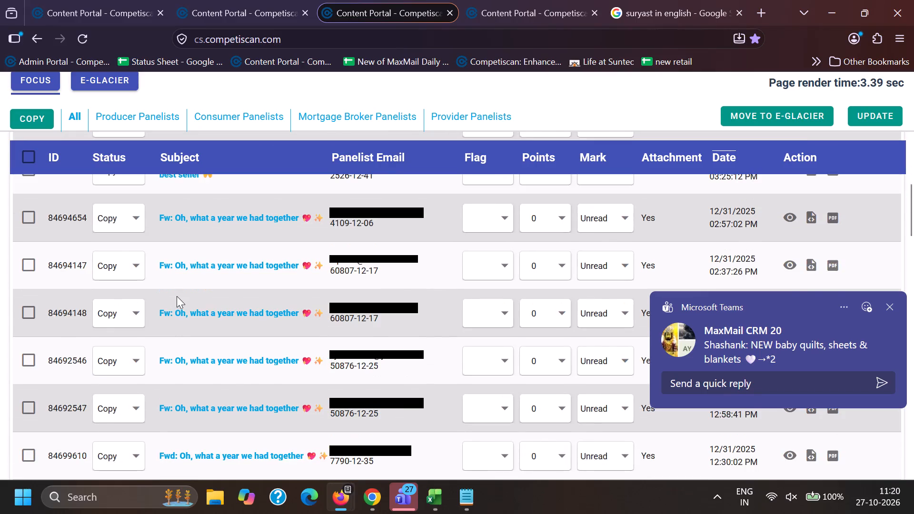
scroll(177, 296, down, 12)
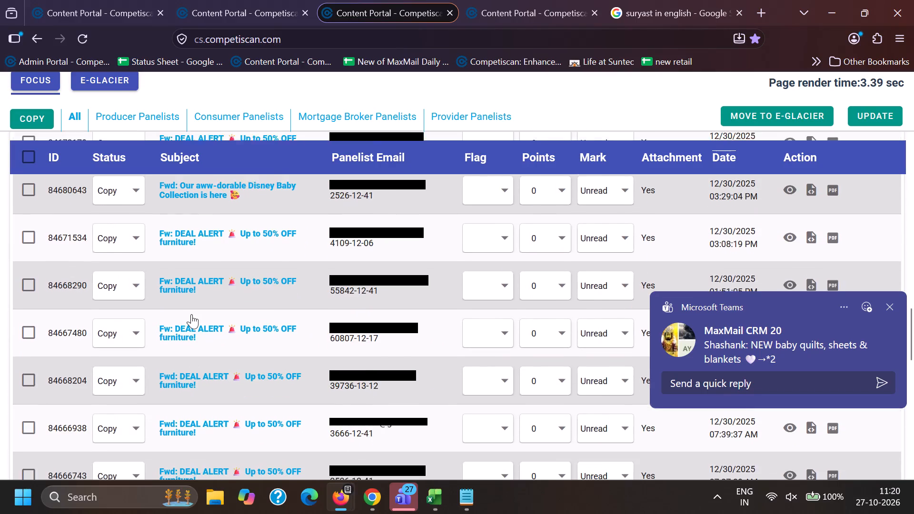
drag(175, 308, 247, 329)
key(ctrl+c)
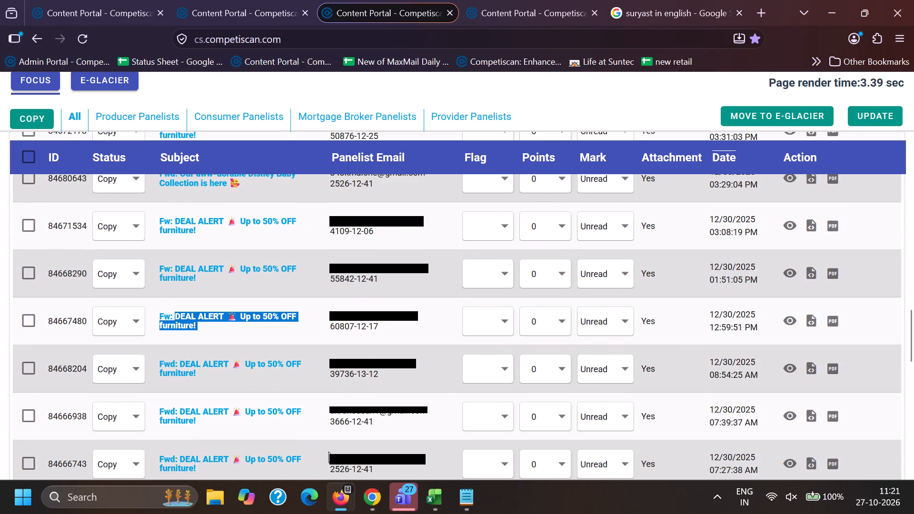
key(ctrl+c)
click(366, 484)
click(298, 434)
click(228, 0)
click(170, 0)
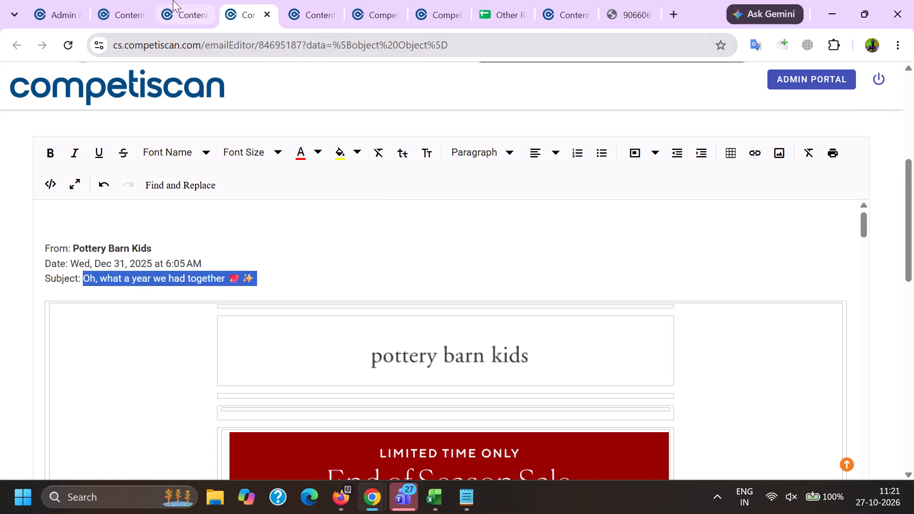
scroll(270, 293, down, 13)
click(299, 265)
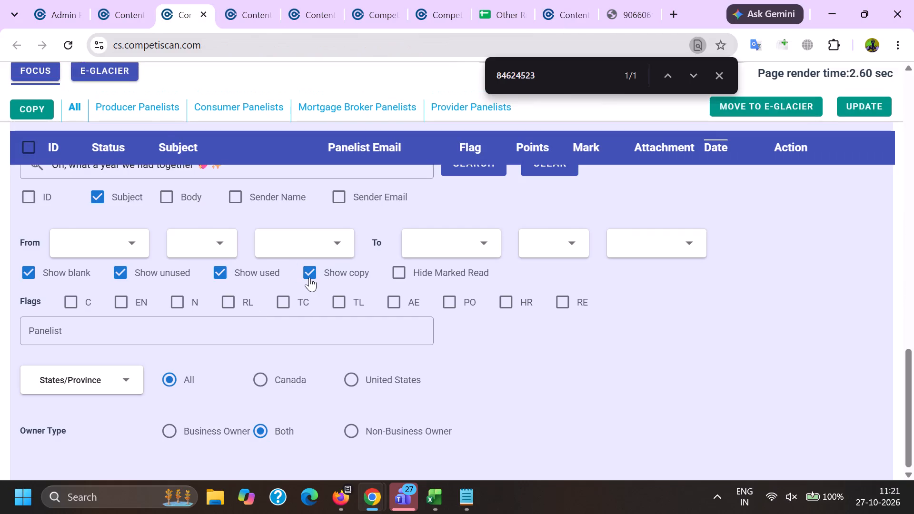
click(309, 270)
scroll(272, 373, up, 2)
drag(281, 313, 0, 318)
key(BackSpace)
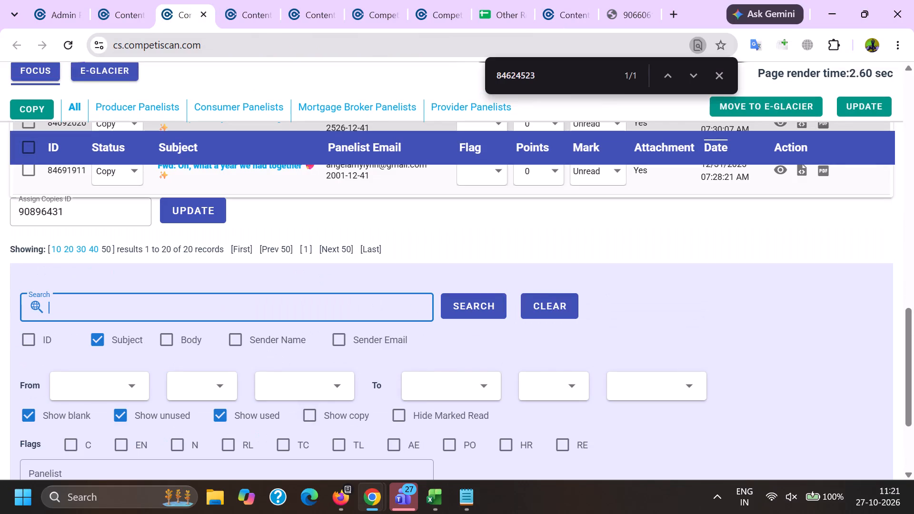
key(shift+quotedbl)
key(ctrl+v)
key(shift+quotedbl)
key(Return)
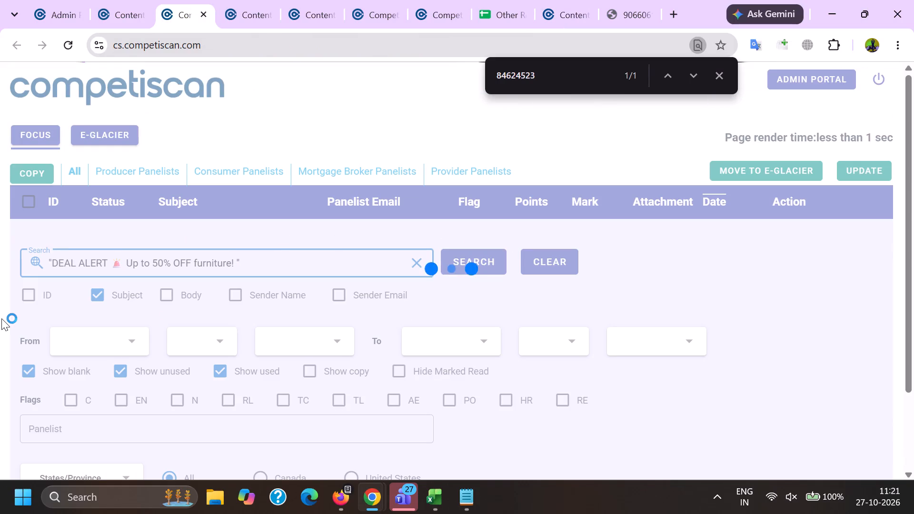
Examine the used DEAL ALERT emails 84686460 and 84686017 among the search results.
scroll(162, 338, down, 2)
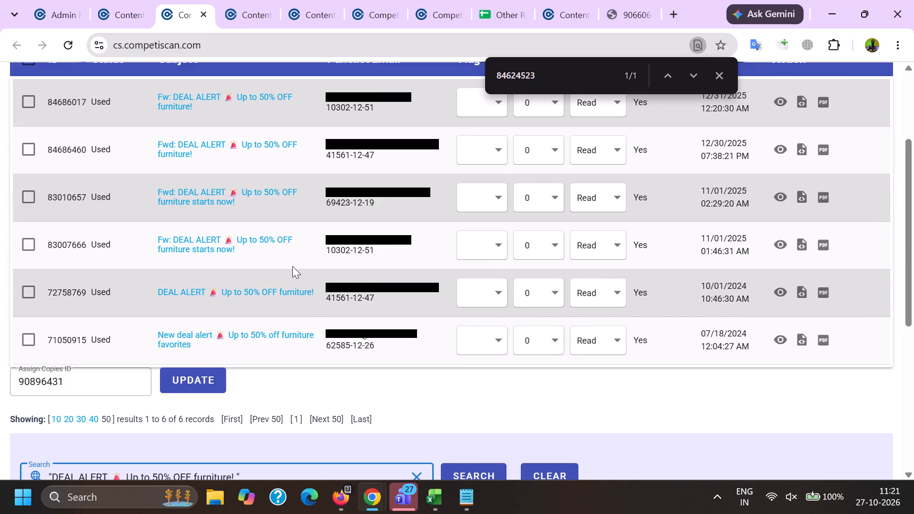
scroll(292, 266, up, 1)
click(769, 216)
click(779, 220)
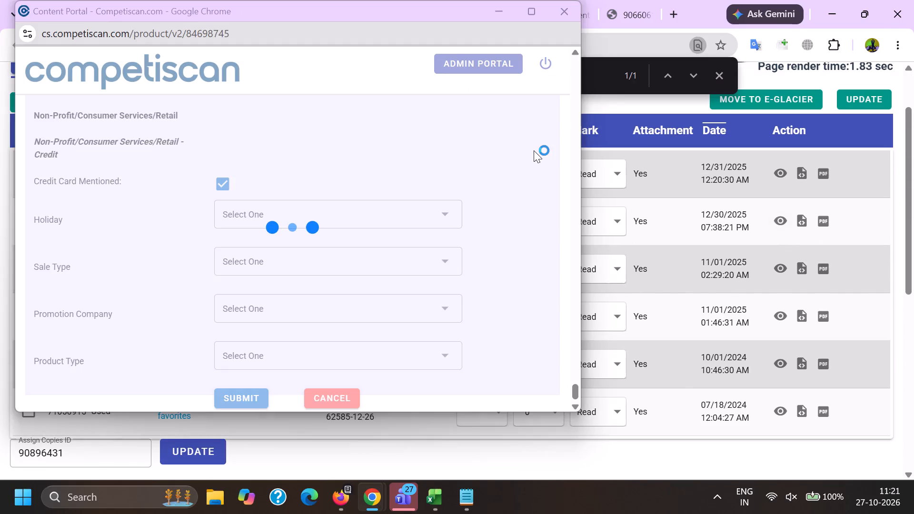
drag(582, 73, 561, 168)
drag(553, 71, 553, 74)
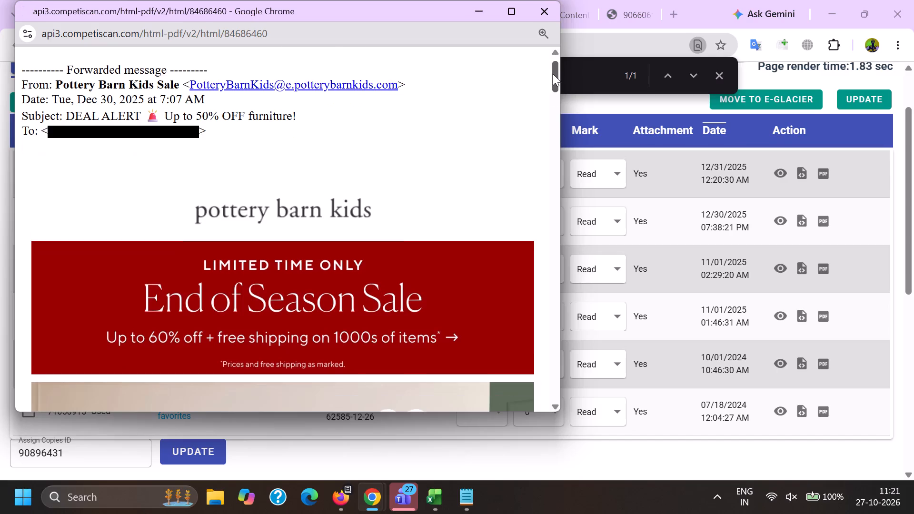
drag(553, 74, 517, 294)
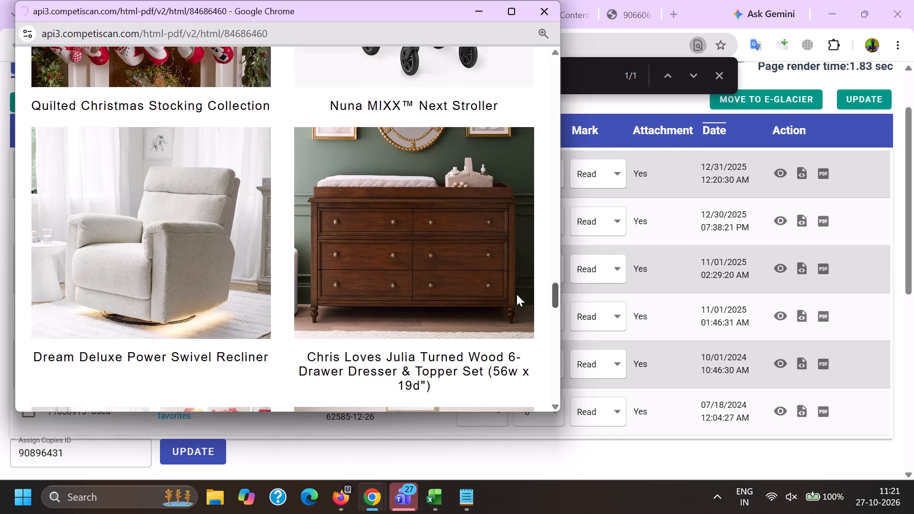
drag(517, 294, 517, 292)
key(alt+Tab)
click(778, 178)
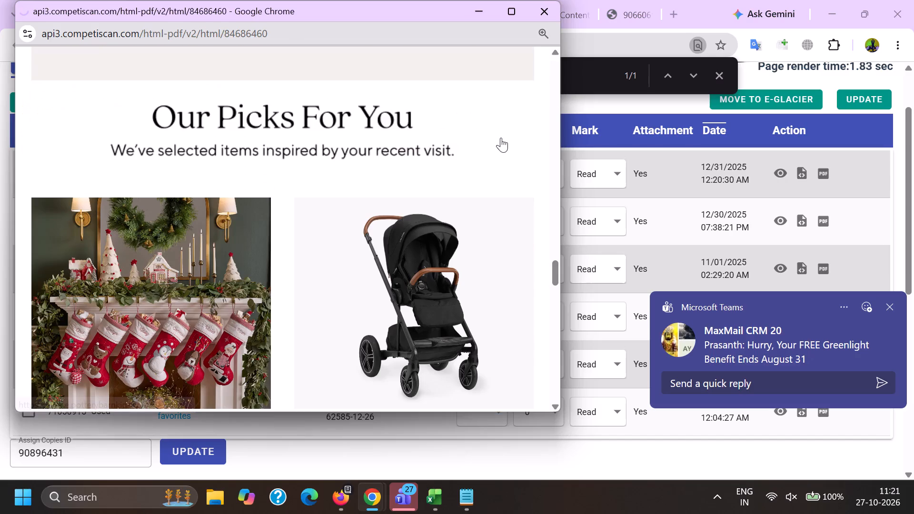
key(alt+Tab)
Include copies in the results and rerun the DEAL ALERT subject search.
scroll(349, 257, down, 3)
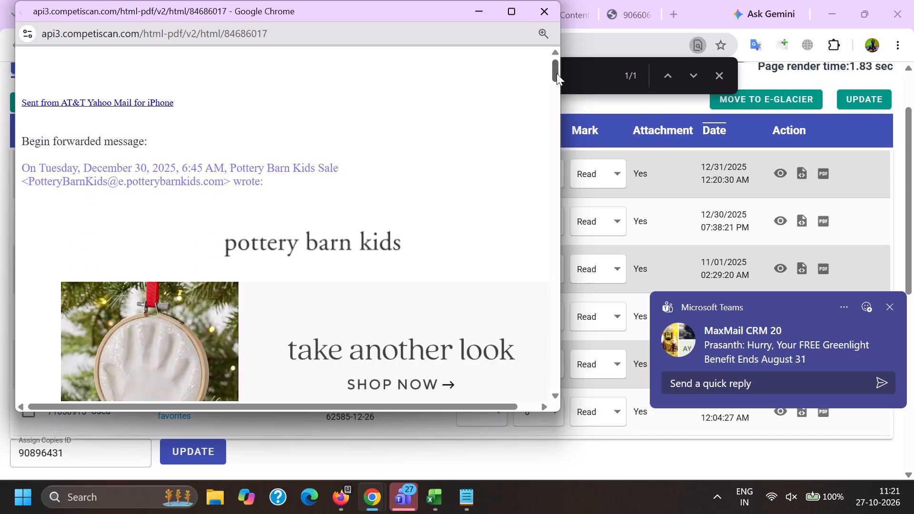
click(316, 277)
click(480, 184)
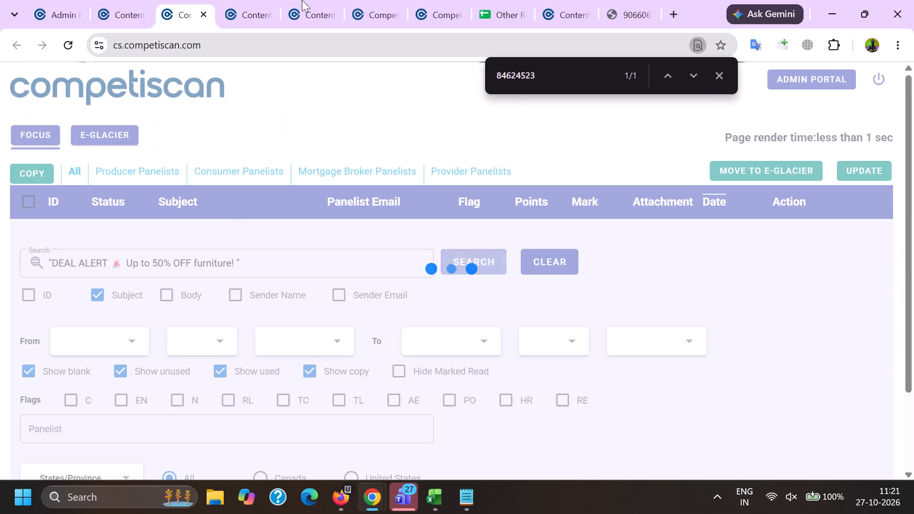
click(273, 0)
click(179, 0)
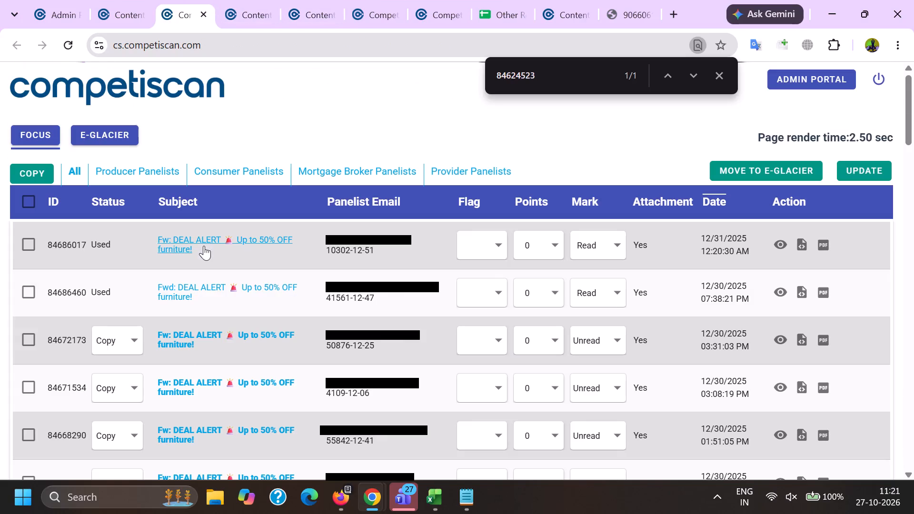
Compare the content of copy email 84672173 with the used emails 84686017 and 84686460.
click(779, 338)
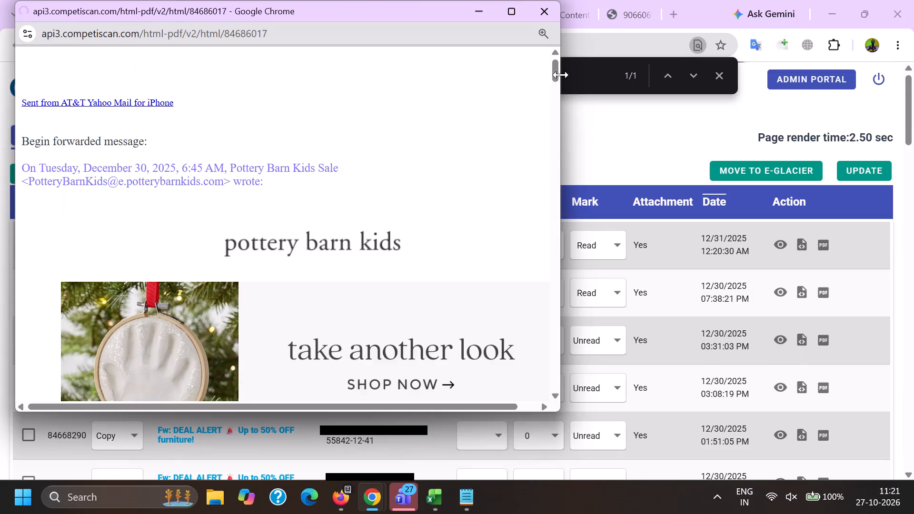
drag(558, 67, 517, 310)
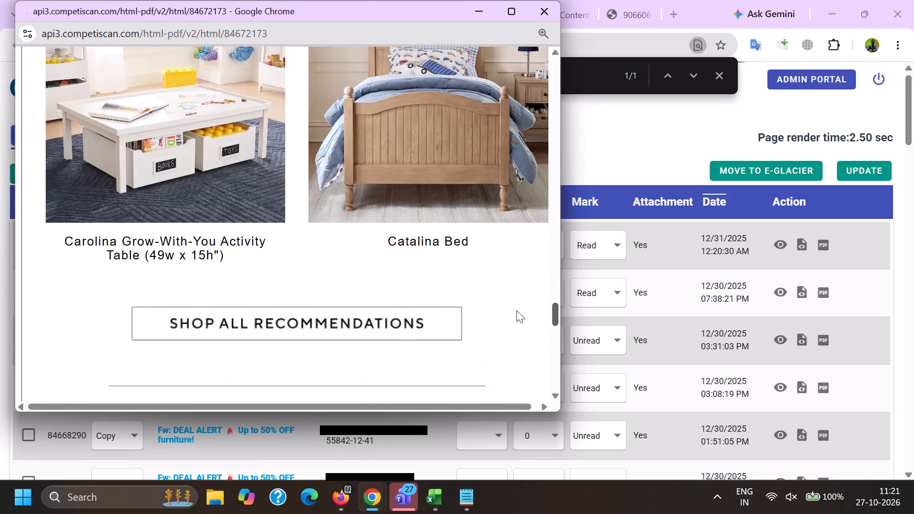
drag(517, 310, 517, 276)
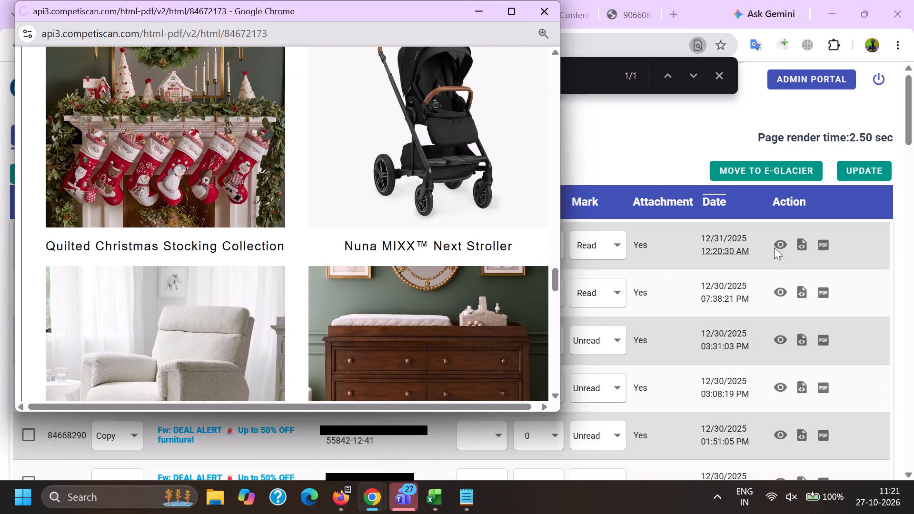
click(783, 247)
drag(555, 75, 555, 82)
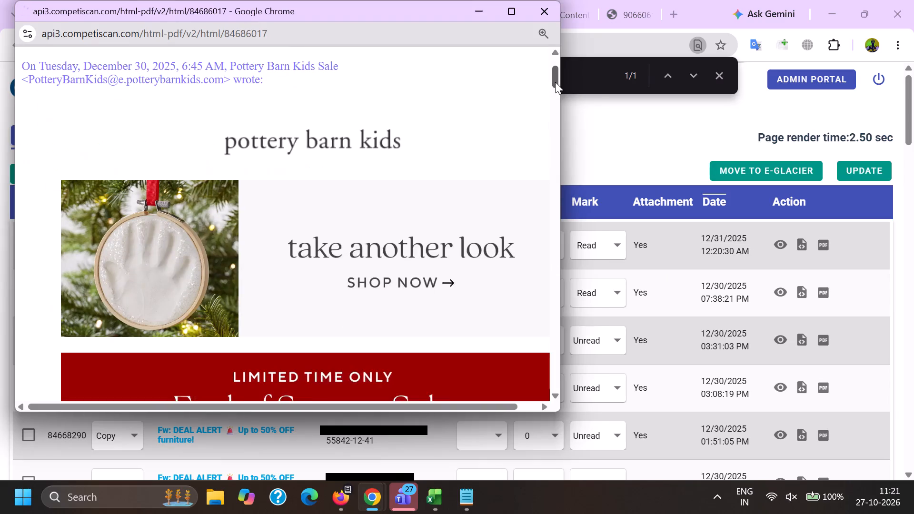
drag(555, 82, 555, 82)
click(779, 290)
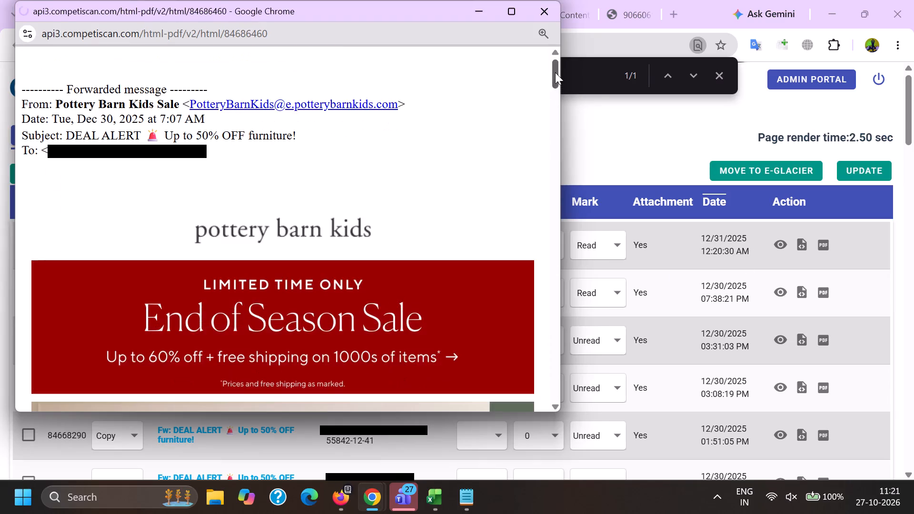
drag(555, 72, 527, 321)
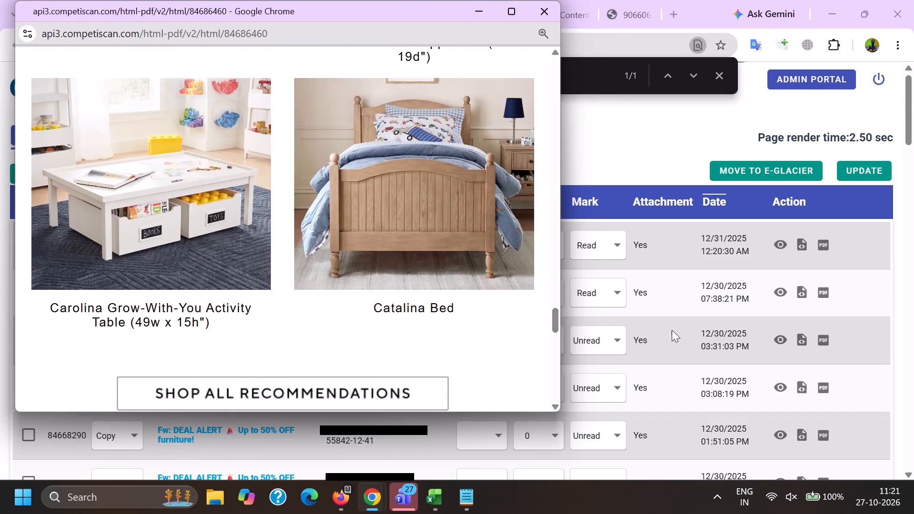
Examine the copy emails 84671534 and 84668290 for differences in their content.
click(672, 329)
click(784, 388)
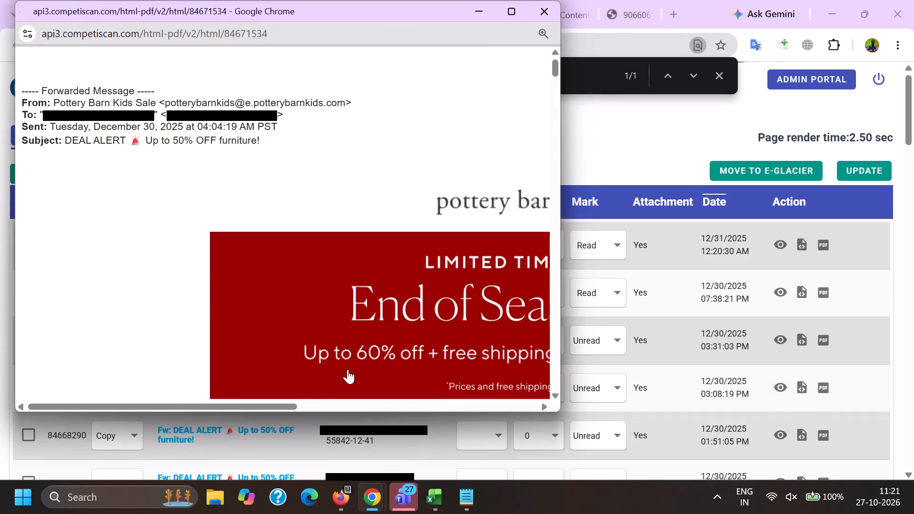
drag(285, 402, 503, 391)
drag(557, 67, 557, 68)
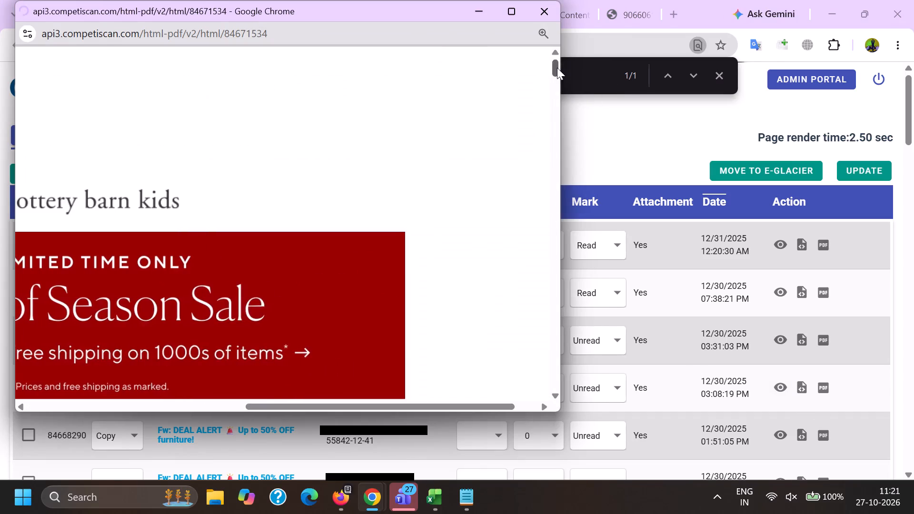
drag(557, 68, 512, 336)
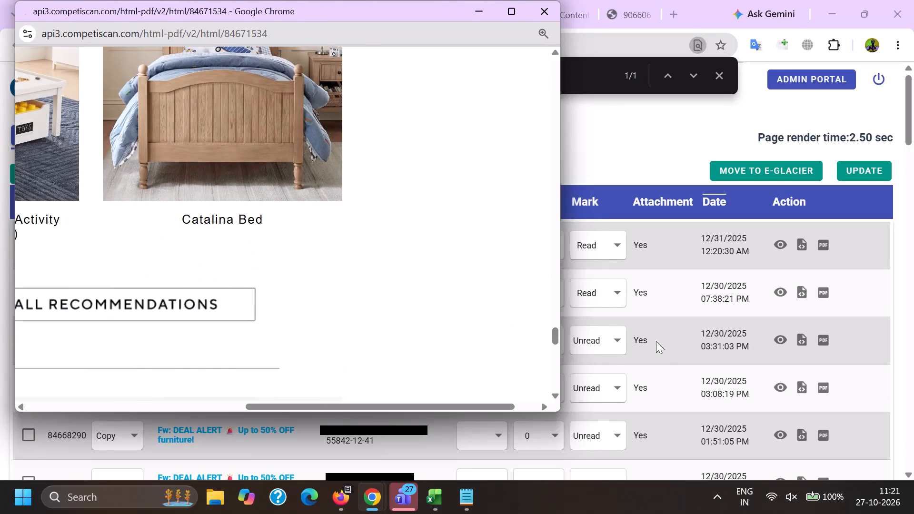
click(664, 336)
click(773, 433)
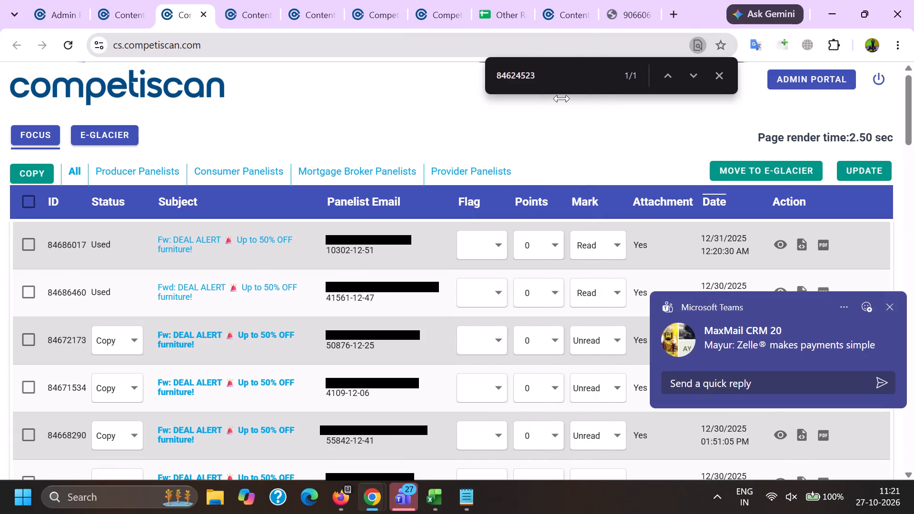
drag(557, 71, 555, 111)
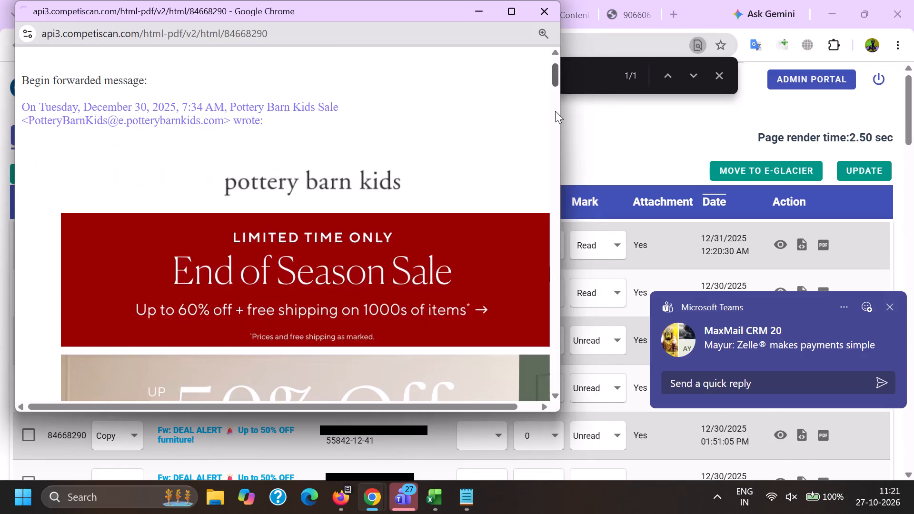
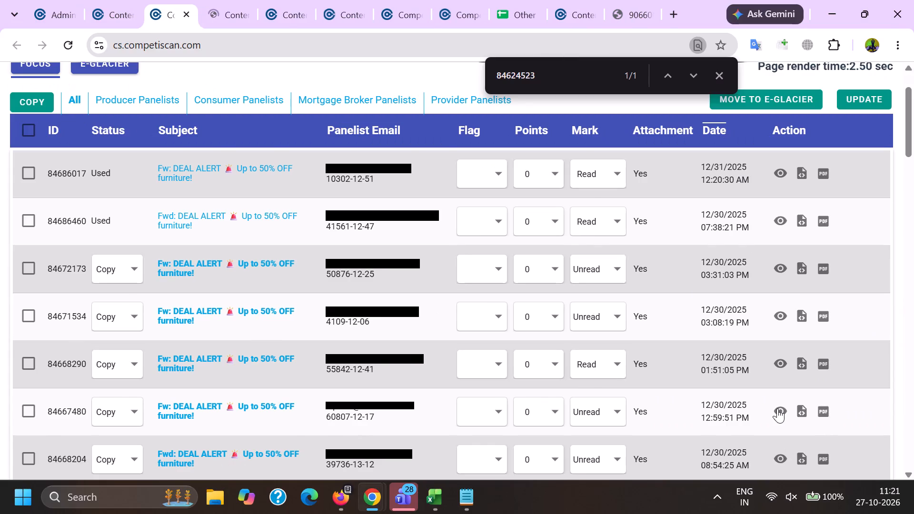
Examine the content of copy email 84667480 in the DEAL ALERT search results.
drag(553, 65, 532, 281)
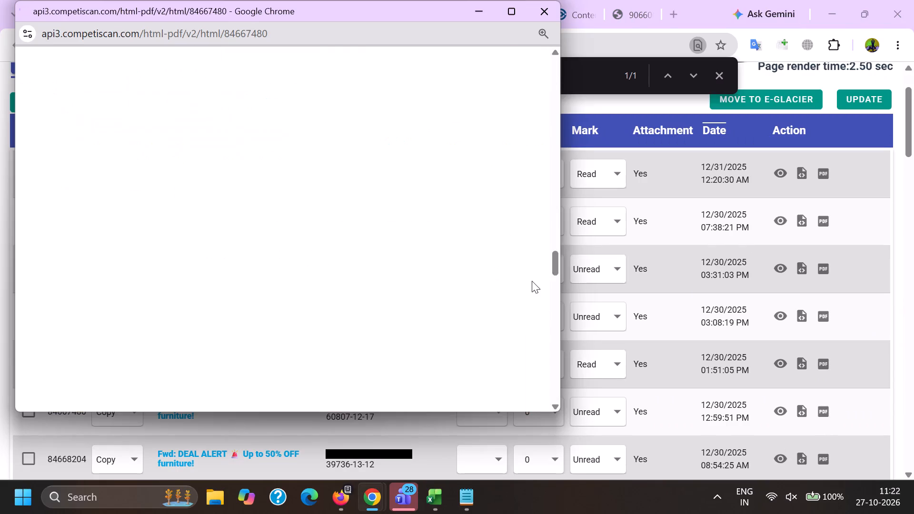
drag(532, 281, 532, 317)
key(alt+Tab)
Examine the content of copy email 84668204 and open that email in its own editor tab.
scroll(789, 361, down, 1)
click(780, 385)
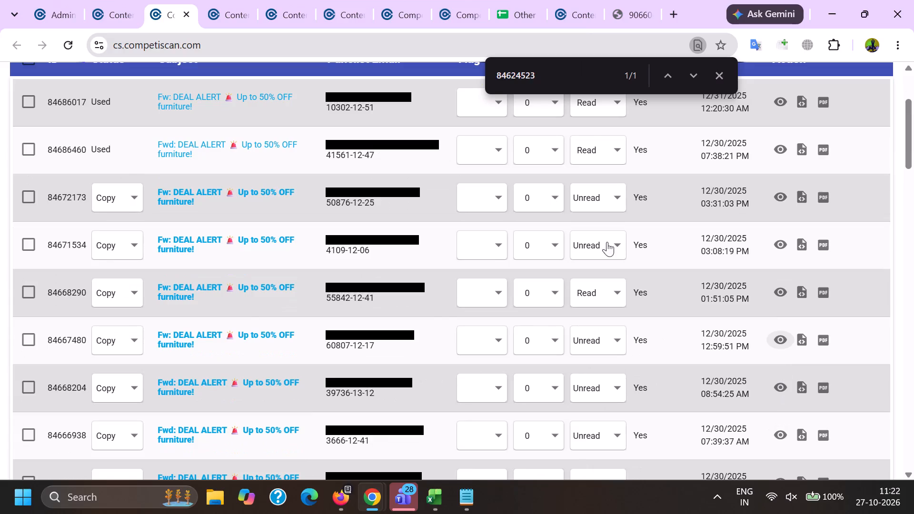
drag(558, 67, 547, 296)
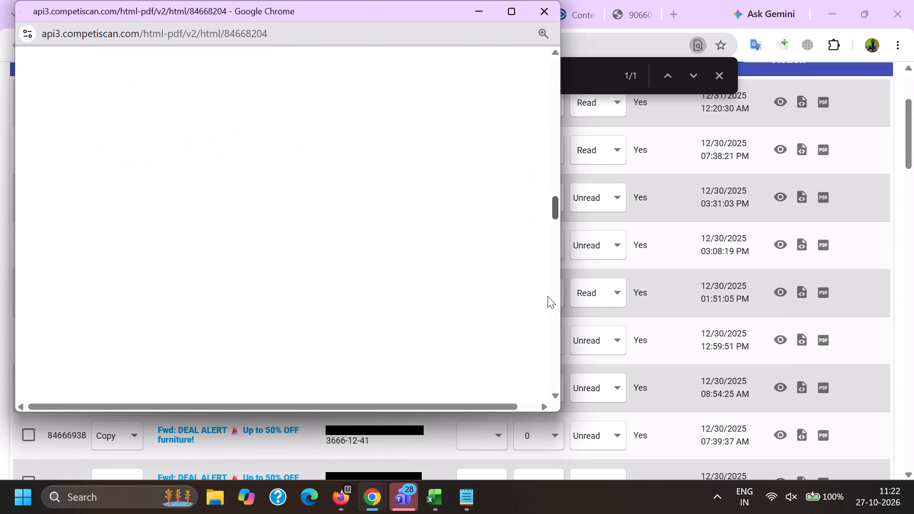
drag(547, 296, 547, 313)
key(alt+Tab)
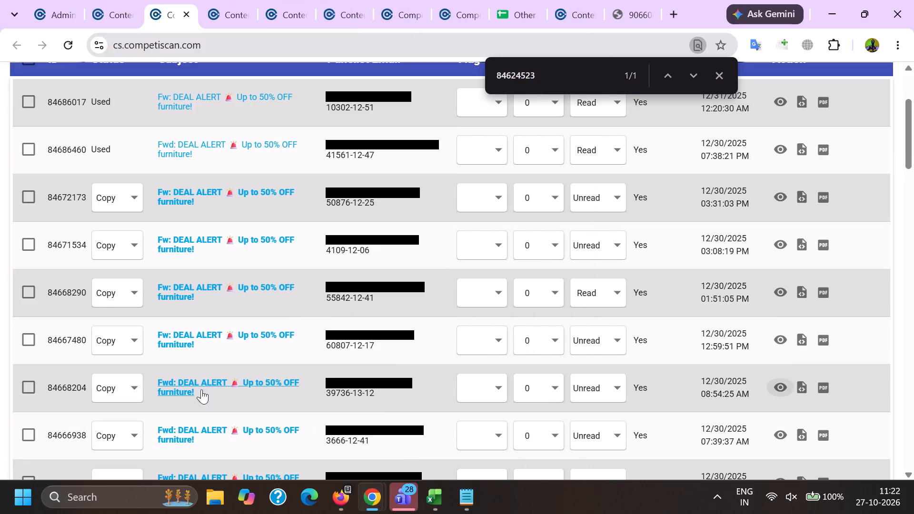
ctrl+click(186, 386)
Examine the recommended products in copy email 84666938 and close its preview.
click(778, 436)
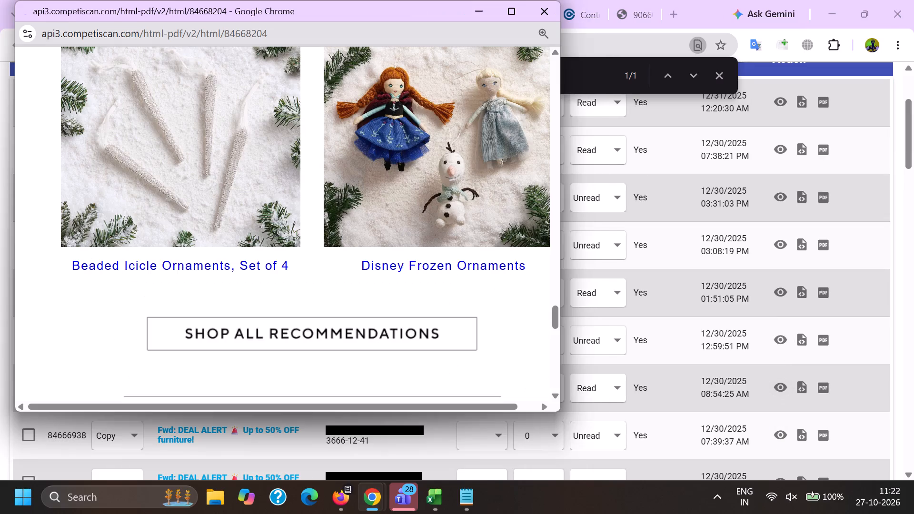
drag(558, 72, 538, 324)
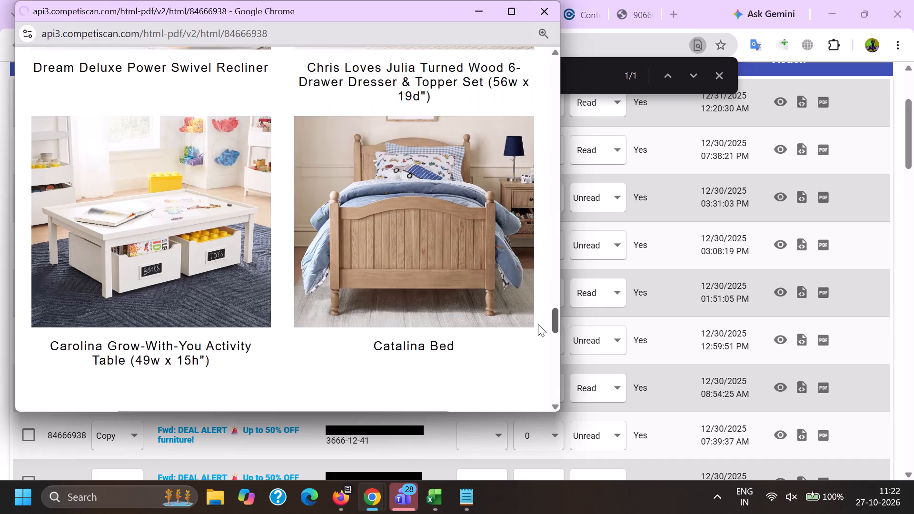
drag(538, 324, 538, 331)
click(542, 16)
Compare the content of copy email 84666743 with email 84668290 open in the email editor.
scroll(715, 286, down, 1)
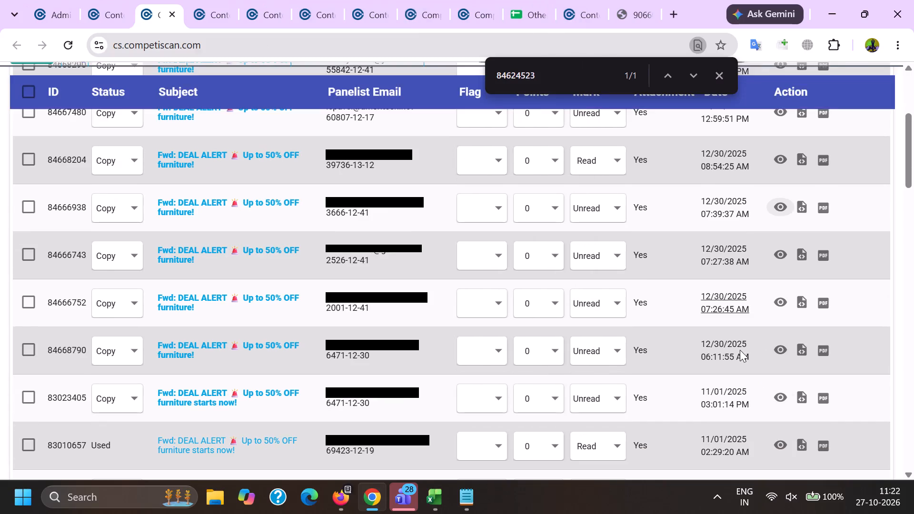
click(772, 260)
click(776, 256)
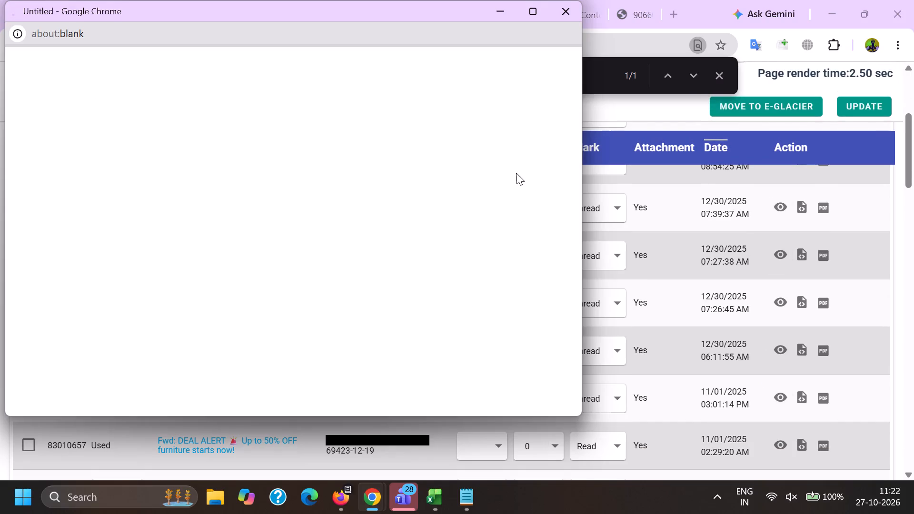
scroll(497, 168, down, 19)
scroll(512, 262, up, 1)
scroll(515, 260, down, 3)
scroll(518, 250, up, 18)
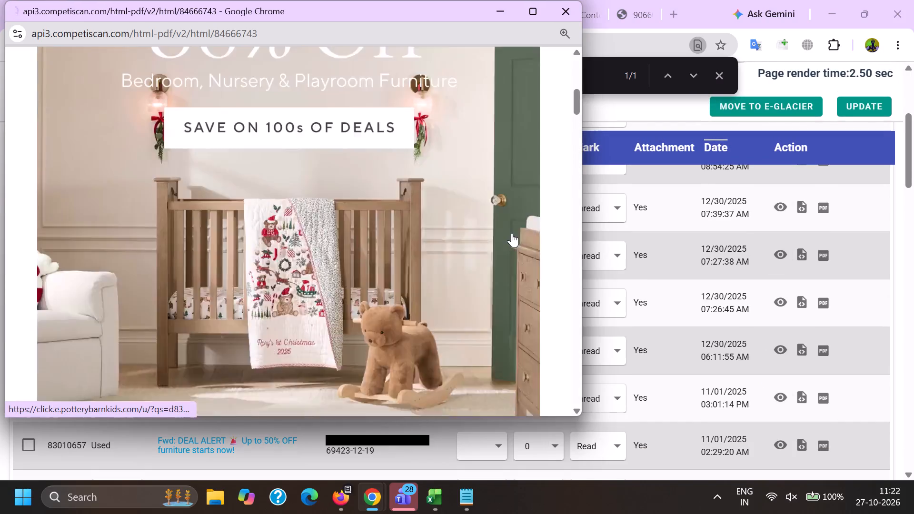
scroll(512, 233, up, 3)
scroll(512, 231, down, 6)
key(alt+Tab)
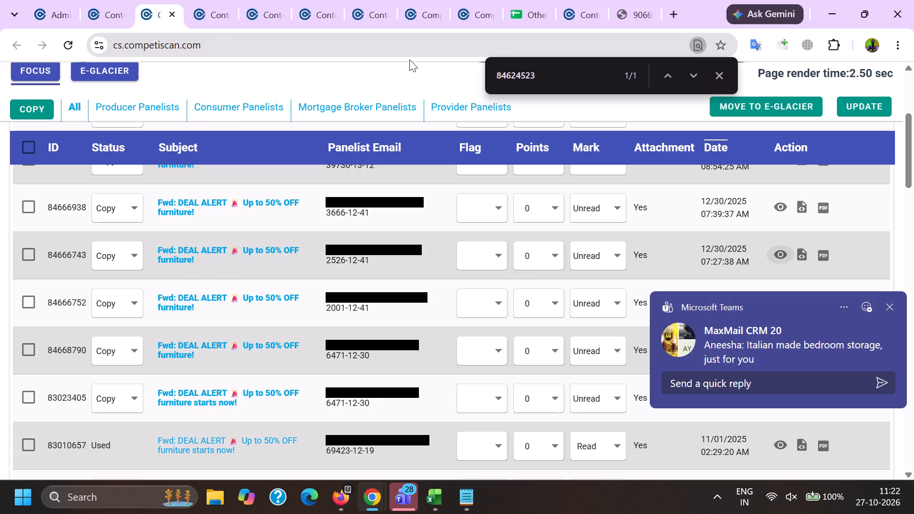
click(215, 0)
scroll(466, 328, down, 8)
scroll(487, 217, down, 3)
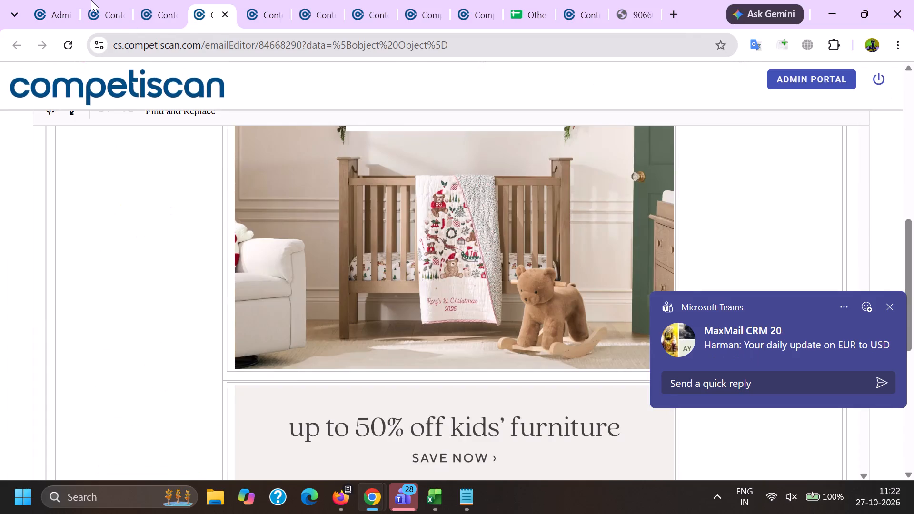
click(162, 0)
key(alt+Tab)
scroll(353, 222, down, 20)
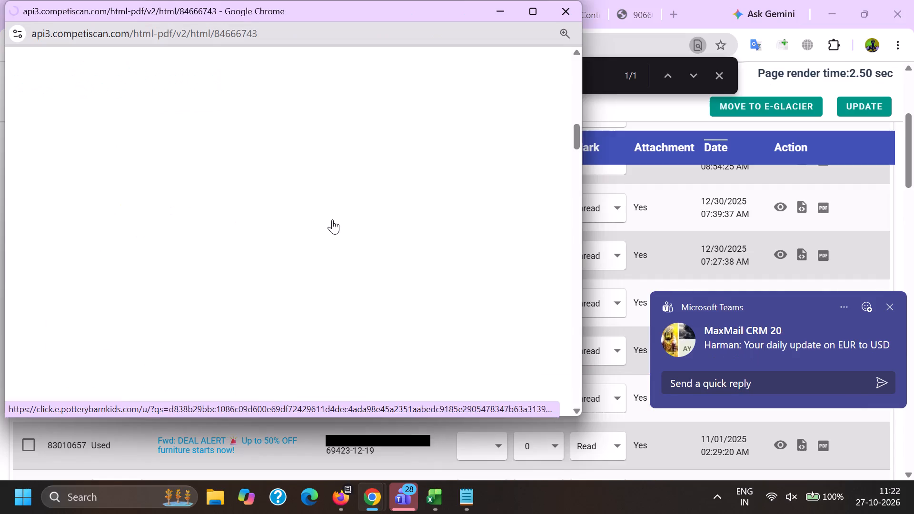
scroll(332, 219, down, 18)
scroll(369, 215, down, 8)
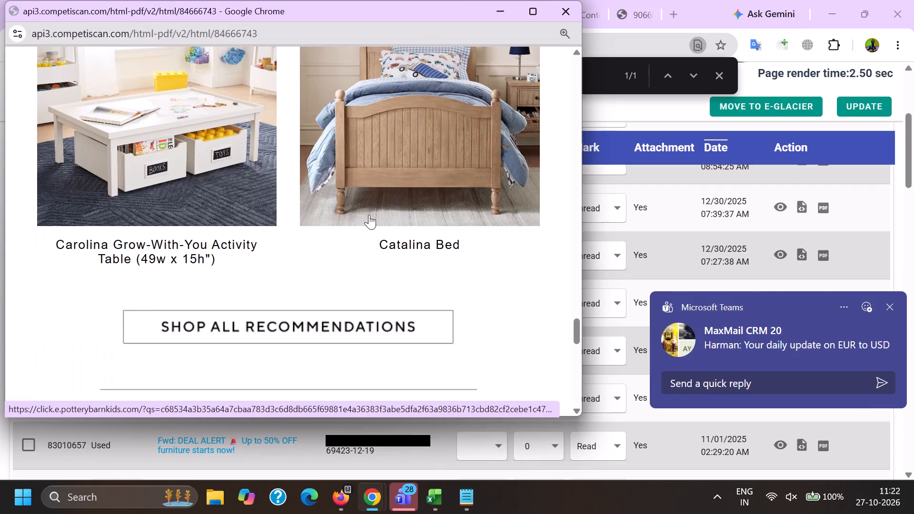
key(alt+Tab)
Examine the copy emails 84666752 and 84668790 for differences in their content.
scroll(671, 222, down, 1)
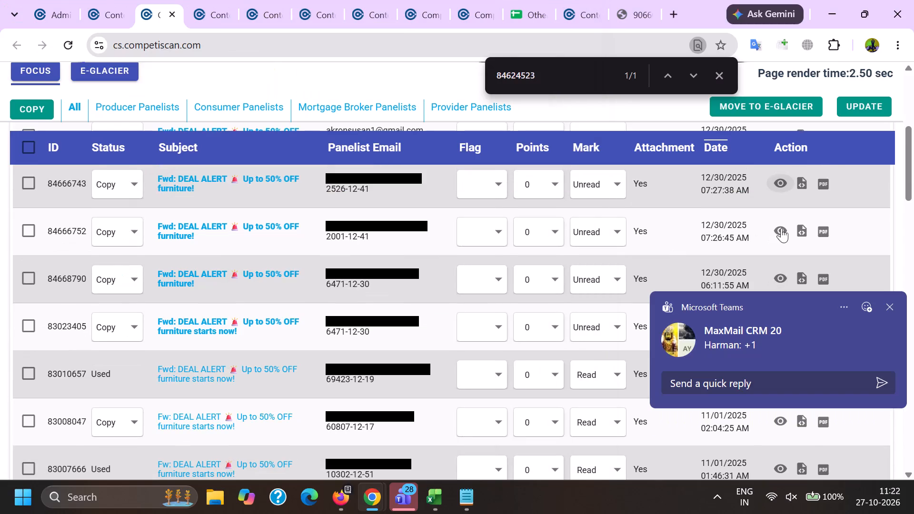
click(781, 228)
drag(577, 66, 563, 304)
key(alt+Tab)
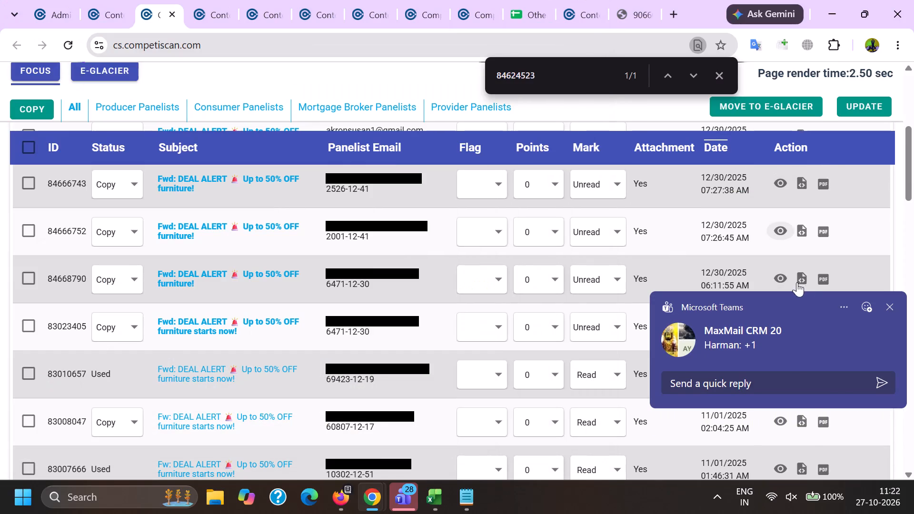
click(787, 278)
drag(577, 70, 543, 311)
key(alt+Tab)
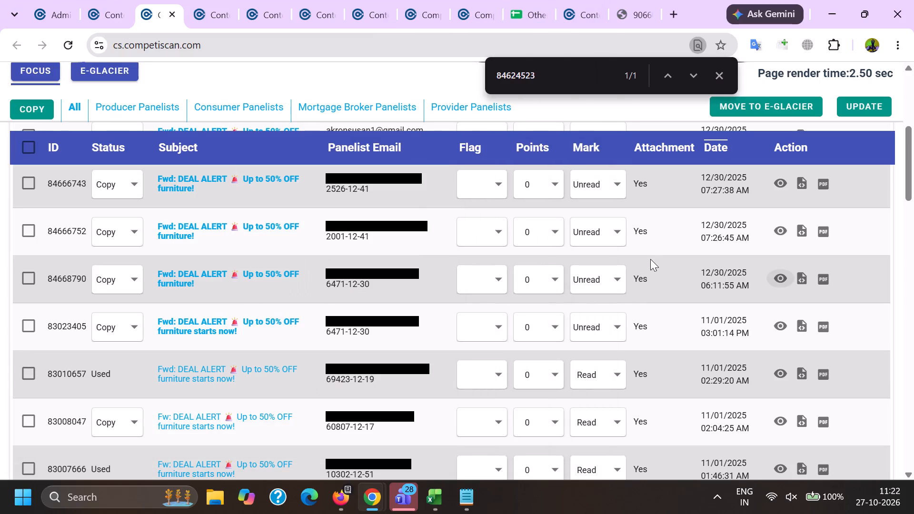
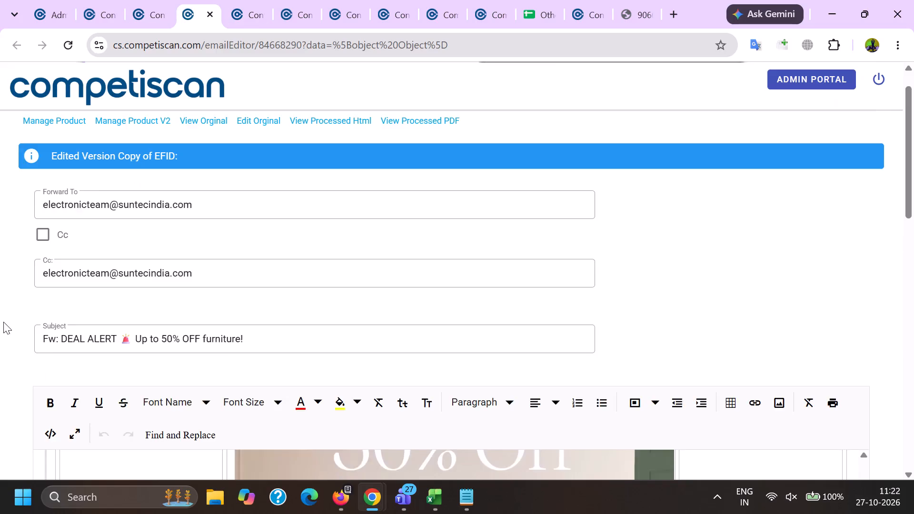
click(144, 182)
click(143, 182)
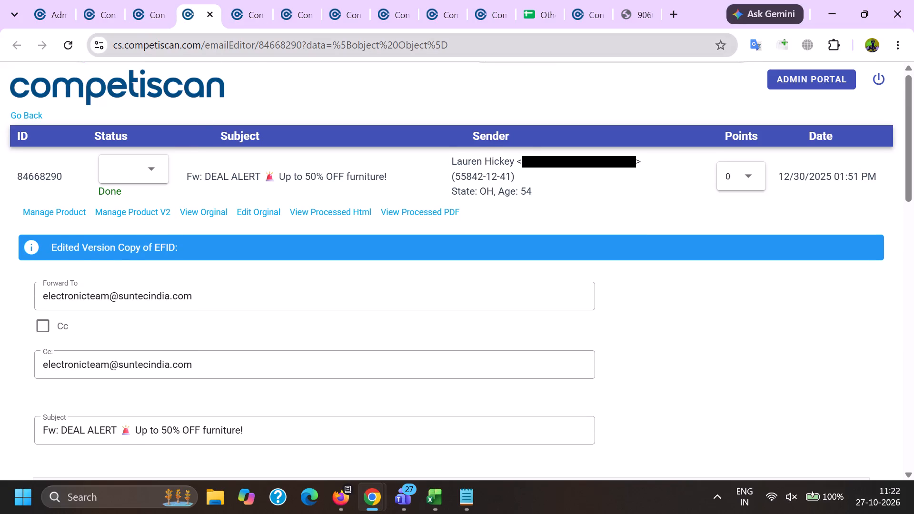
double_click(268, 42)
key(ctrl+c)
click(424, 501)
click(574, 436)
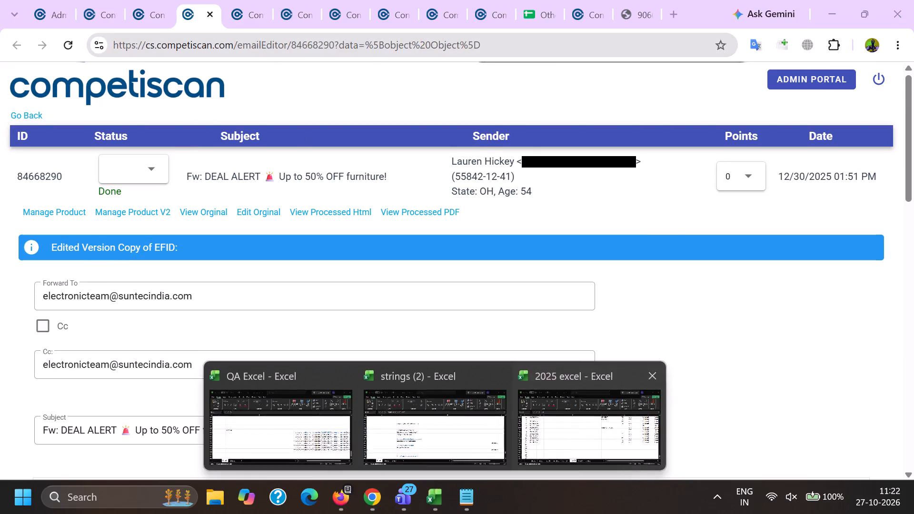
click(95, 346)
key(ctrl+v)
click(130, 348)
key(c)
key(c)
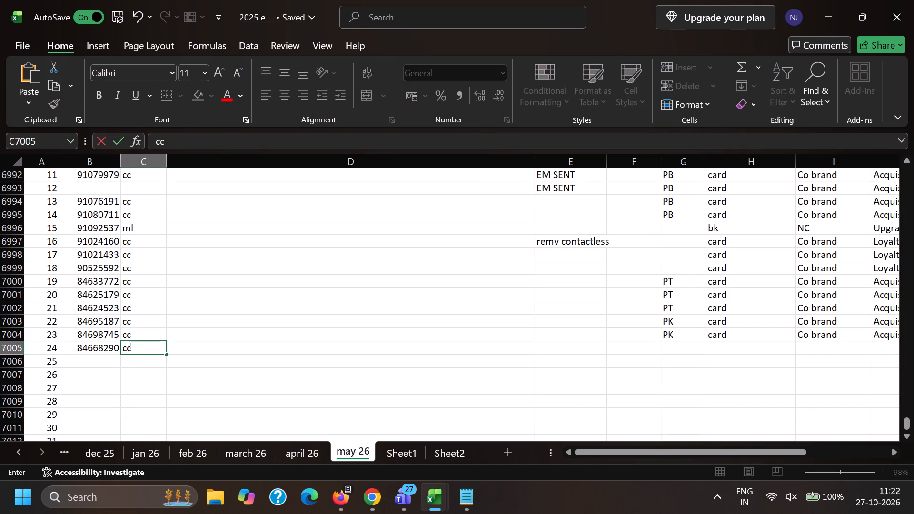
key(Right)
Copy the PK, card, Co brand and Acquisition entries from row 7004 into rows 7005 to 7007.
key(Right)
key(Right)
key(Right)
key(Up)
key(shift+Right)
key(shift+Right)
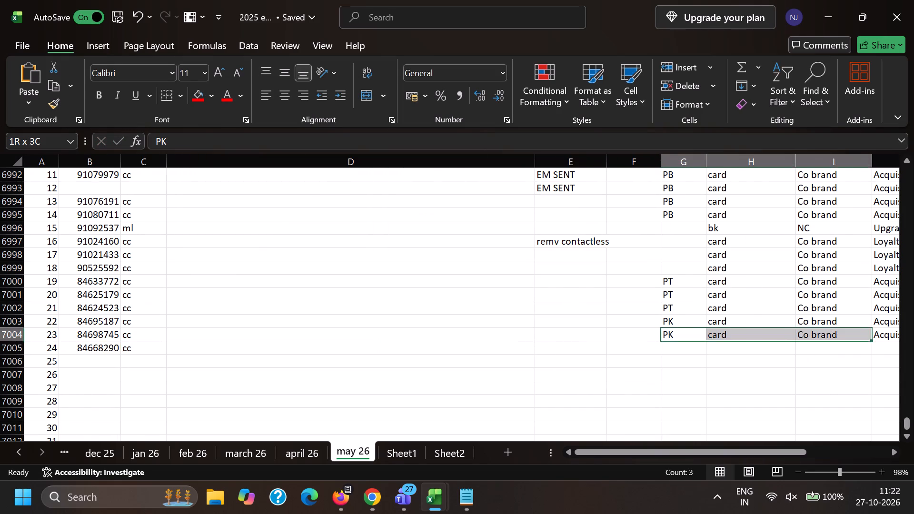
key(shift+Right)
key(ctrl+c)
key(Down)
key(ctrl+v)
key(Down)
key(ctrl+v)
key(Down)
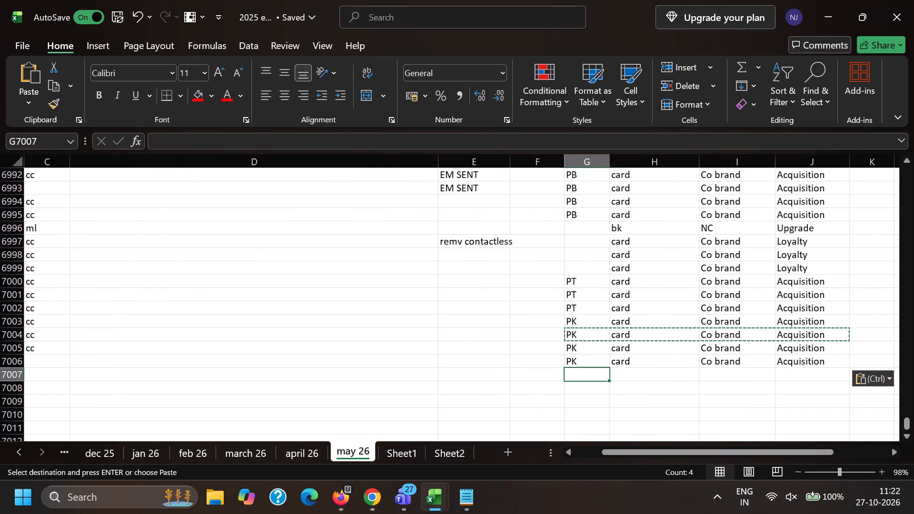
key(ctrl+v)
key(Down)
key(Left)
key(Left)
key(Left)
key(Left)
key(Left)
key(Left)
key(Left)
key(Left)
key(Left)
key(Left)
key(Left)
Back in the email editor in Chrome, add From: and Date: header lines above the forwarded message of email 84668290.
key(alt+Tab)
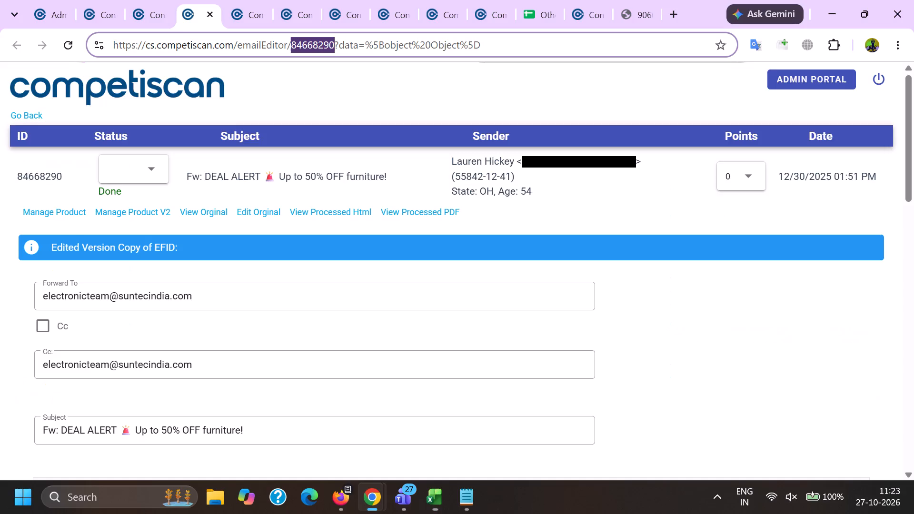
scroll(135, 166, down, 2)
scroll(188, 111, down, 7)
scroll(157, 211, up, 5)
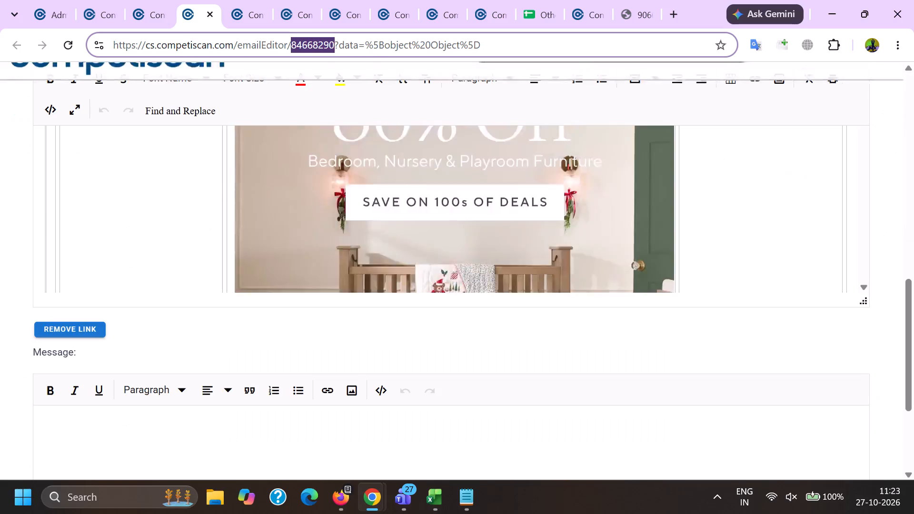
scroll(153, 208, up, 14)
scroll(166, 157, down, 4)
click(122, 237)
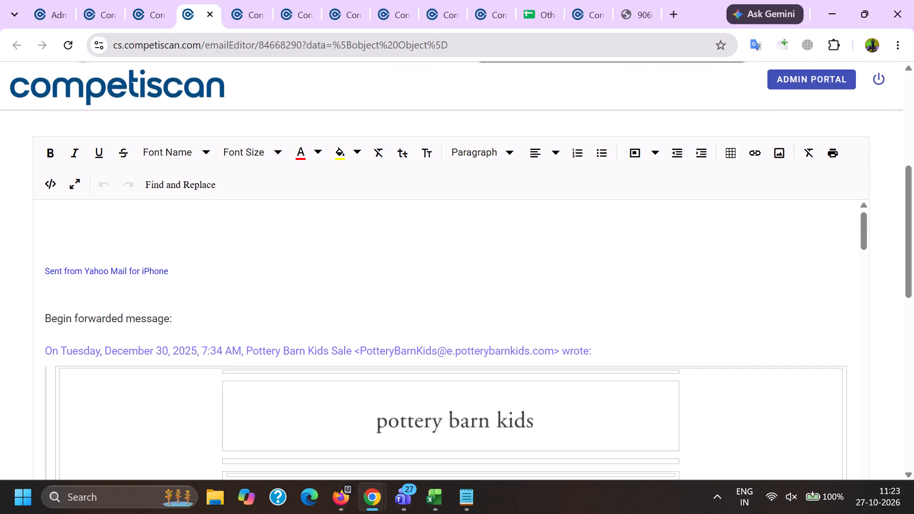
text(om:)
key(space)
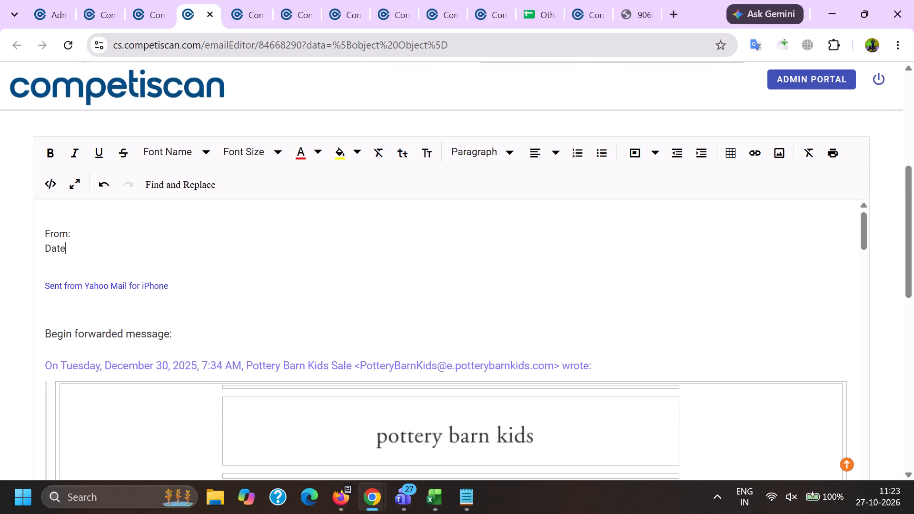
key(Return)
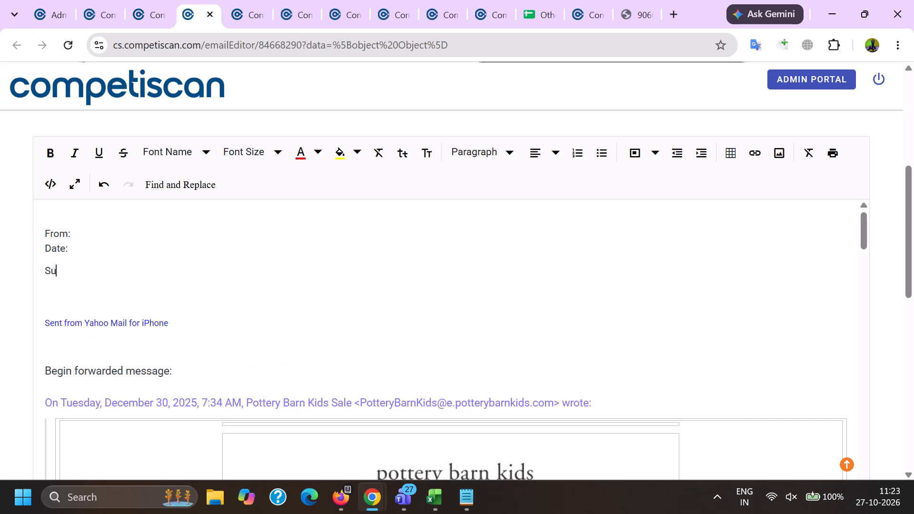
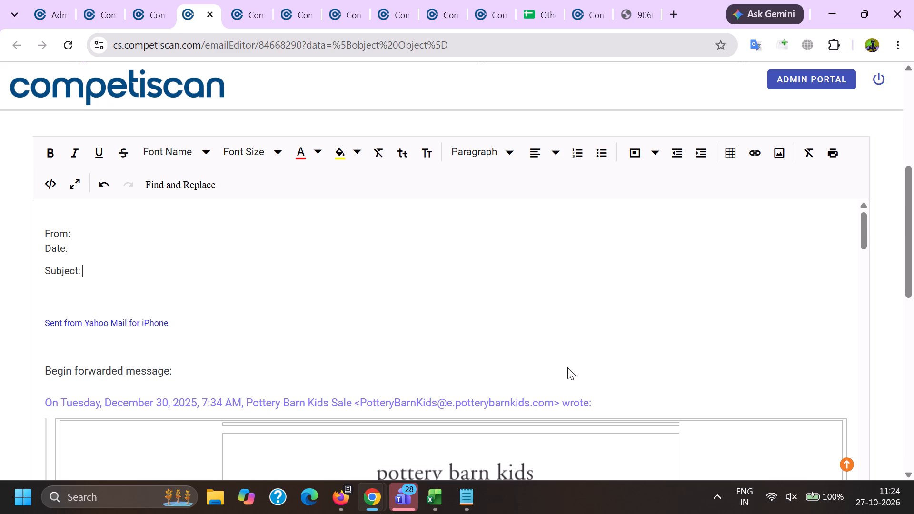
Close the gap so the Subject: line sits directly below the Date: line in the header of email 84668290.
click(42, 267)
key(BackSpace)
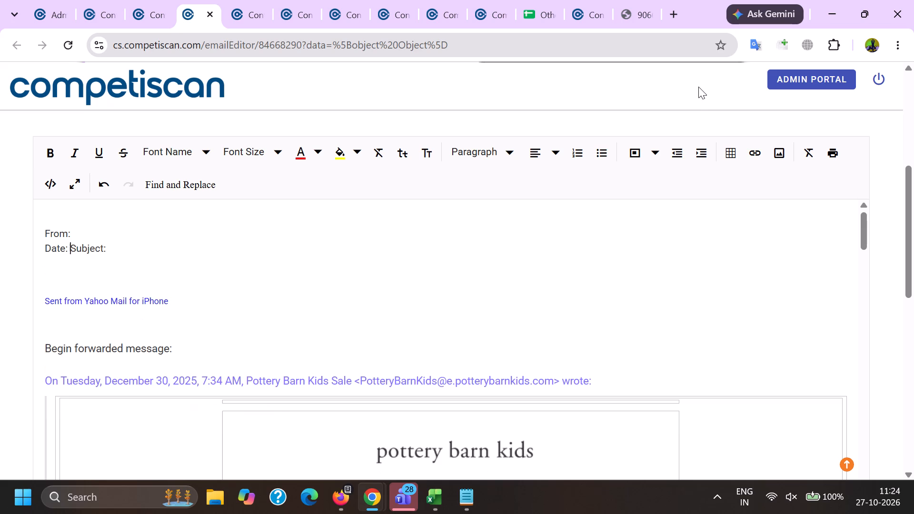
key(shift+Return)
key(BackSpace)
key(shift+Return)
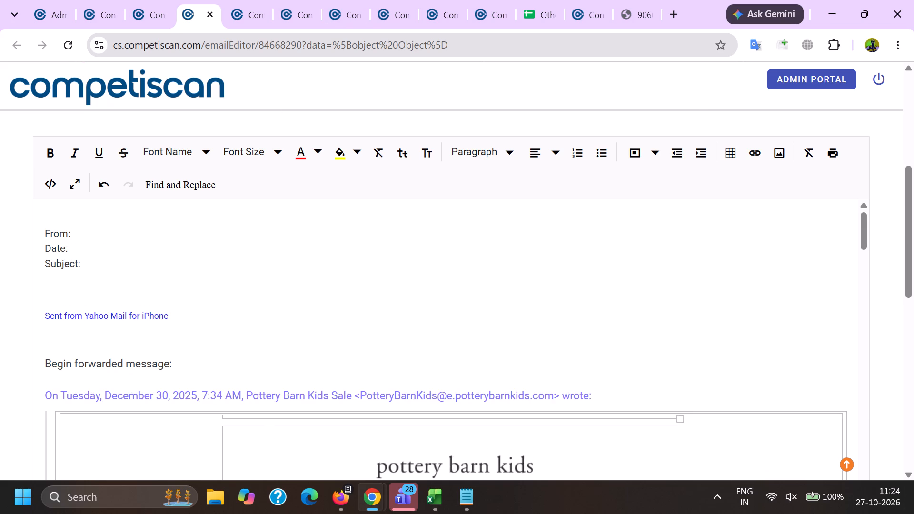
Fill the From: line with Pottery Barn Kids Sale, copied from the forwarded-message line.
double_click(263, 395)
shift+click(332, 395)
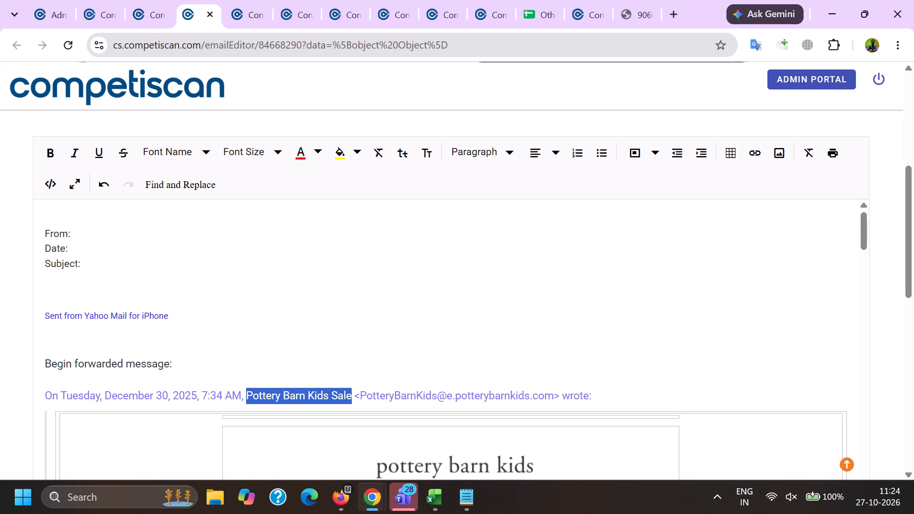
key(ctrl+c)
click(109, 242)
click(96, 229)
key(ctrl+v)
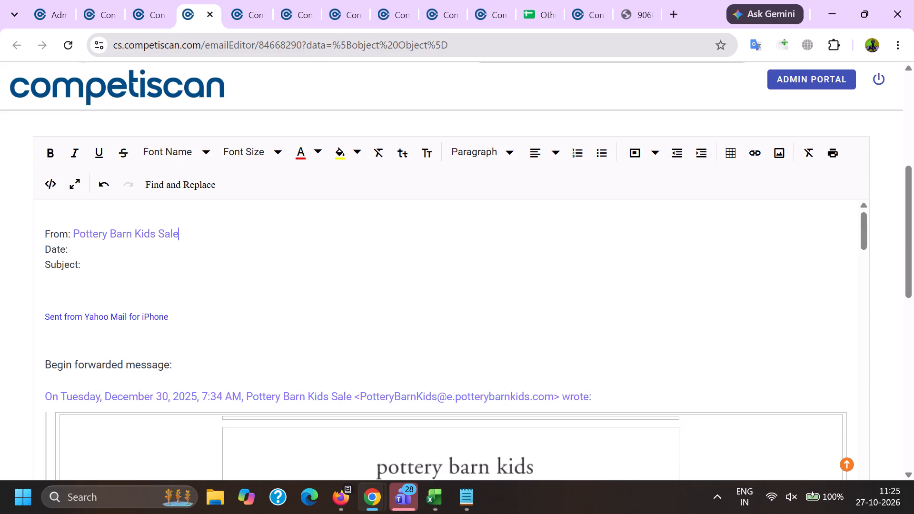
Fill the Date: line with Tuesday, December 30, 2025, 7:34 AM, copied from the forwarded-message line without its trailing comma.
click(91, 250)
double_click(69, 395)
shift+click(239, 398)
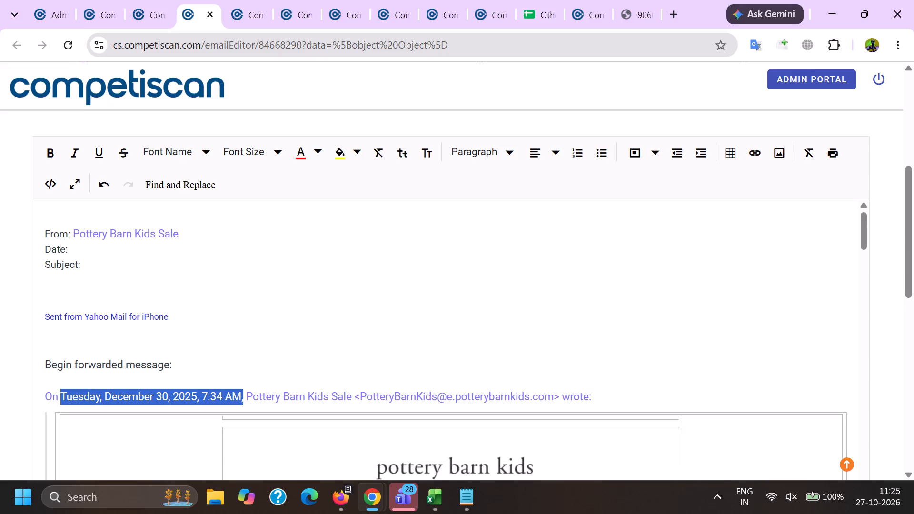
key(ctrl+c)
click(88, 252)
key(ctrl+v)
key(BackSpace)
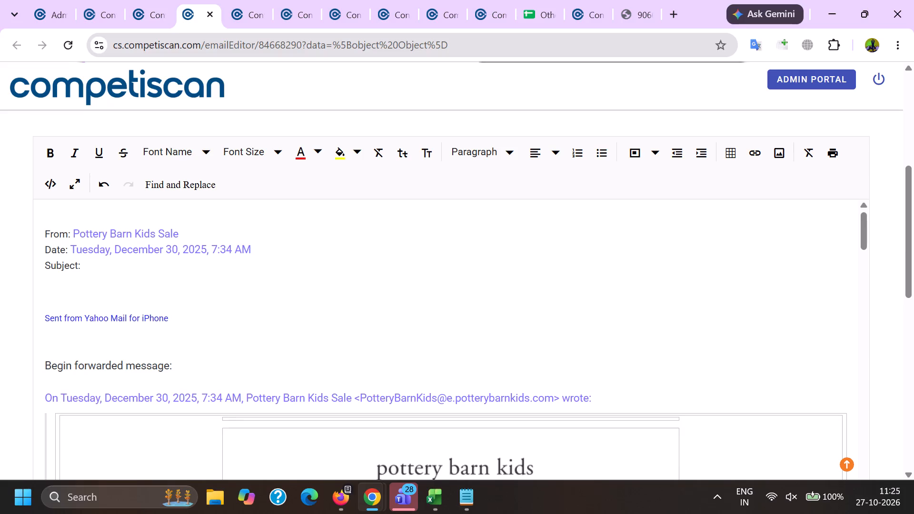
Fill the Subject: line with the email's subject, DEAL ALERT 🚨 Up to 50% OFF furniture!, leaving out the Fw: prefix.
click(107, 272)
scroll(122, 292, up, 6)
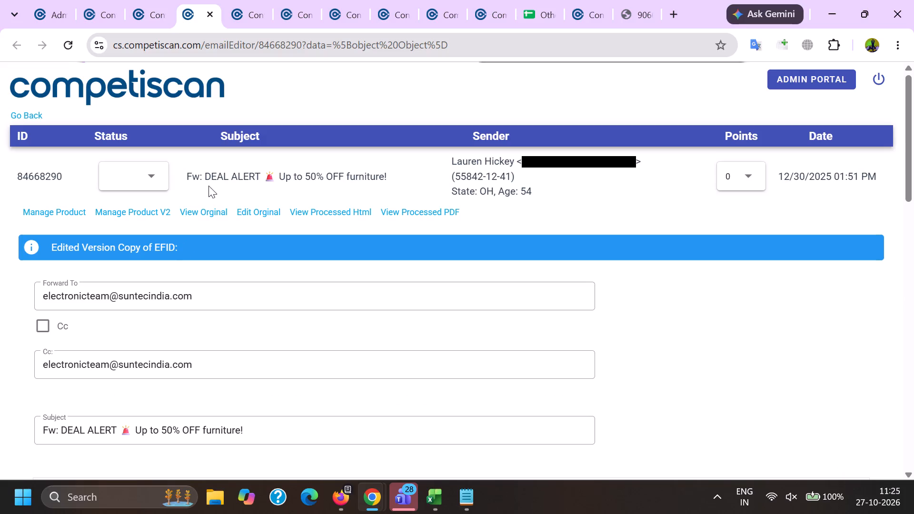
drag(206, 176, 414, 187)
key(ctrl+c)
scroll(131, 221, down, 5)
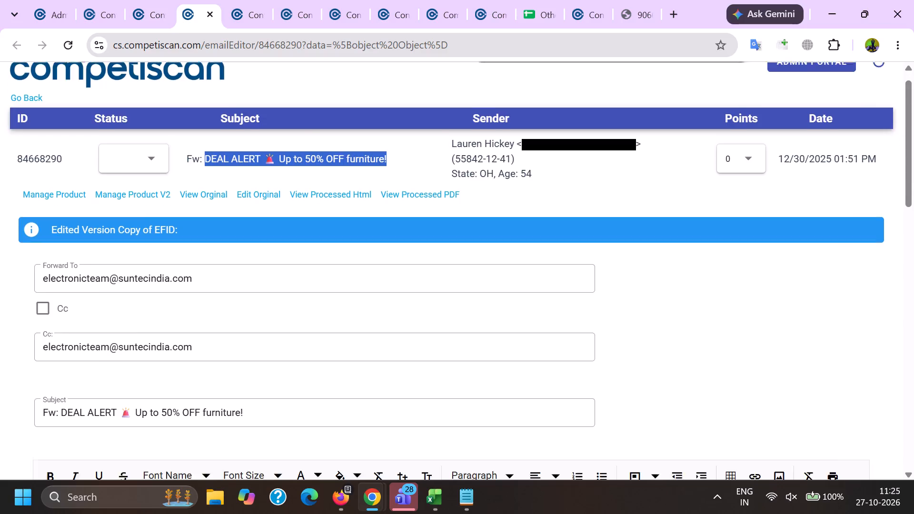
click(109, 197)
key(ctrl+v)
Set the text colour of the From, Date and Subject header lines to black.
drag(332, 208, 0, 175)
scroll(199, 301, up, 1)
shift+click(43, 232)
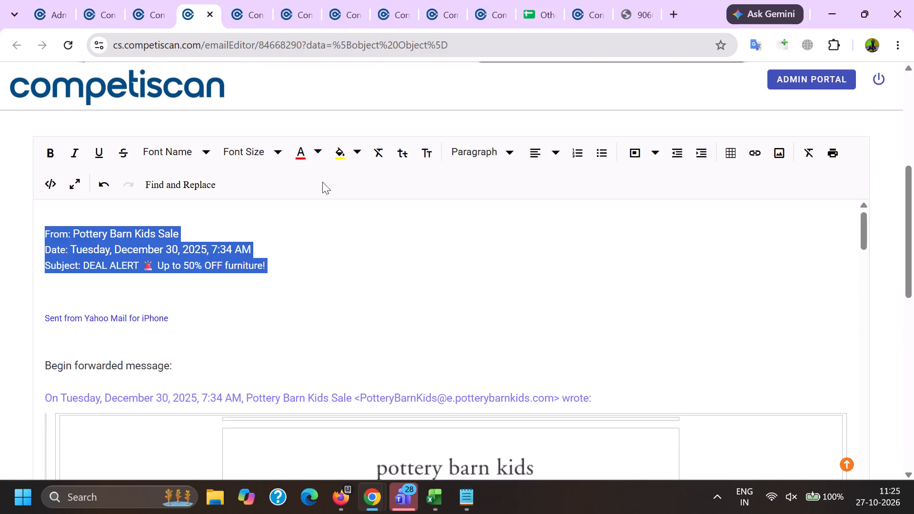
click(315, 148)
click(322, 172)
click(274, 283)
Delete the Yahoo Mail signature, the Begin forwarded message line and the On Tuesday … wrote: line above the email body.
scroll(368, 153, down, 1)
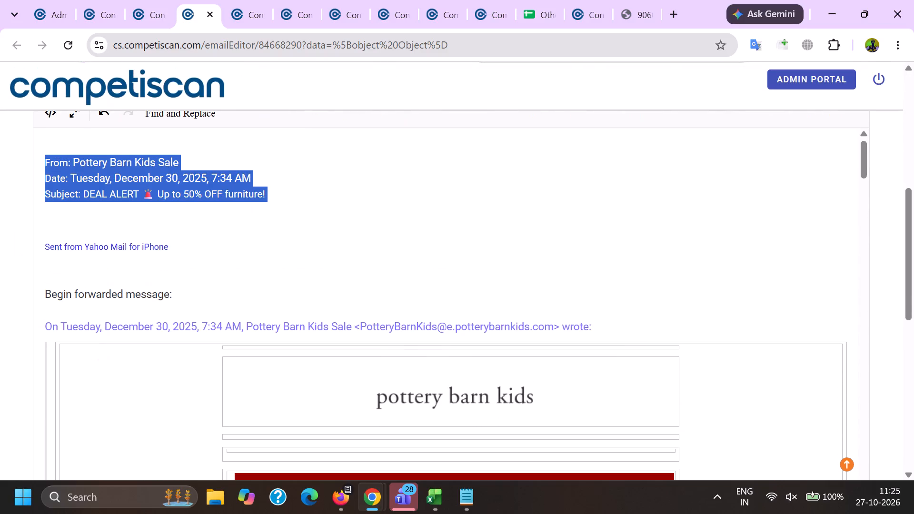
drag(651, 328, 0, 233)
key(BackSpace)
key(BackSpace)
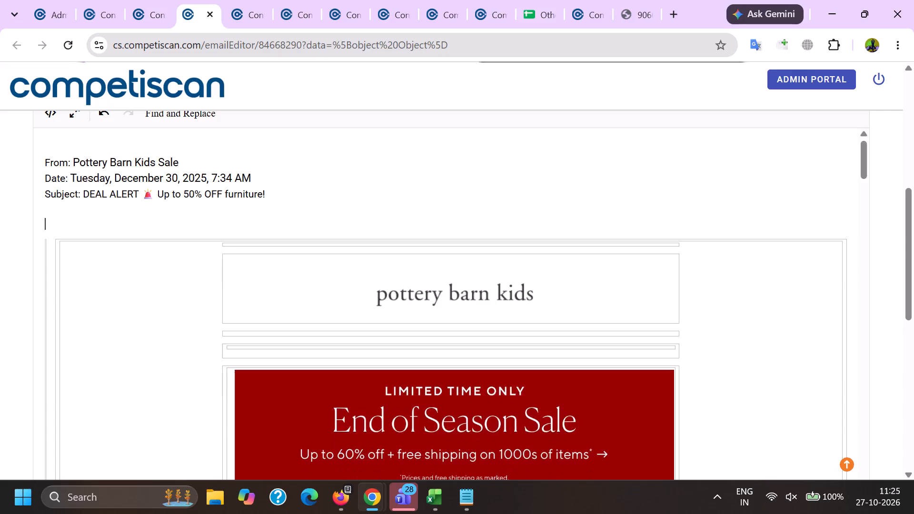
In the email's footer, unlink View Images and delete the recipient's email address after "This message was sent to".
scroll(394, 331, down, 20)
scroll(394, 331, down, 20)
scroll(394, 331, down, 13)
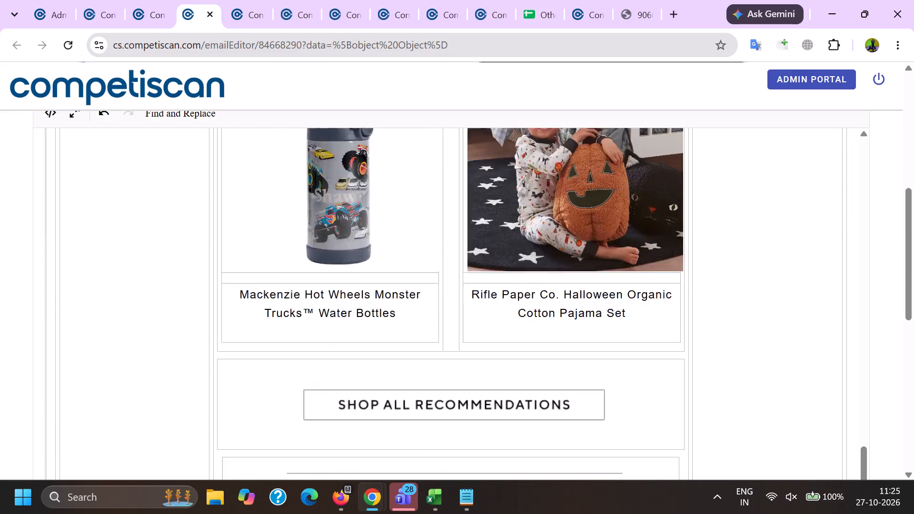
scroll(388, 344, down, 2)
click(366, 359)
click(428, 208)
scroll(399, 311, down, 6)
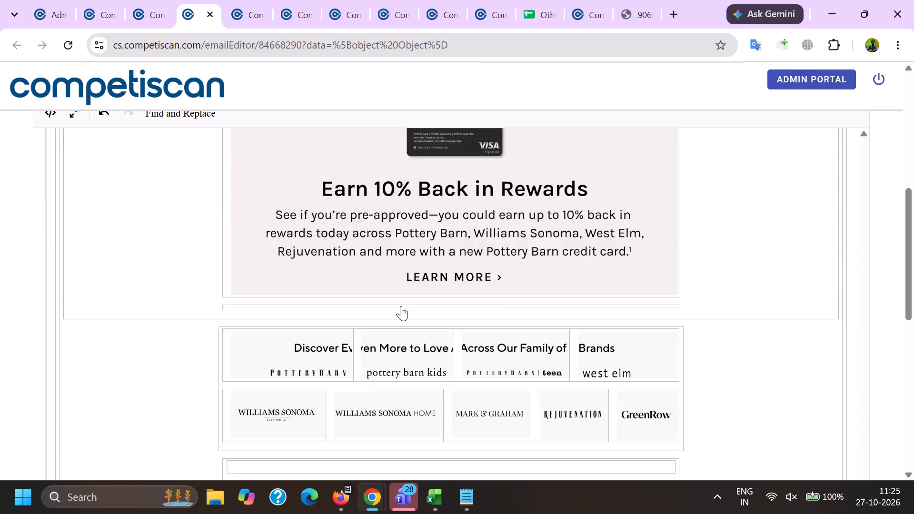
scroll(396, 306, down, 7)
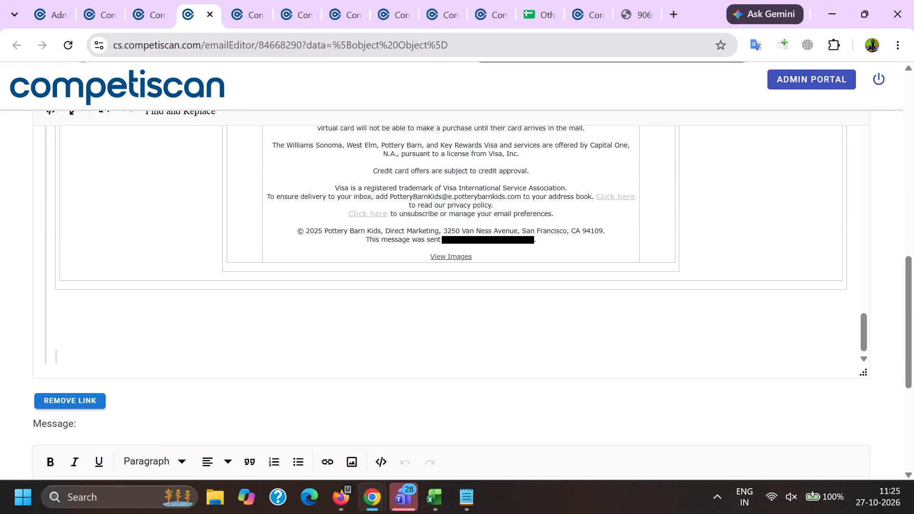
click(452, 257)
click(539, 279)
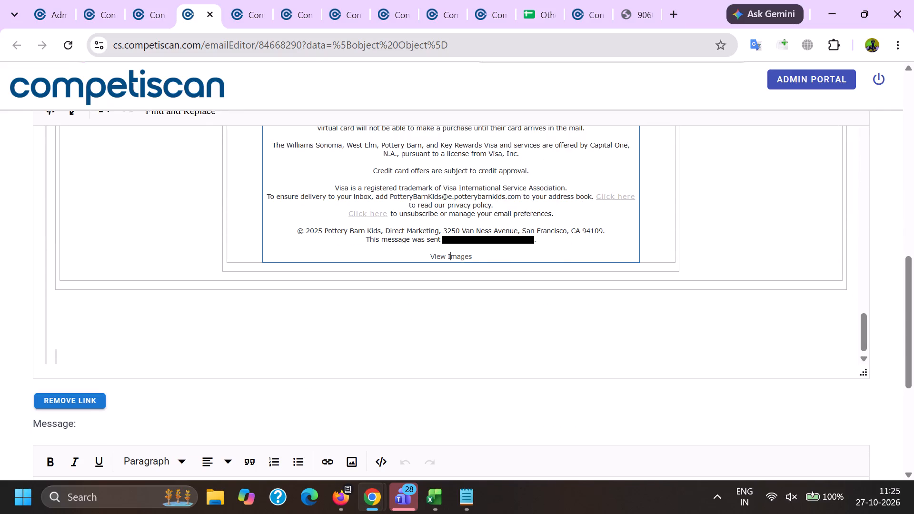
drag(449, 236, 560, 239)
key(BackSpace)
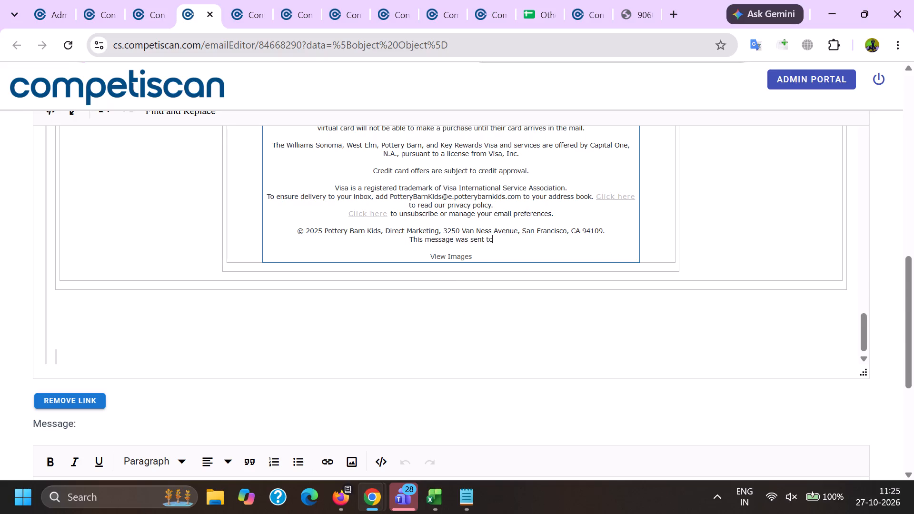
Unlink the unsubscribe Click here text and delete the sender's email address from the footer's address-book sentence.
scroll(407, 373, up, 1)
click(358, 284)
click(439, 312)
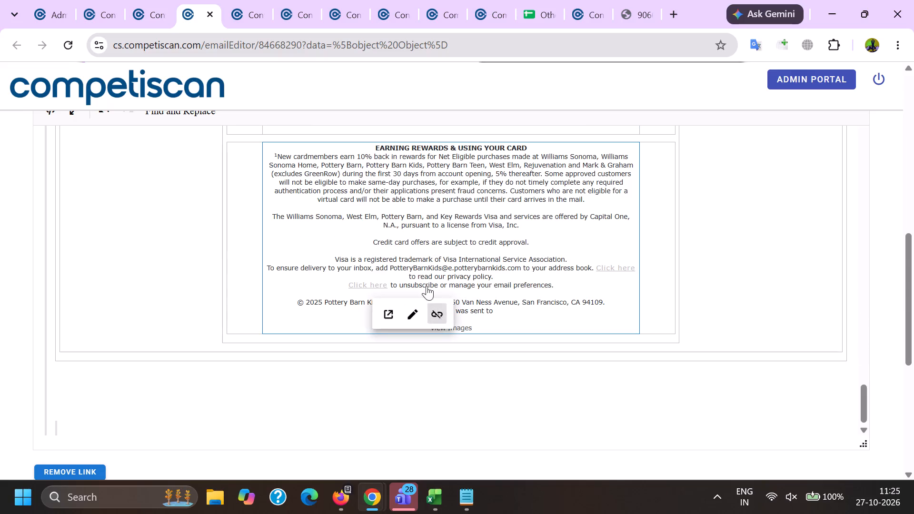
drag(391, 268, 518, 263)
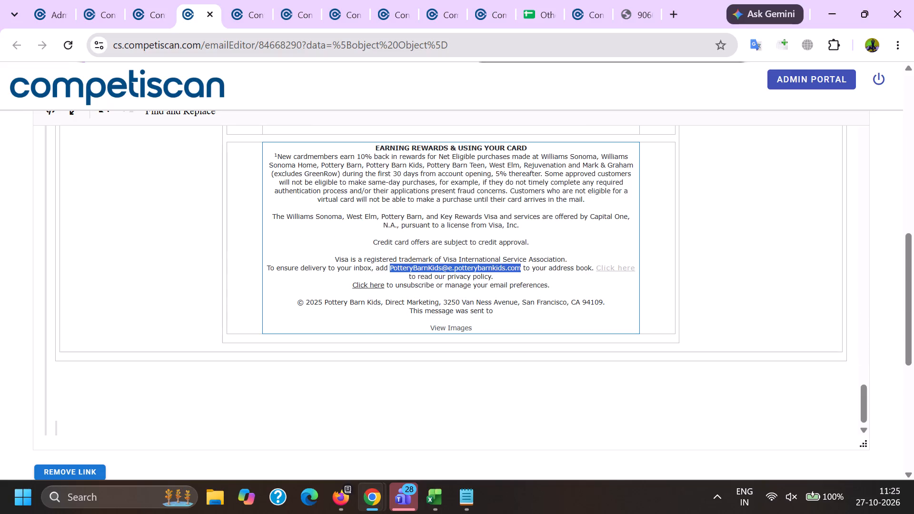
drag(518, 263, 519, 263)
key(BackSpace)
key(BackSpace)
Save the product info for the edited email 84668290 and confirm the save.
scroll(266, 275, down, 8)
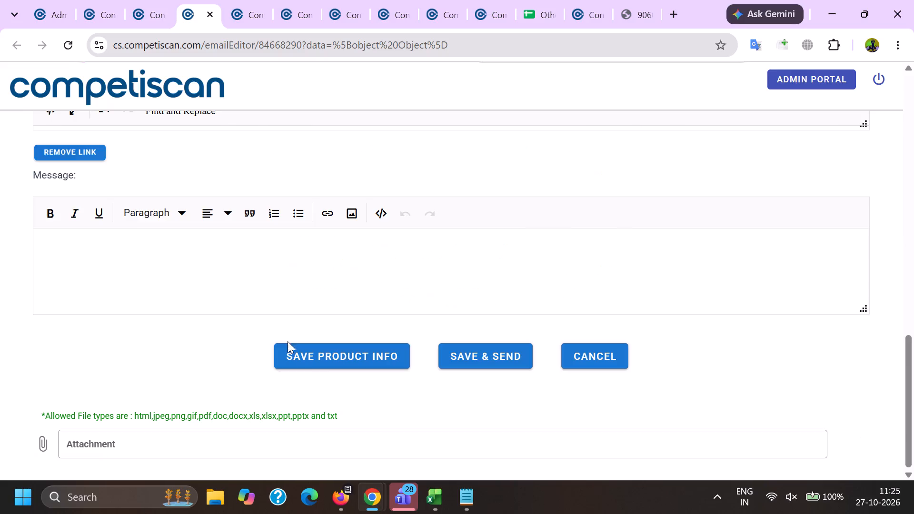
scroll(288, 341, down, 5)
click(320, 354)
drag(471, 273, 472, 280)
click(467, 302)
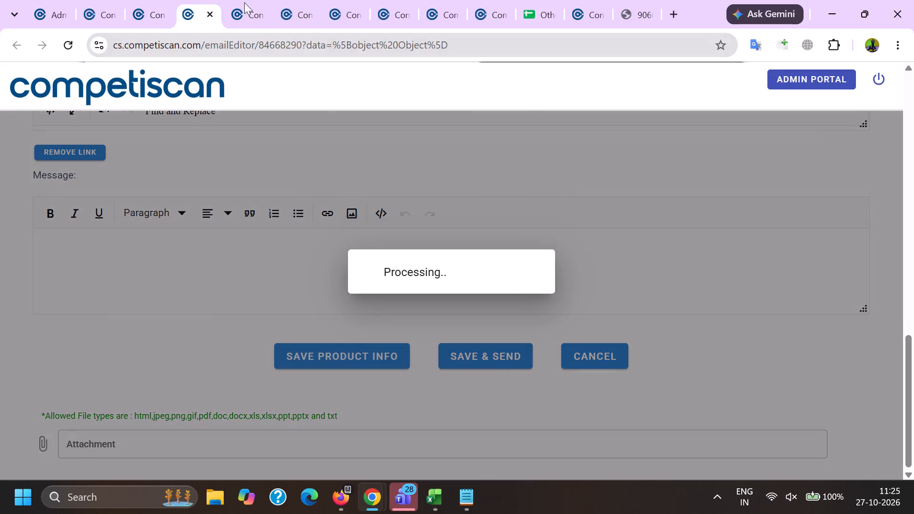
Check the status of the matching email 84668204, then return to email 84668290.
click(234, 0)
scroll(157, 198, up, 8)
double_click(144, 177)
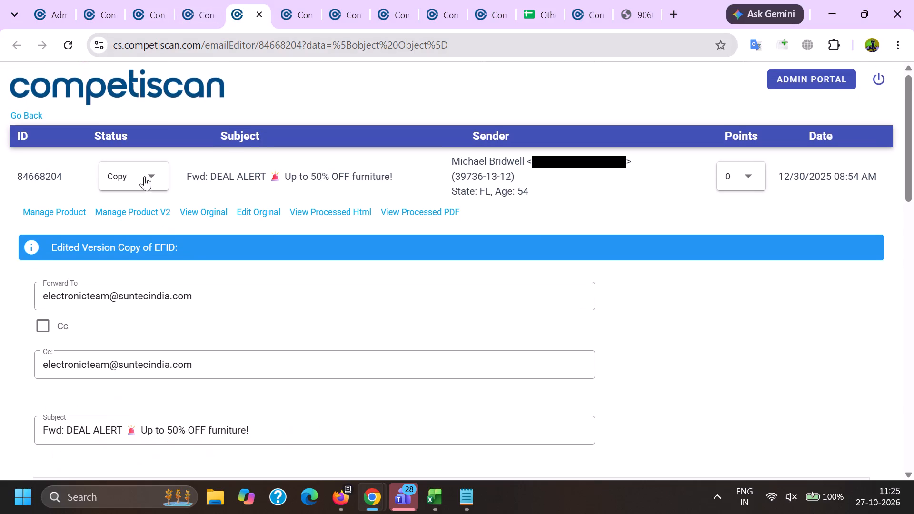
click(210, 0)
Open the product record of email 84668290.
drag(0, 220, 14, 212)
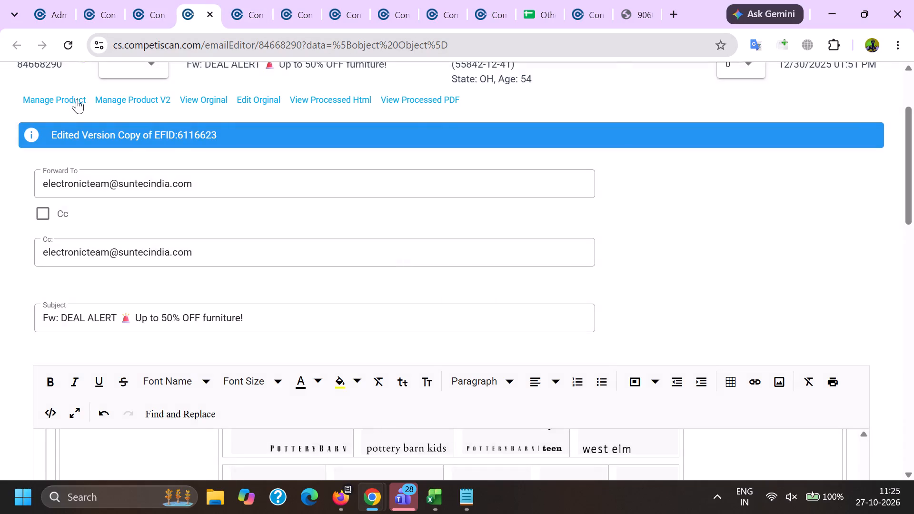
click(76, 98)
Copy the company name Pottery Barn Kids from the From: line of the edited email and switch to its product record.
key(alt+Tab)
scroll(94, 177, down, 4)
click(73, 316)
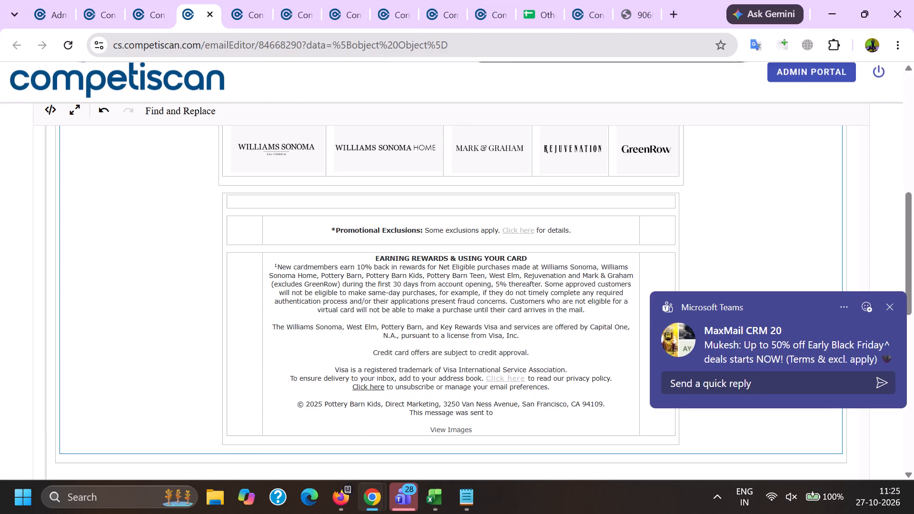
key(Page_Up)
key(Page_Up)
key(Page_Up)
key(Page_Up)
key(Page_Up)
key(Page_Up)
key(Page_Up)
key(Page_Up)
key(Page_Up)
key(Page_Up)
key(Page_Up)
key(Page_Up)
key(Page_Up)
key(Page_Up)
key(Page_Up)
key(Page_Up)
key(Page_Up)
key(Page_Up)
key(Page_Up)
key(Page_Up)
scroll(26, 183, down, 4)
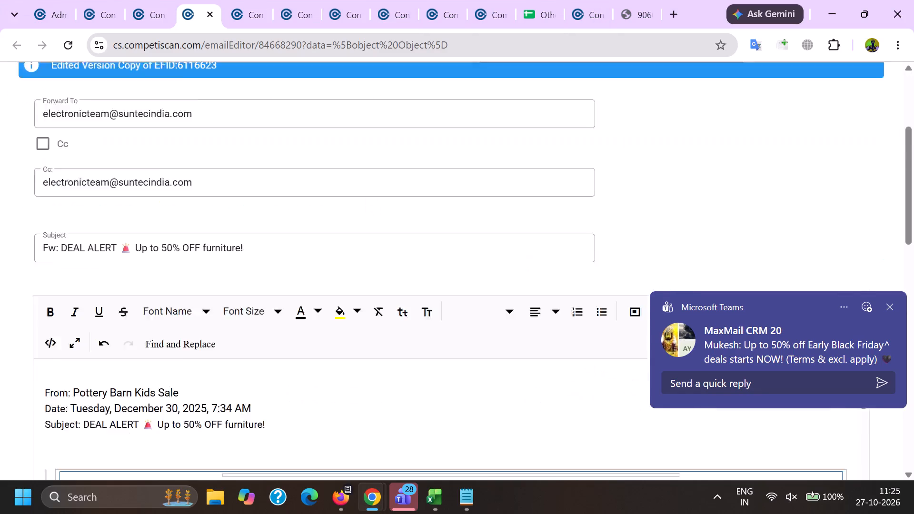
double_click(88, 228)
shift+click(152, 222)
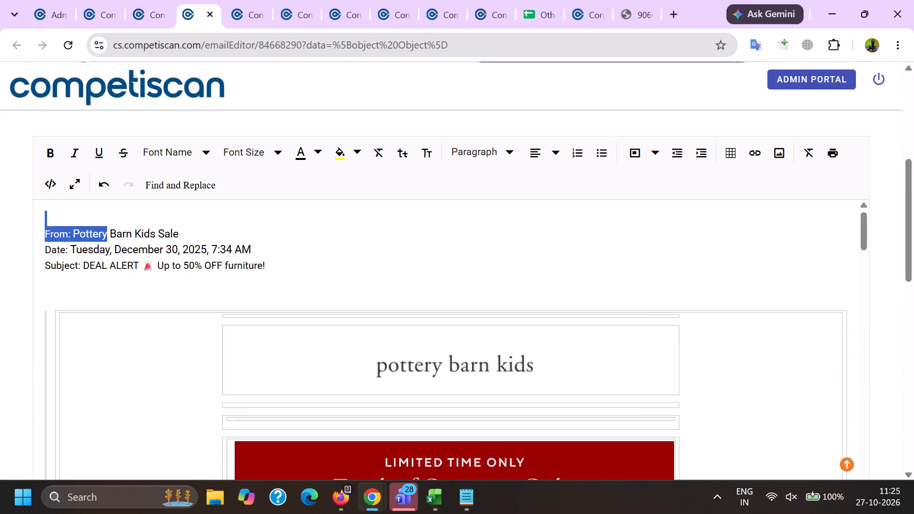
shift+click(154, 227)
key(ctrl+c)
shift+click(142, 235)
key(ctrl+c)
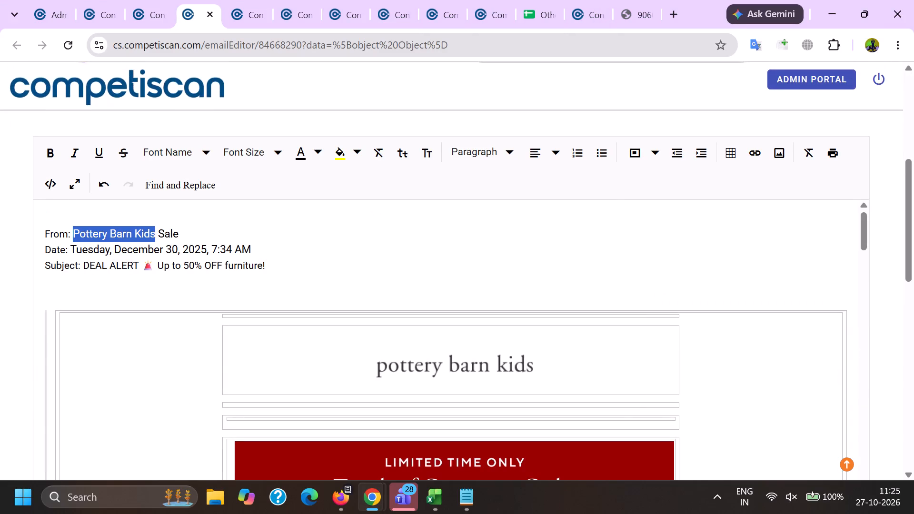
key(alt+Tab)
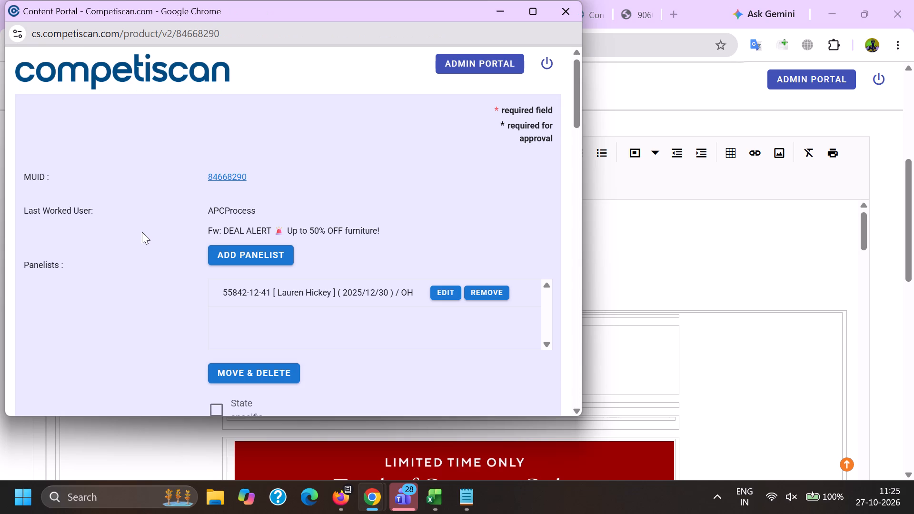
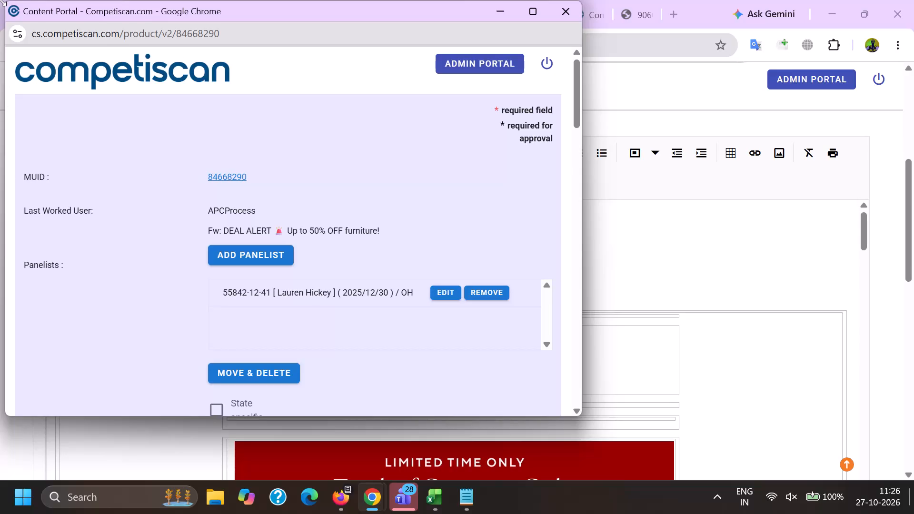
Add Capital One as a company and Pottery Barn Kids (Retail) as the affinity/association of the product record.
scroll(278, 200, down, 5)
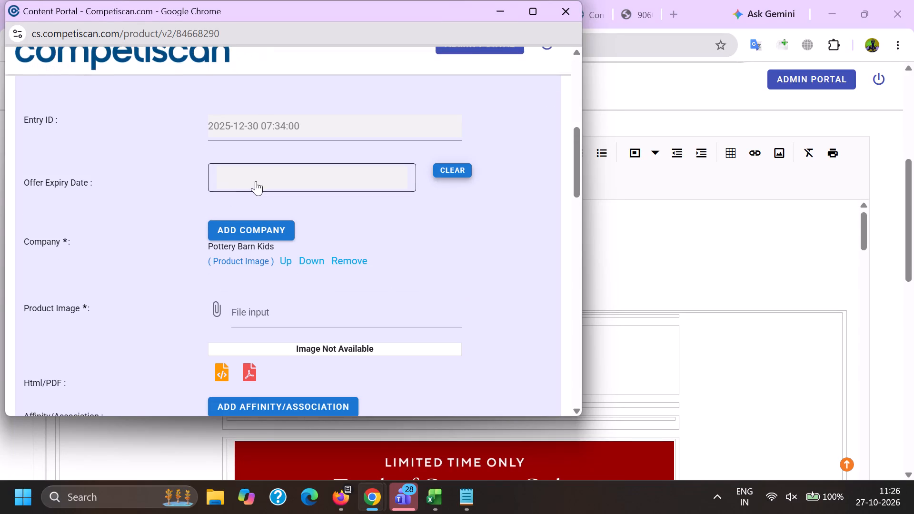
click(249, 256)
click(259, 233)
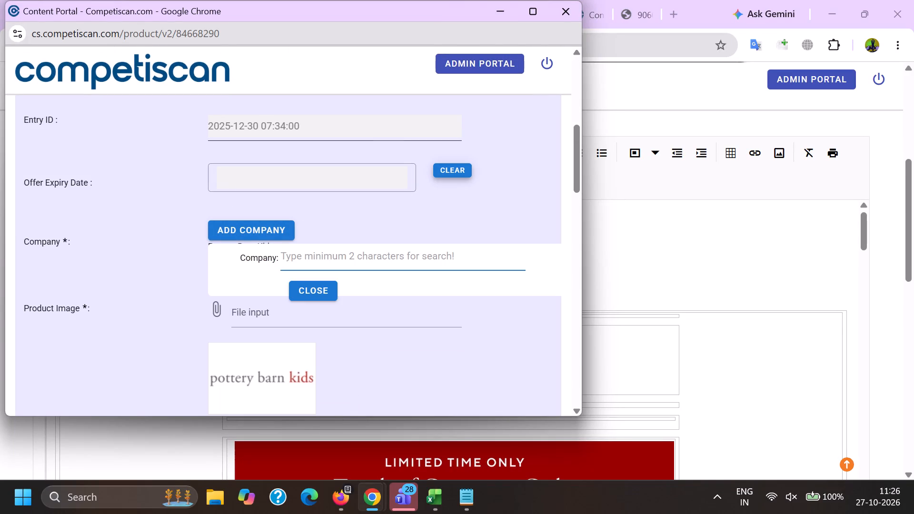
key(c)
text(ap)
text(it)
text(al one)
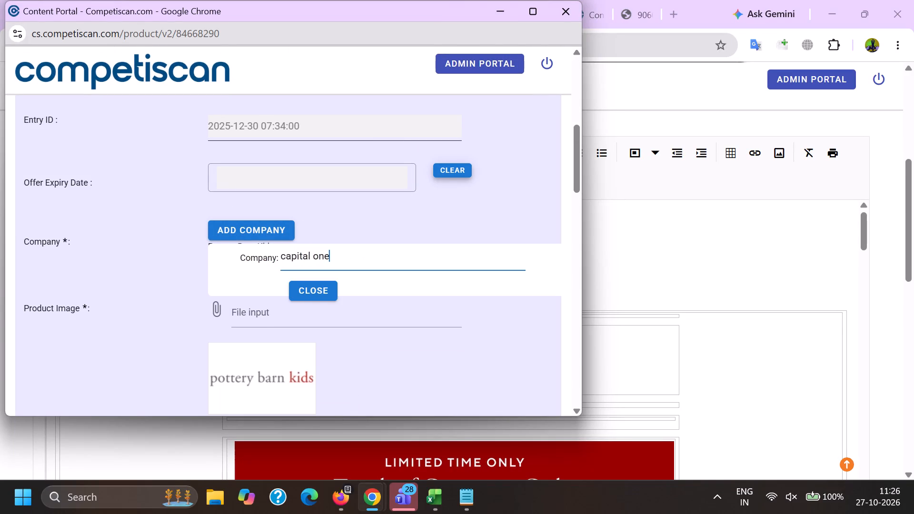
scroll(413, 138, down, 3)
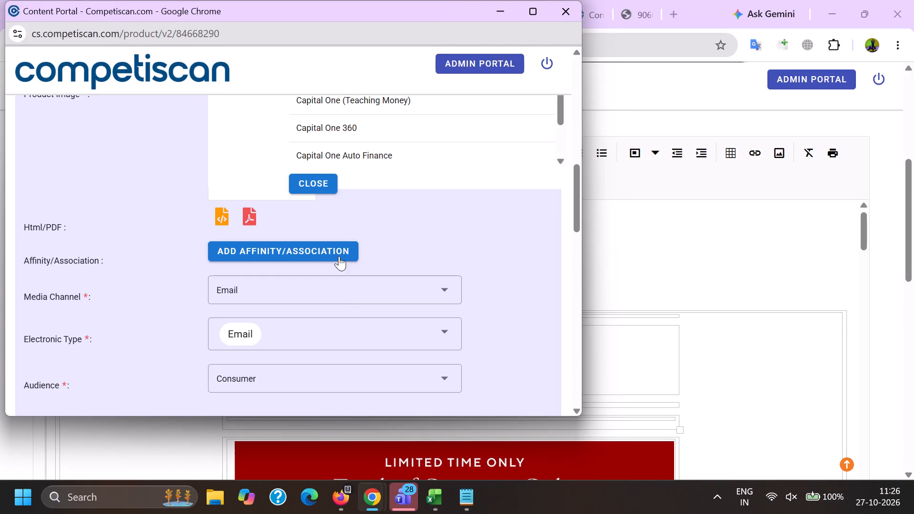
click(338, 253)
click(382, 290)
key(ctrl+v)
scroll(295, 329, up, 4)
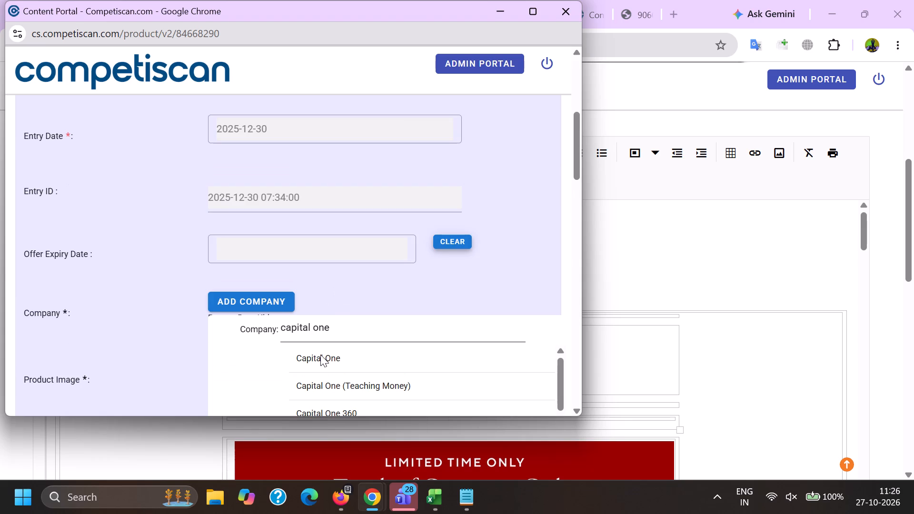
click(320, 355)
click(322, 361)
click(276, 304)
click(318, 355)
scroll(306, 231, down, 3)
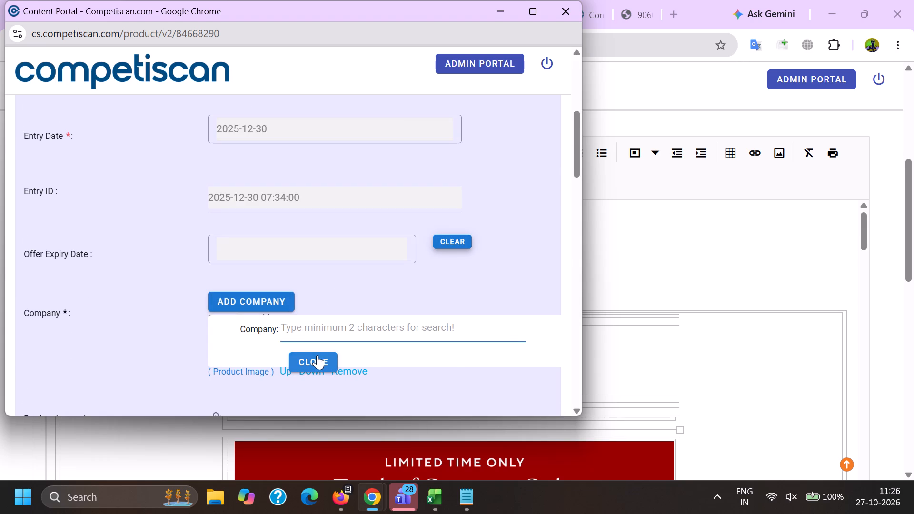
scroll(317, 355, down, 5)
scroll(284, 300, up, 5)
scroll(318, 236, down, 3)
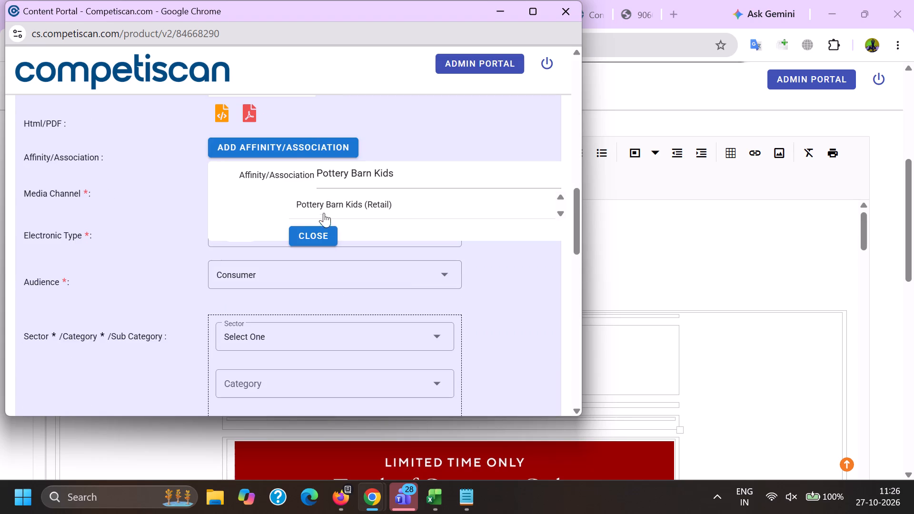
click(322, 206)
Add the sector classification Retail / Home / Furniture to the product record.
scroll(280, 114, down, 2)
click(258, 223)
scroll(255, 196, down, 6)
drag(261, 280, 256, 279)
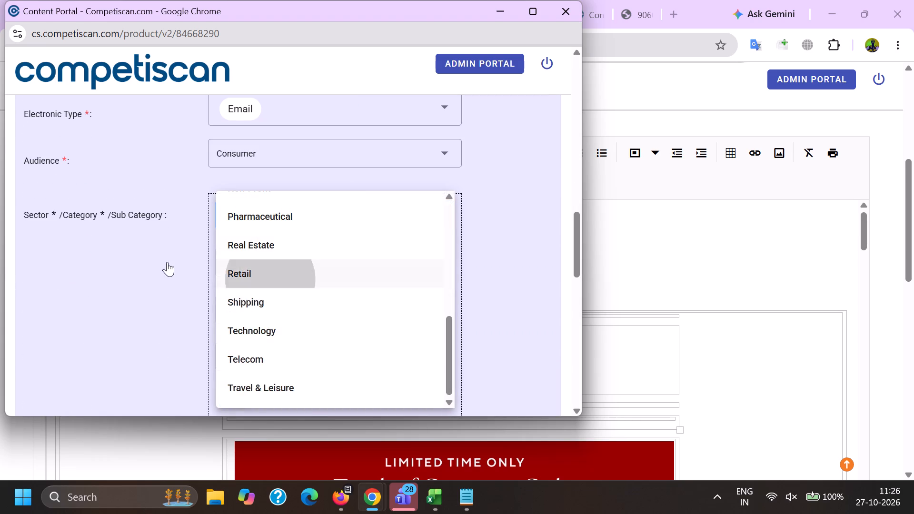
drag(167, 261, 189, 272)
click(271, 266)
scroll(248, 142, down, 7)
click(254, 209)
drag(112, 239, 137, 252)
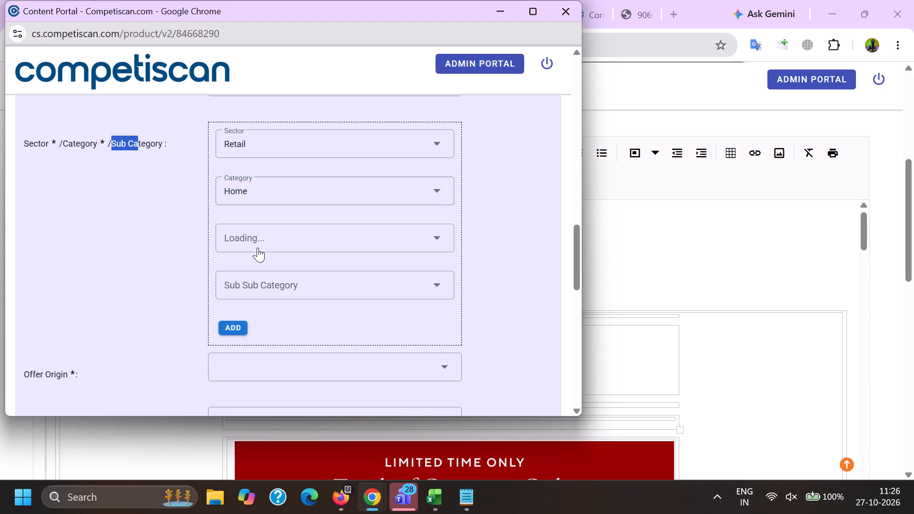
click(258, 247)
scroll(256, 131, down, 1)
click(269, 326)
drag(146, 284, 158, 285)
click(250, 167)
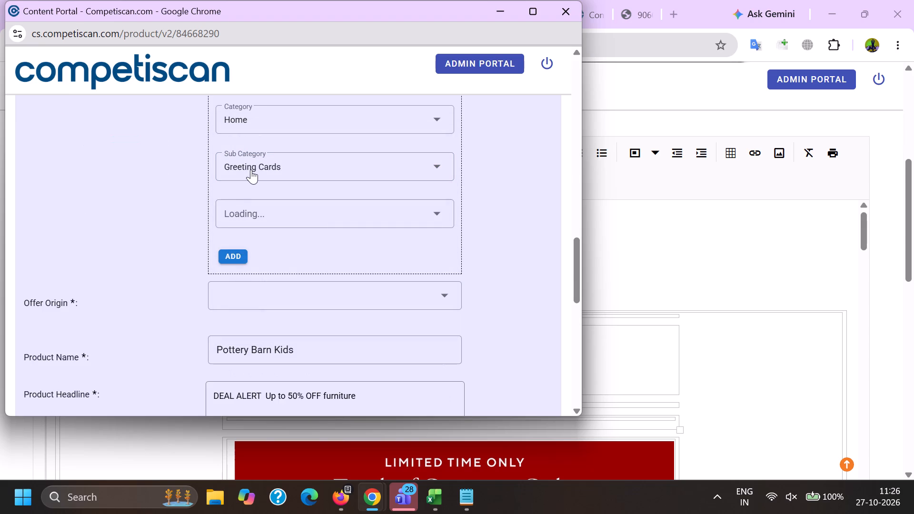
scroll(253, 272, down, 3)
scroll(243, 276, up, 2)
click(258, 270)
drag(138, 250, 160, 261)
click(236, 252)
Add a second sector classification, Credit Cards / Payment Cards / Credit Cards.
scroll(232, 307, up, 2)
click(253, 228)
scroll(267, 283, up, 4)
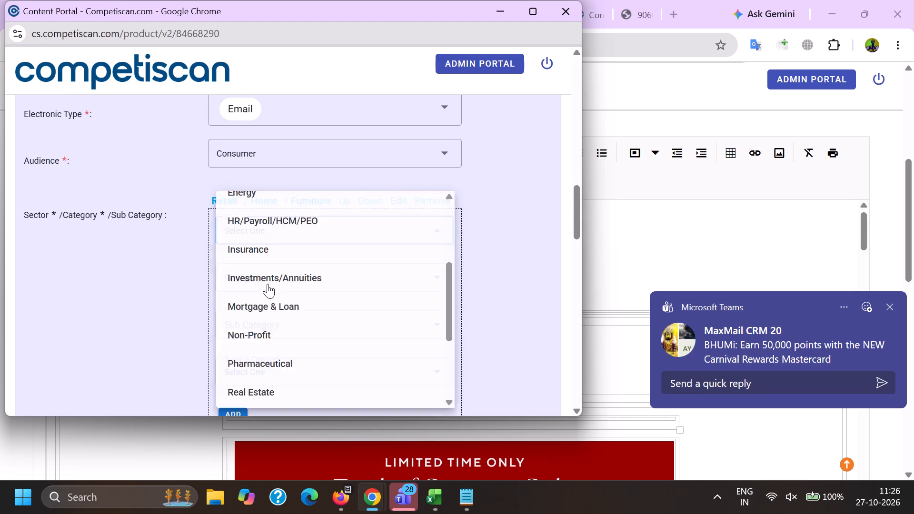
scroll(268, 284, up, 2)
click(298, 327)
drag(134, 291, 144, 296)
click(267, 280)
scroll(245, 187, down, 1)
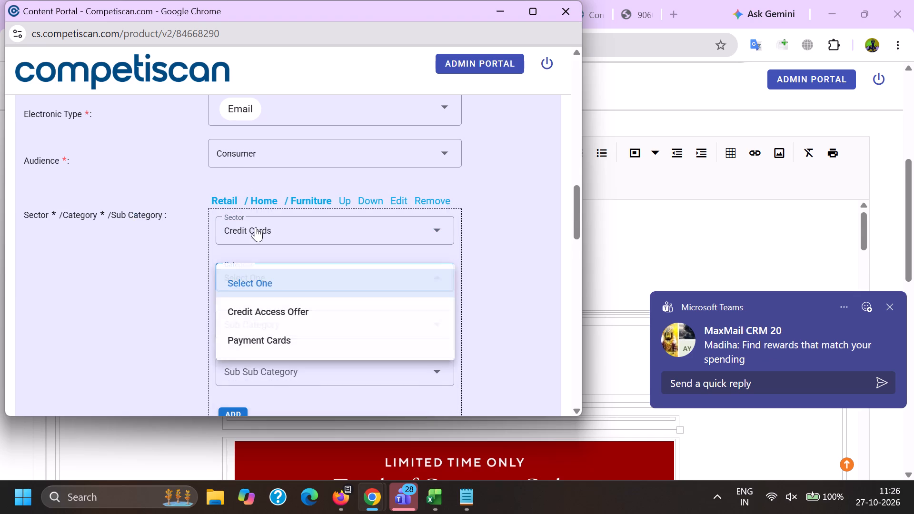
click(258, 274)
click(231, 239)
scroll(255, 160, down, 1)
drag(278, 327, 258, 319)
drag(104, 277, 125, 279)
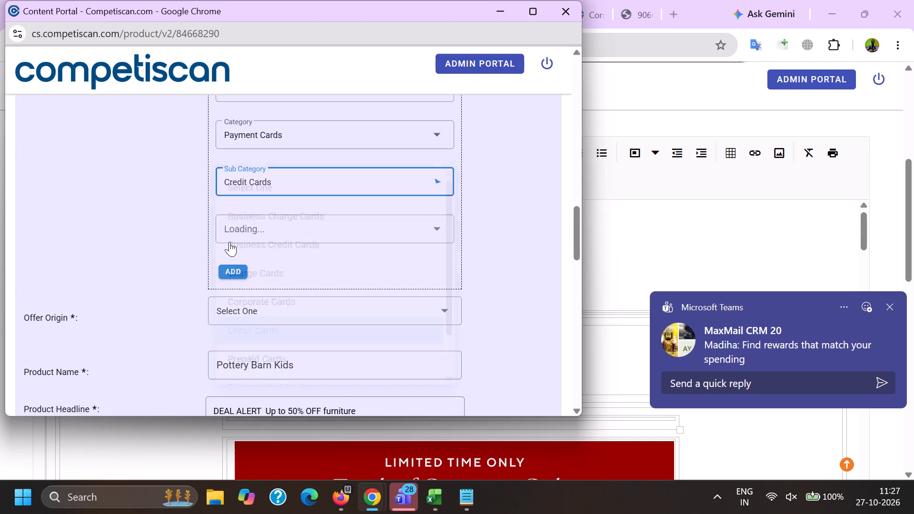
click(228, 267)
Move the Retail / Home / Furniture classification below the Credit Cards one.
scroll(244, 293, up, 2)
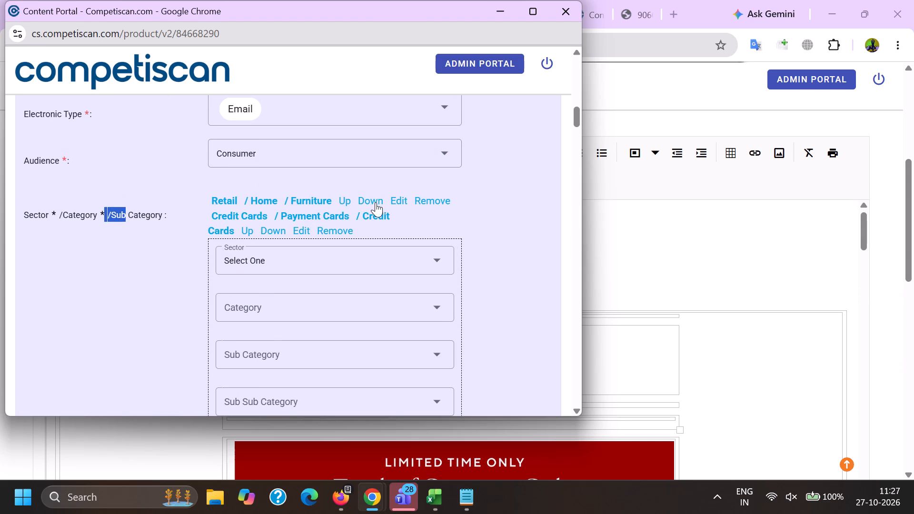
click(376, 202)
Set the offer origin to Provider/Bank and look up Pottery Barn Key Rewards Visa Credit Card as the product name.
scroll(318, 189, down, 3)
click(267, 272)
drag(260, 317, 260, 321)
click(260, 319)
key(ctrl+v)
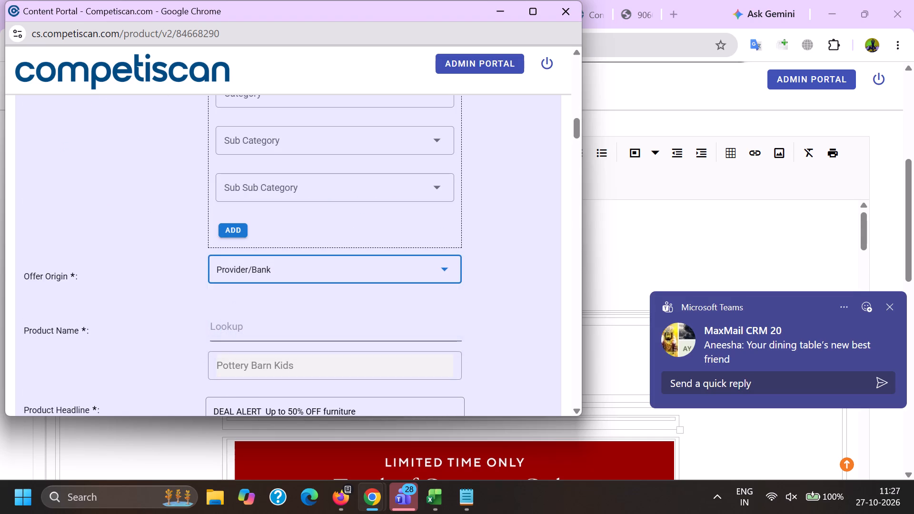
click(251, 321)
key(ctrl+v)
drag(268, 332, 371, 349)
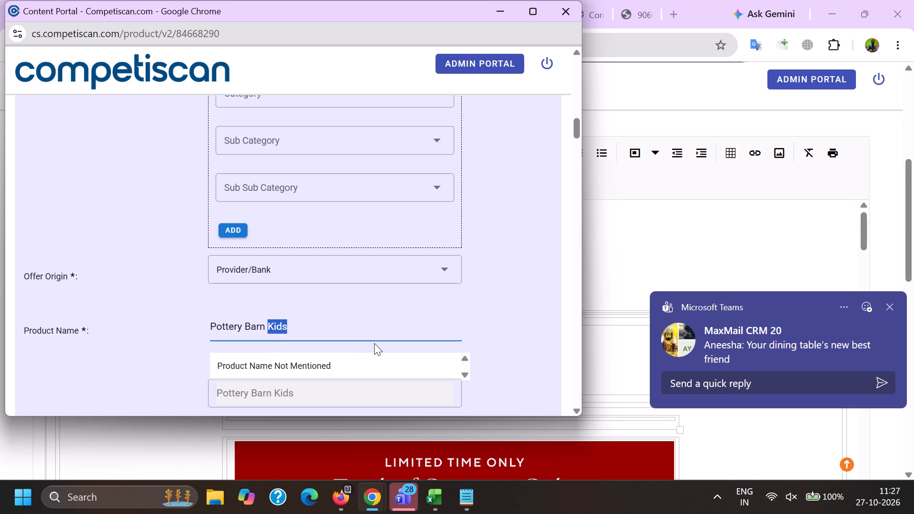
key(equal)
key(BackSpace)
click(289, 392)
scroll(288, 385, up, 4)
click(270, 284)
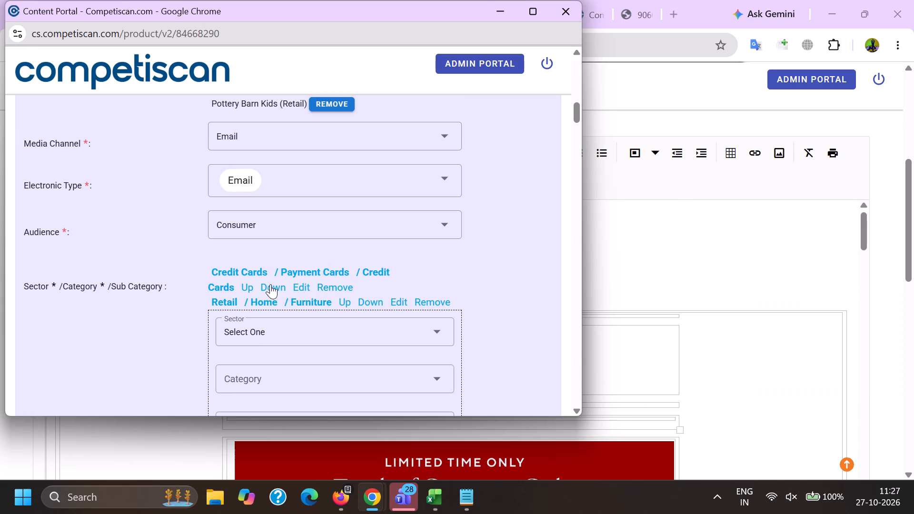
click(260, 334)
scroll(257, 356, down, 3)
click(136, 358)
Replace the product headline with the email's subject line, without the emoji: "DEAL ALERT Up to 50% OFF furniture!".
scroll(174, 200, down, 5)
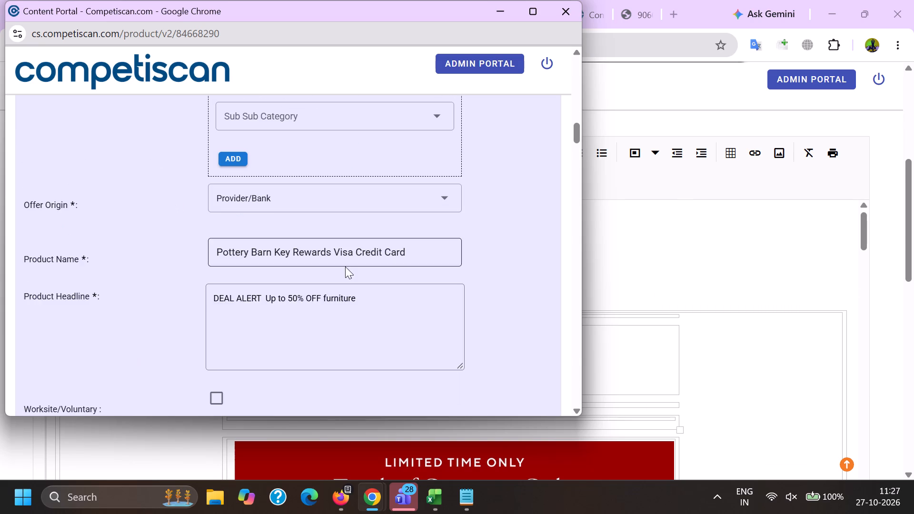
drag(386, 307, 0, 277)
key(BackSpace)
key(alt+Tab)
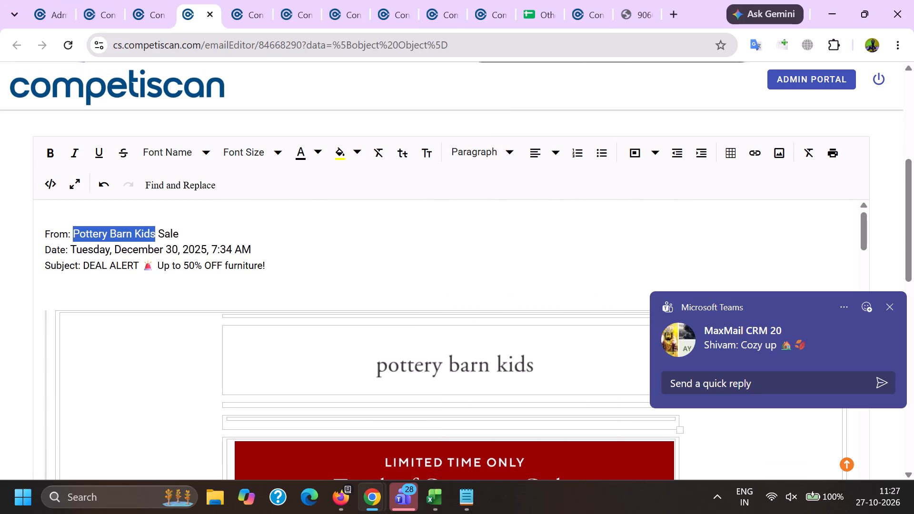
drag(85, 267, 286, 269)
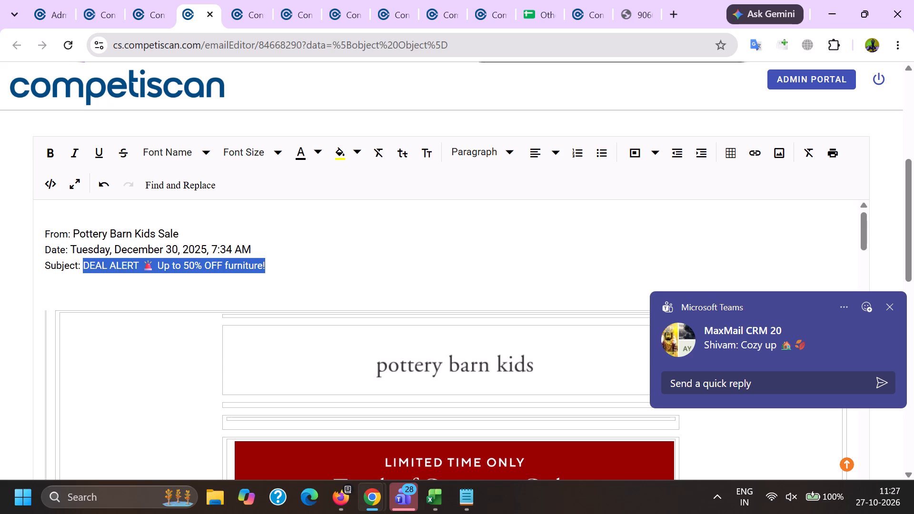
key(ctrl+c)
key(alt+Tab)
key(ctrl+v)
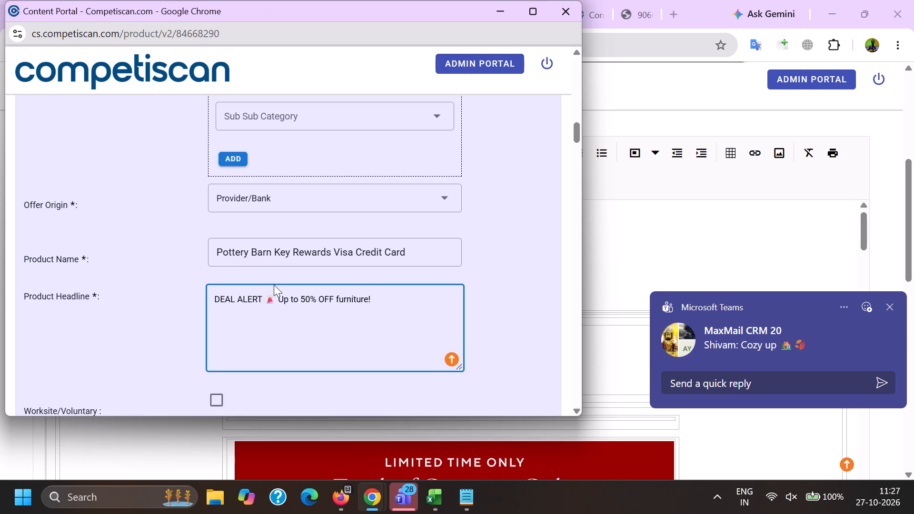
click(273, 299)
key(BackSpace)
key(BackSpace)
Append "Earn 10% back in rewards" to the headline, copied from the headline of reference product record 20855391.
click(416, 309)
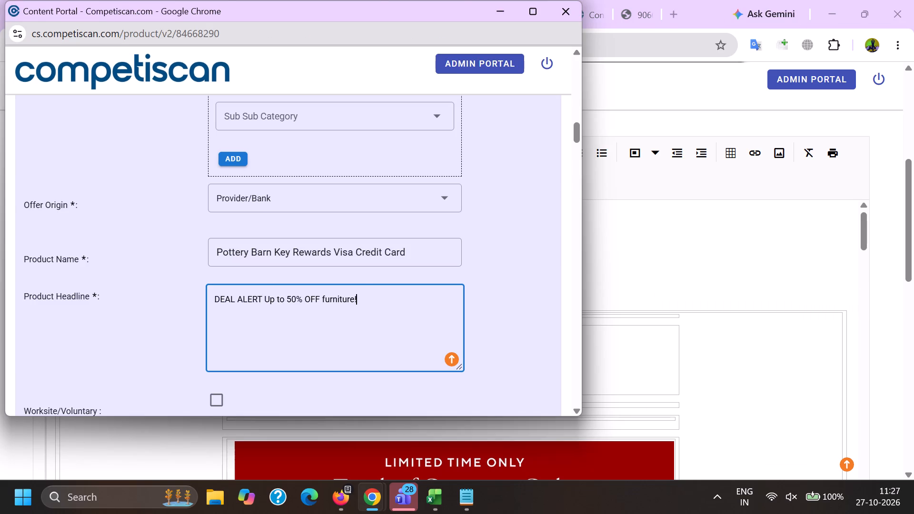
key(space)
key(alt+Tab)
click(583, 0)
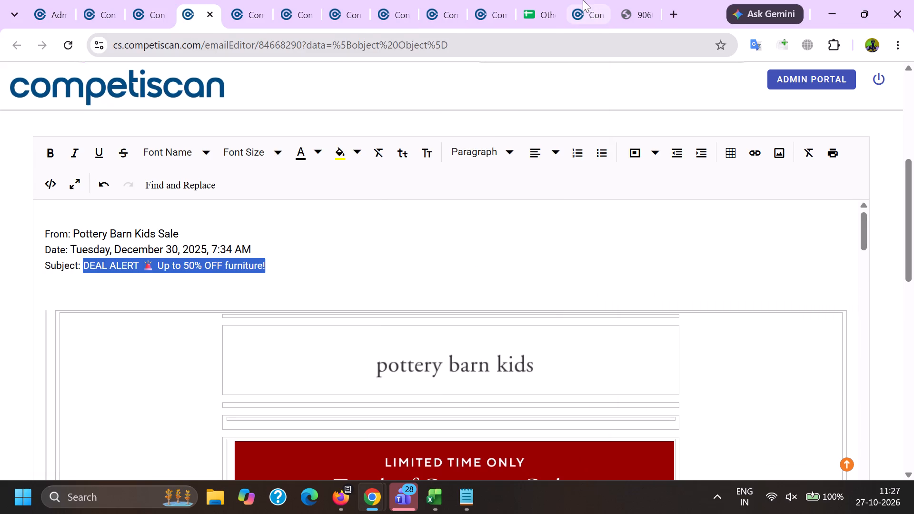
scroll(507, 337, up, 10)
scroll(485, 277, up, 3)
scroll(492, 294, down, 4)
scroll(478, 269, up, 2)
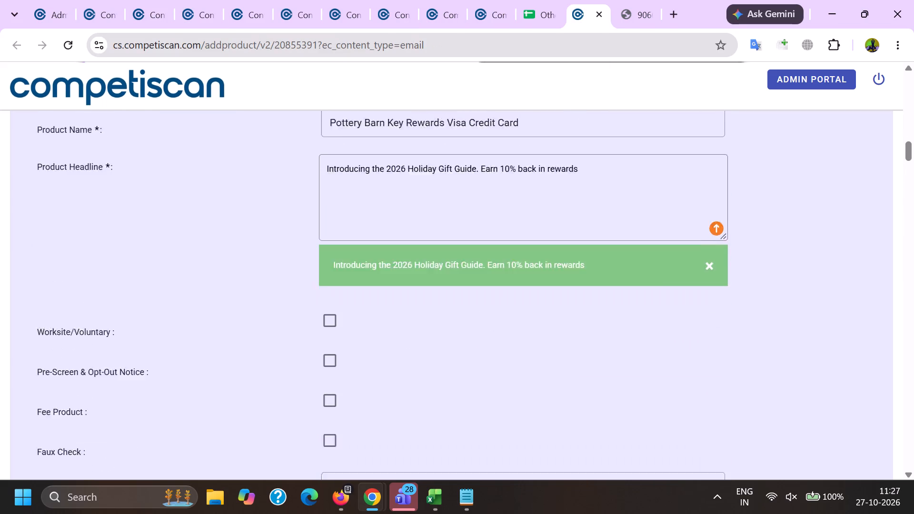
click(485, 260)
drag(485, 260, 497, 264)
shift+click(627, 257)
key(ctrl+c)
key(alt+Tab)
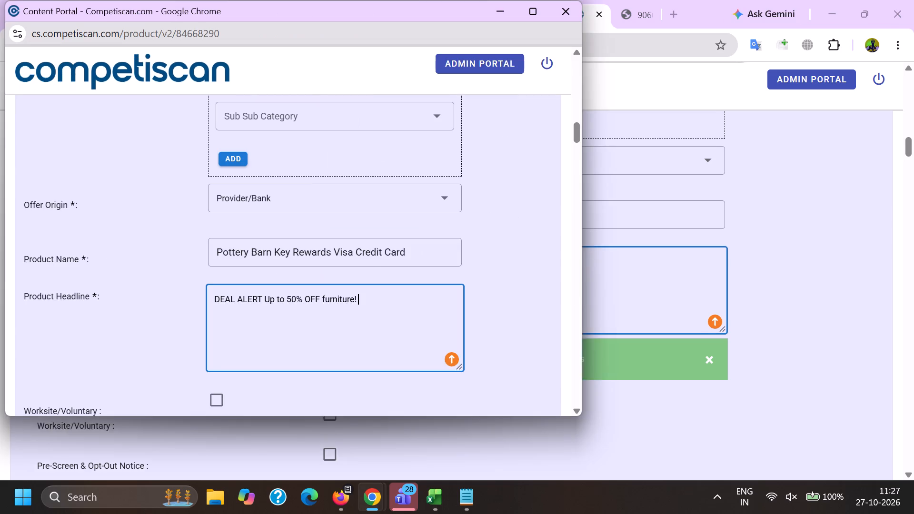
key(ctrl+v)
Set the response mechanism to URL/Website and choose the mailing type.
scroll(235, 306, down, 5)
click(273, 262)
scroll(279, 132, down, 8)
click(285, 302)
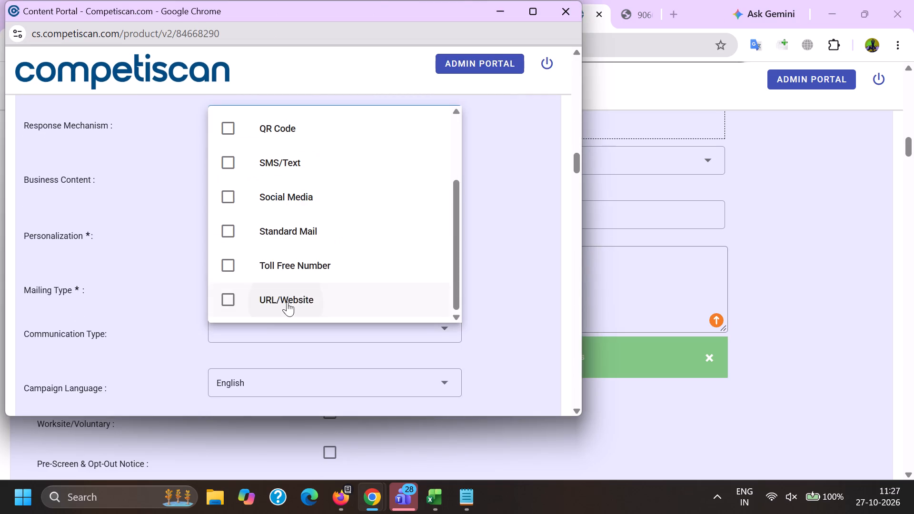
drag(114, 293, 157, 306)
click(274, 307)
click(264, 285)
click(254, 249)
drag(121, 301, 150, 313)
Select the communication types for the offer, including Co-Brand.
drag(317, 341, 317, 336)
scroll(297, 154, down, 3)
click(298, 226)
scroll(298, 223, down, 5)
click(288, 213)
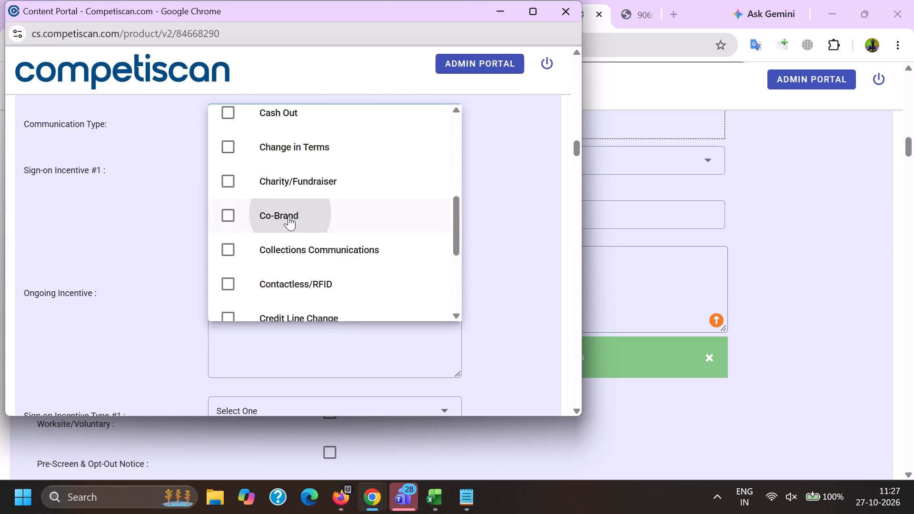
scroll(288, 213, down, 11)
click(301, 203)
drag(153, 236, 162, 234)
Copy "10% back in rewards during the first 30 days from account opening" from the reference record into Sign-on Incentive #1.
key(alt+Tab)
scroll(591, 220, down, 7)
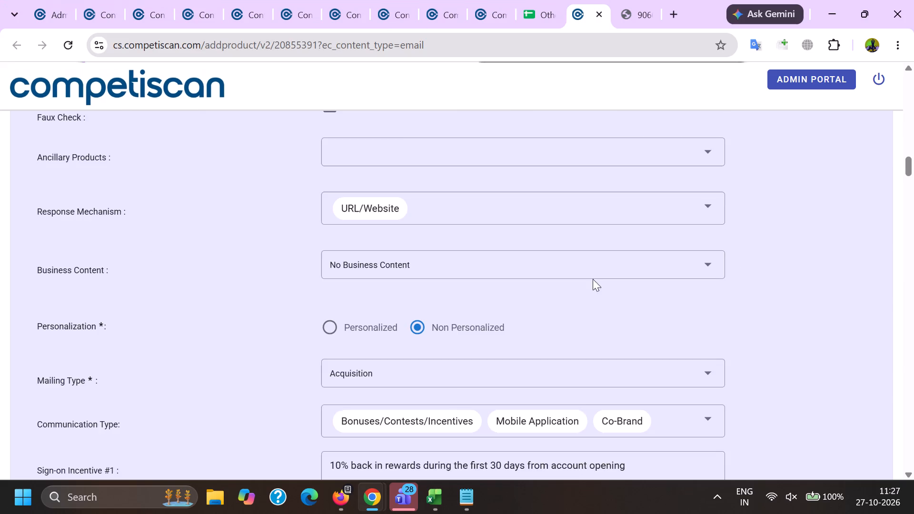
scroll(593, 279, down, 3)
drag(691, 171, 322, 211)
key(ctrl+c)
key(alt+Tab)
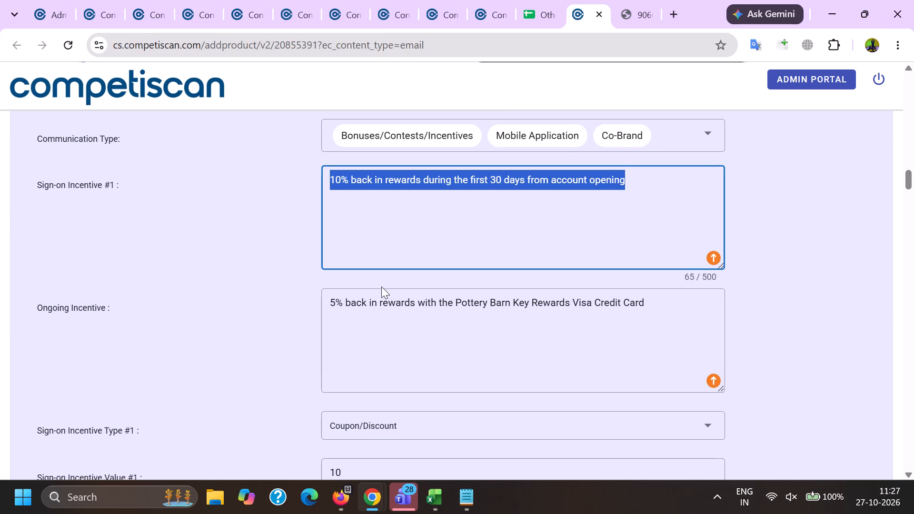
key(ctrl+v)
drag(309, 246, 310, 250)
key(ctrl+v)
Copy "5% back in rewards with the Pottery Barn Key Rewards Visa Credit Card" from the reference record into Ongoing Incentive.
ctrl+click(335, 342)
key(alt+Tab)
drag(699, 349, 268, 269)
key(ctrl+c)
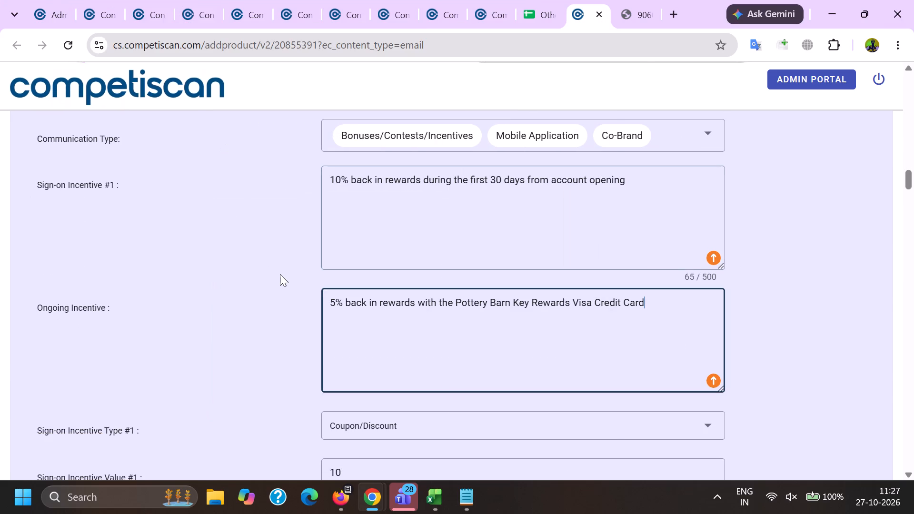
key(alt+Tab)
key(ctrl+v)
Set Sign-on Incentive Type #1 to Coupon/Discount.
scroll(274, 257, down, 4)
click(248, 154)
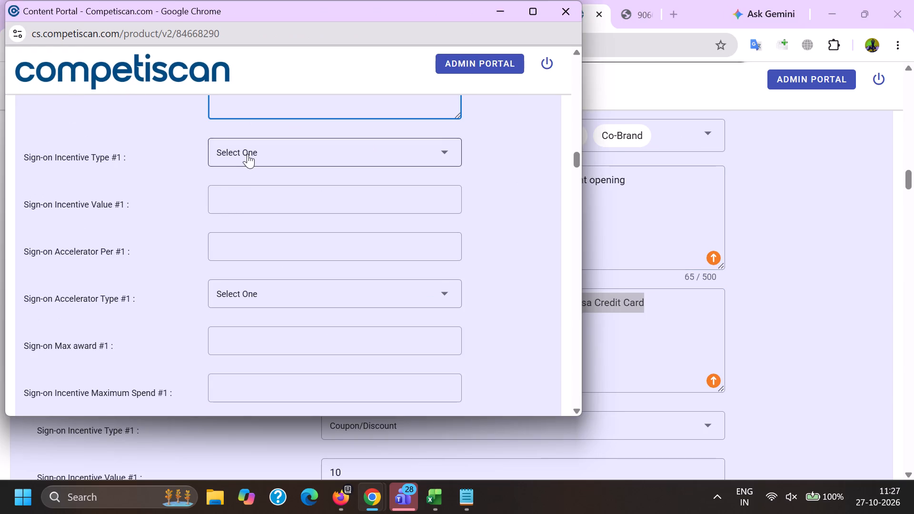
scroll(248, 153, down, 6)
click(268, 230)
click(259, 155)
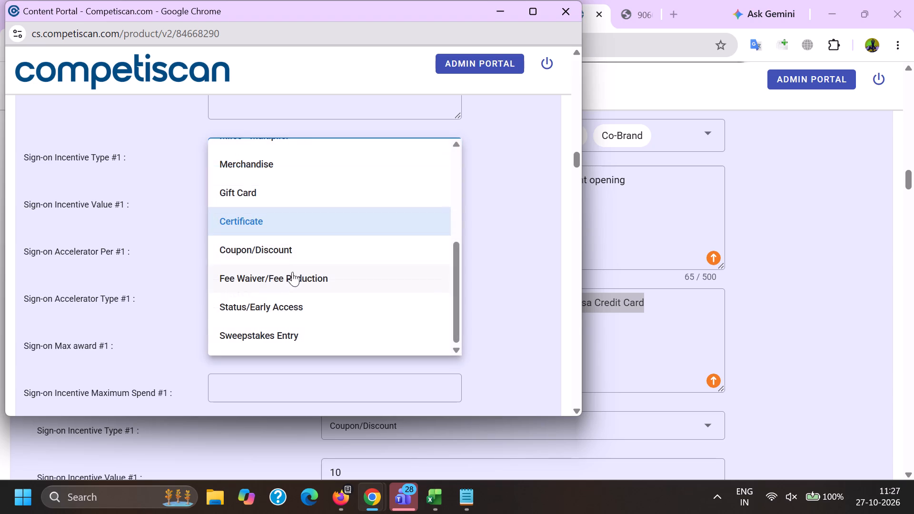
drag(299, 247, 294, 247)
click(185, 240)
Set Sign-on Incentive Value #1 to 10.00, and enter 10.00 and 1 in the sign-on fields further down the form.
click(239, 191)
click(238, 211)
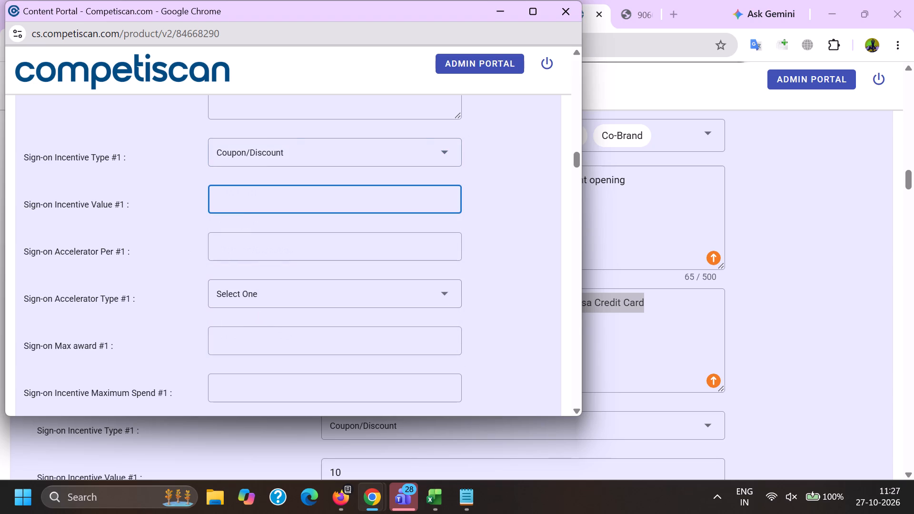
click(252, 191)
key(1)
text(0.0)
key(0)
key(Tab)
key(Tab)
key(Tab)
text(10.00)
key(Tab)
key(Tab)
key(Tab)
key(1)
Set Sign-on Fixed date #1 to Yes.
scroll(250, 188, down, 2)
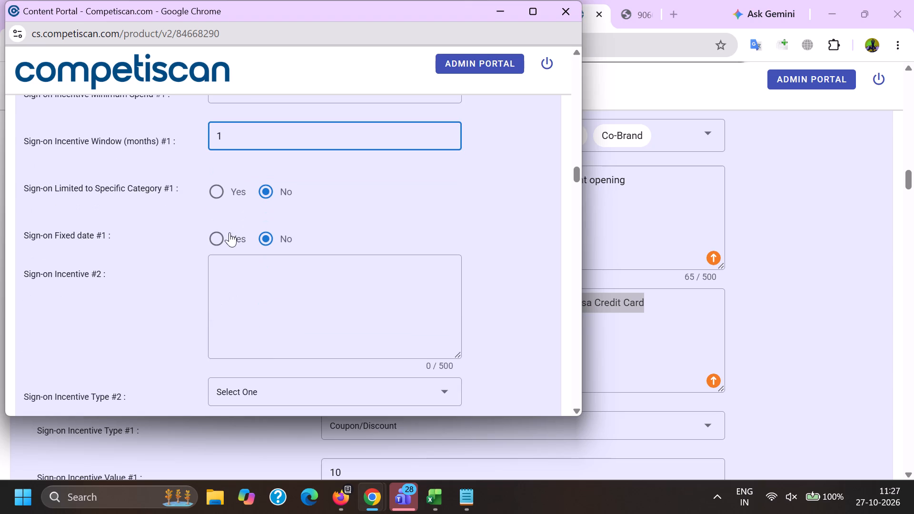
click(227, 234)
Set Application Type in the Payment Card Offer Details to Invitation to Apply.
scroll(226, 231, down, 19)
scroll(237, 190, down, 3)
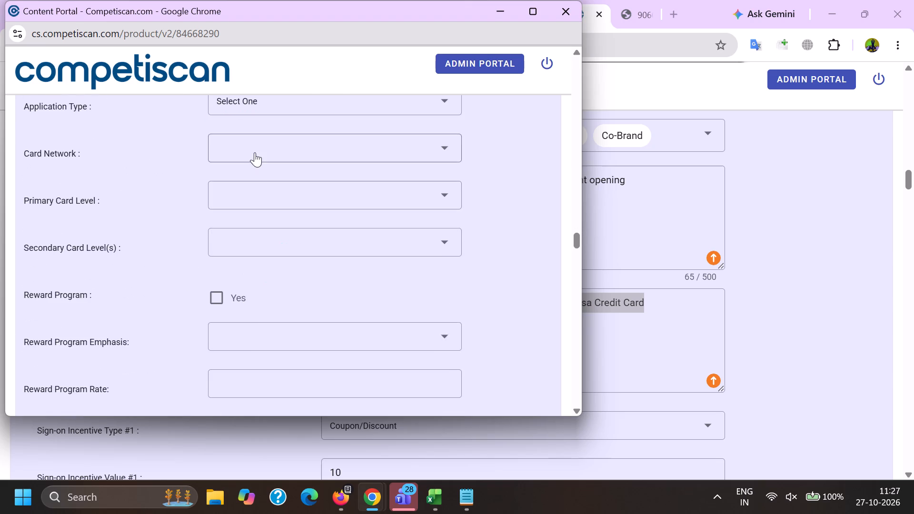
scroll(216, 232, up, 1)
click(248, 175)
click(259, 239)
click(163, 227)
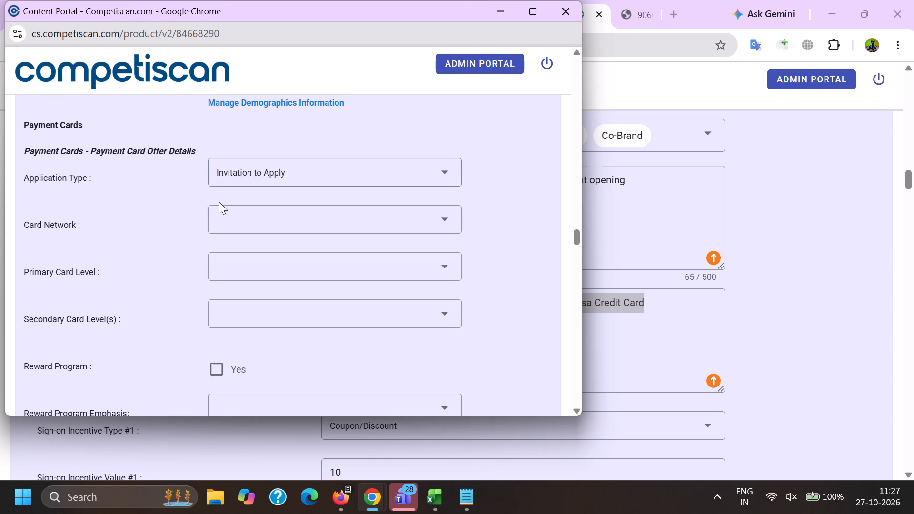
Set Card Network to Visa and Primary Card Level to Visa Signature.
click(219, 202)
scroll(260, 112, down, 1)
click(253, 136)
click(285, 288)
drag(113, 254, 125, 254)
click(252, 200)
scroll(273, 303, down, 4)
click(300, 339)
drag(115, 306, 119, 313)
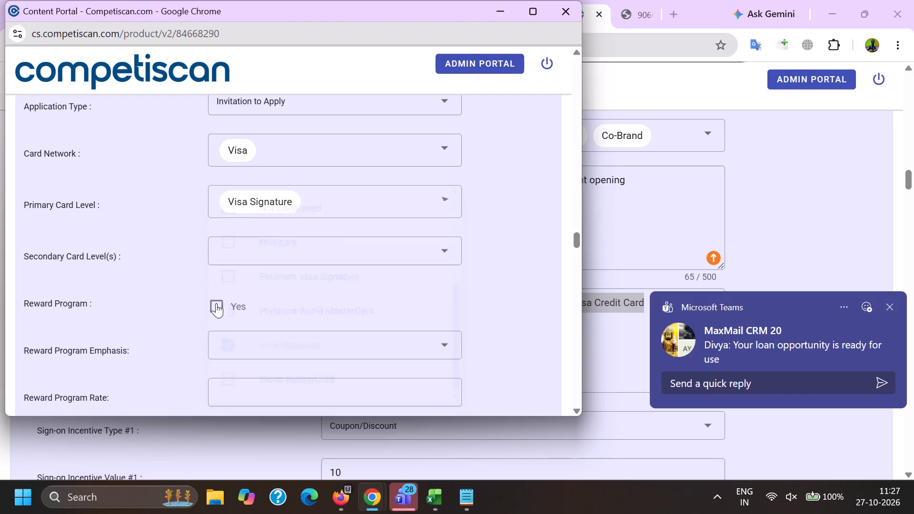
Tick Reward Program and Credit Card Mentioned, and submit the product form.
click(219, 302)
double_click(147, 356)
key(End)
click(221, 184)
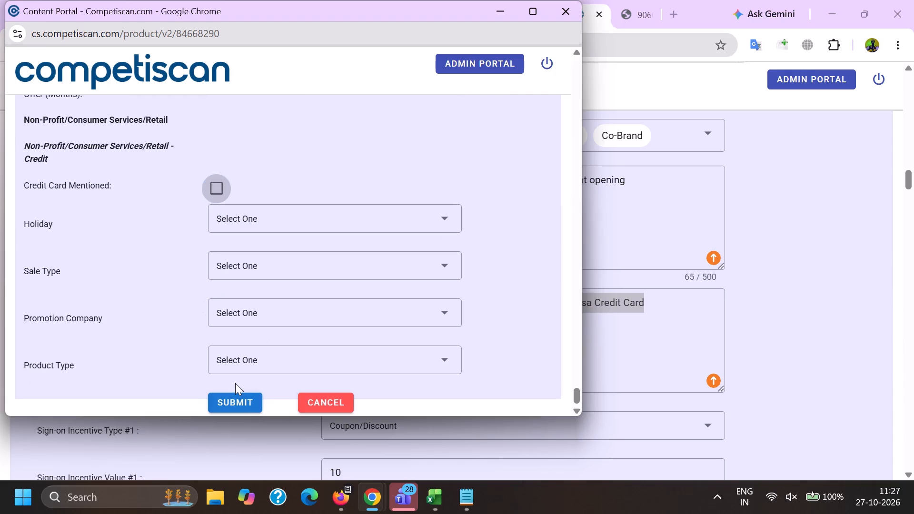
click(230, 403)
key(alt+Tab)
click(193, 0)
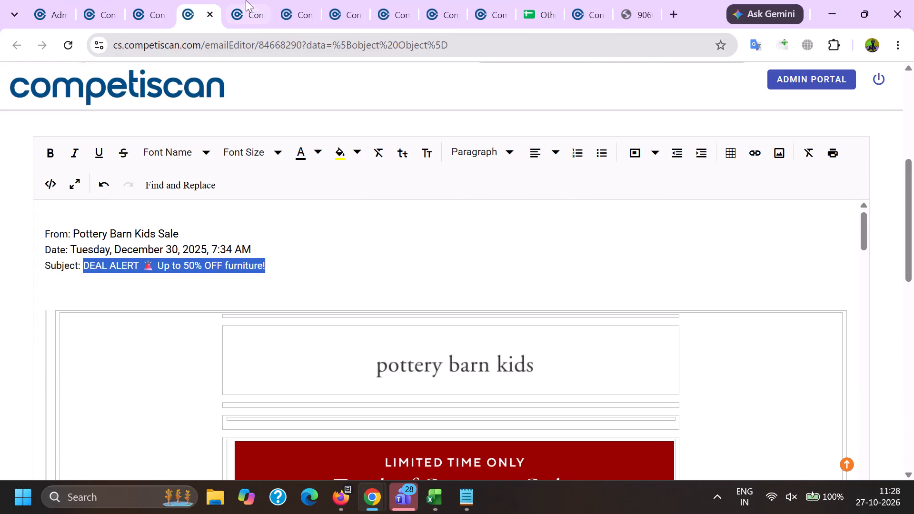
click(246, 0)
double_click(269, 46)
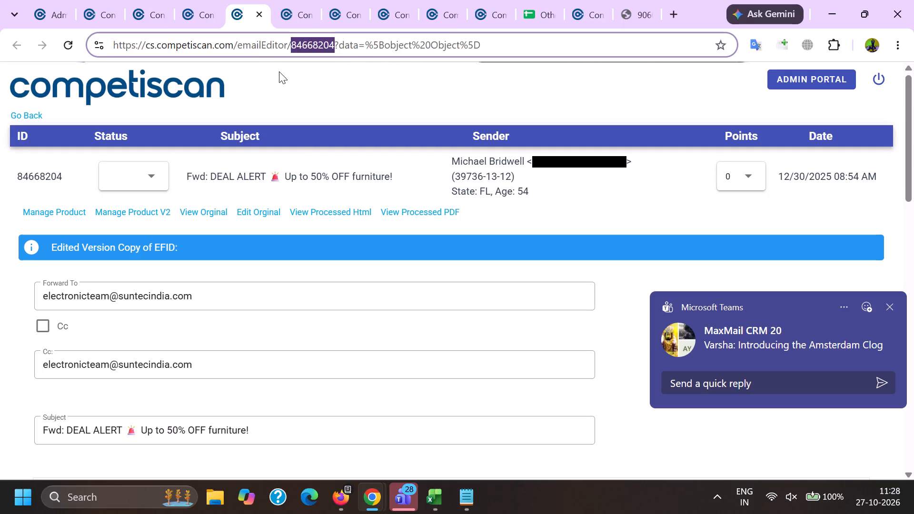
key(ctrl+c)
click(435, 501)
click(558, 450)
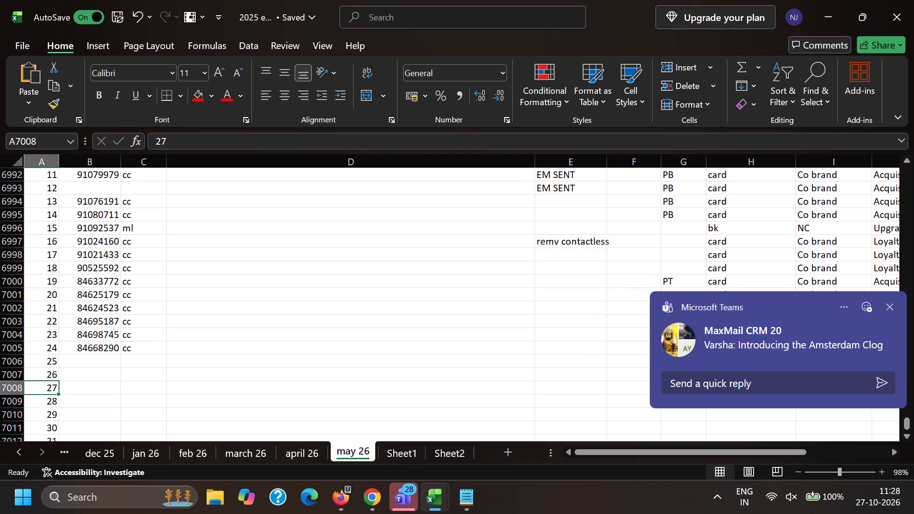
click(95, 363)
key(ctrl+v)
click(146, 361)
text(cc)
Classify entry 25 as card, Co brand and Acquisition in its row.
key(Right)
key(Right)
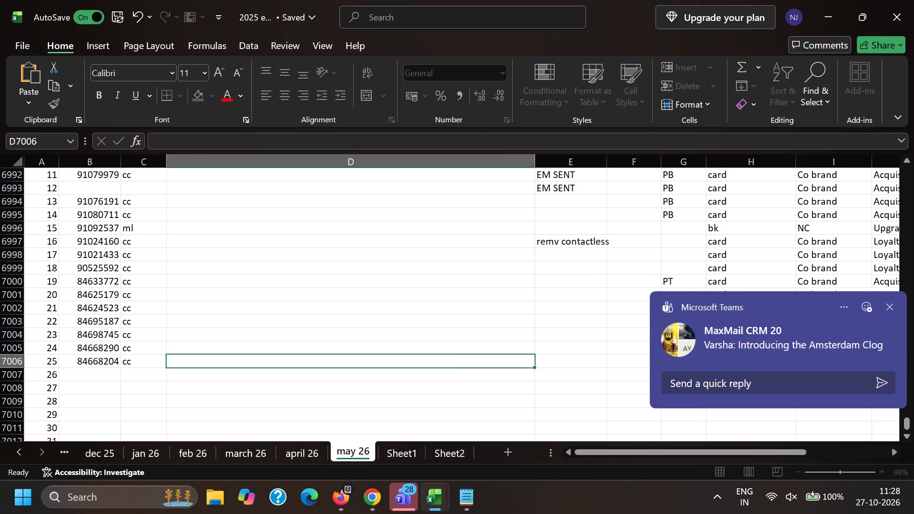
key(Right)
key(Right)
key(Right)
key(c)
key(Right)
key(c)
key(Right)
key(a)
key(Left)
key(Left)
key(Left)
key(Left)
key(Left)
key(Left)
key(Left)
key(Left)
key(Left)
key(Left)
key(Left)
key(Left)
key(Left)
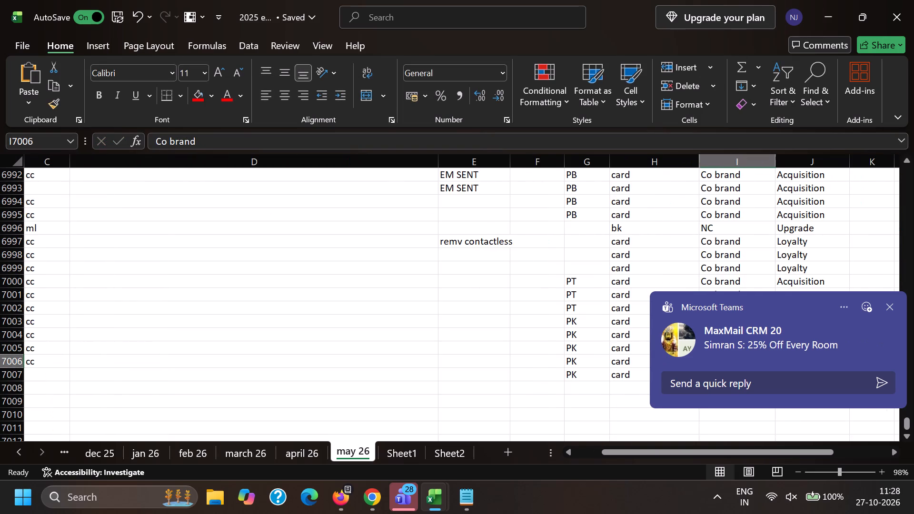
Back in Chrome, find "from" in email 84668204's HTML source, delete all code before the From line, and return to the preview.
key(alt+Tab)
scroll(131, 250, down, 3)
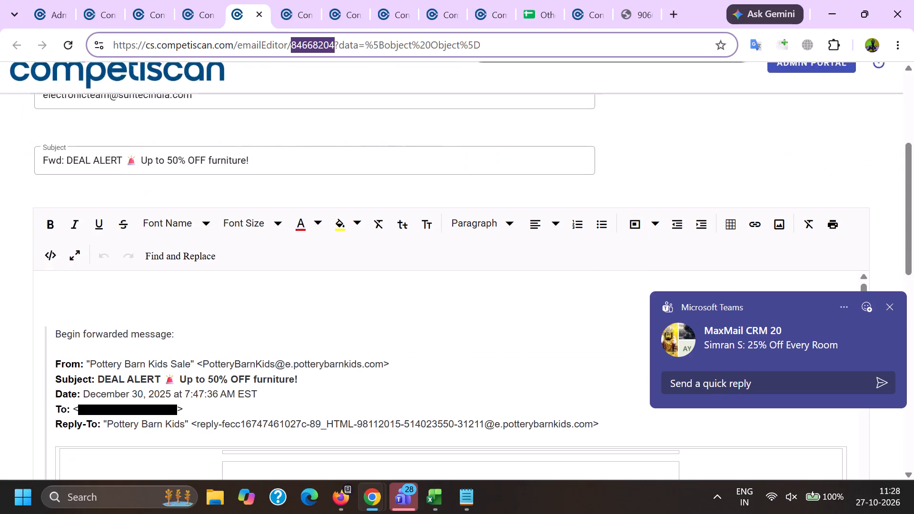
click(50, 258)
click(892, 306)
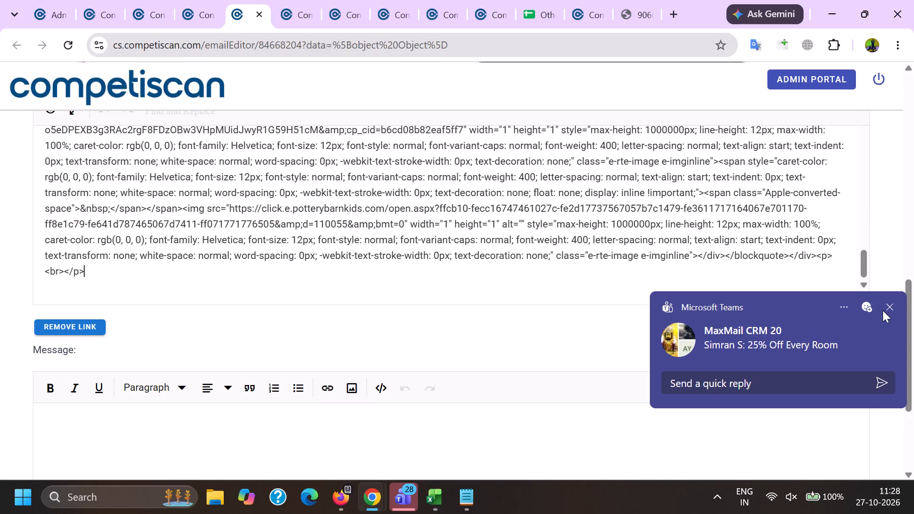
scroll(841, 382, up, 1)
drag(865, 336, 841, 3)
scroll(689, 332, up, 5)
scroll(588, 300, up, 4)
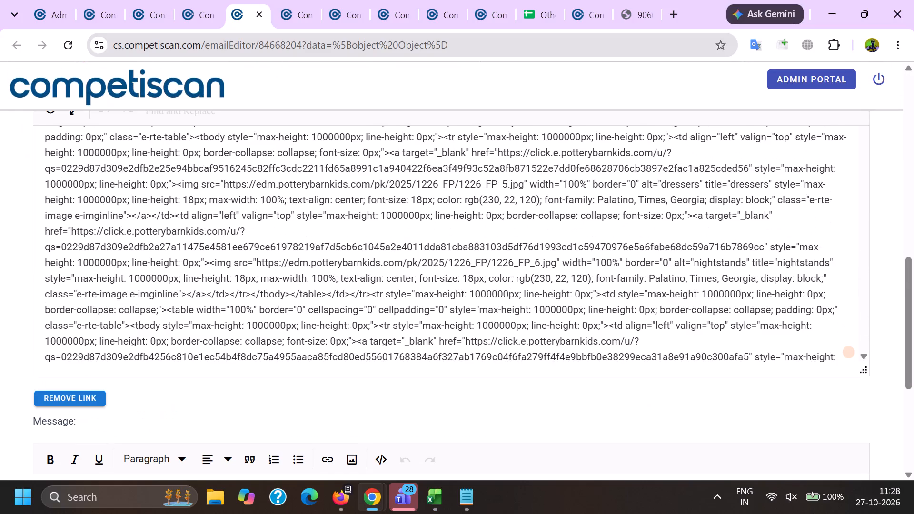
scroll(684, 338, up, 20)
scroll(684, 338, up, 4)
scroll(418, 271, down, 6)
scroll(361, 326, up, 1)
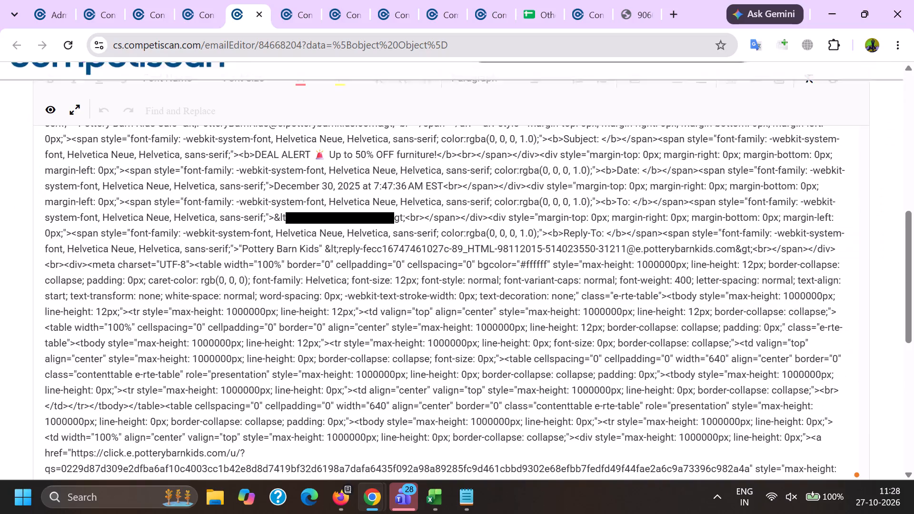
scroll(361, 326, up, 7)
scroll(366, 311, down, 5)
key(ctrl+f)
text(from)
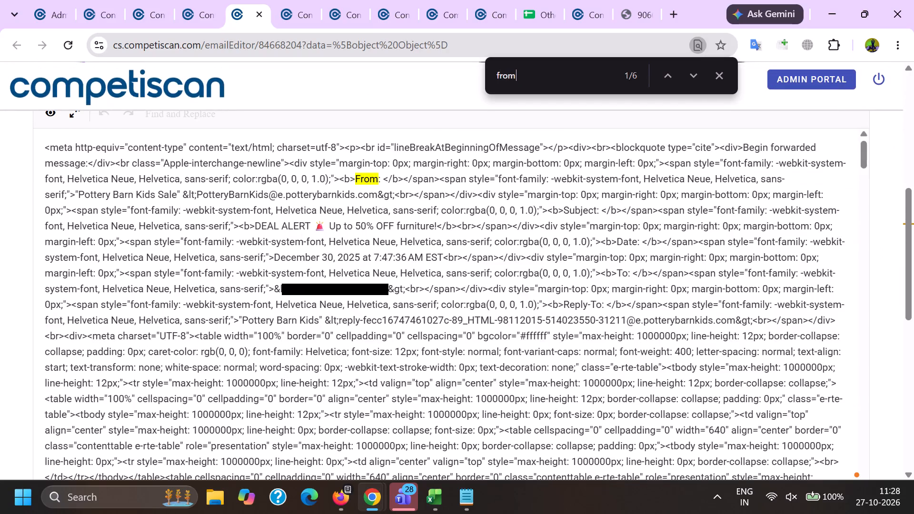
drag(355, 178, 0, 134)
key(BackSpace)
scroll(86, 306, up, 2)
click(48, 254)
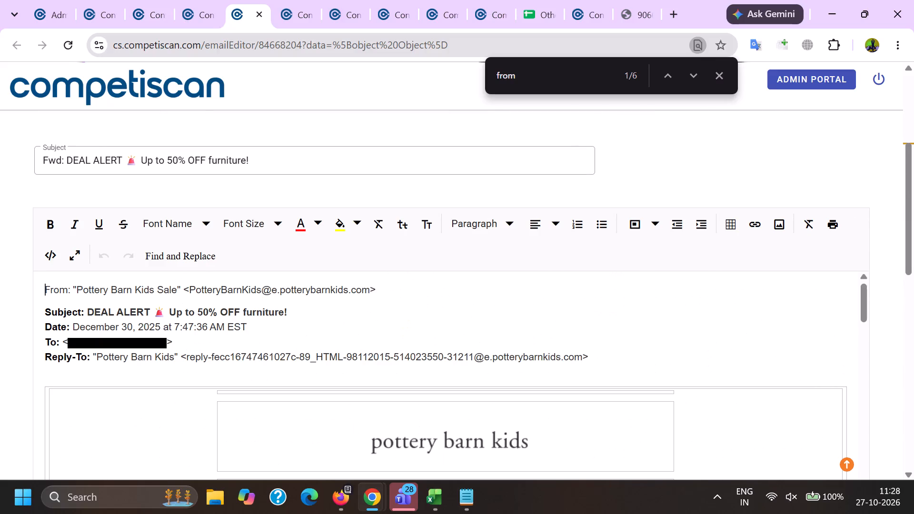
Delete the email header's To and Reply-To lines, and strip the sender address and quotation marks from the From line.
drag(44, 339, 603, 358)
key(BackSpace)
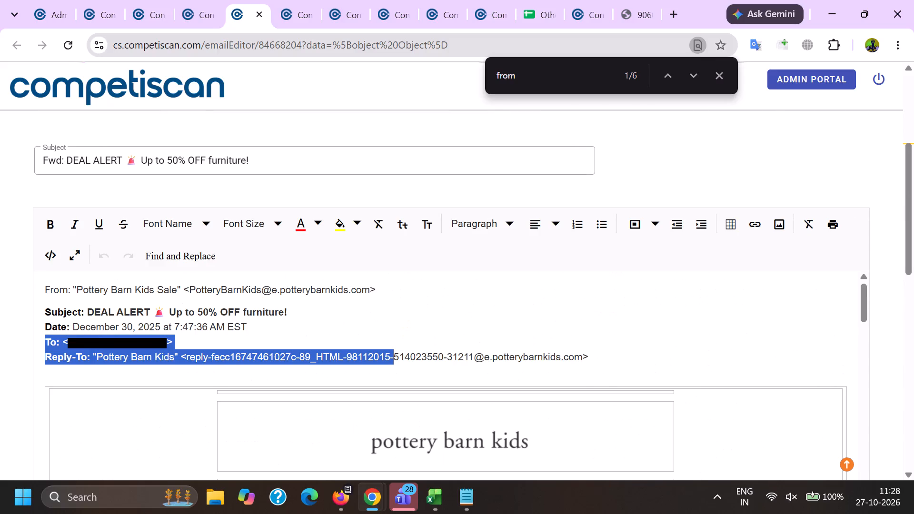
drag(184, 292, 415, 288)
key(BackSpace)
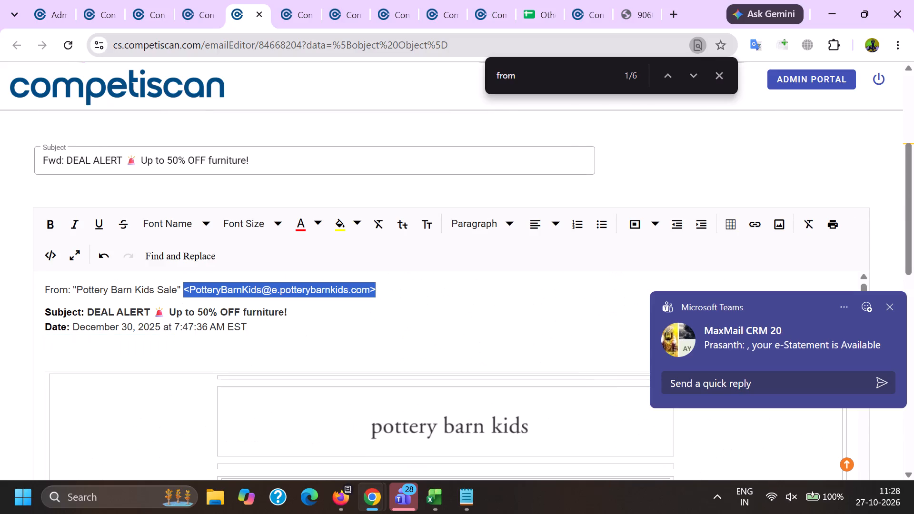
key(BackSpace)
key(BackSpace)
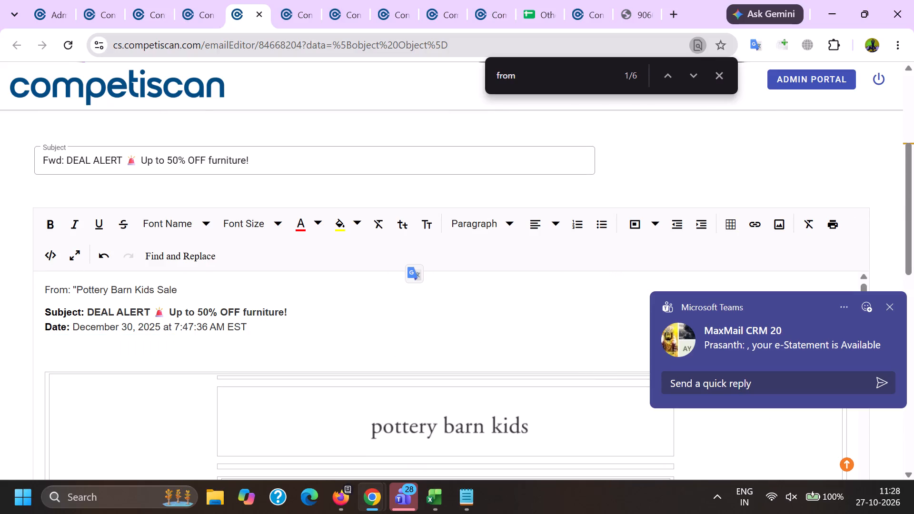
click(77, 288)
key(BackSpace)
Move the Subject line below the Date line and close up the blank line left in the email header.
click(42, 310)
drag(39, 306, 40, 306)
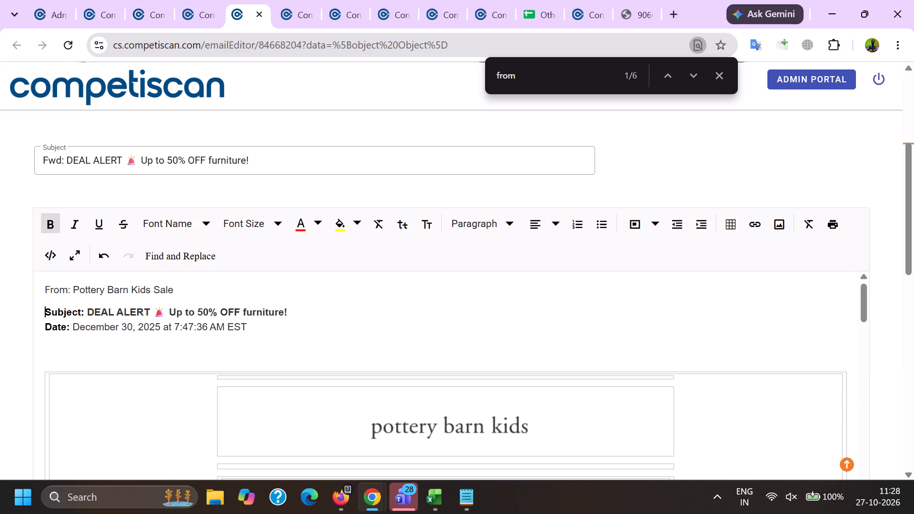
drag(40, 306, 330, 299)
key(ctrl+x)
click(237, 339)
key(ctrl+v)
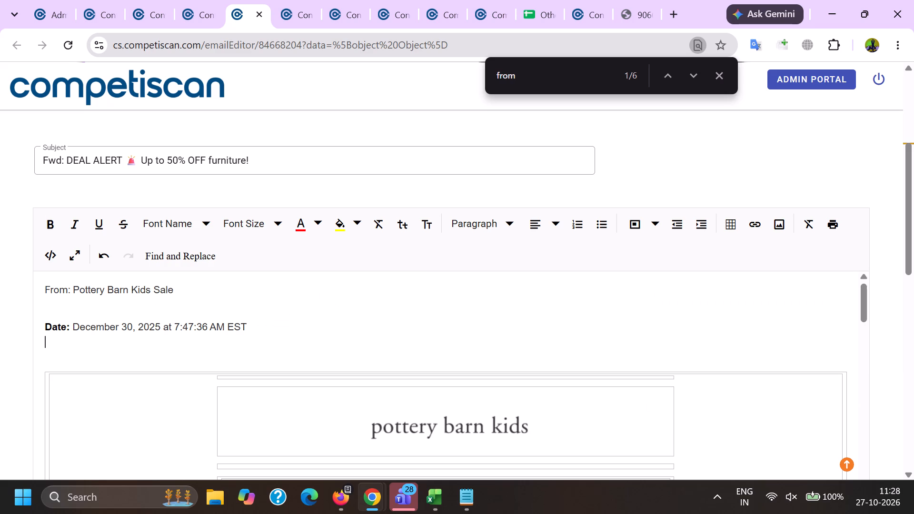
click(153, 310)
key(BackSpace)
click(43, 309)
key(BackSpace)
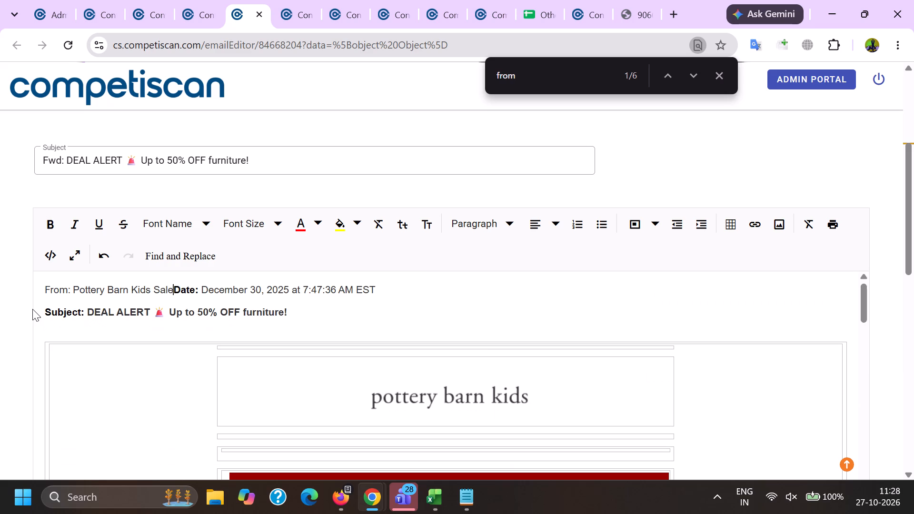
key(shift+Return)
key(BackSpace)
click(40, 320)
key(BackSpace)
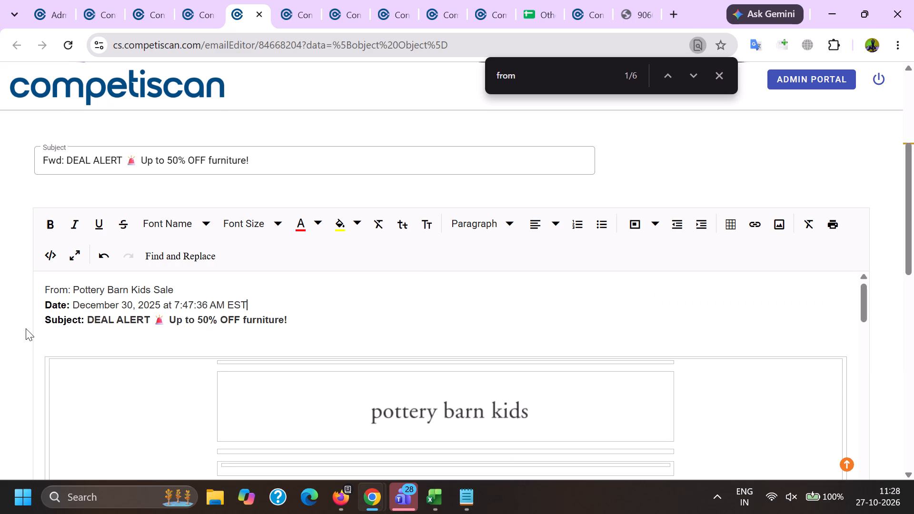
Delete the sender's email address from the footer's delivery note and select the recipient address in the "This message was sent" line.
scroll(228, 235, down, 20)
scroll(228, 235, down, 20)
scroll(228, 235, down, 5)
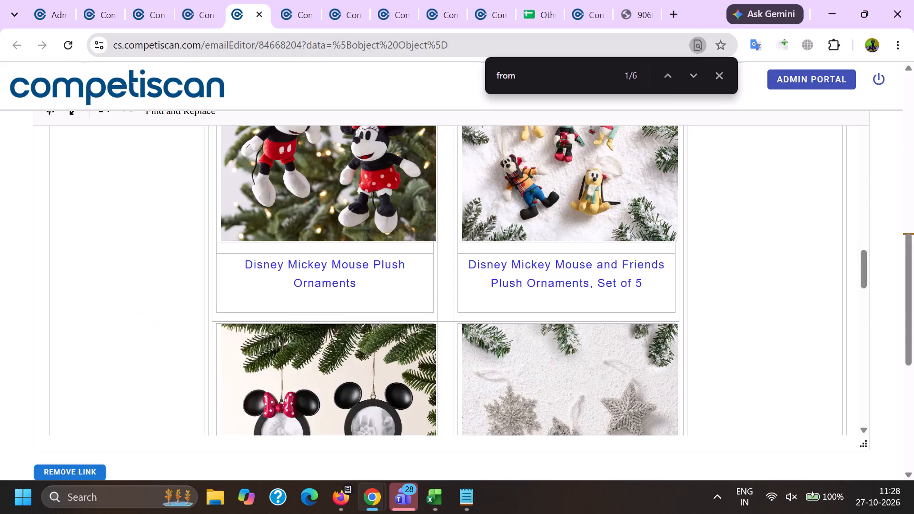
scroll(400, 289, down, 11)
click(401, 322)
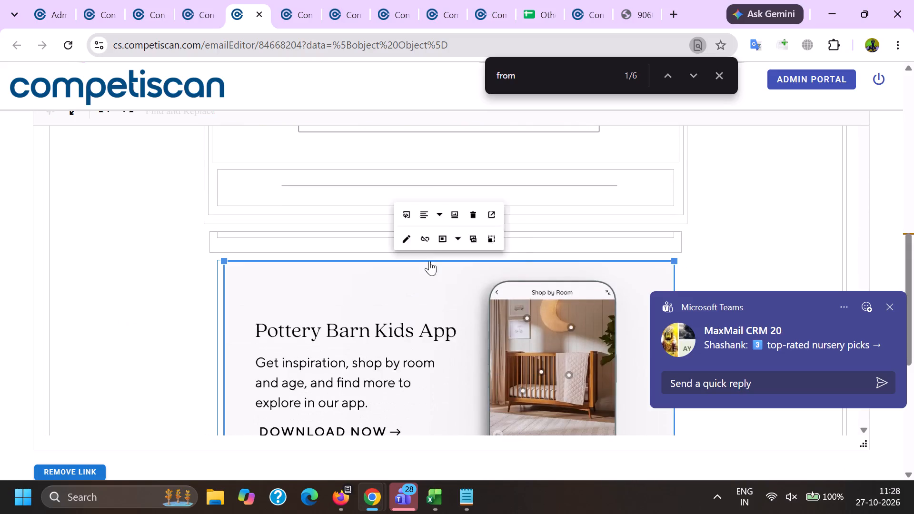
click(417, 238)
scroll(411, 269, down, 11)
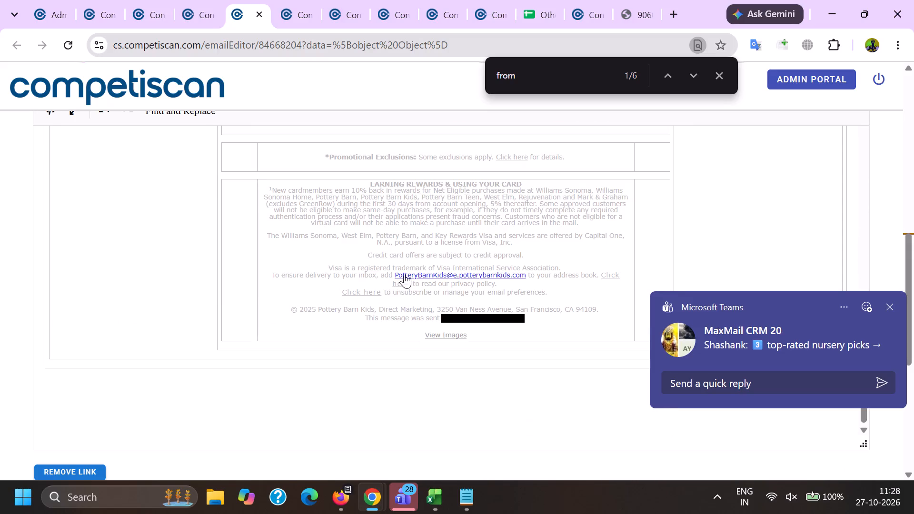
drag(395, 276, 524, 276)
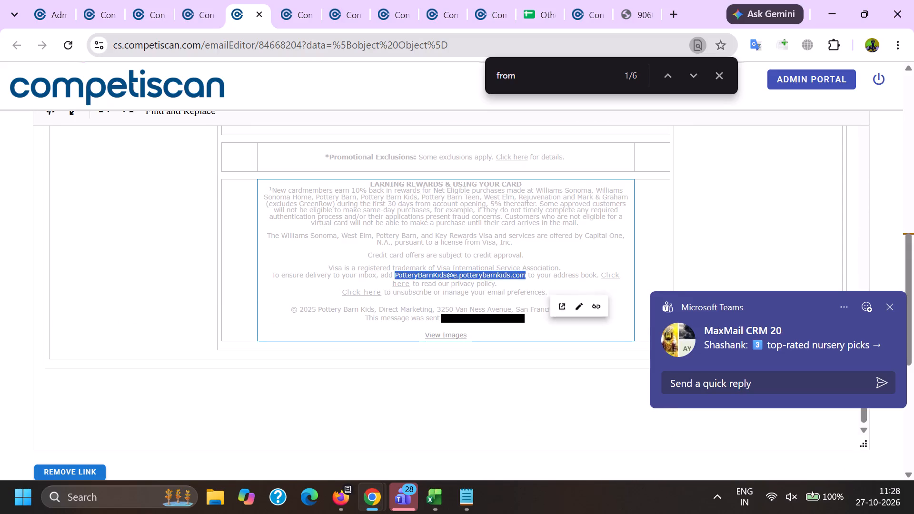
key(BackSpace)
drag(450, 311, 520, 304)
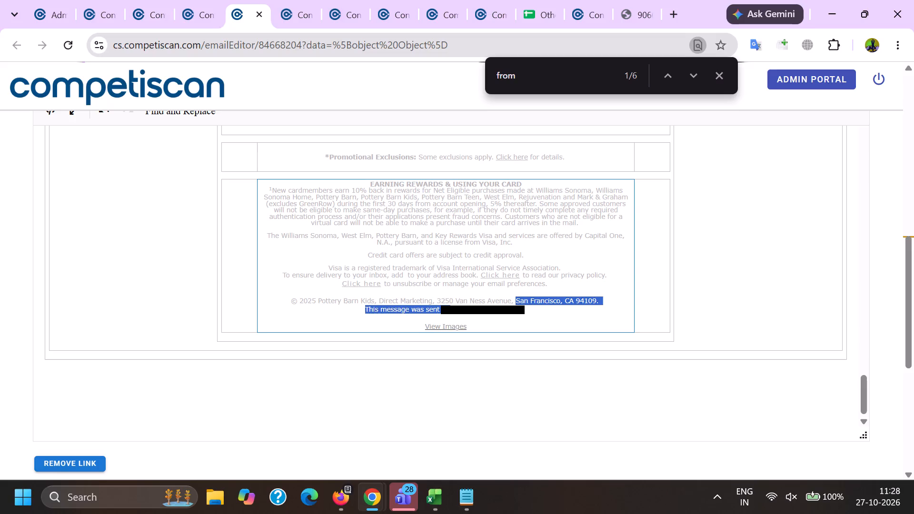
Delete the recipient address from the footer's "This message was sent to" line.
drag(520, 304, 522, 307)
key(BackSpace)
Remove the hyperlinks from the footer's View Images text and the unsubscribe "Click here" text.
click(463, 322)
click(455, 321)
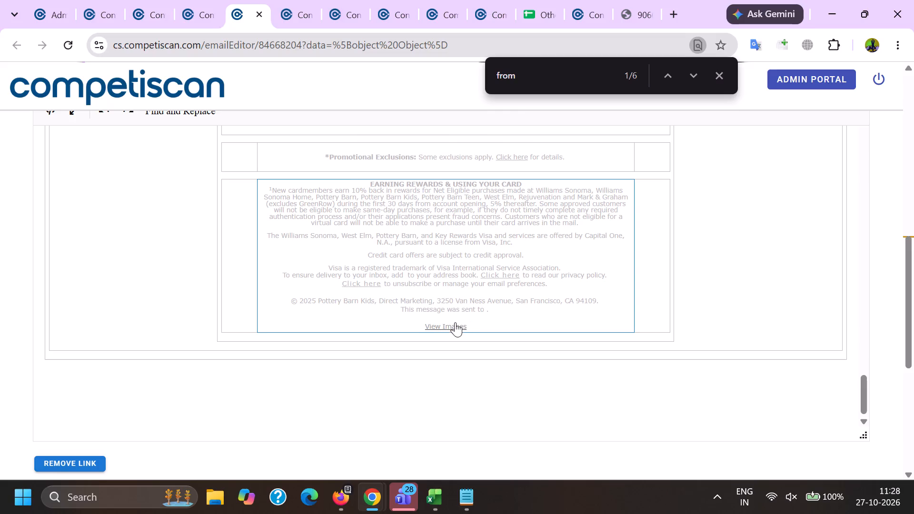
click(452, 324)
click(532, 353)
click(361, 279)
click(436, 306)
Save the cleaned DEAL ALERT email's product info and confirm the save.
scroll(427, 255, down, 6)
scroll(249, 356, up, 5)
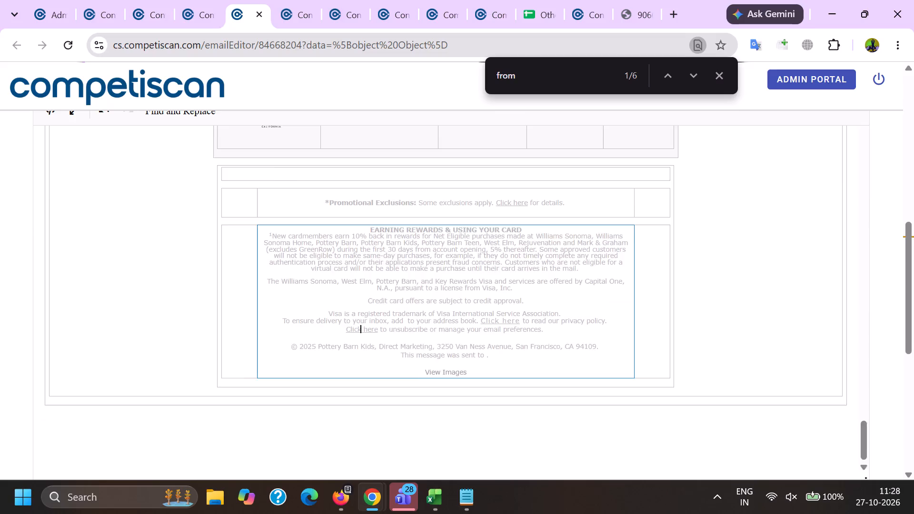
scroll(267, 328, down, 12)
click(323, 354)
drag(457, 299, 455, 311)
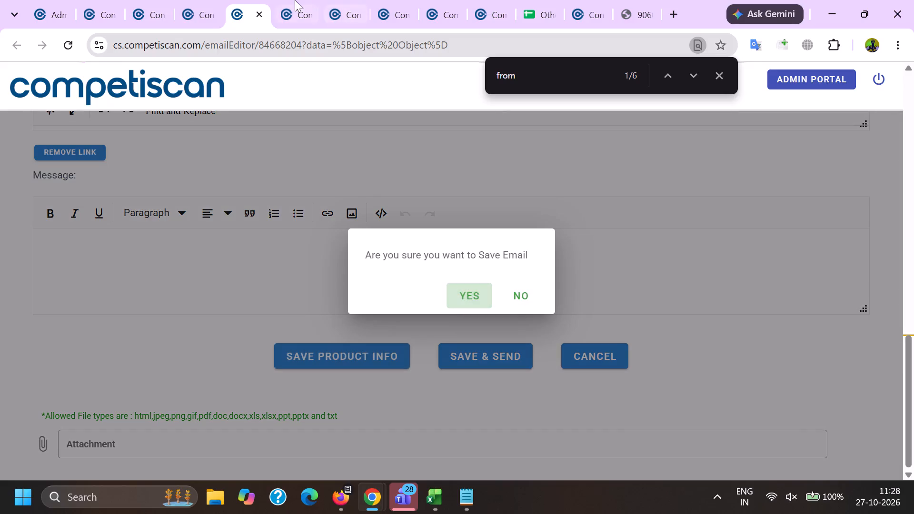
click(295, 0)
click(251, 0)
click(466, 302)
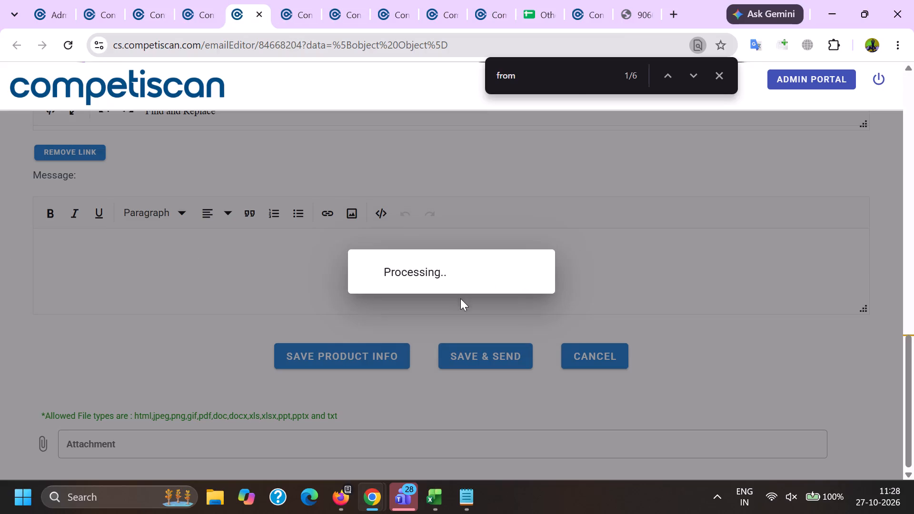
click(0, 254)
scroll(0, 233, up, 18)
click(47, 215)
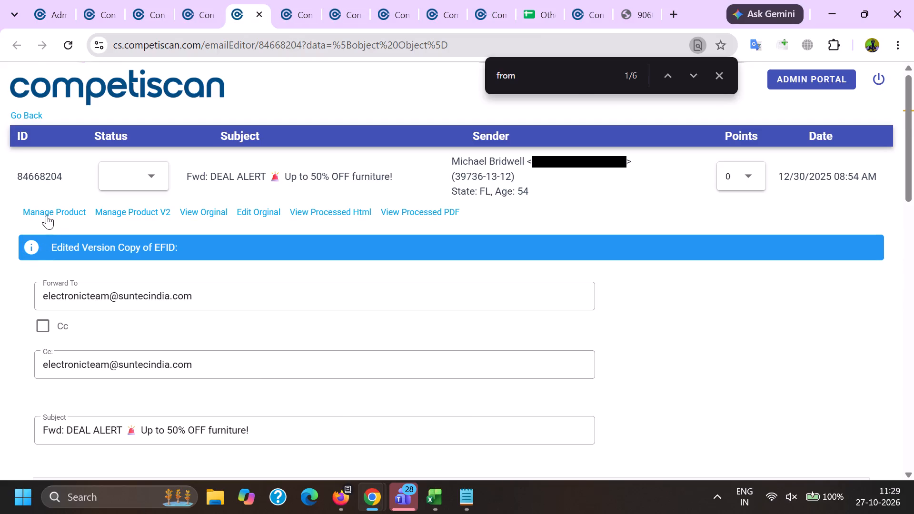
scroll(22, 278, up, 11)
click(71, 210)
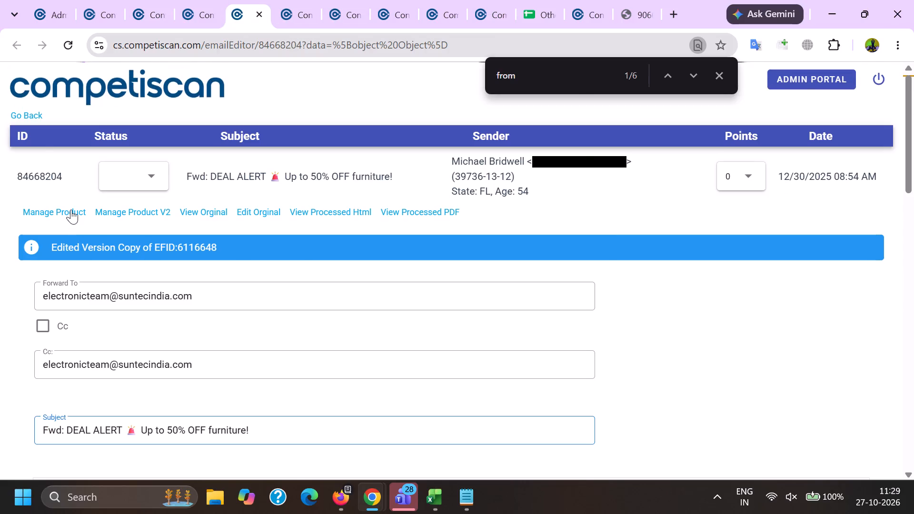
Copy the brand name from the From line at the start of the email body and switch to the product form.
click(790, 298)
scroll(351, 215, up, 1)
scroll(350, 215, down, 6)
double_click(175, 302)
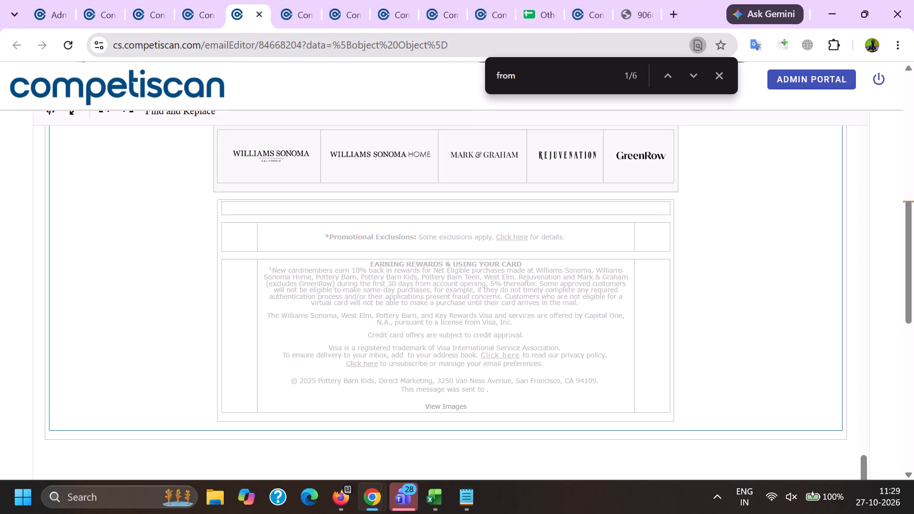
key(Page_Up)
key(Page_Up)
key(Page_Up)
key(Page_Up)
key(Page_Up)
key(Page_Up)
key(Page_Up)
key(Page_Up)
key(Page_Up)
key(Page_Up)
key(Page_Up)
key(Page_Up)
key(Page_Up)
key(Page_Up)
key(Page_Up)
key(Page_Up)
key(Page_Up)
key(Page_Up)
key(Page_Up)
key(Page_Up)
scroll(198, 259, down, 5)
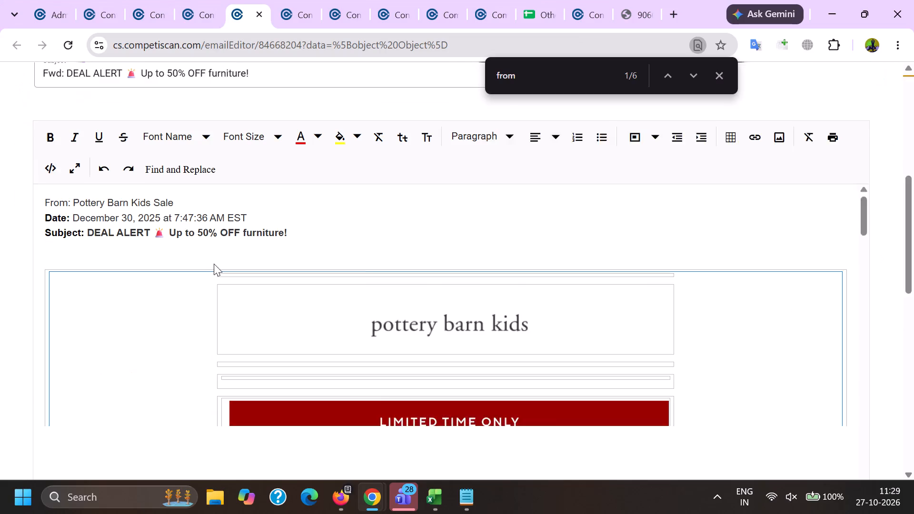
click(94, 148)
drag(94, 148, 95, 153)
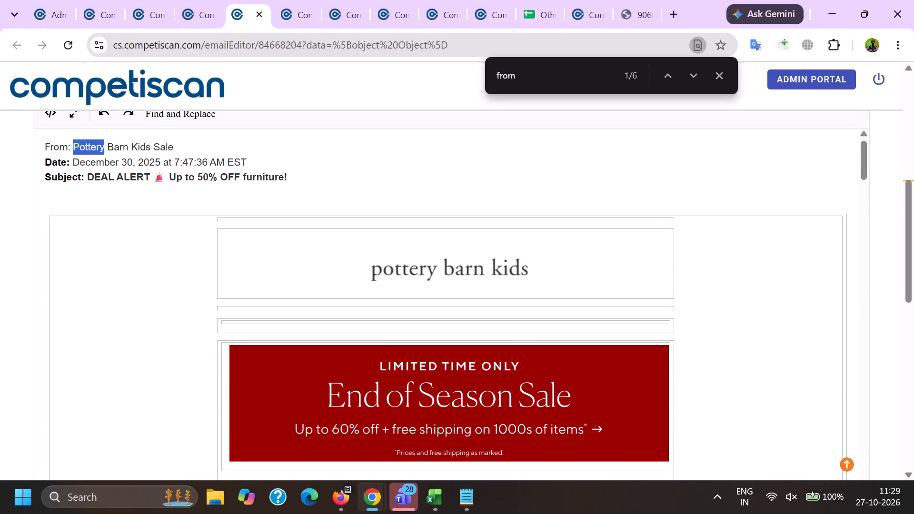
shift+click(133, 149)
key(ctrl+c)
key(ctrl+c)
key(alt+Tab)
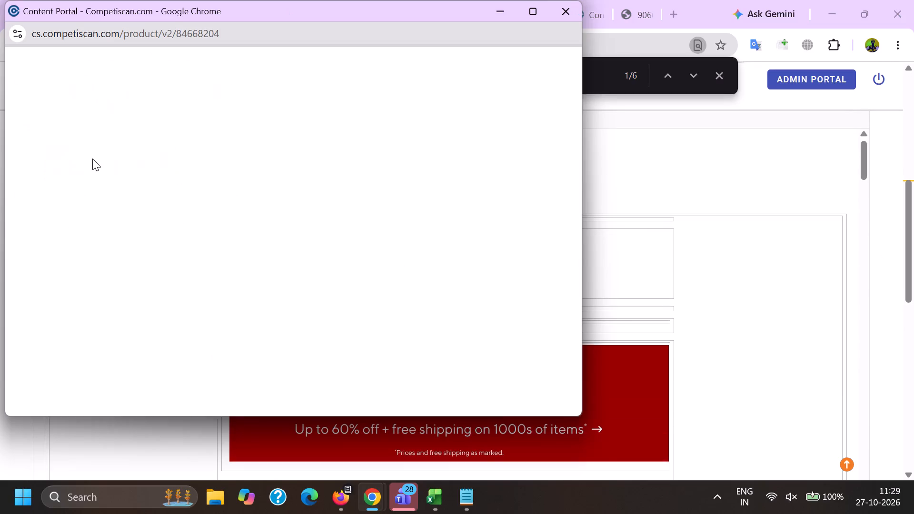
Use the Pottery Barn Kids company image as the product image.
scroll(328, 120, down, 7)
scroll(254, 238, up, 1)
click(254, 187)
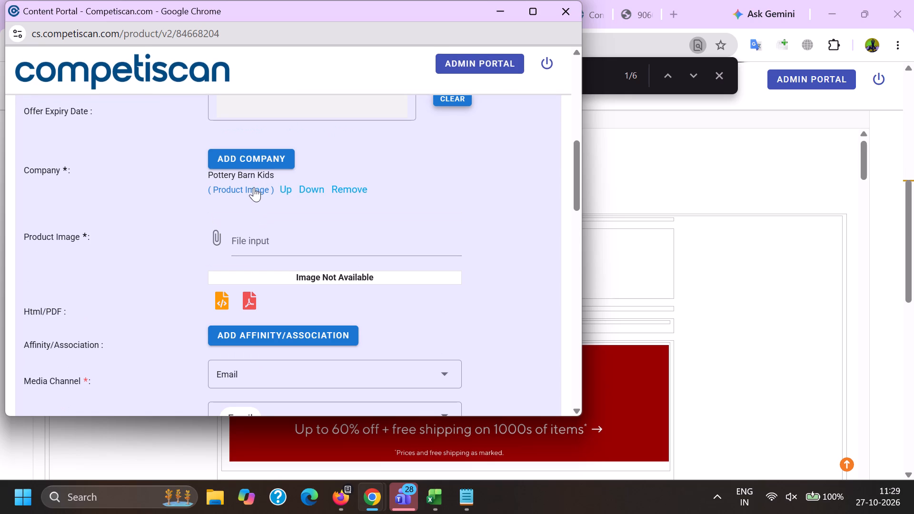
Add Capital One as a second company and add the copied brand name as an affinity/association.
click(251, 165)
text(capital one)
scroll(251, 165, down, 2)
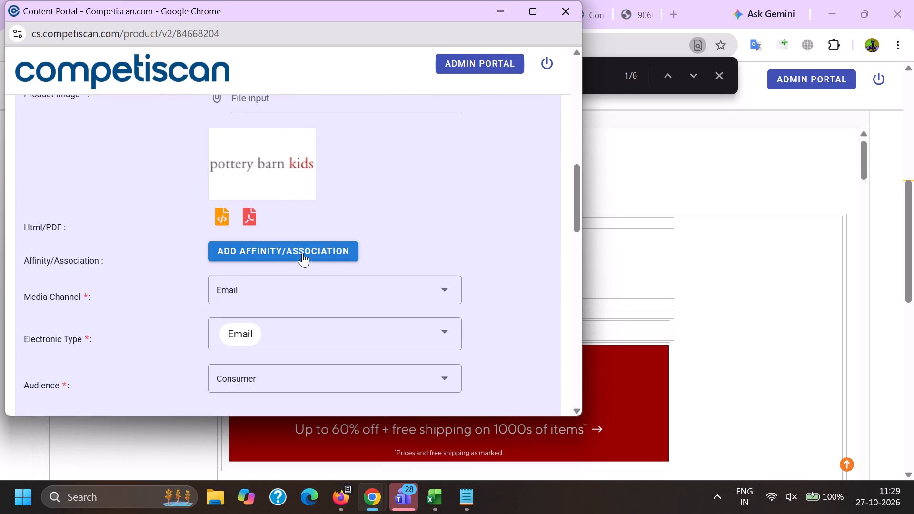
click(302, 252)
click(390, 271)
key(ctrl+v)
scroll(326, 353, up, 3)
click(309, 292)
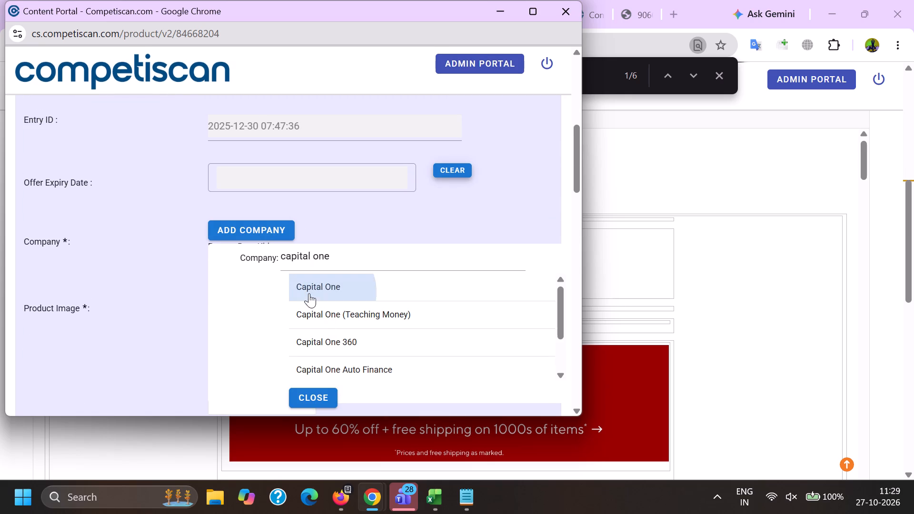
click(268, 260)
scroll(259, 200, down, 4)
click(319, 281)
scroll(278, 138, down, 3)
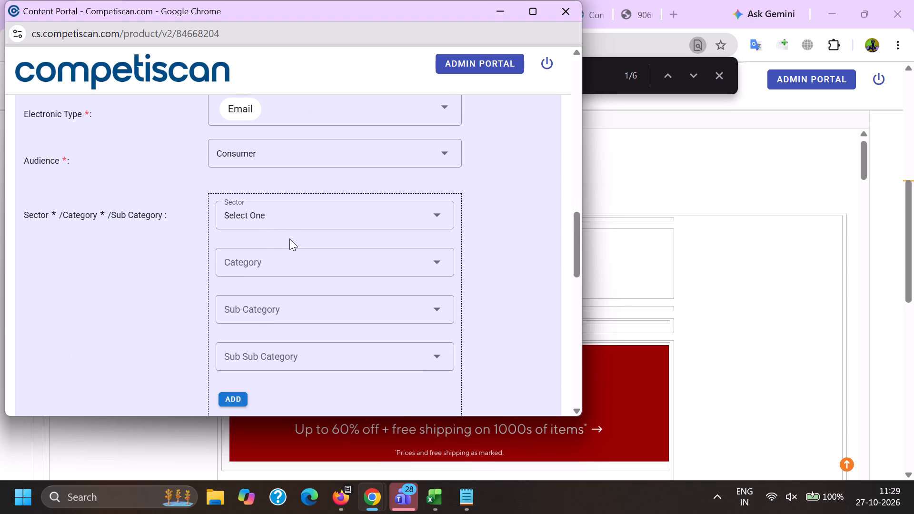
Add the sector classification Retail / Home / Furniture to the product record.
click(276, 216)
scroll(274, 214, down, 8)
click(275, 267)
drag(118, 266, 174, 275)
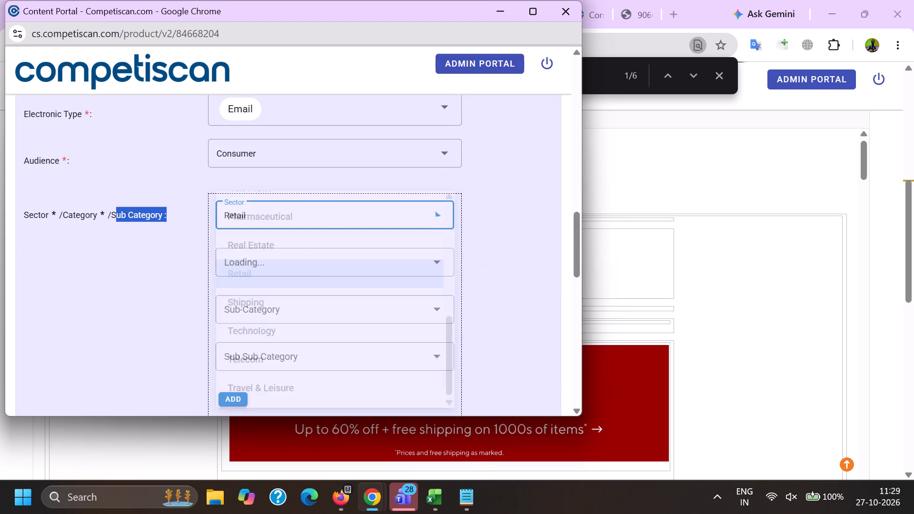
click(315, 264)
scroll(316, 148, down, 8)
drag(265, 135, 262, 144)
drag(119, 192, 148, 203)
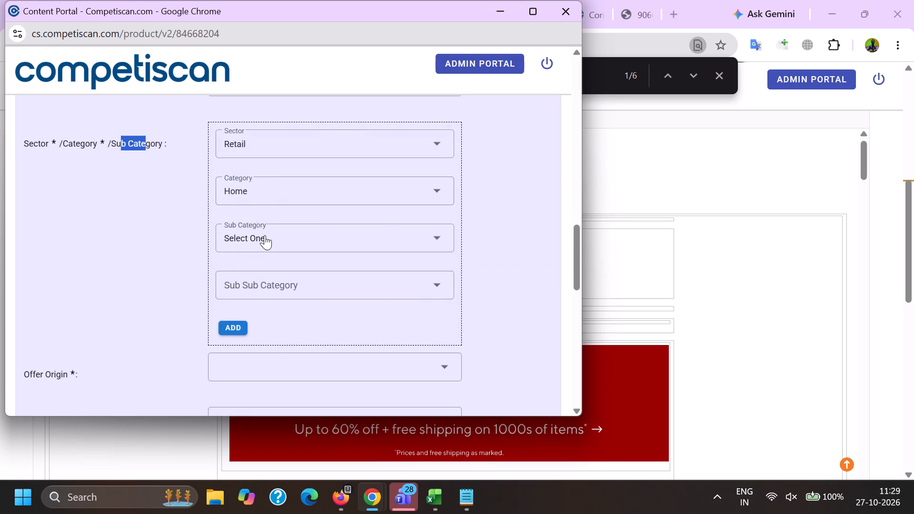
click(265, 238)
click(281, 380)
drag(110, 342, 127, 335)
click(243, 328)
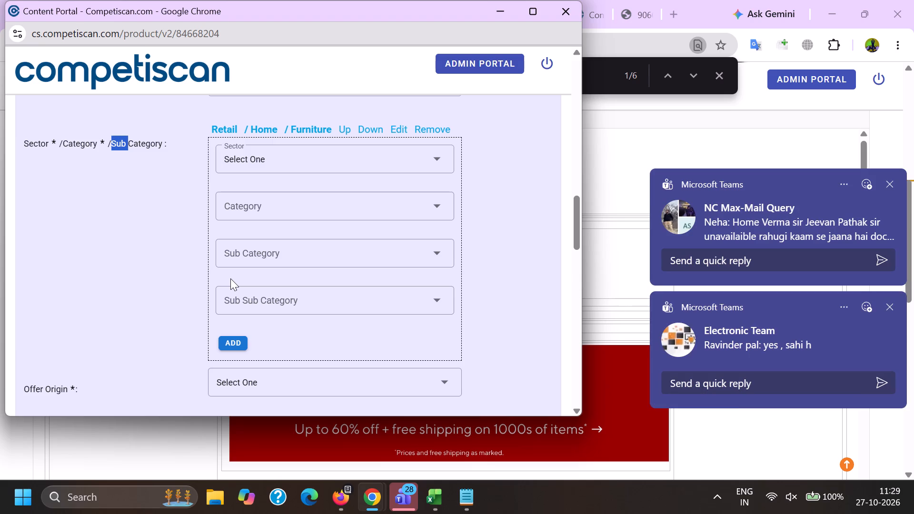
Add the classification Credit Cards / Payment Cards / Credit Cards and place it above the Retail entry.
click(294, 157)
scroll(296, 261, up, 6)
drag(283, 283, 277, 283)
drag(79, 268, 107, 260)
click(258, 205)
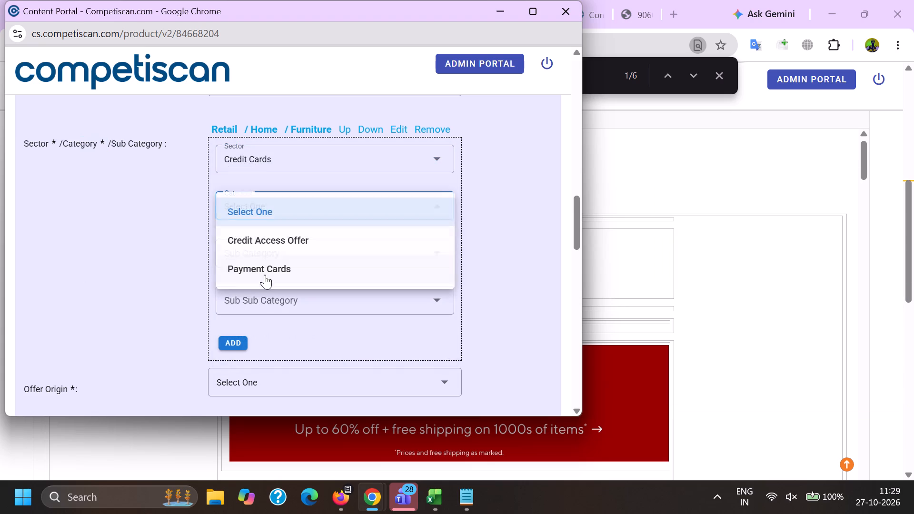
click(264, 273)
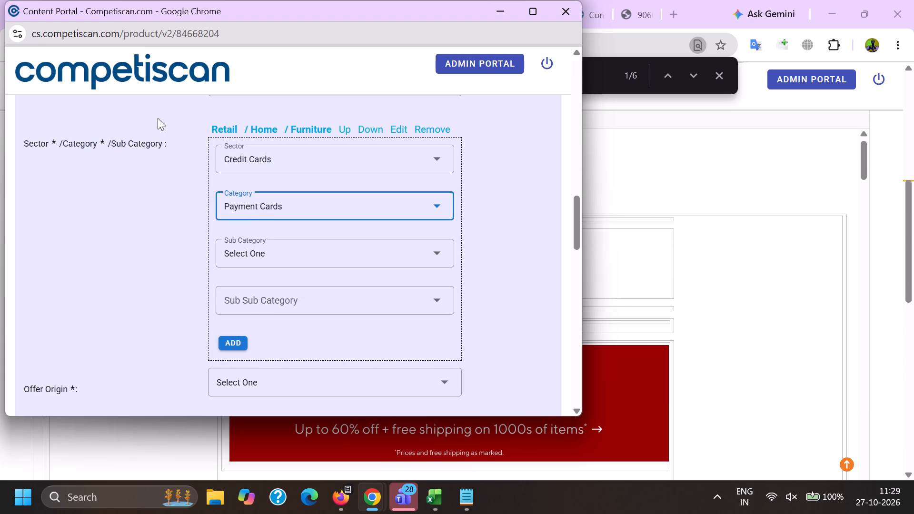
click(253, 258)
click(284, 352)
drag(149, 332, 167, 330)
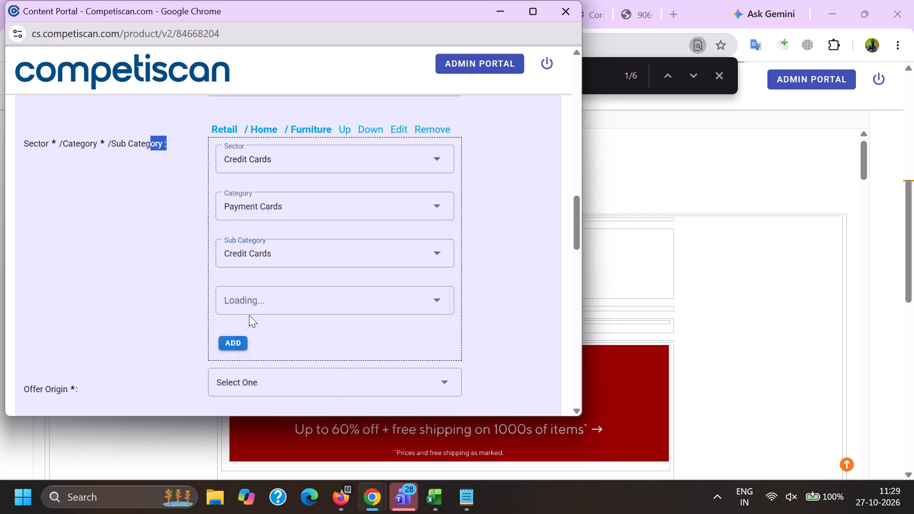
click(236, 341)
click(374, 128)
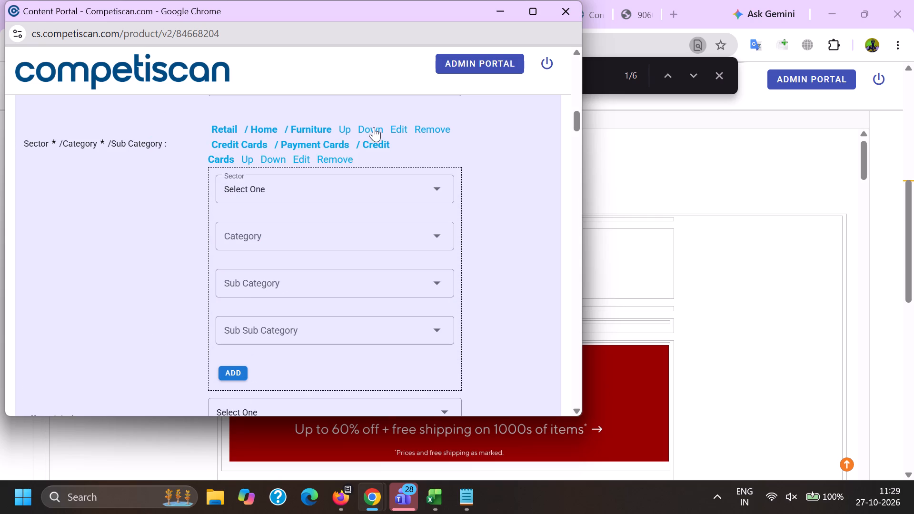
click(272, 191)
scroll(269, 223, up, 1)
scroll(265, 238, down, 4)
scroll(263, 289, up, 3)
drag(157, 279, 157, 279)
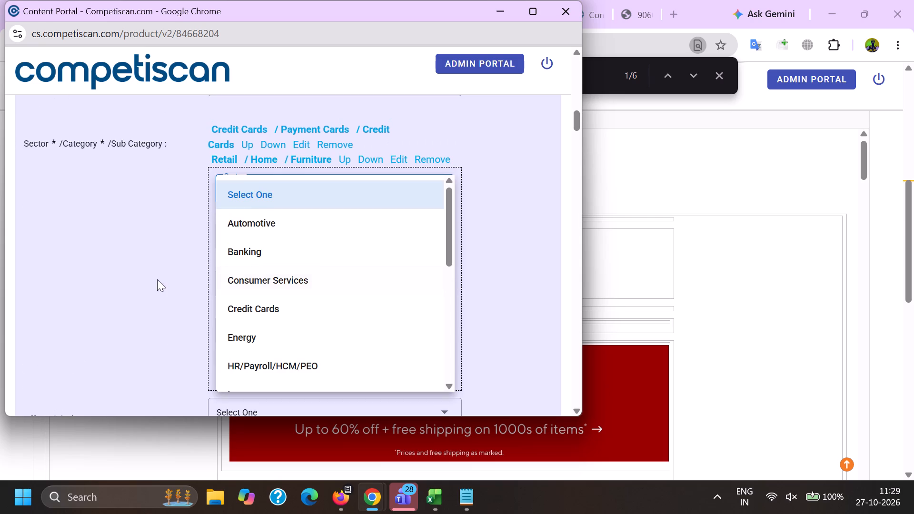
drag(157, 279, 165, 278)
Set Offer Origin to Provider/Bank.
scroll(264, 246, down, 3)
click(248, 193)
click(256, 267)
Look up Pottery Barn in Product Name and choose Pottery Barn Key Rewards Visa Credit Card.
click(251, 258)
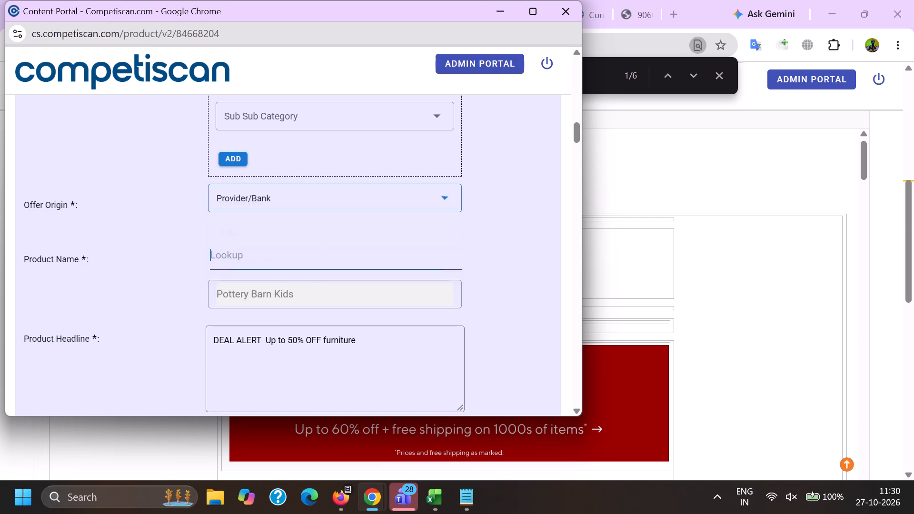
key(ctrl+v)
drag(264, 264, 345, 286)
key(BackSpace)
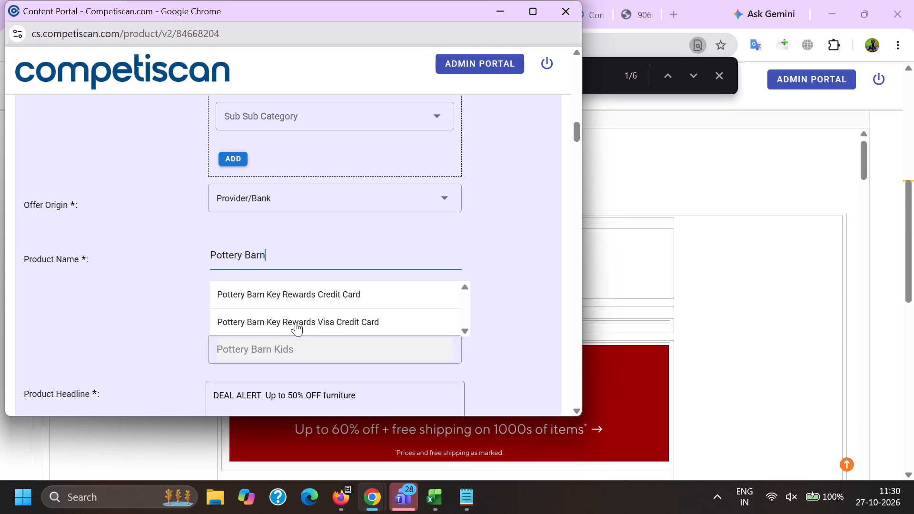
click(290, 325)
scroll(297, 305, up, 6)
click(280, 353)
Replace the Product Headline with the email's subject text without the emoji: "DEAL ALERT Up to 50% OFF furniture!".
scroll(272, 270, down, 5)
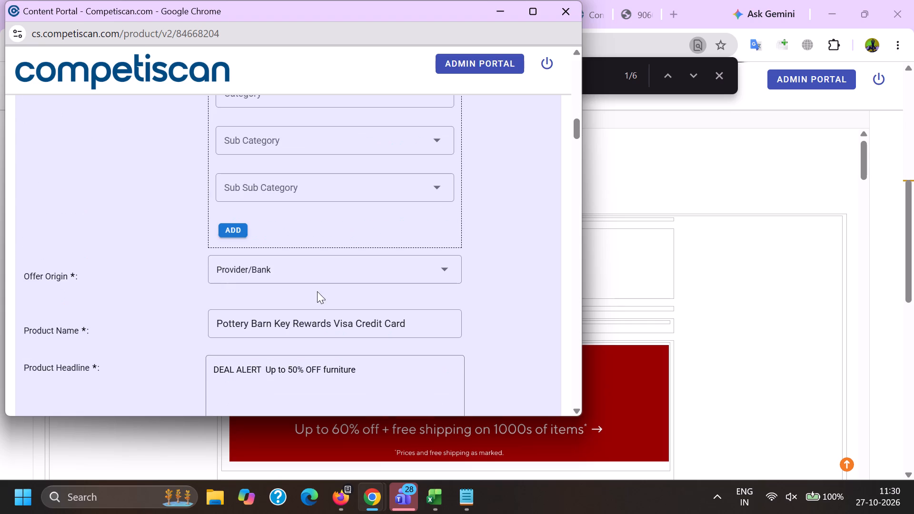
drag(381, 387, 4, 358)
key(BackSpace)
key(alt+Tab)
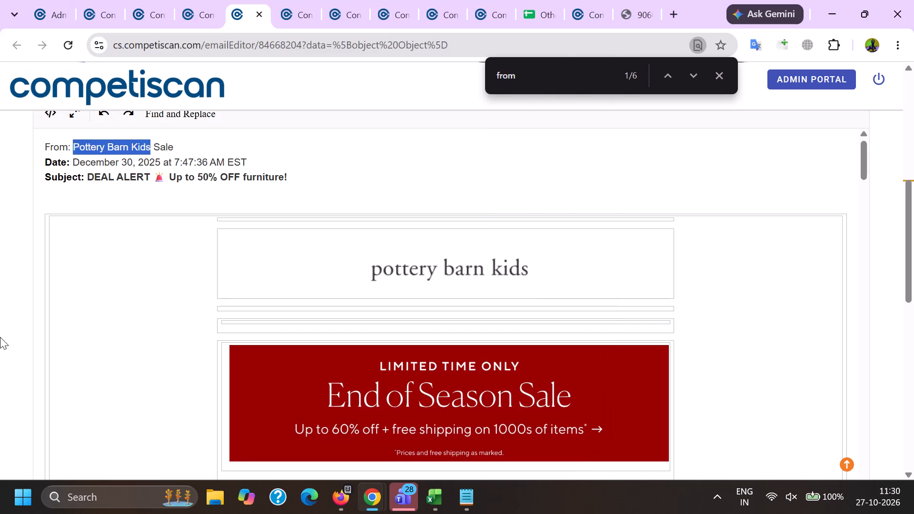
drag(89, 181, 318, 179)
key(ctrl+c)
key(alt+Tab)
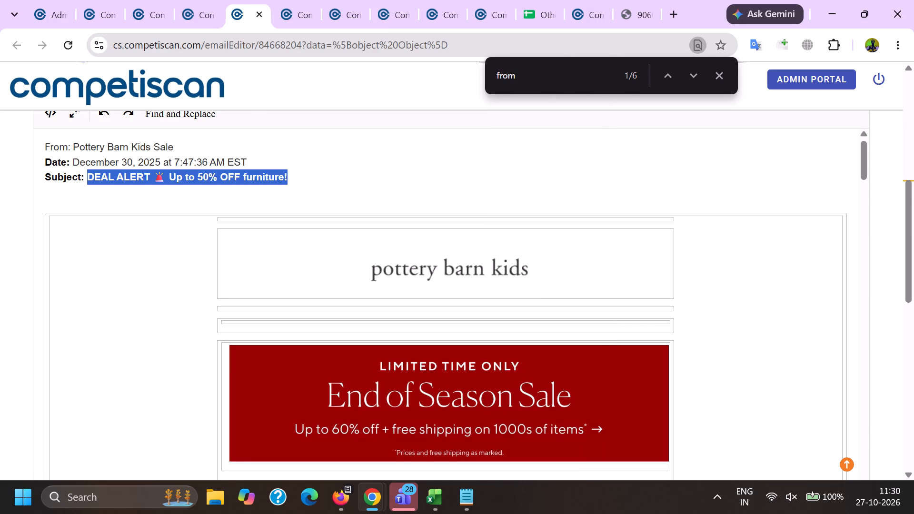
key(ctrl+v)
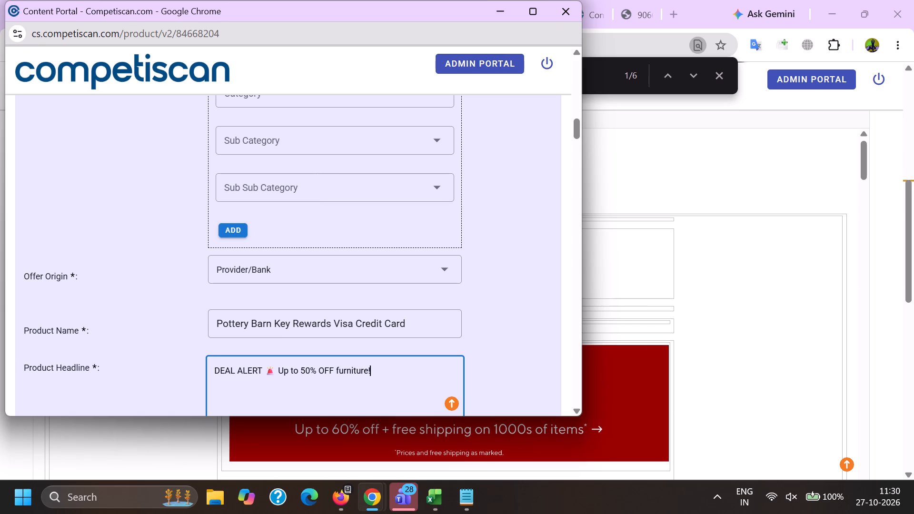
click(275, 371)
key(BackSpace)
key(BackSpace)
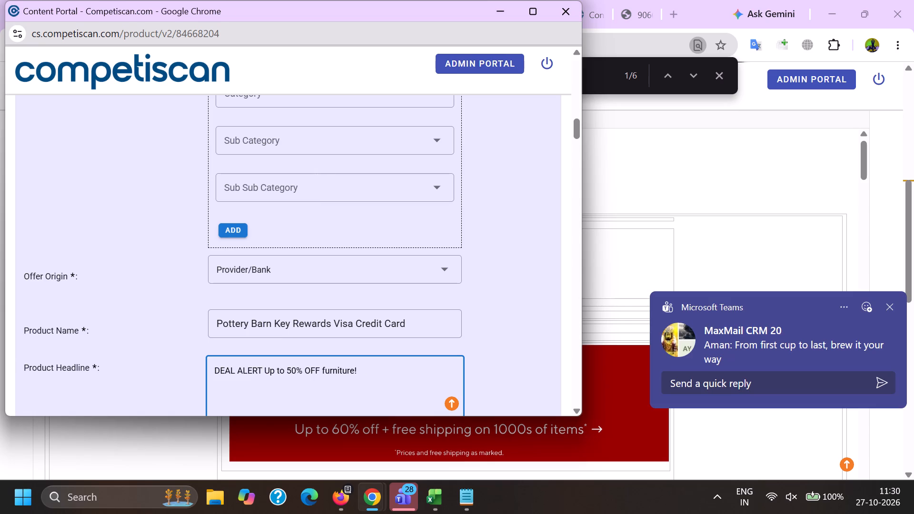
Append "Earn 10% back in rewards", copied from the reference record's headline, to the end of the Product Headline.
click(405, 357)
key(space)
key(alt+Tab)
click(598, 0)
scroll(498, 245, up, 6)
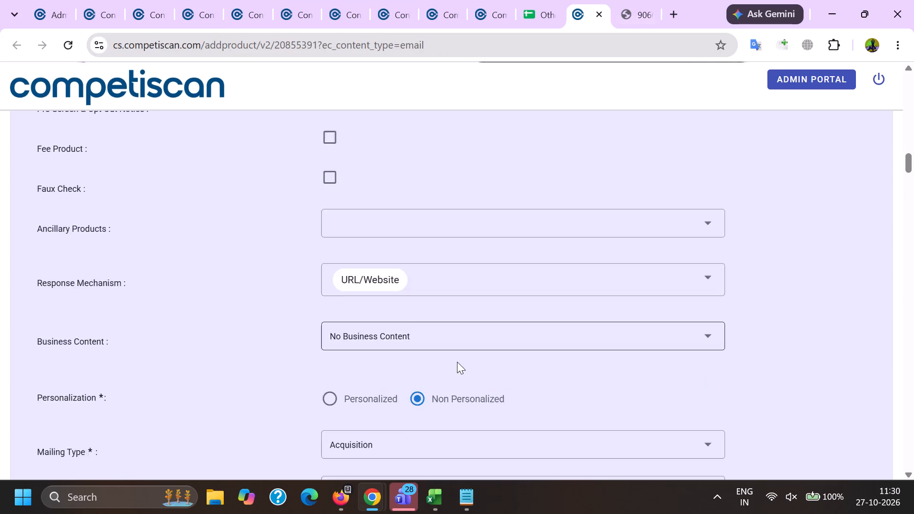
scroll(457, 362, up, 3)
click(490, 187)
drag(490, 186, 494, 193)
shift+drag(623, 201, 627, 199)
key(ctrl+c)
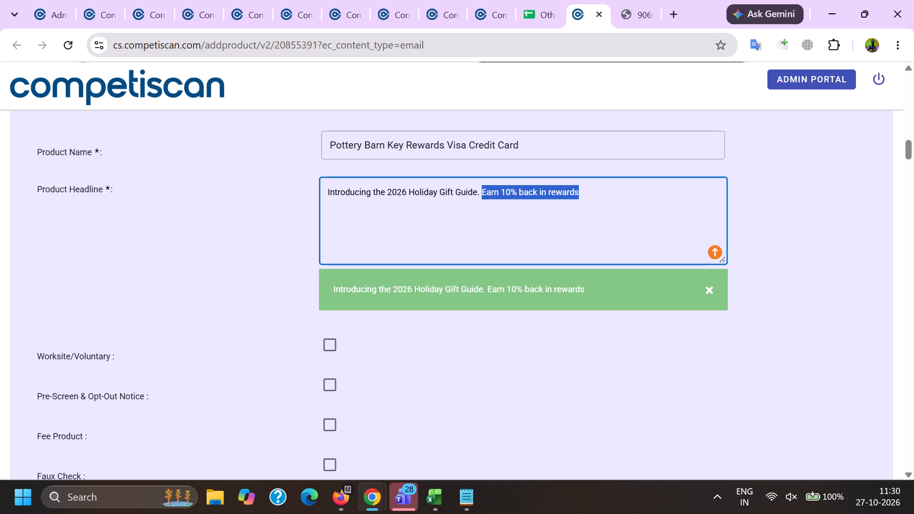
key(alt+Tab)
key(ctrl+v)
click(392, 138)
key(ctrl+v)
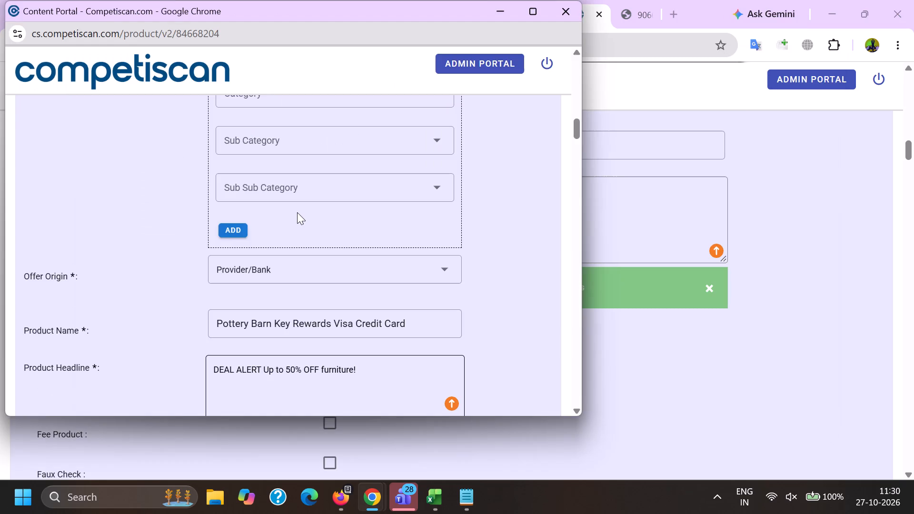
Set Response Mechanism to URL/Website, matching the reference record.
scroll(273, 246, down, 4)
scroll(118, 293, down, 2)
click(245, 259)
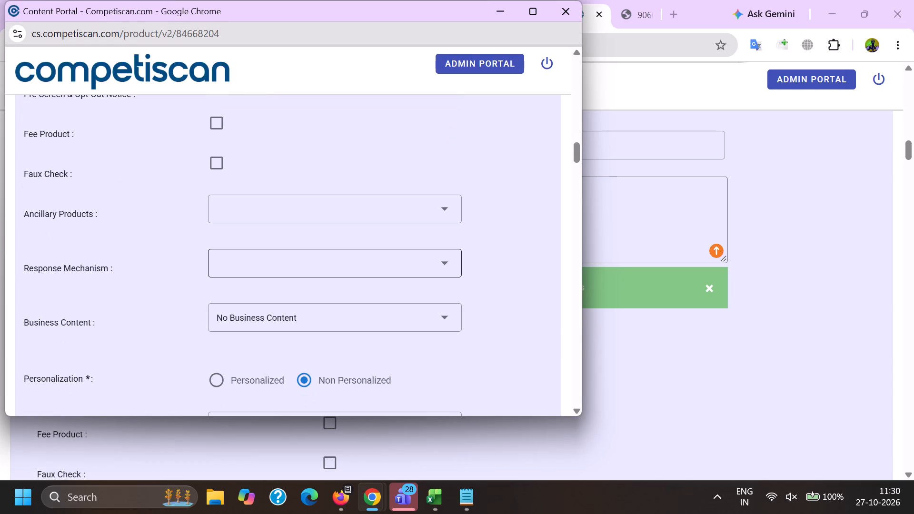
scroll(288, 192, down, 7)
click(283, 375)
drag(109, 344, 113, 344)
Set Mailing Type to Acquisition.
scroll(185, 267, down, 2)
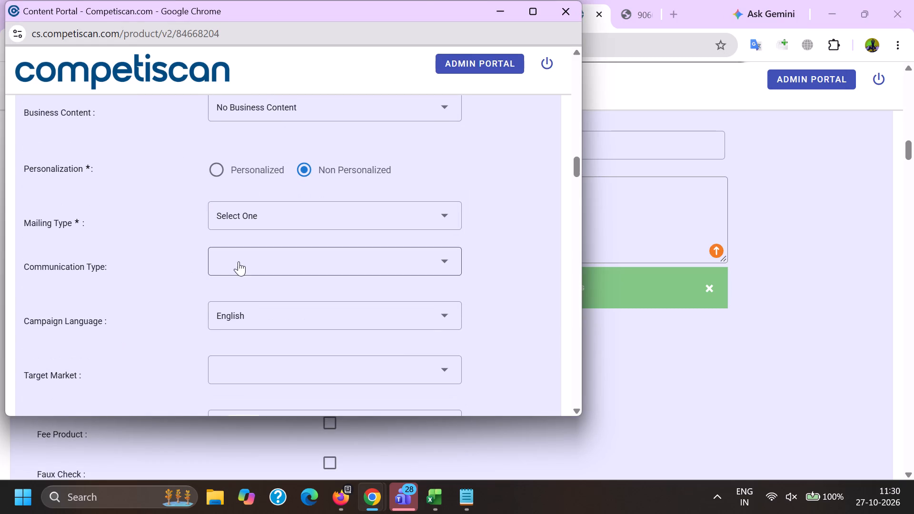
drag(248, 212, 248, 217)
drag(256, 243, 254, 249)
drag(104, 280, 122, 281)
Choose Bonuses/Contests/Incentives, Co-Brand and Mobile Application as the Communication Type.
click(229, 262)
scroll(263, 182, down, 1)
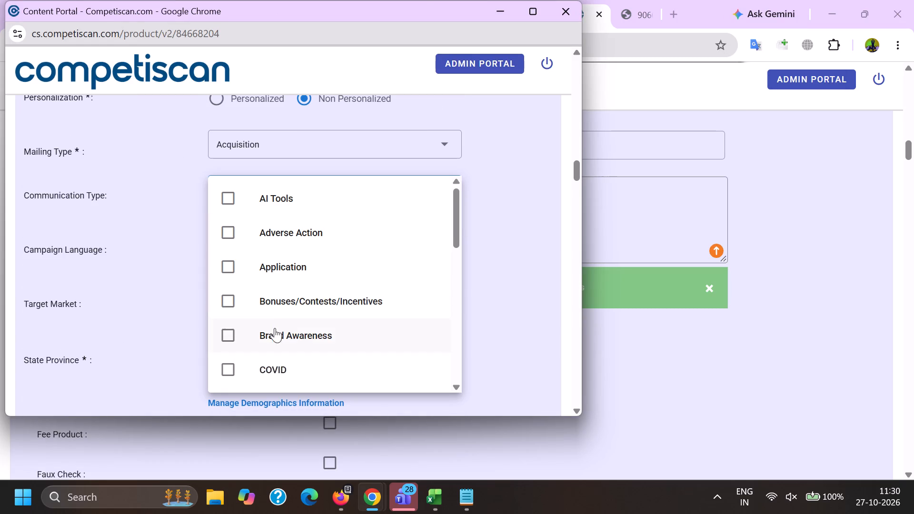
click(273, 299)
scroll(272, 298, down, 4)
click(283, 364)
scroll(270, 318, down, 7)
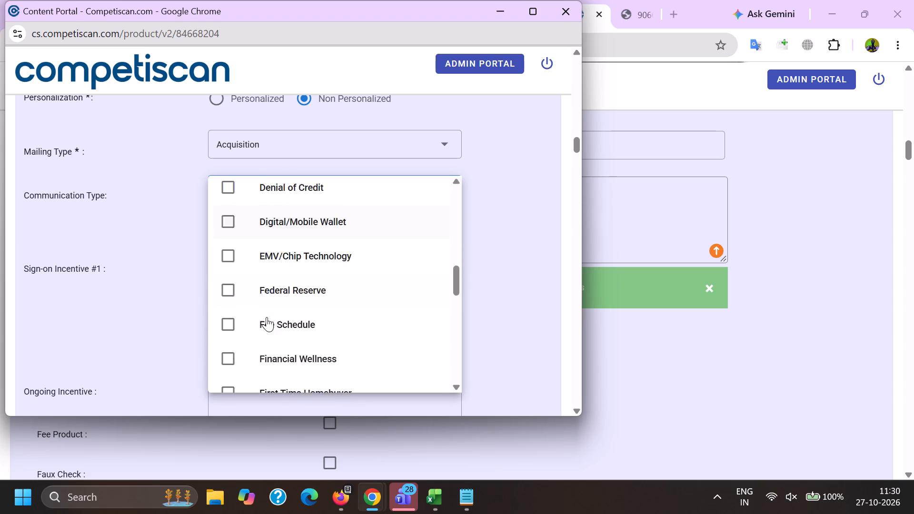
scroll(267, 324, down, 3)
click(285, 292)
drag(166, 287, 181, 290)
Copy "10% back in rewards during the first 30 days from account opening" from the reference record into Sign-on Incentive #1.
key(alt+Tab)
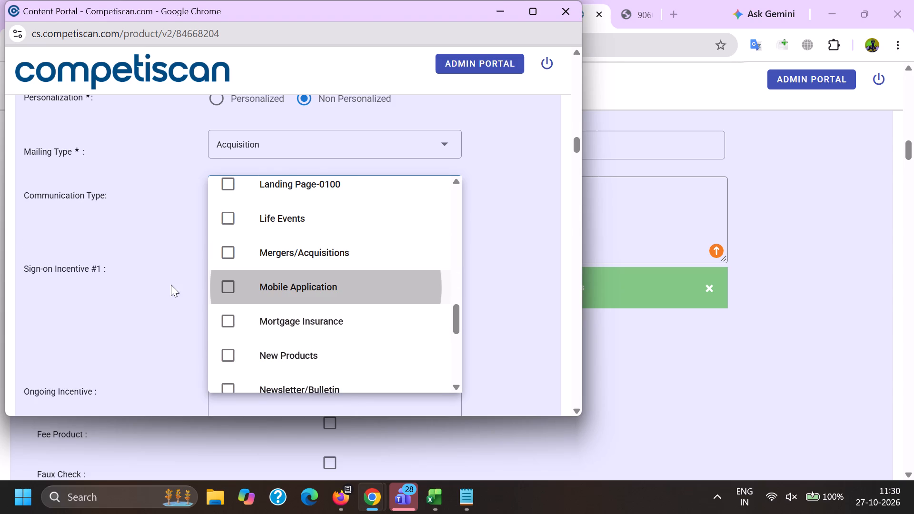
scroll(651, 240, down, 6)
drag(652, 410, 177, 414)
key(ctrl+c)
key(alt+Tab)
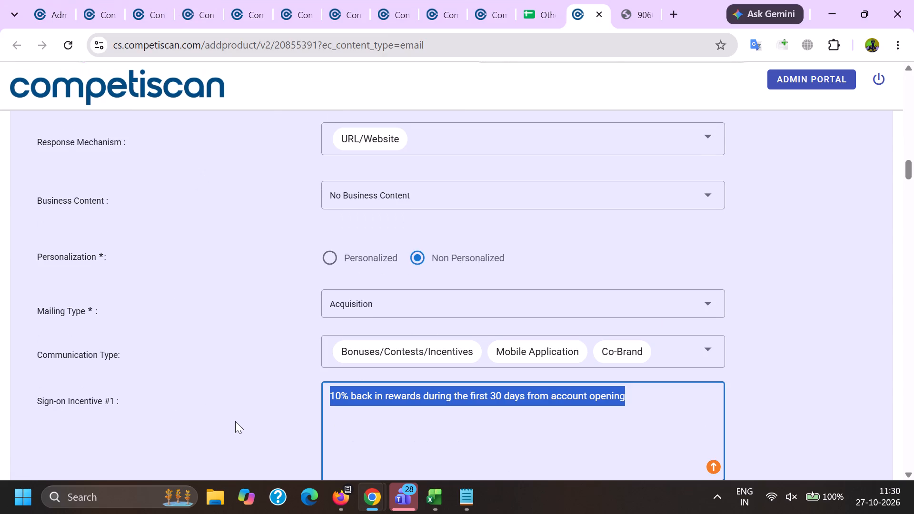
click(309, 287)
key(ctrl+v)
Copy "5% back in rewards with the Pottery Barn Key Rewards Visa Credit Card" from the reference record into Ongoing Incentive.
click(309, 394)
key(alt+Tab)
scroll(615, 245, down, 3)
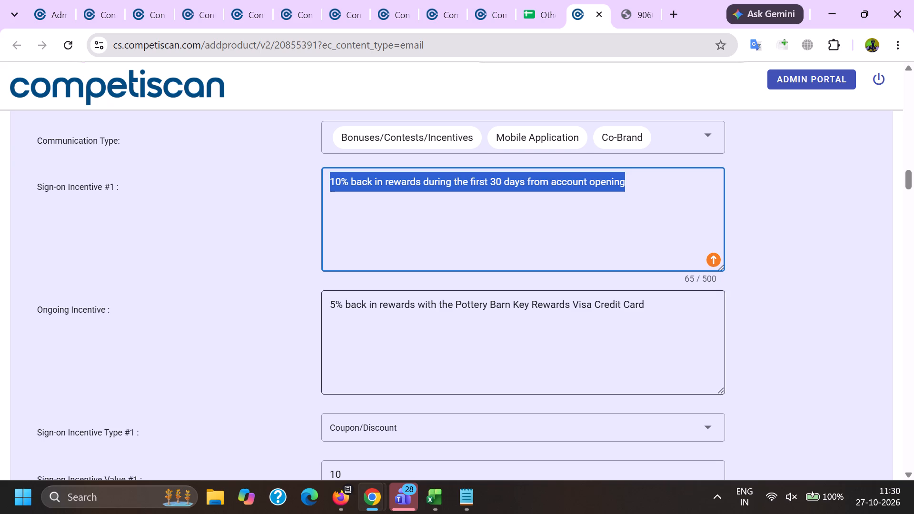
drag(698, 345, 139, 271)
key(ctrl+c)
key(alt+Tab)
key(ctrl+v)
scroll(226, 194, down, 4)
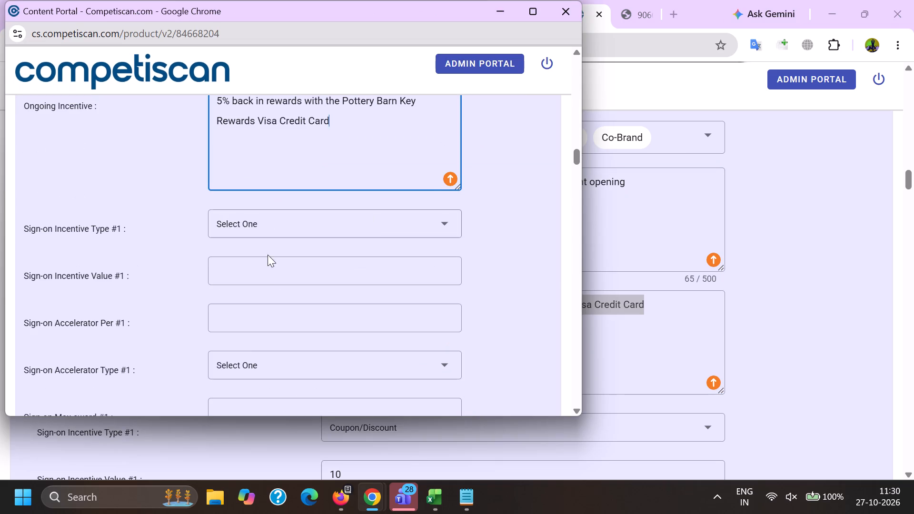
Set Sign-on Incentive Type #1 to Coupon/Discount, with Sign-on Incentive Value #1 as 10.00 and Sign-on Max award #1 as 10.00.
click(244, 217)
scroll(237, 235, down, 6)
drag(278, 305, 263, 305)
drag(116, 297, 135, 300)
click(287, 267)
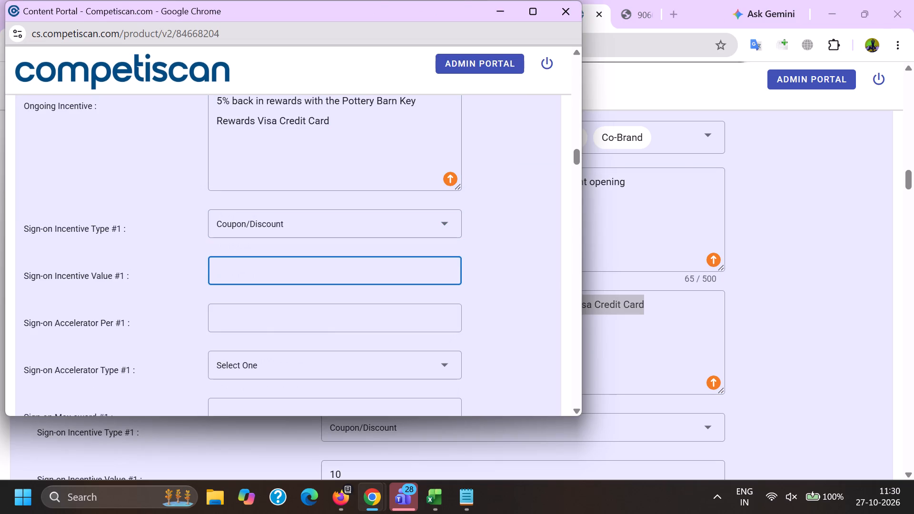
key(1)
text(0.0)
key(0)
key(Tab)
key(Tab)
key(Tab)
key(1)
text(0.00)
Enter 1 in the third field after Sign-on Max award #1 and set Sign-on Fixed date #1 to Yes.
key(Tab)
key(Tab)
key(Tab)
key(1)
scroll(284, 271, down, 3)
click(218, 208)
Set the payment card offer's Application Type to Invitation to Apply, Card Network to Visa and Primary Card Level to Visa Signature.
scroll(218, 210, down, 5)
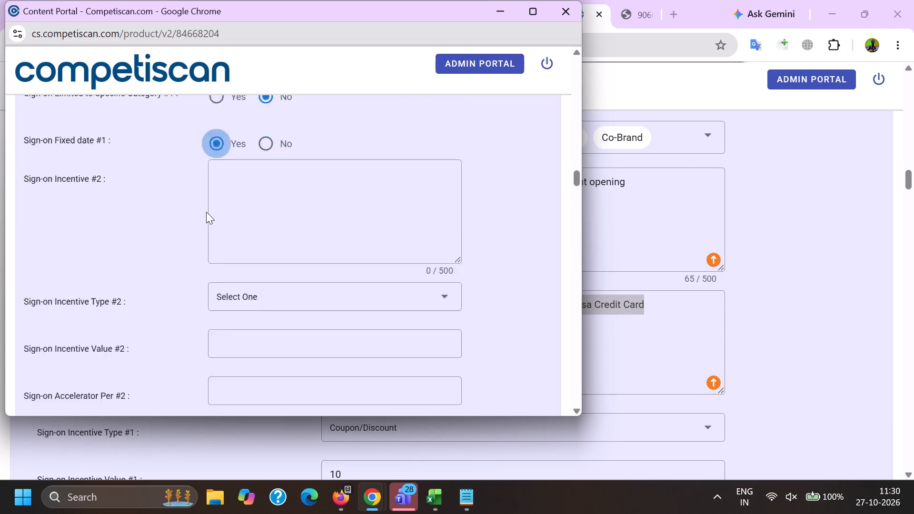
scroll(206, 212, down, 15)
click(241, 214)
click(285, 279)
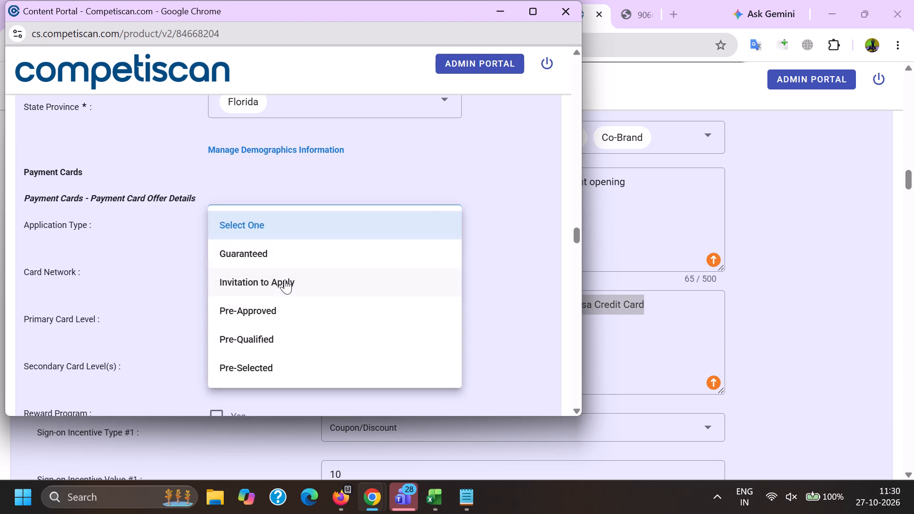
drag(101, 276, 139, 279)
click(226, 265)
scroll(234, 181, down, 1)
click(252, 331)
drag(137, 323, 150, 320)
click(244, 260)
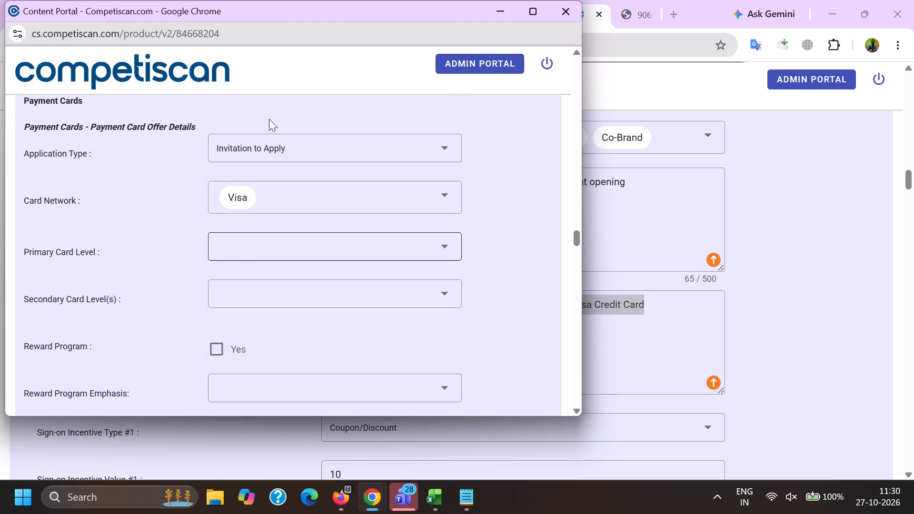
scroll(269, 119, down, 1)
scroll(286, 294, down, 8)
click(291, 328)
drag(138, 301, 148, 301)
Mark Reward Program as Yes, tick Credit Card Mentioned and submit the product form.
click(224, 272)
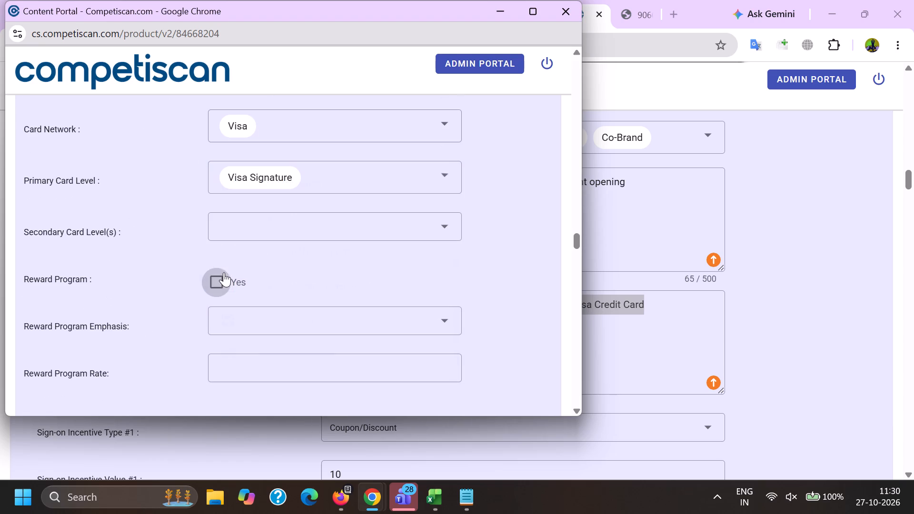
click(137, 320)
click(153, 318)
key(End)
click(217, 194)
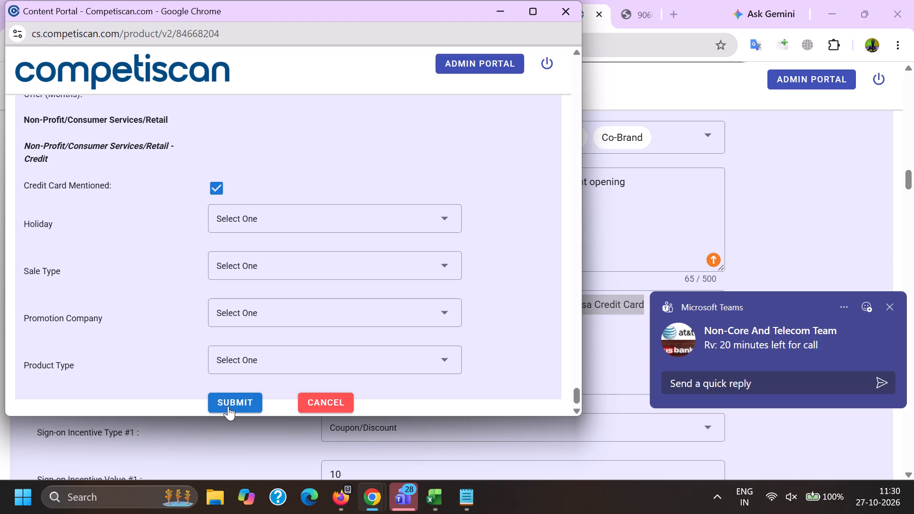
drag(230, 402, 235, 401)
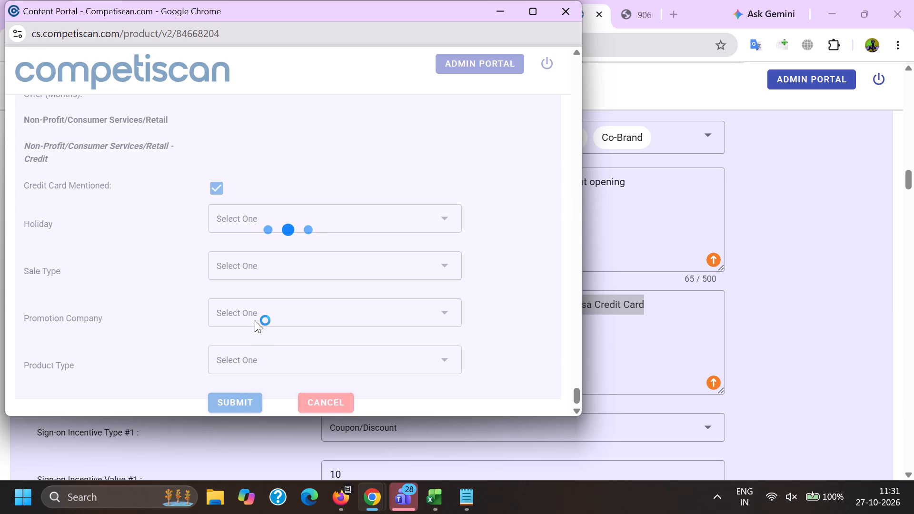
Update the status of email 84668790, "Fwd: DEAL ALERT Up to 50% OFF furniture!", in its email editor.
key(alt+Tab)
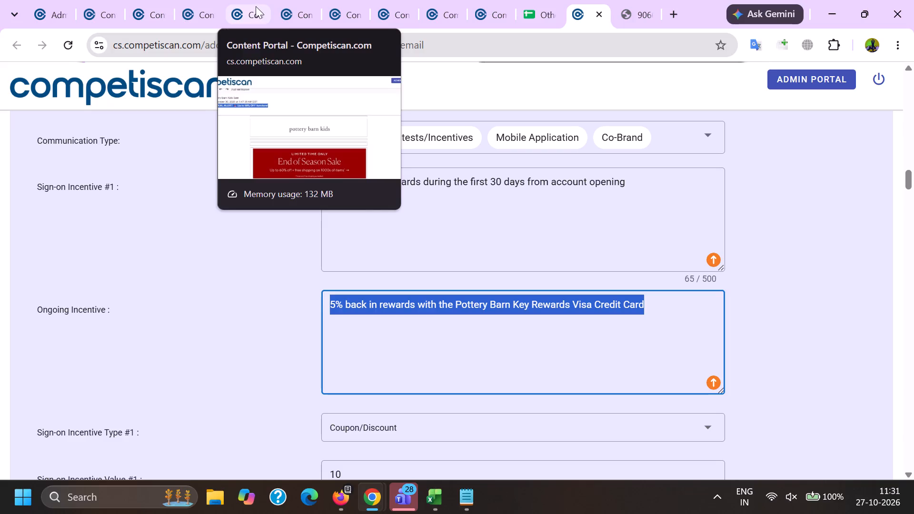
click(198, 0)
click(240, 0)
click(294, 0)
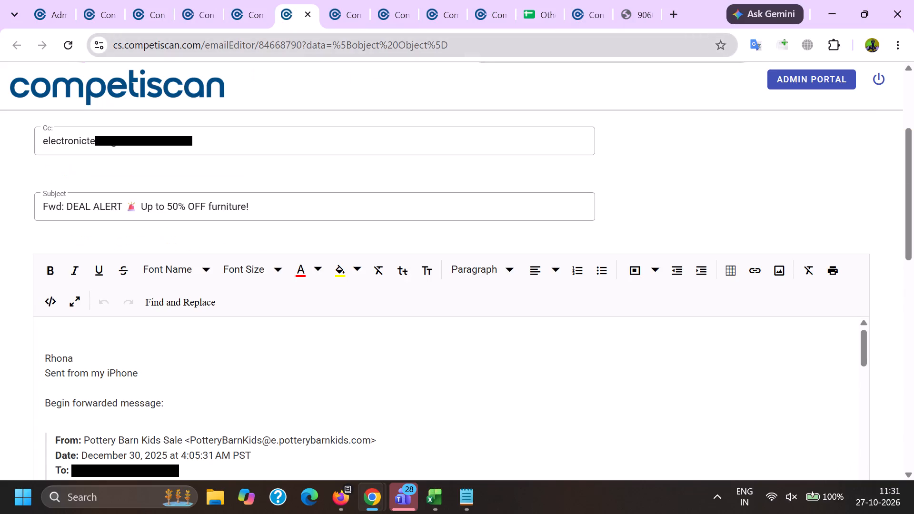
scroll(211, 206, up, 6)
click(147, 186)
click(146, 181)
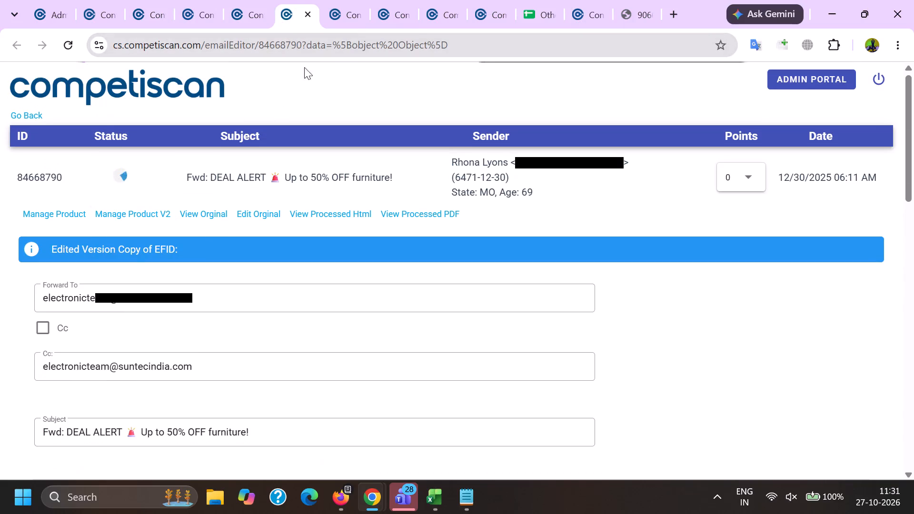
double_click(278, 40)
key(ctrl+c)
click(428, 493)
click(587, 433)
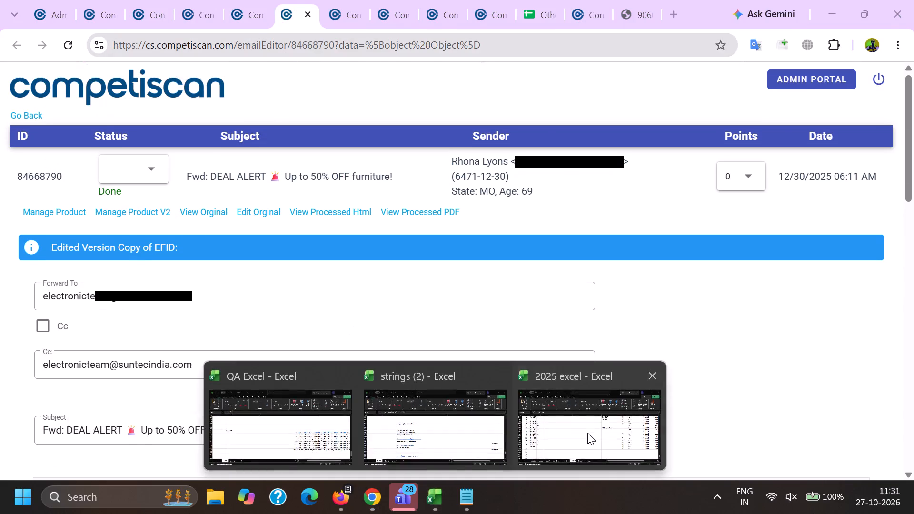
click(81, 376)
key(ctrl+v)
click(141, 368)
key(c)
key(c)
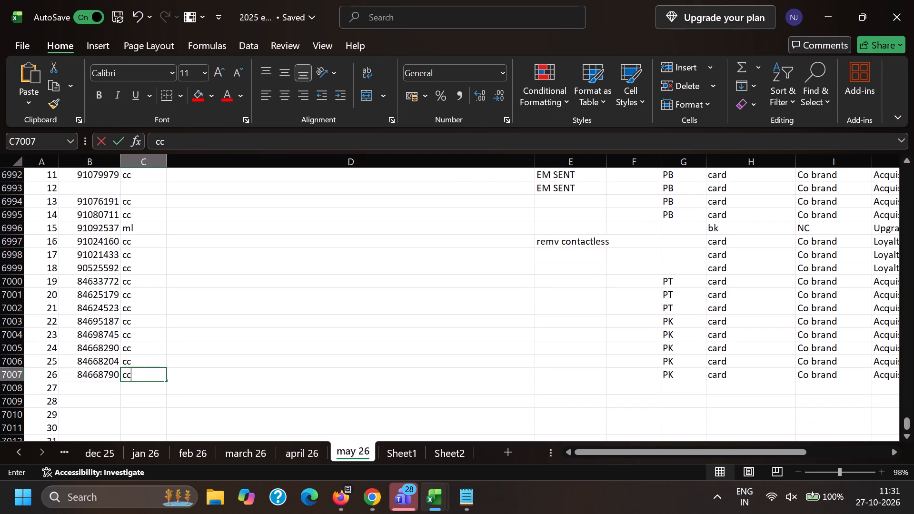
key(Right)
key(Right)
key(Right)
key(Right)
key(Right)
key(Left)
Back in the editor for email 84668790, remove the forwarding text above the From line and the header block's indentation.
key(alt+Tab)
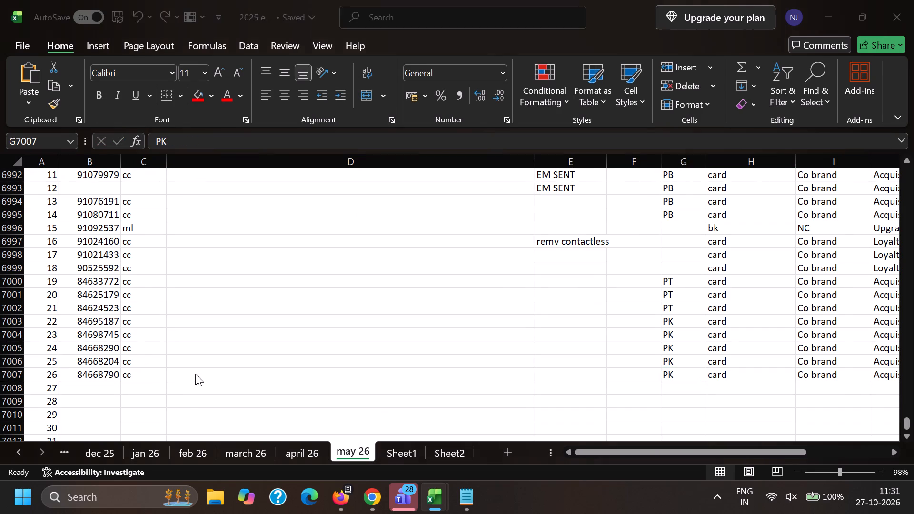
click(347, 132)
scroll(237, 122, down, 2)
scroll(156, 293, down, 1)
drag(262, 377, 0, 312)
key(BackSpace)
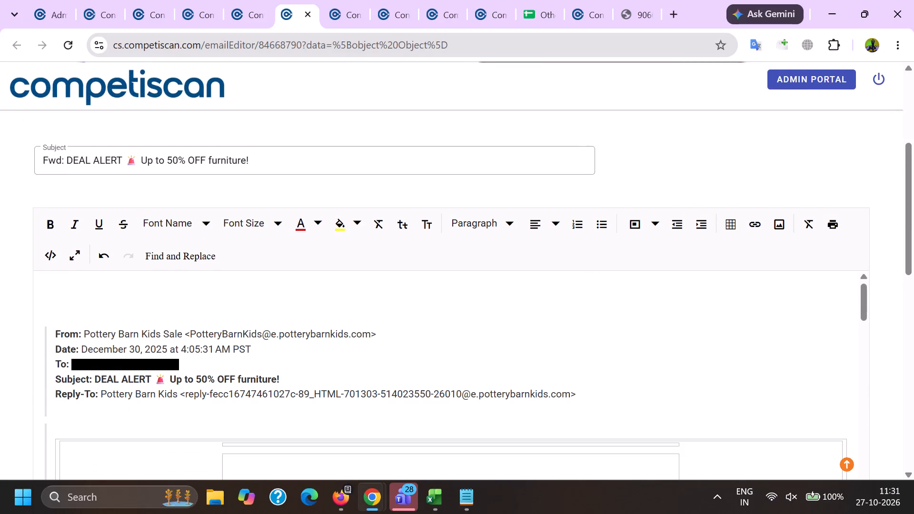
click(54, 334)
key(BackSpace)
Delete the recipient's To line and the sender's address after "Pottery Barn Kids Sale" in the From line.
drag(43, 344, 235, 337)
key(BackSpace)
key(BackSpace)
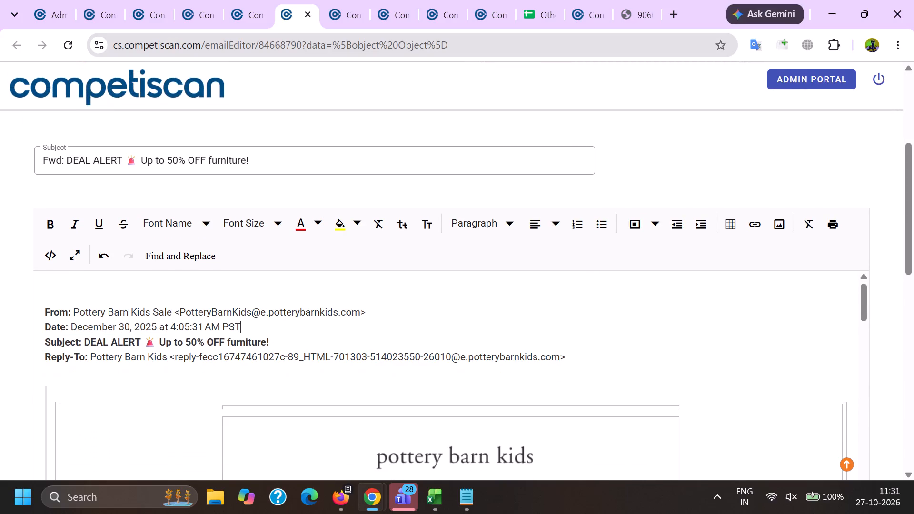
drag(171, 315, 433, 307)
key(BackSpace)
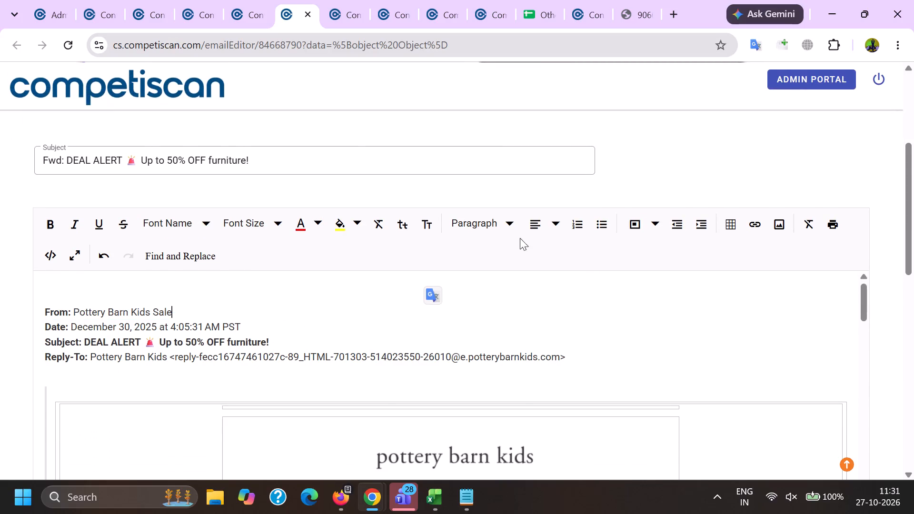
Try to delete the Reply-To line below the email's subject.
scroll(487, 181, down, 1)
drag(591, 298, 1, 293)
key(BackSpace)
Remove the hyperlink from the app download banner image above the credit card offer.
scroll(454, 287, down, 10)
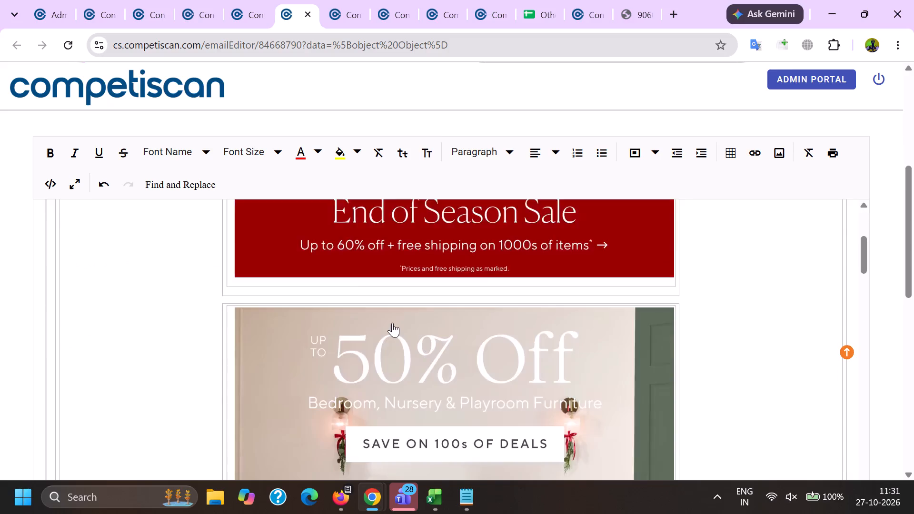
scroll(392, 323, down, 20)
scroll(392, 323, down, 20)
scroll(392, 323, down, 3)
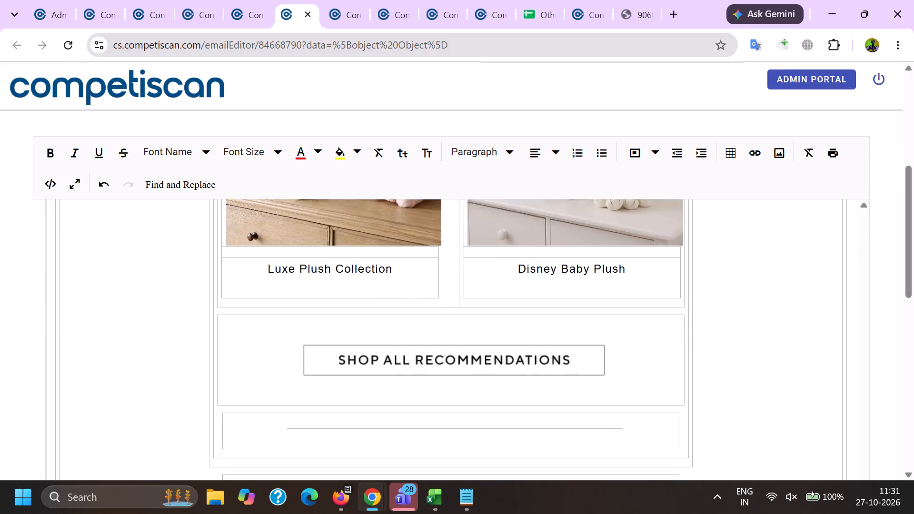
scroll(405, 287, down, 6)
click(412, 358)
click(420, 326)
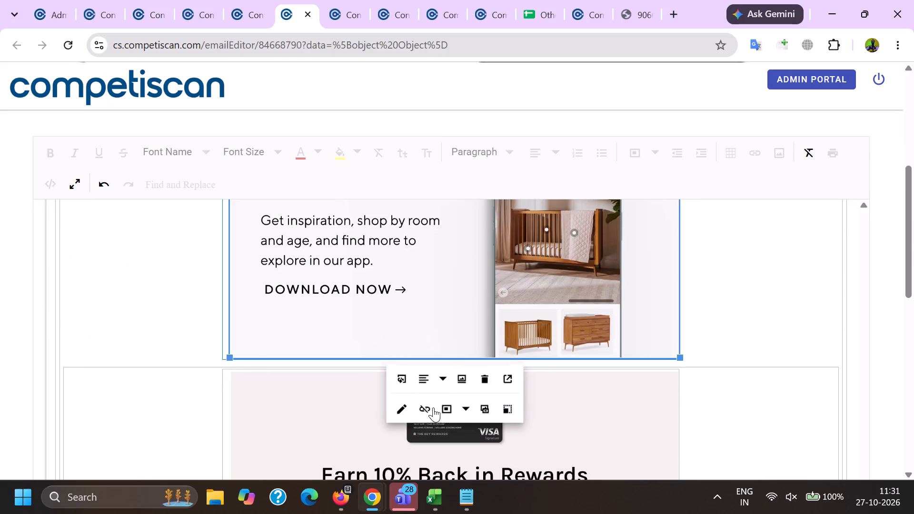
click(427, 417)
Remove the hyperlinks from the unsubscribe "Click here" text and from "View Images" in the footer.
scroll(414, 337, down, 5)
scroll(370, 355, down, 4)
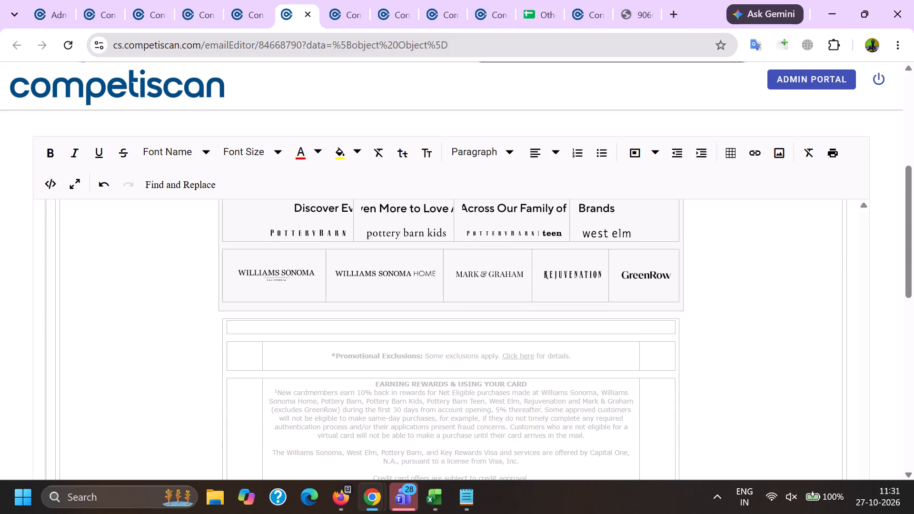
scroll(397, 409, down, 3)
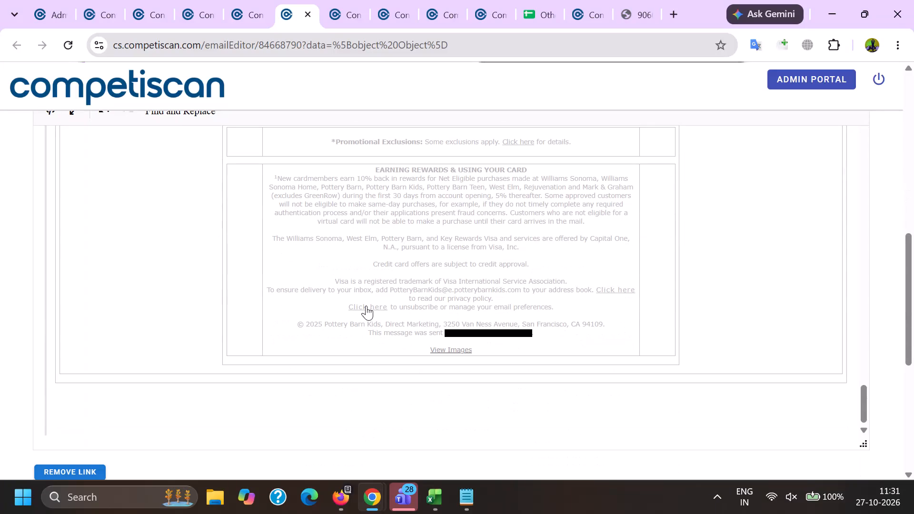
click(366, 304)
click(445, 336)
click(445, 344)
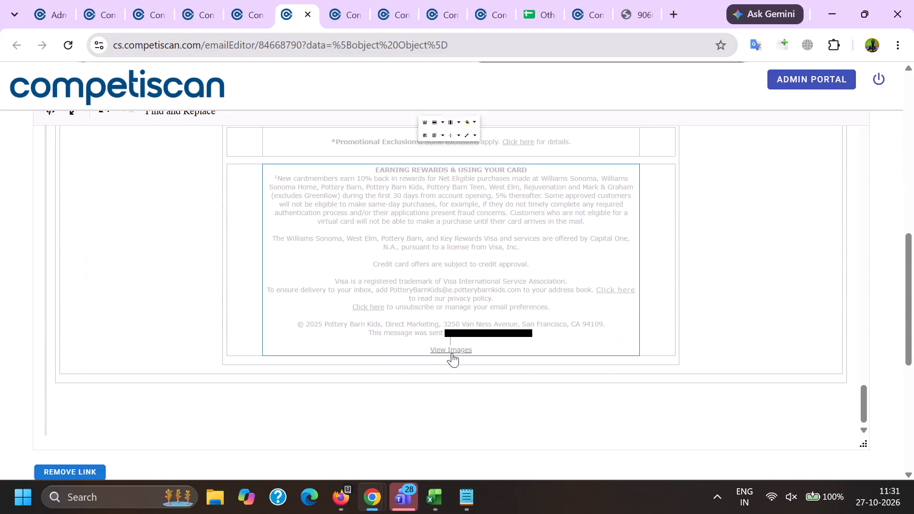
click(448, 348)
click(523, 377)
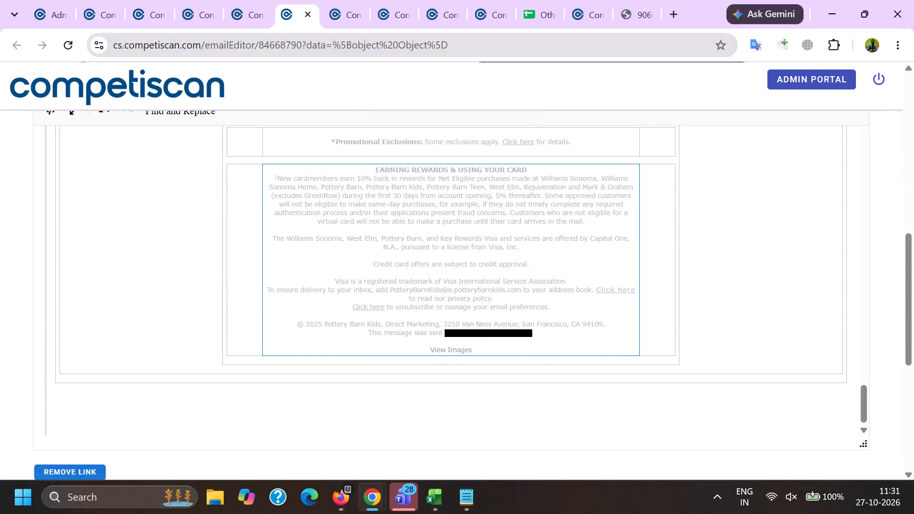
Delete the recipient's address after "This message was sent to" and the sender's address from the "To ensure delivery" footer line.
drag(451, 339, 479, 337)
drag(453, 332, 533, 333)
drag(533, 333, 538, 336)
key(BackSpace)
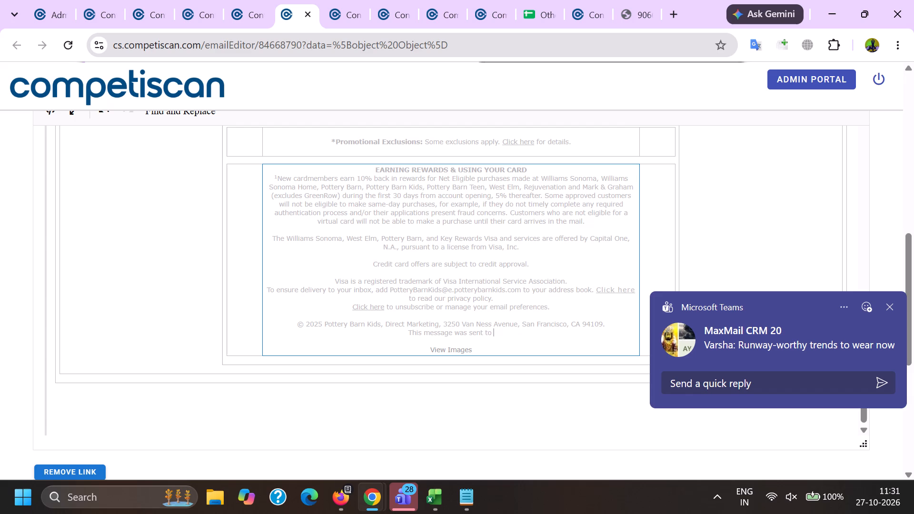
drag(393, 288, 523, 288)
key(BackSpace)
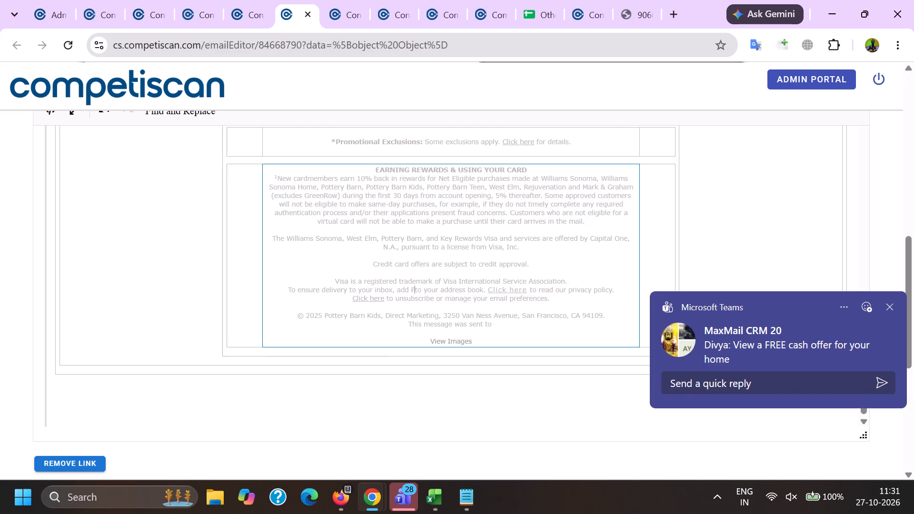
key(BackSpace)
Save the email's product info and confirm the save.
scroll(412, 250, down, 13)
click(371, 358)
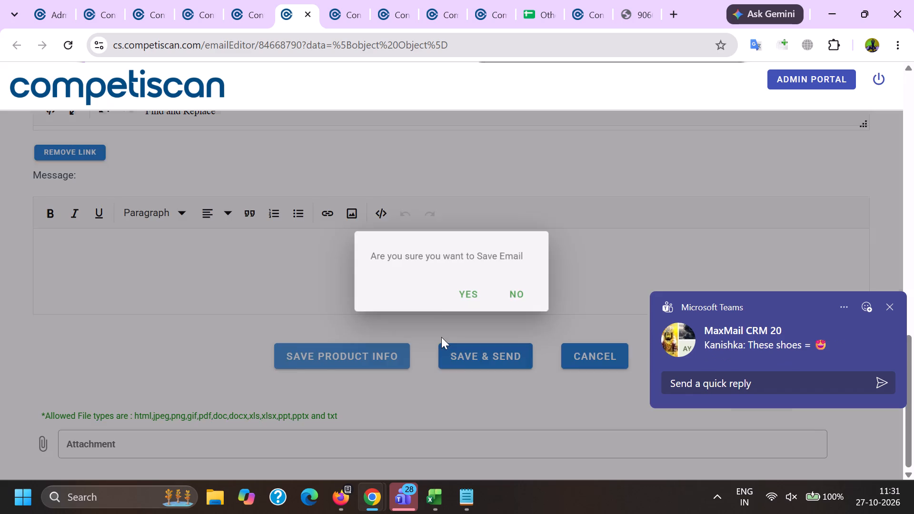
click(465, 300)
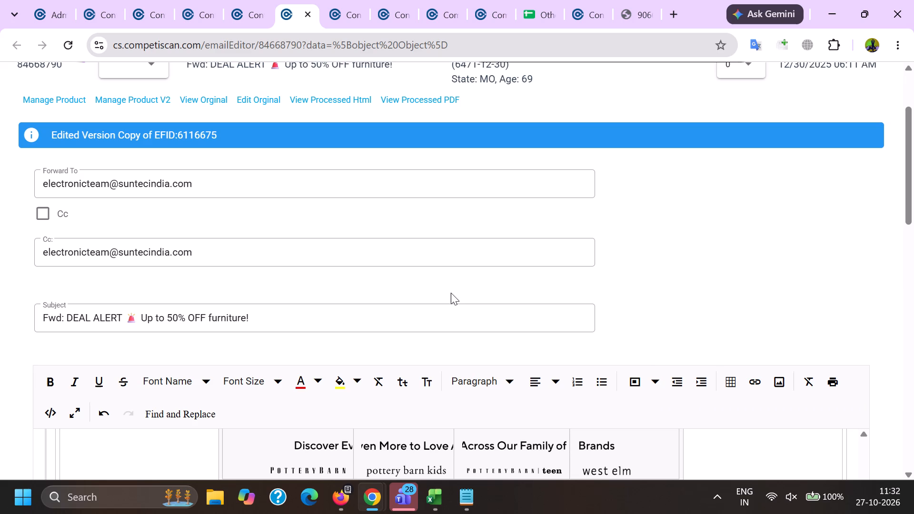
Open the product management page for email 84668790.
click(38, 98)
Return to the email editor and delete the Reply-To line from the header.
key(alt+Tab)
scroll(57, 118, down, 6)
click(122, 297)
click(122, 295)
key(Page_Up)
key(Page_Up)
key(Page_Up)
key(Page_Up)
key(Page_Up)
key(Page_Up)
key(Page_Up)
key(Page_Up)
key(Page_Up)
key(Page_Up)
key(Page_Up)
key(Page_Up)
key(Page_Up)
key(Page_Up)
key(Page_Up)
key(Page_Up)
key(Page_Up)
key(Page_Up)
key(Page_Up)
key(Page_Up)
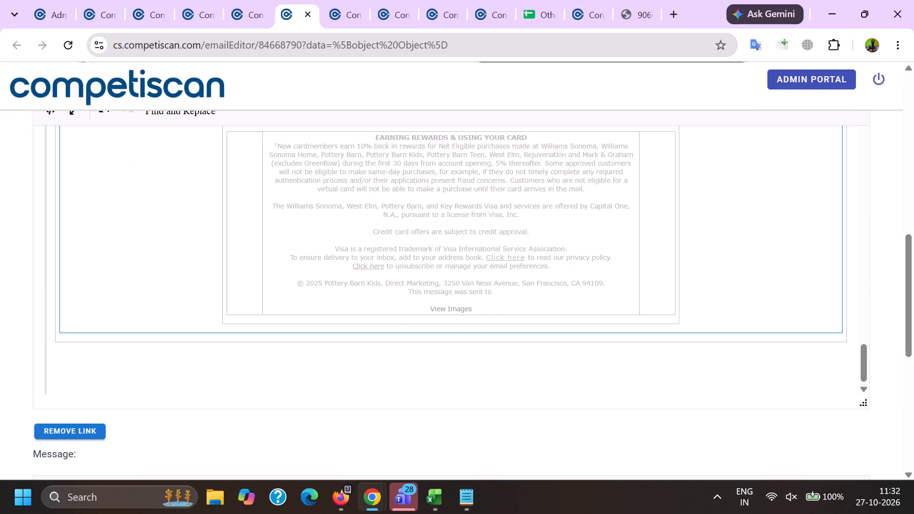
scroll(133, 265, down, 6)
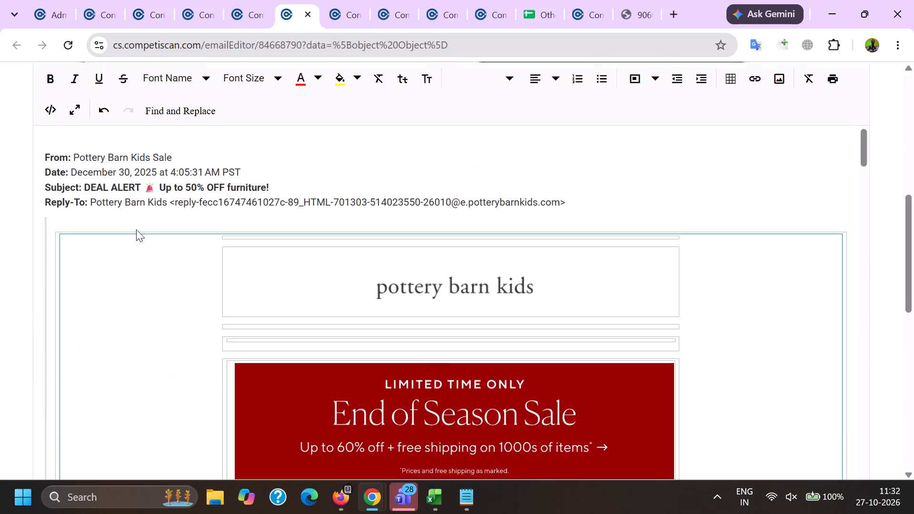
scroll(100, 287, up, 1)
drag(43, 211, 151, 233)
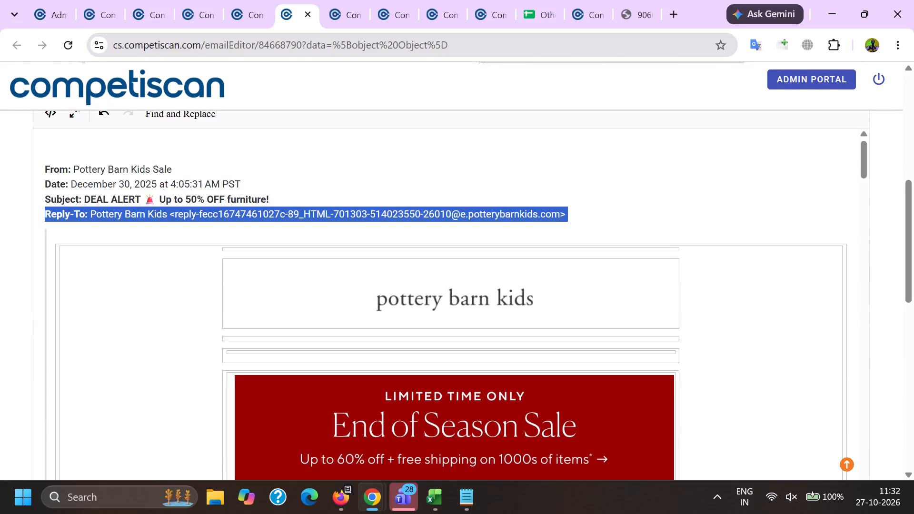
drag(151, 233, 646, 222)
key(BackSpace)
Save the product info again with the cleaned header and confirm saving the email.
scroll(0, 257, down, 13)
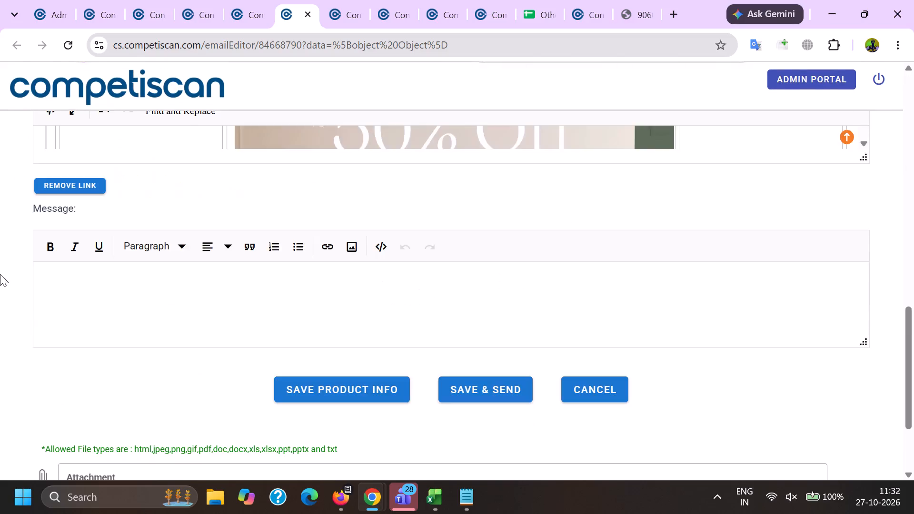
click(361, 256)
click(468, 292)
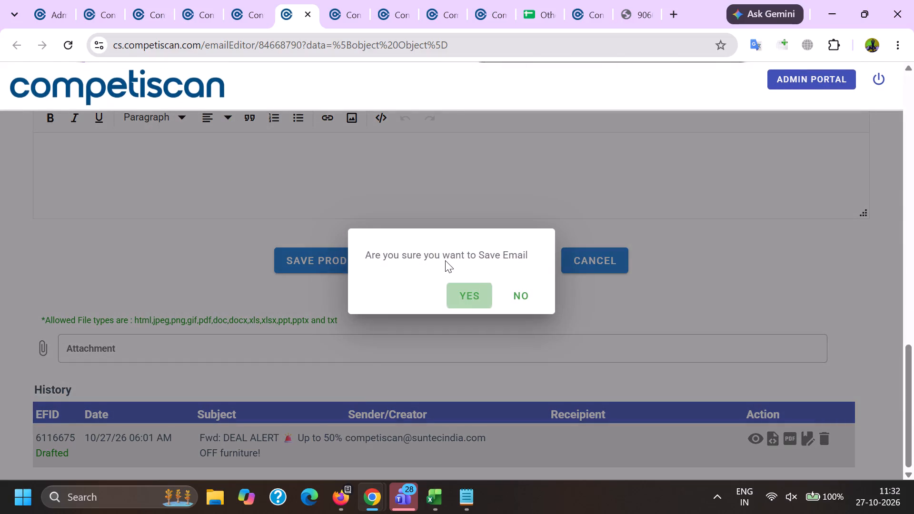